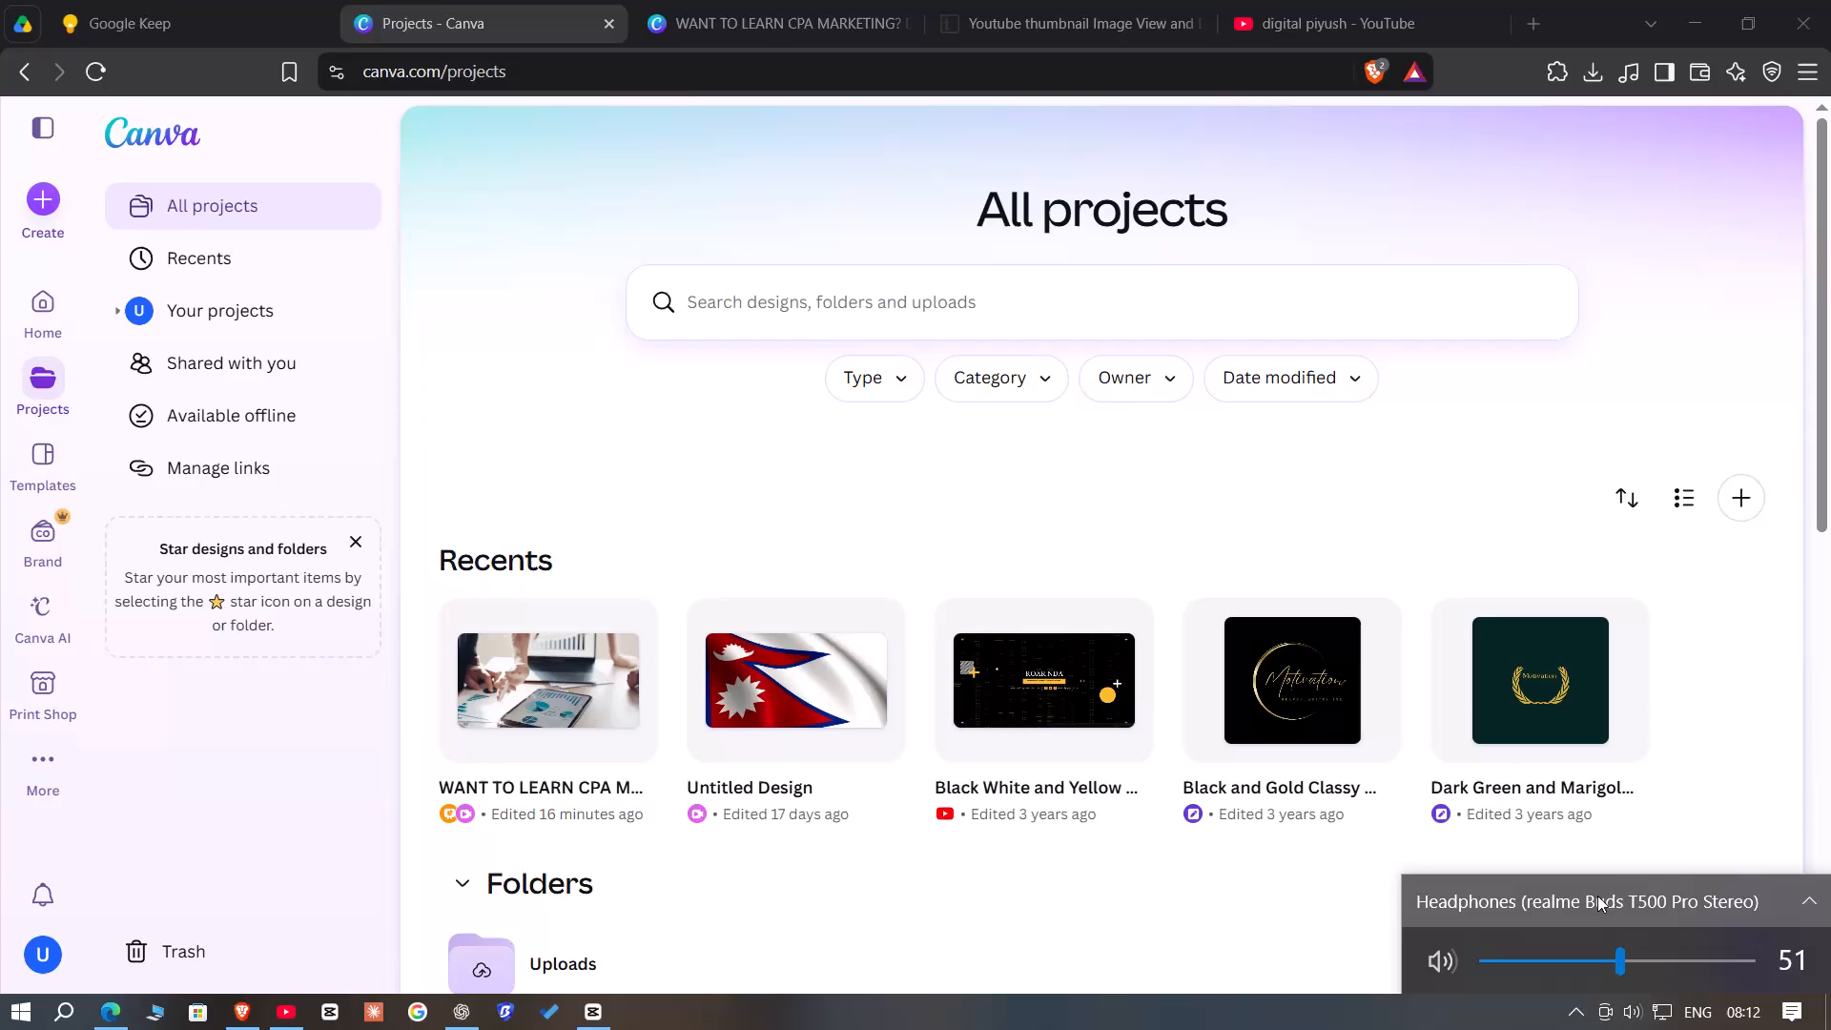
# Lower the system volume of the realme Buds T500 Pro headphones to 45.
pyautogui.scroll(-1, 1593, 911)
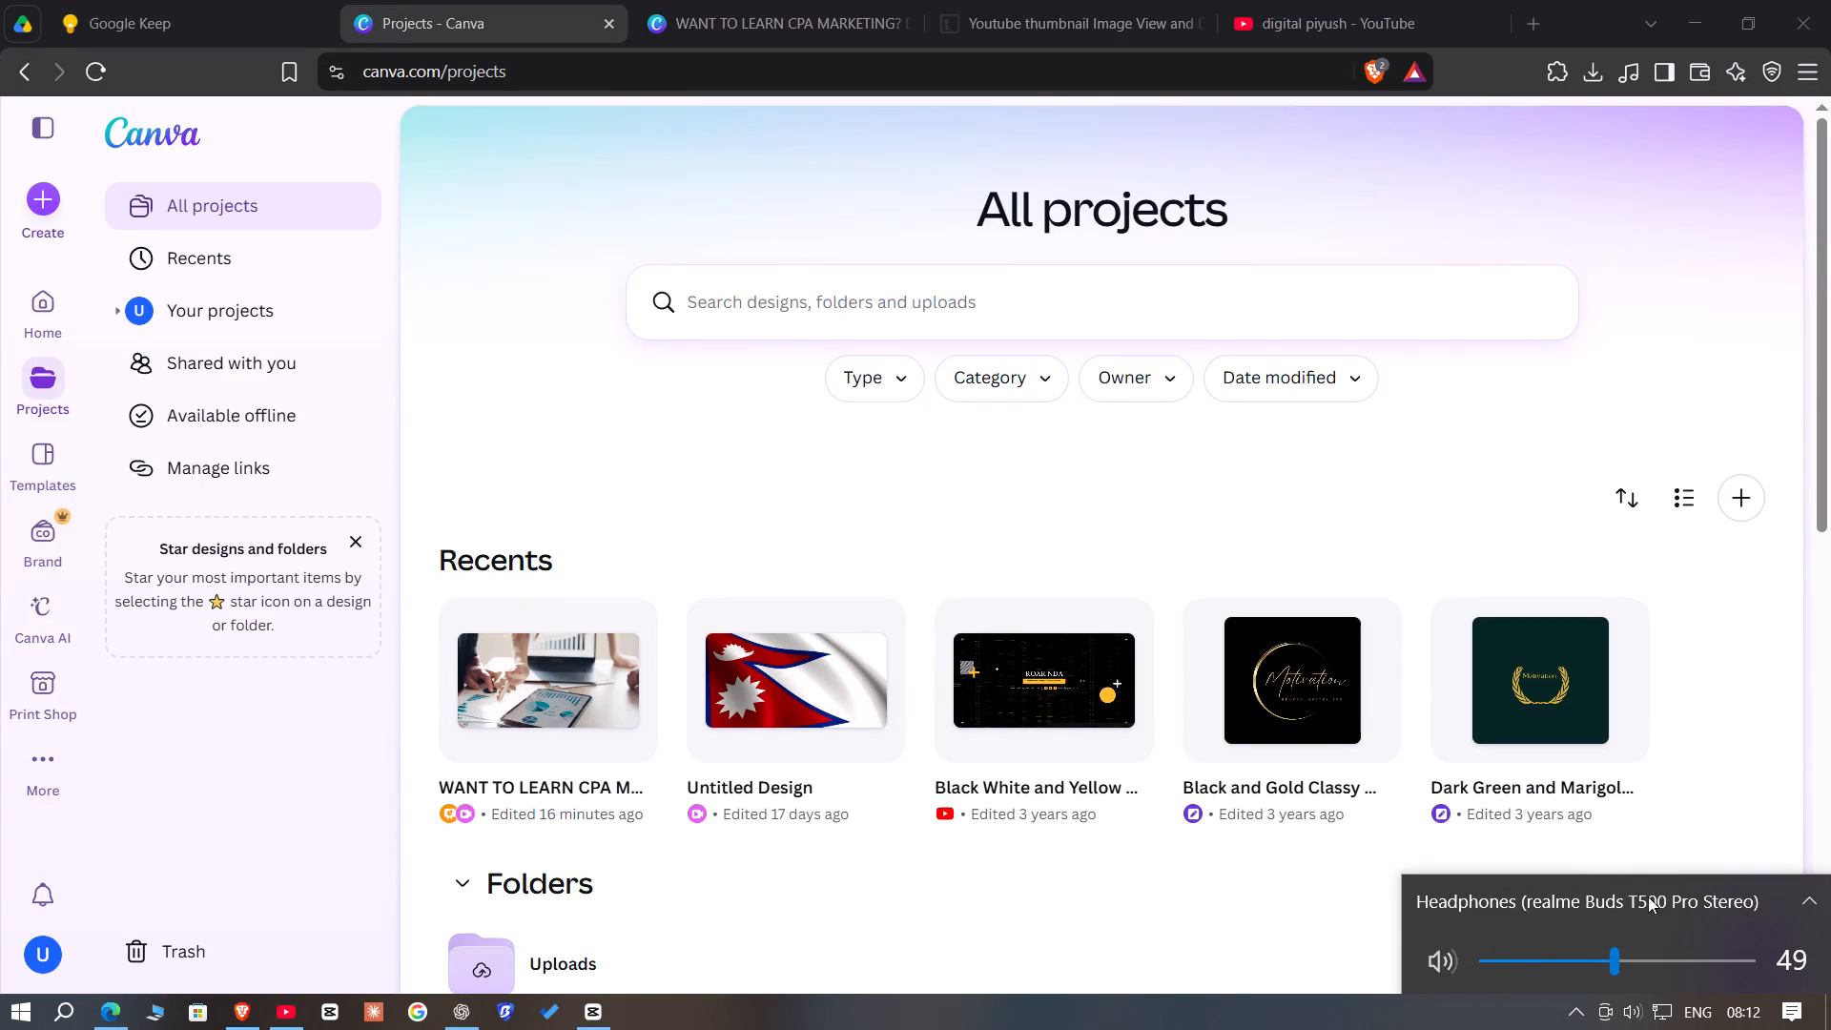
pyautogui.scroll(-2, 1703, 977)
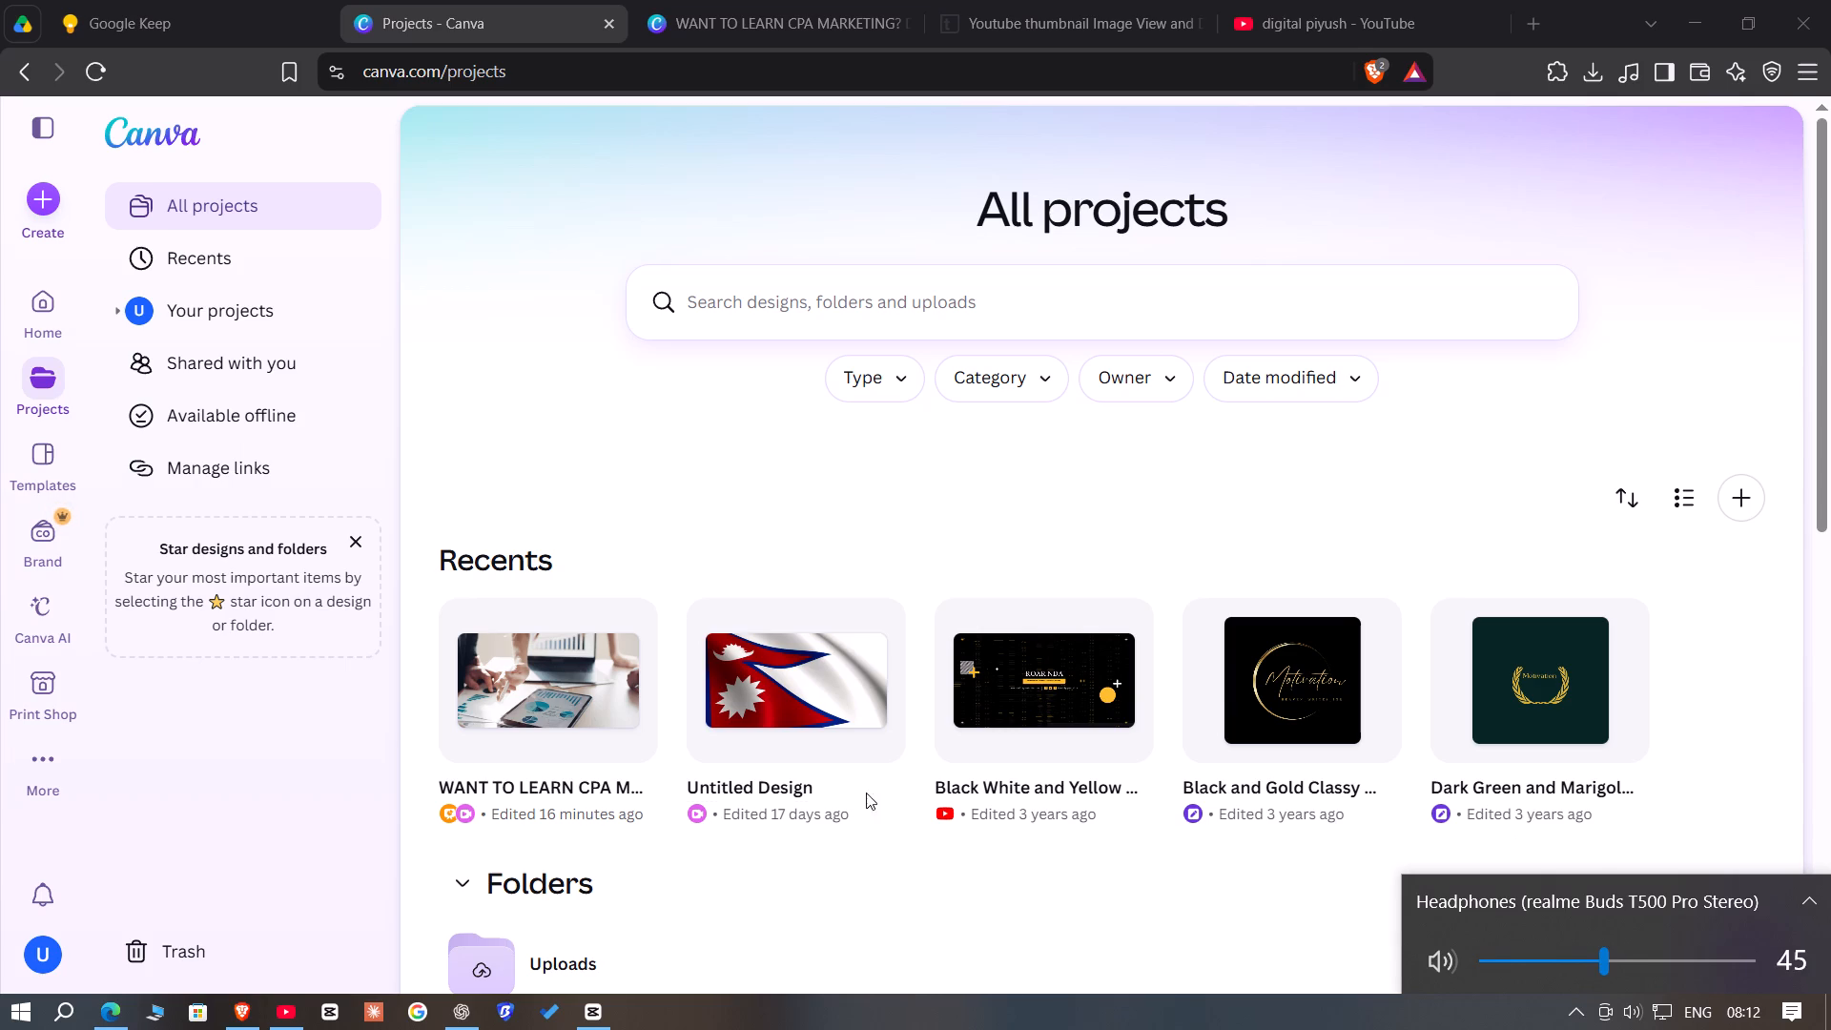
# Switch to CapCut to check the export progress of the OUTRO video.
pyautogui.click(601, 1029)
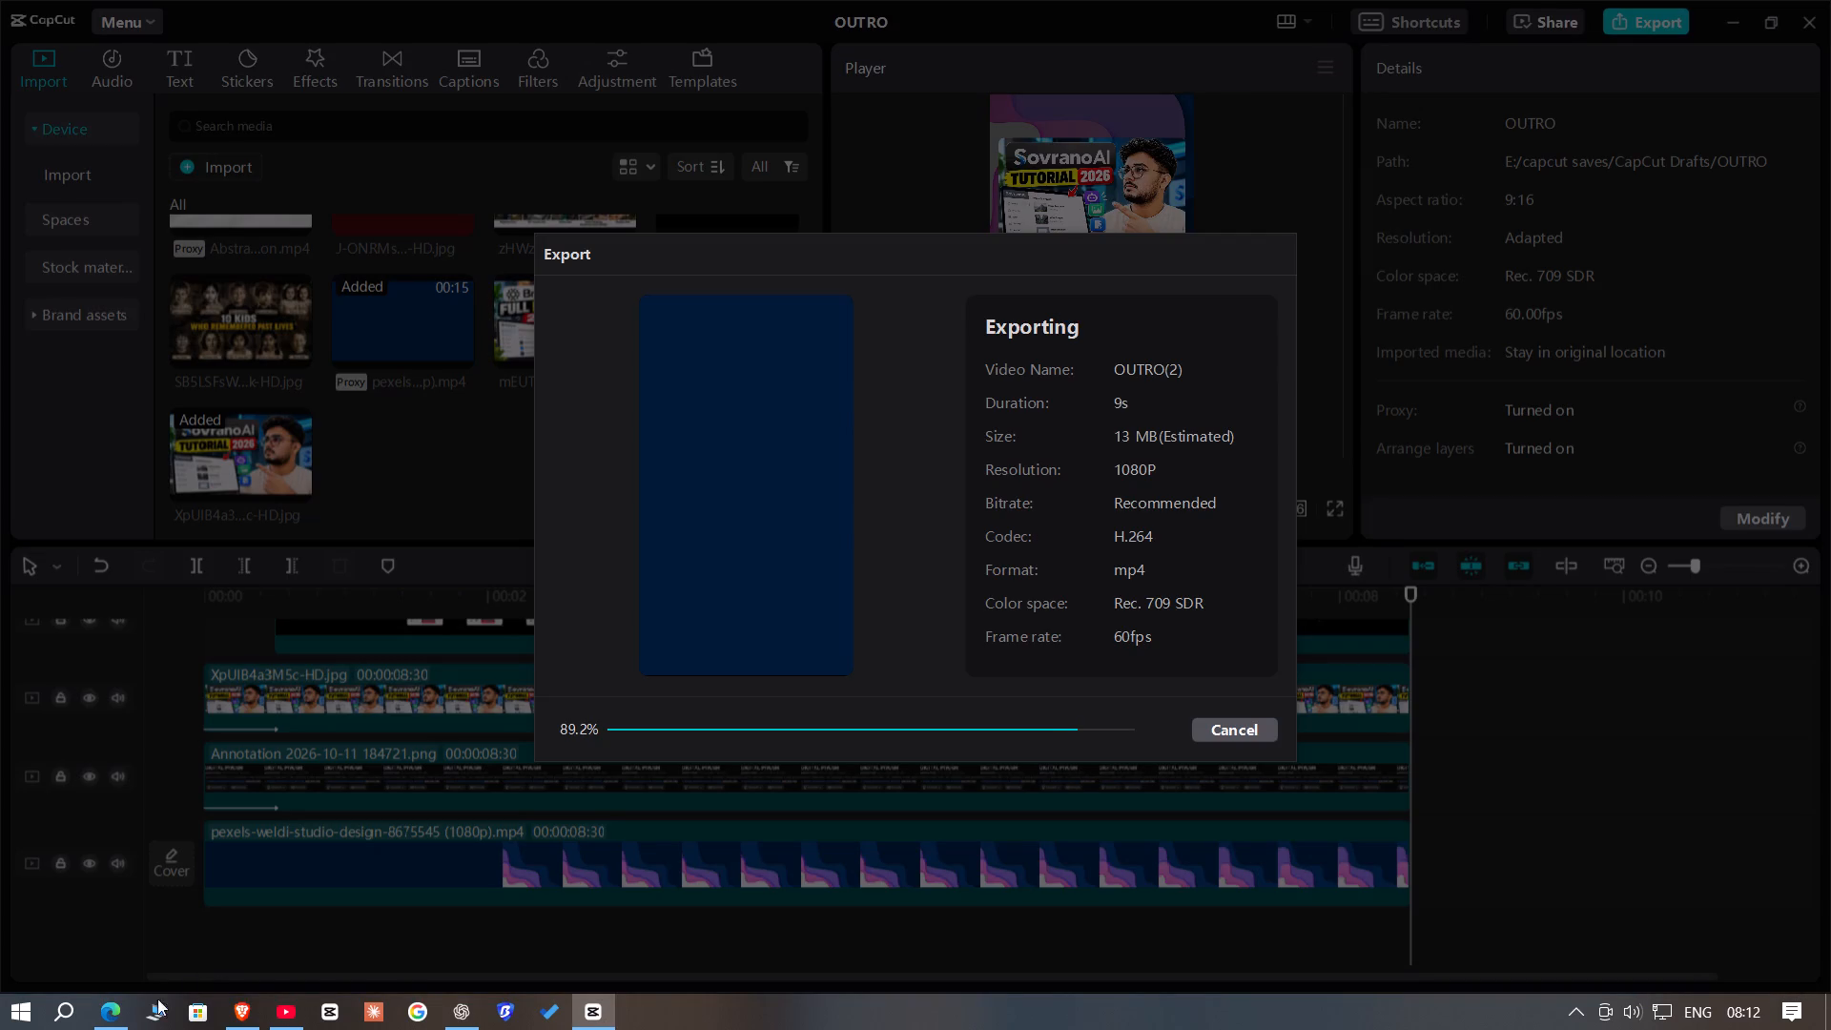
# Switch to the YouTube window playing FUNK POWER and lower the headphone volume to 35.
pyautogui.click(267, 1017)
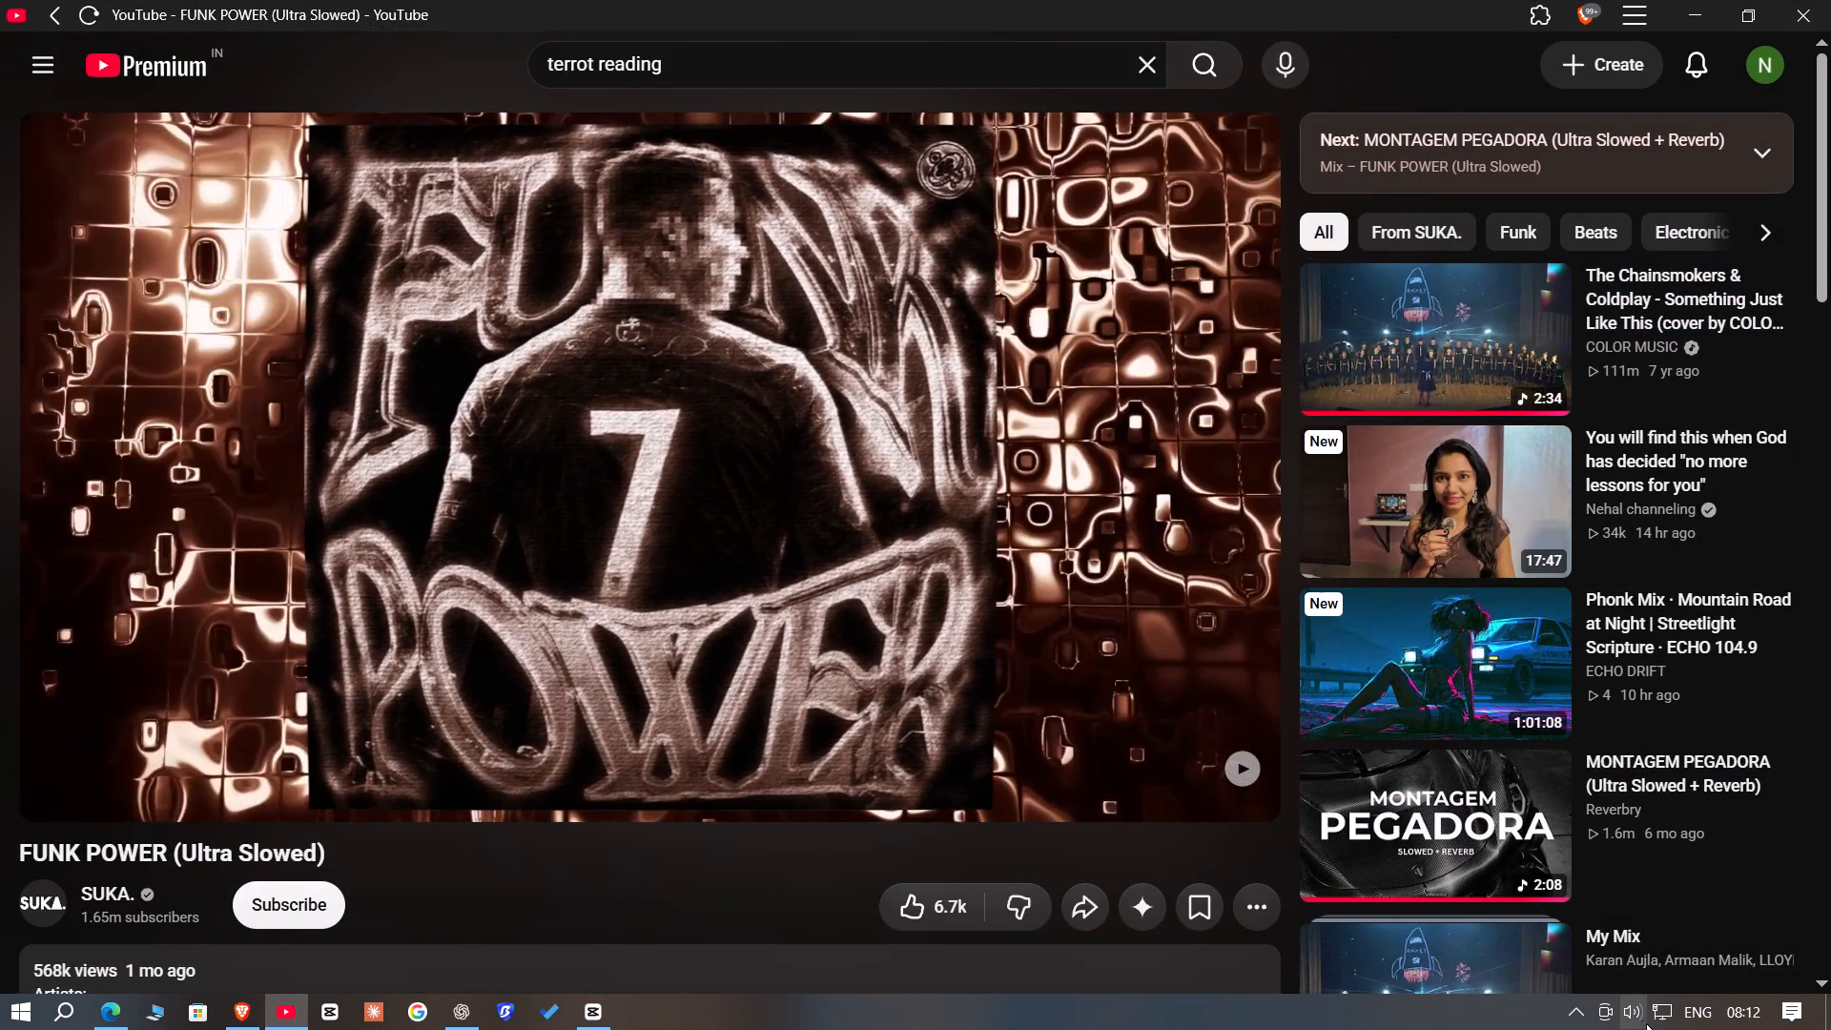
pyautogui.click(1642, 1020)
pyautogui.scroll(-5, 1628, 1006)
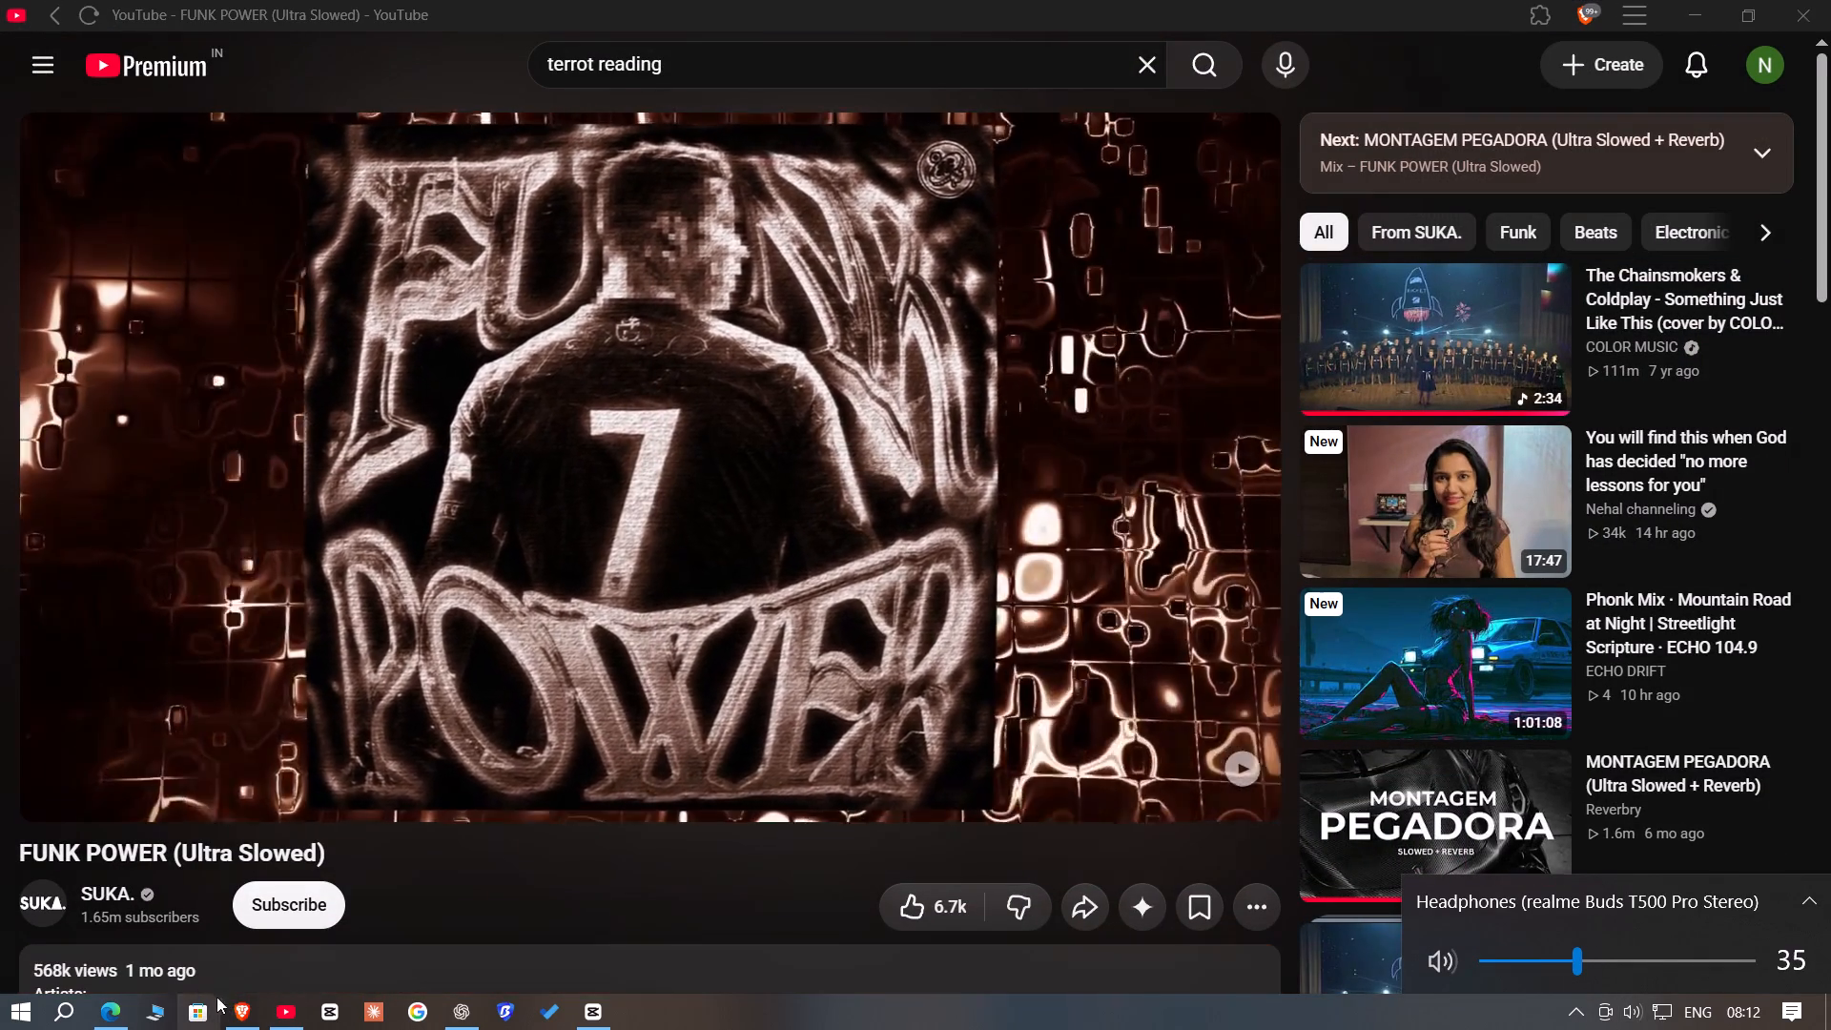
# Switch back to the Brave browser window with the Canva projects page.
pyautogui.click(244, 1015)
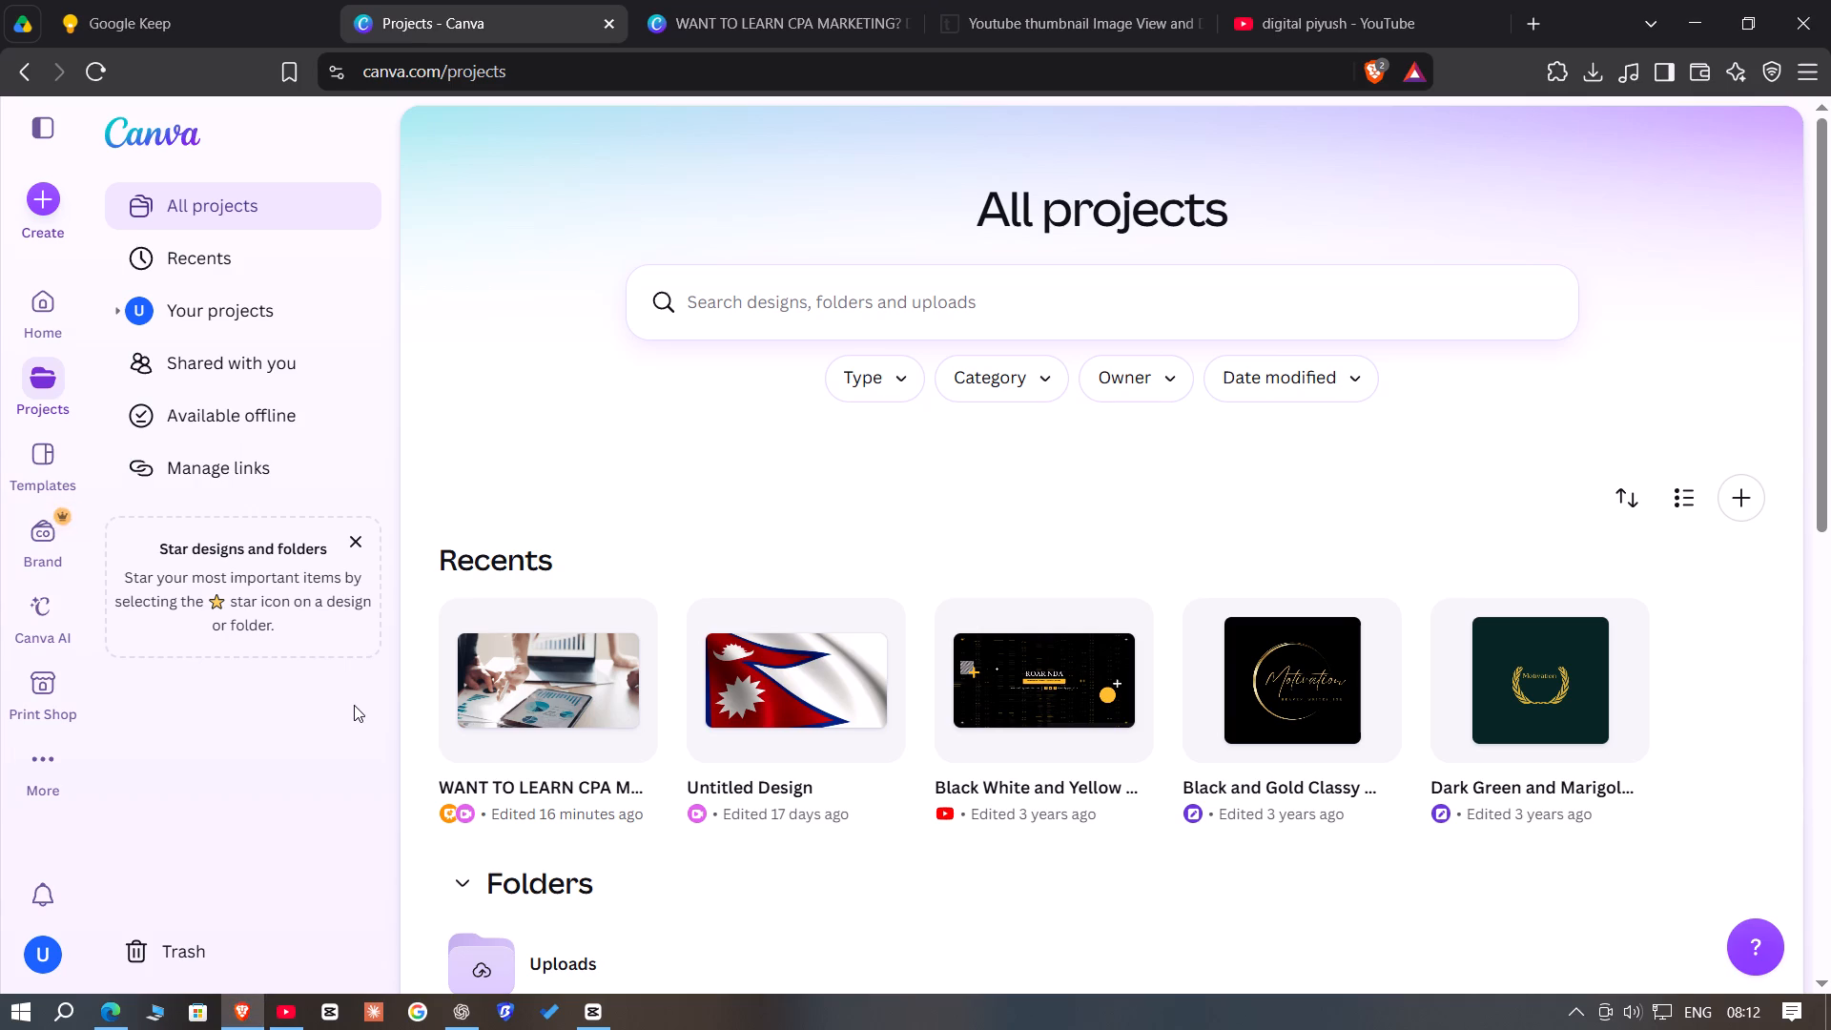
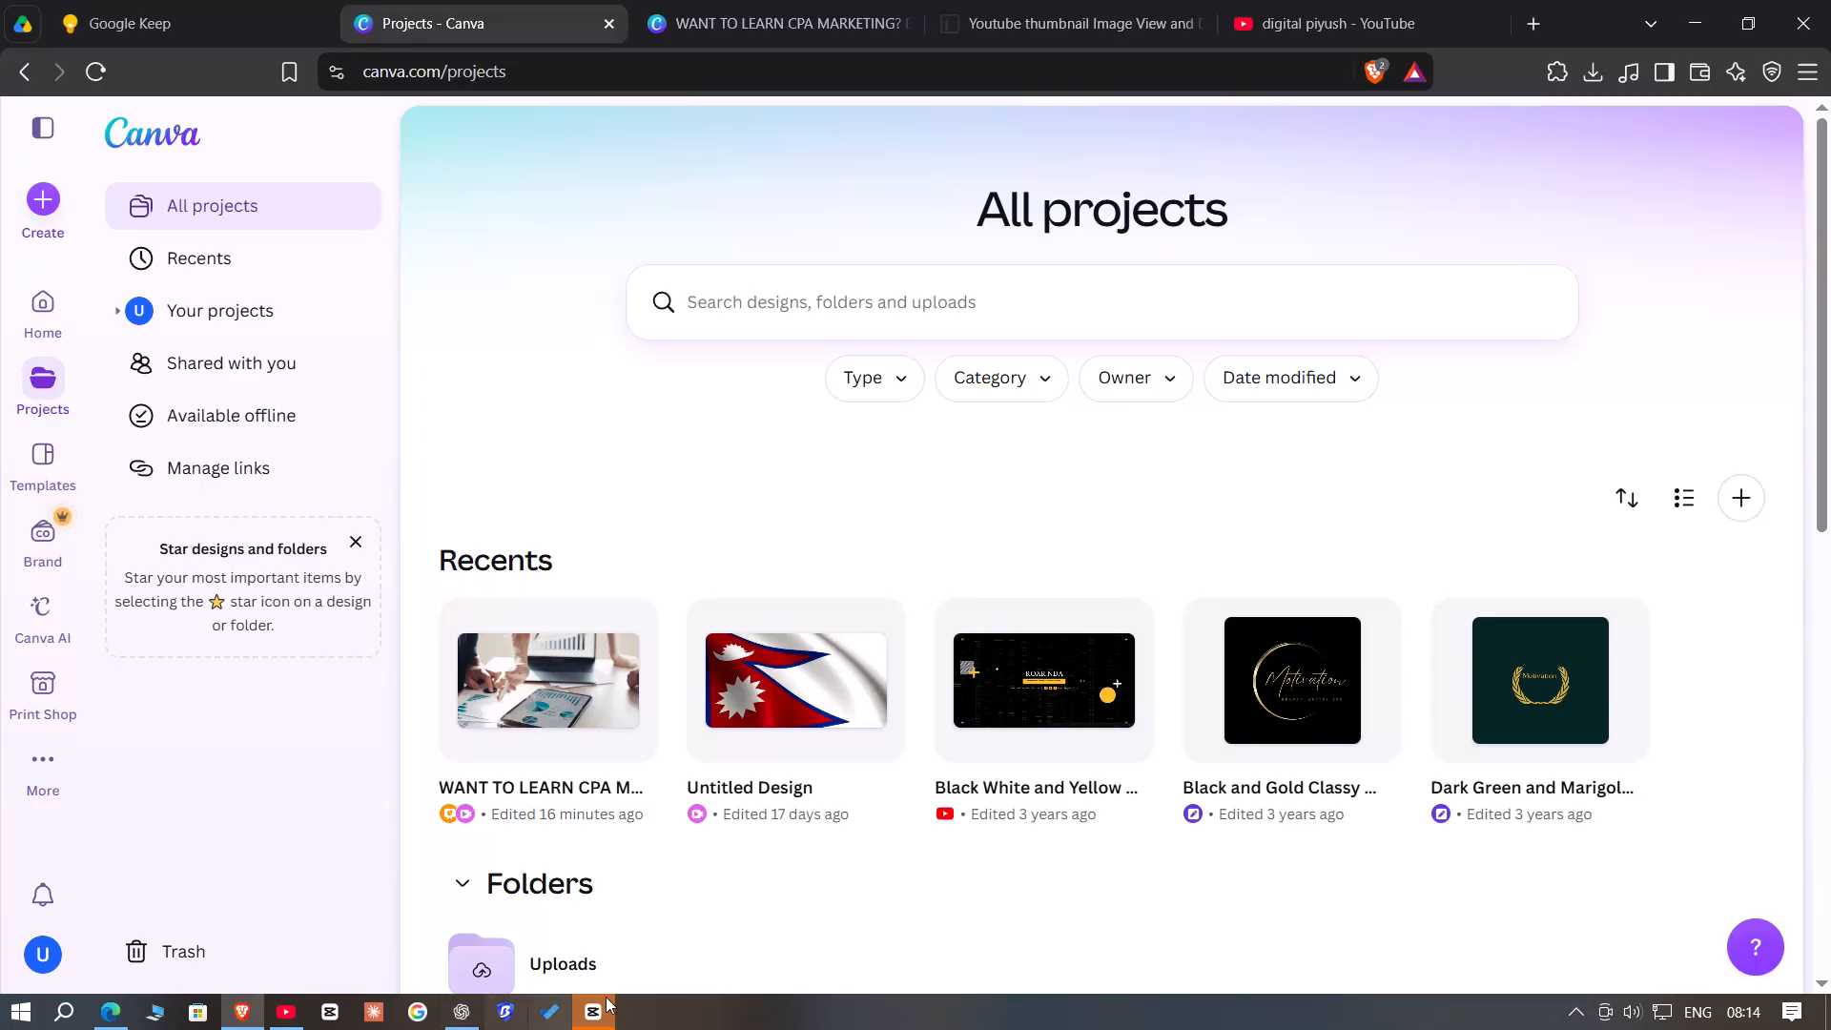
pyautogui.click(606, 1001)
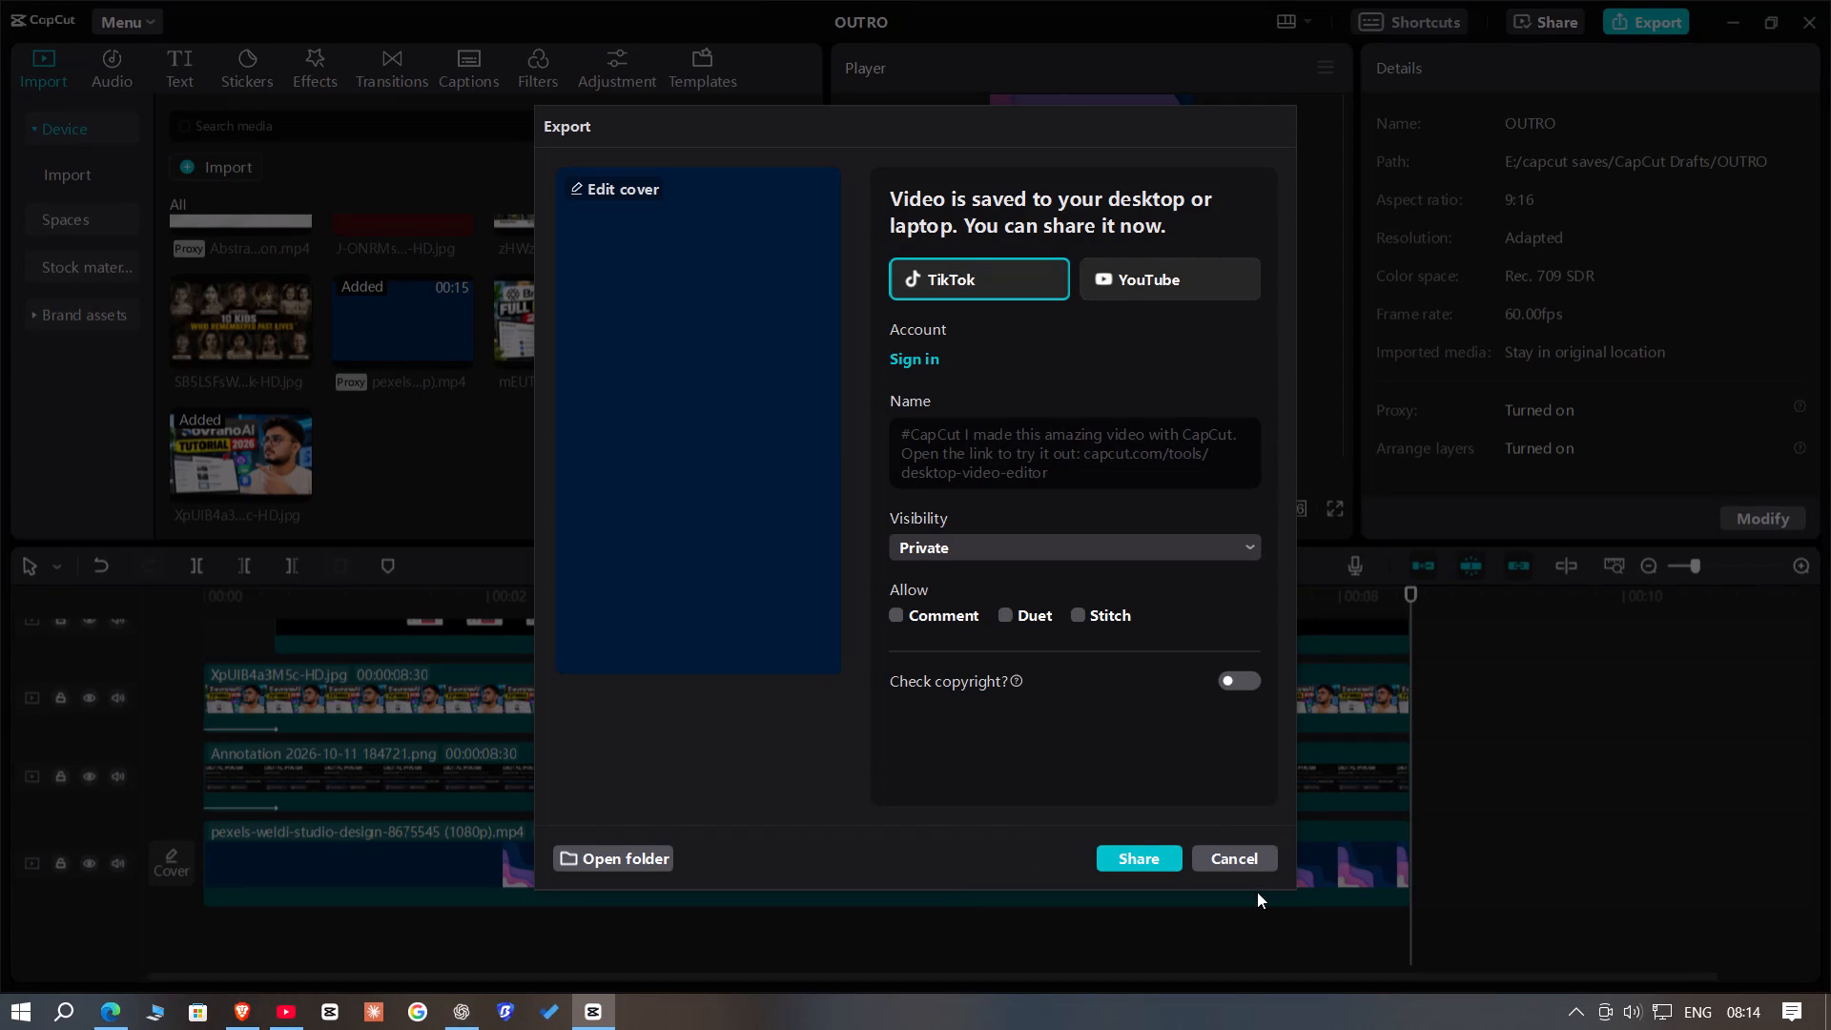
pyautogui.click(1245, 855)
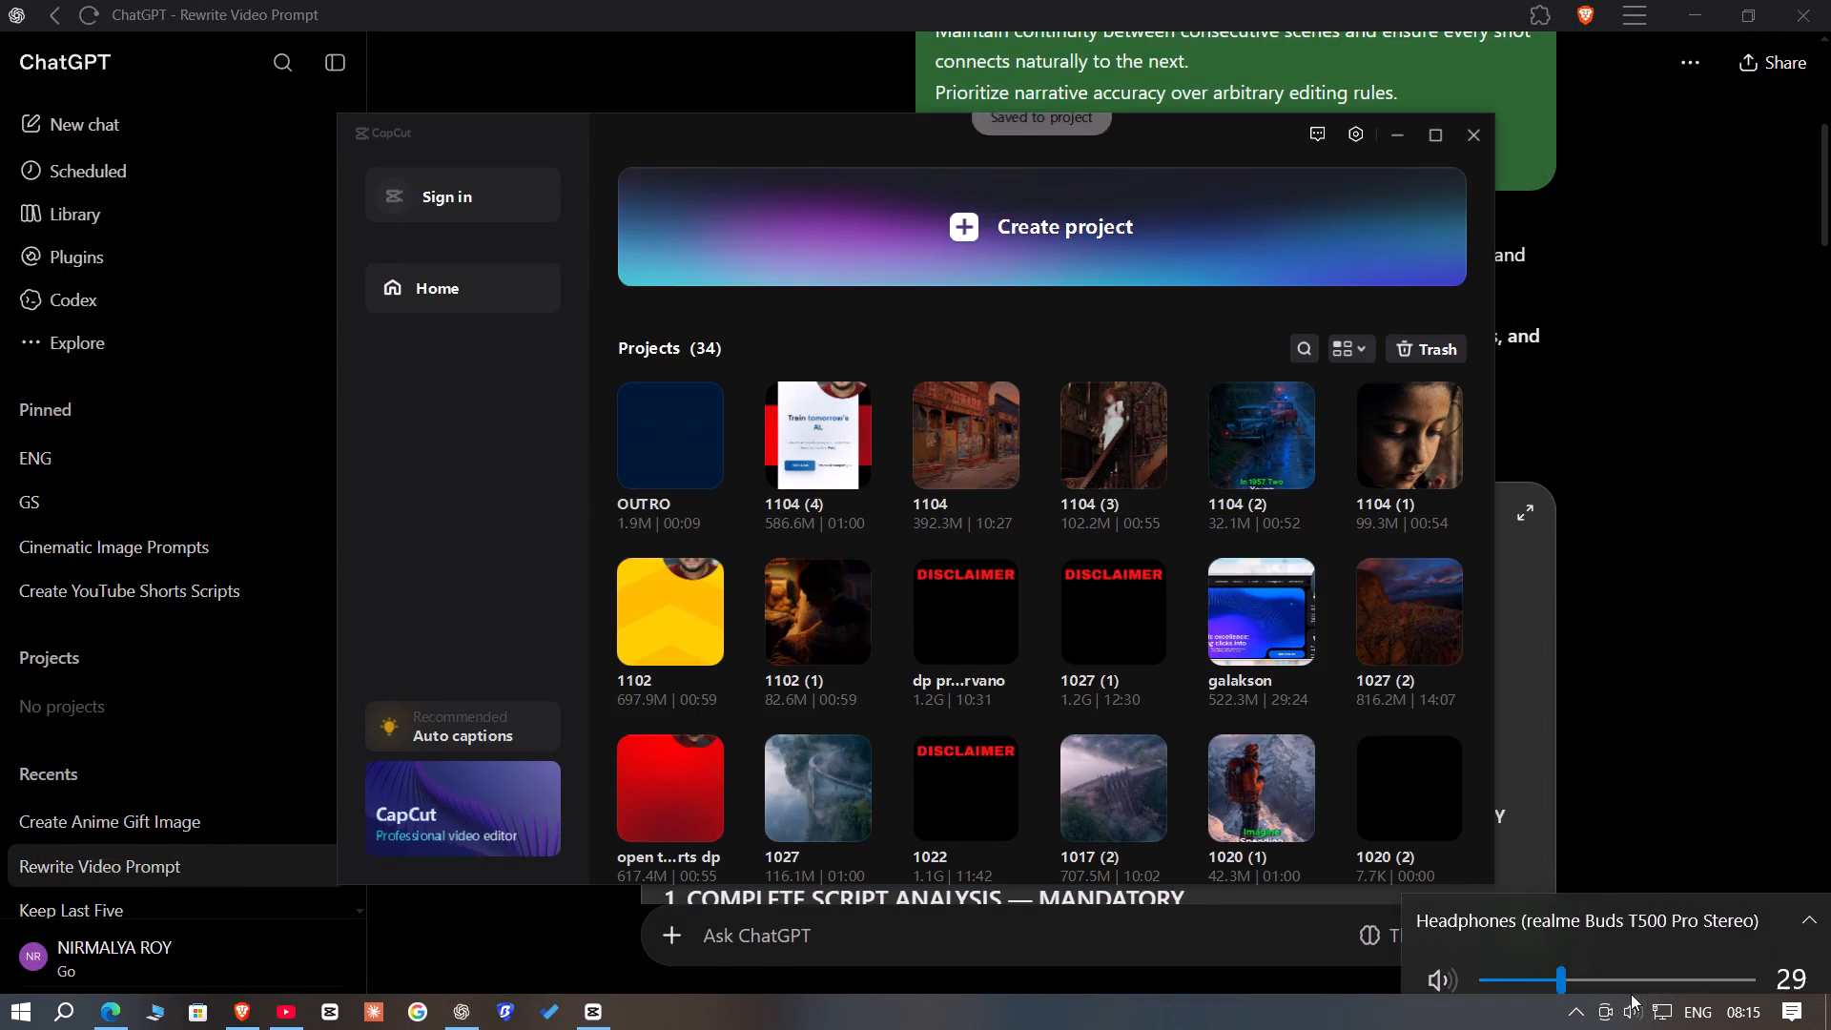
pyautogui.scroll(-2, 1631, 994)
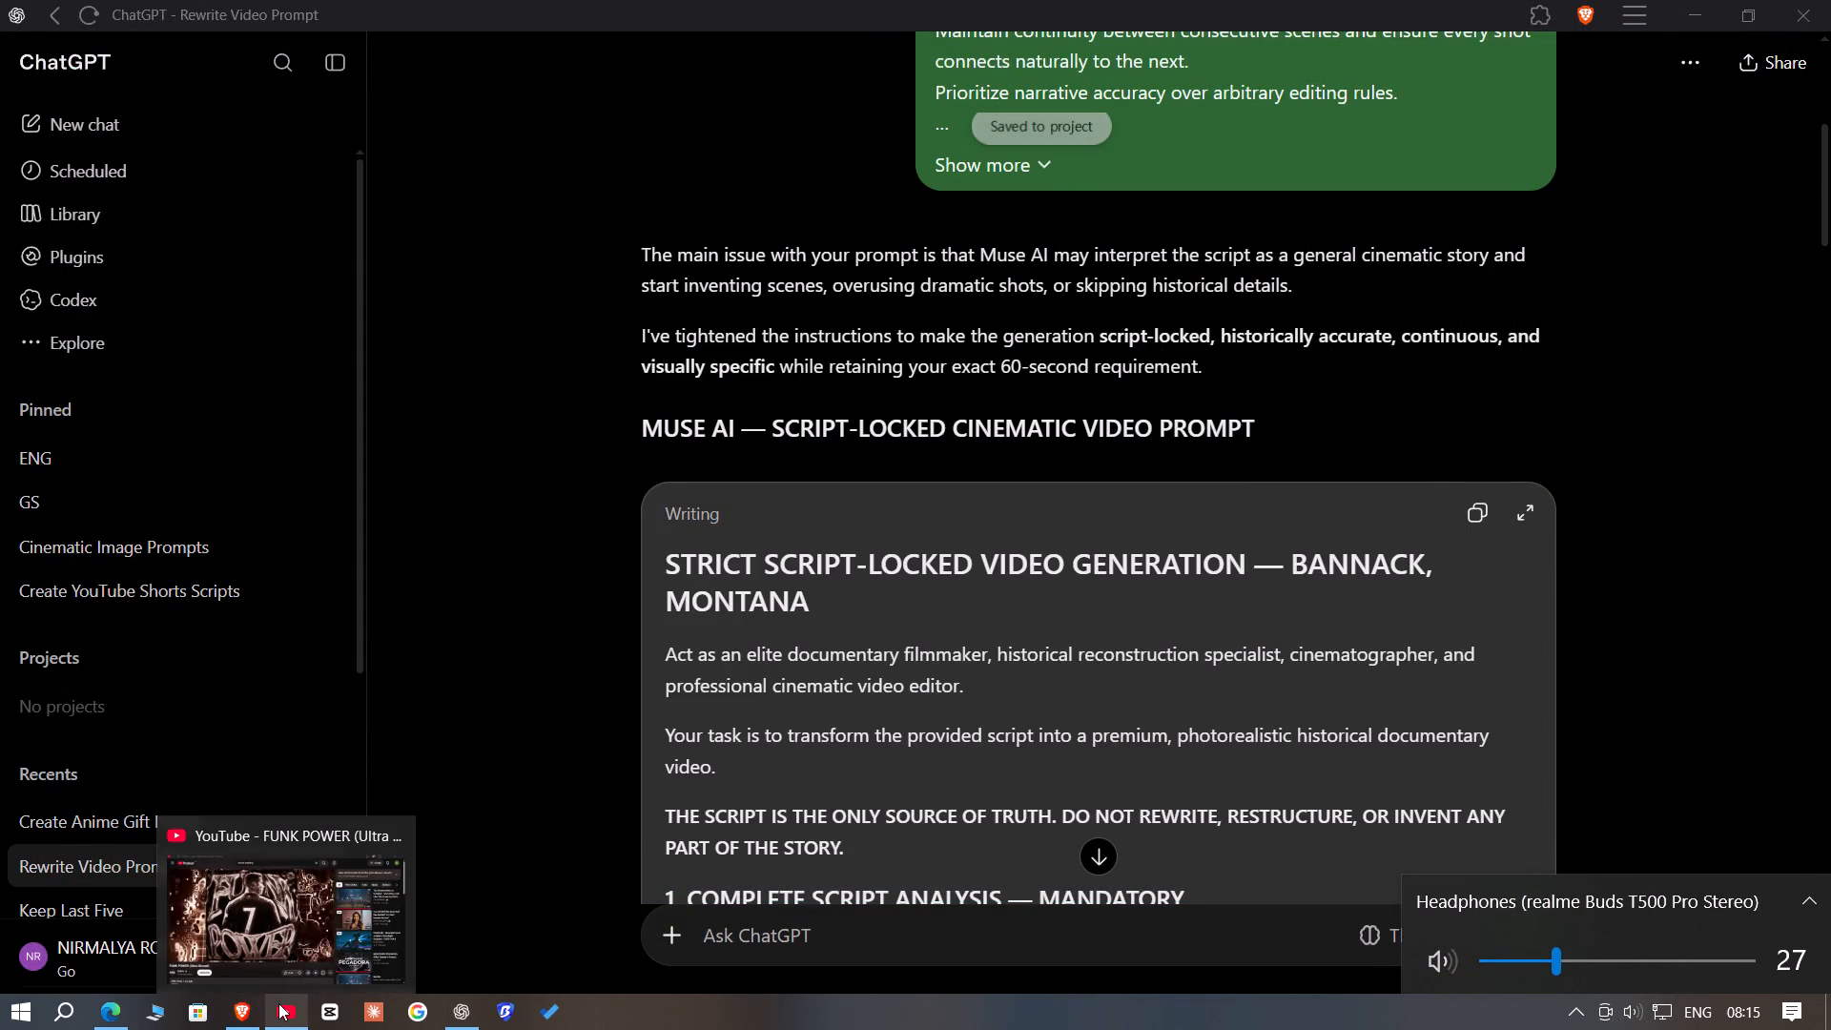
# Switch to YouTube, search for raftaarein, play the "Raftaarein" Song With Lyrics video and minimise the window.
pyautogui.click(277, 938)
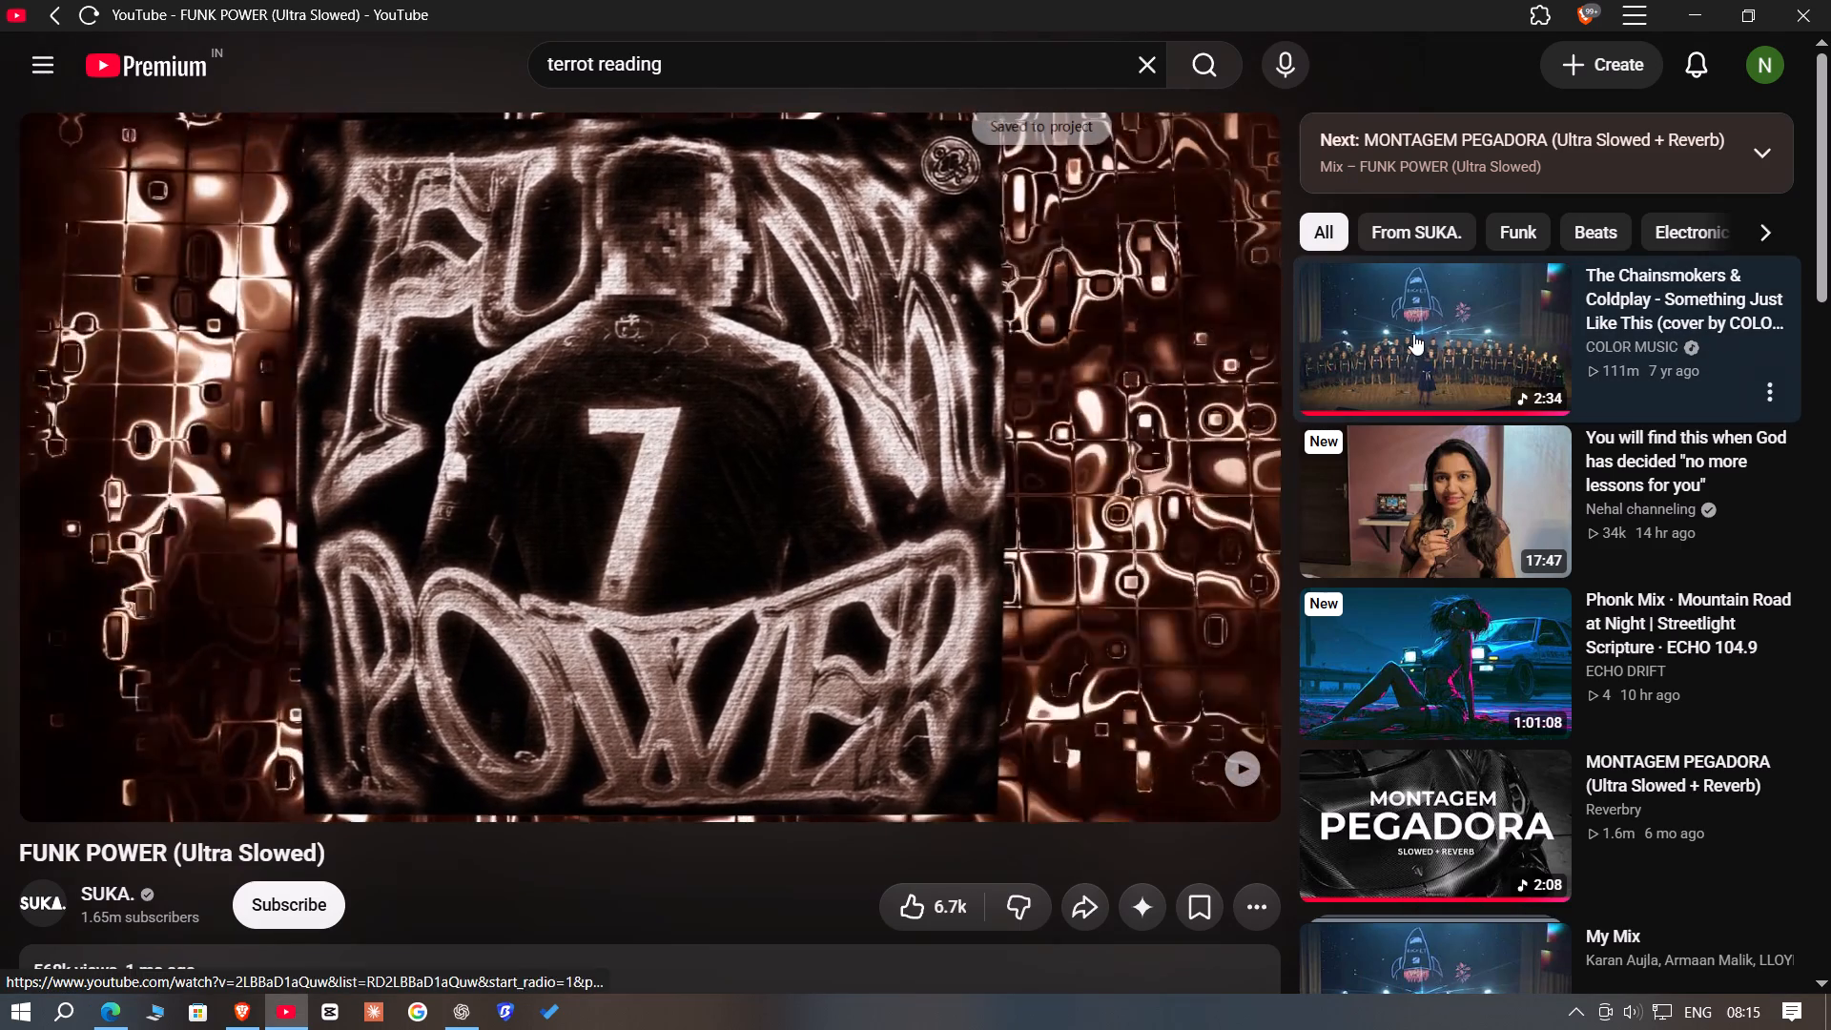
pyautogui.scroll(-6, 1752, 541)
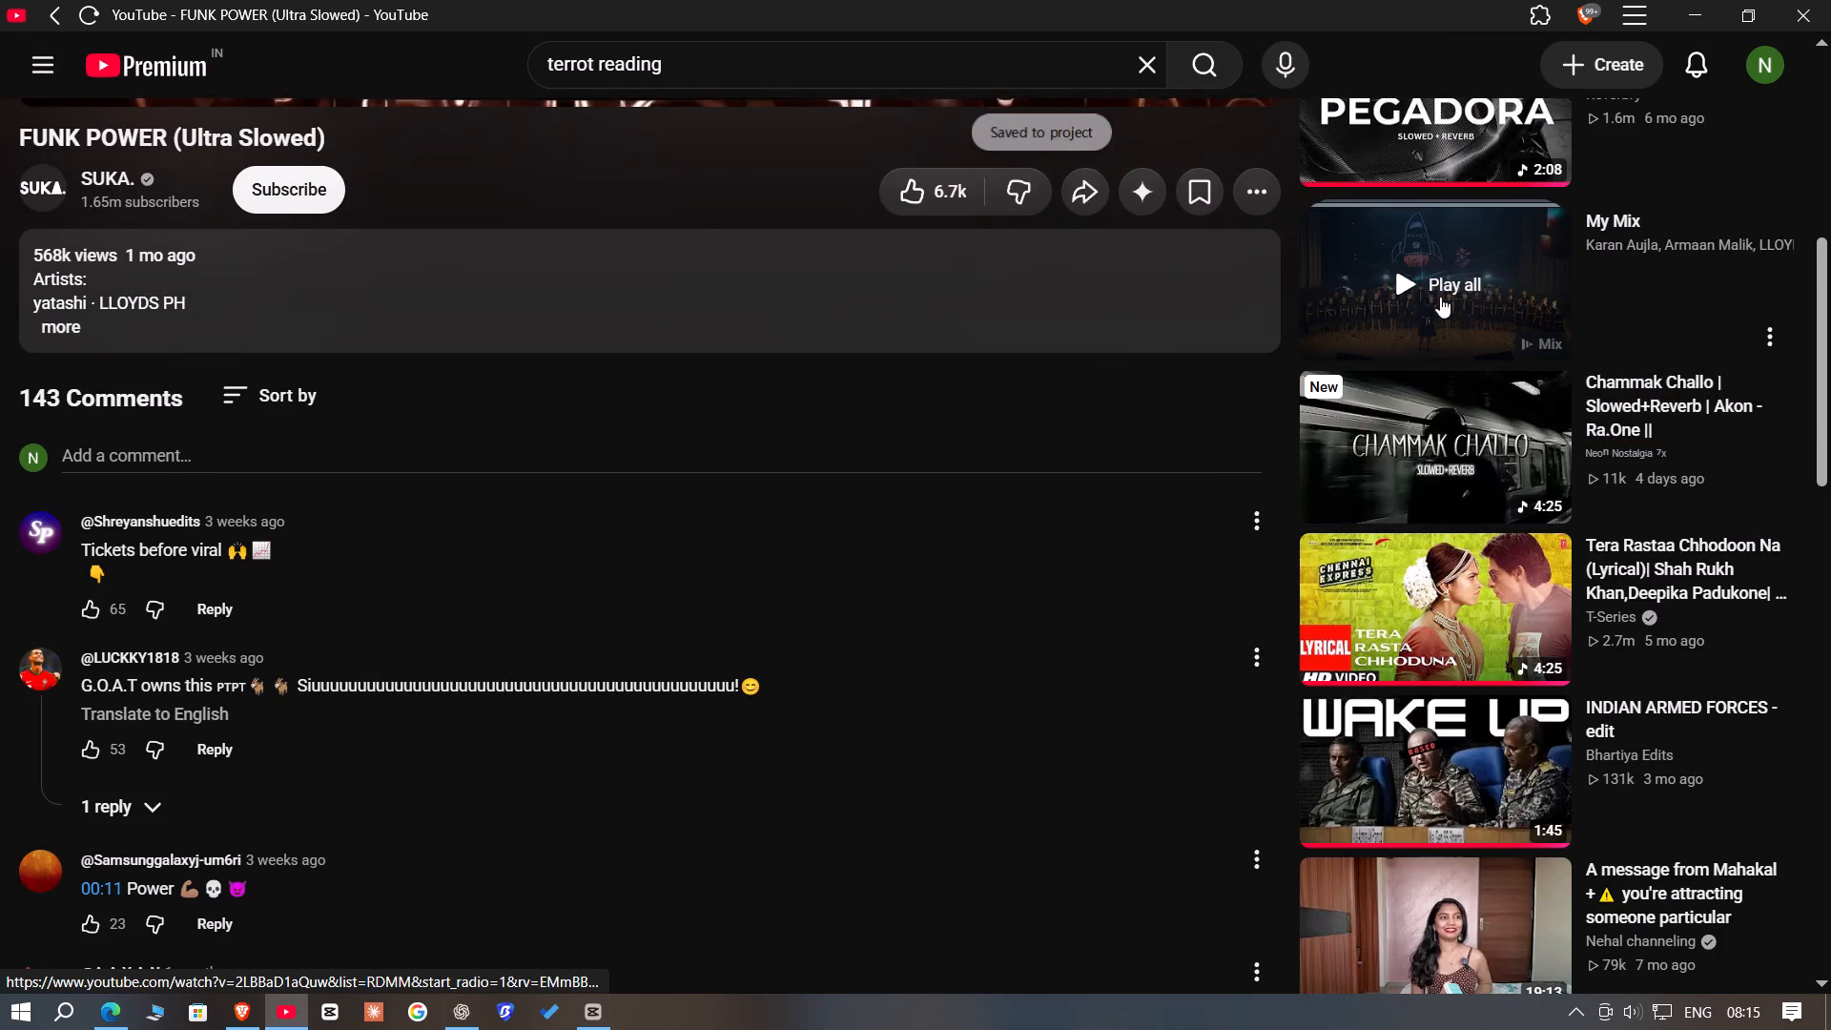
pyautogui.click(296, 1008)
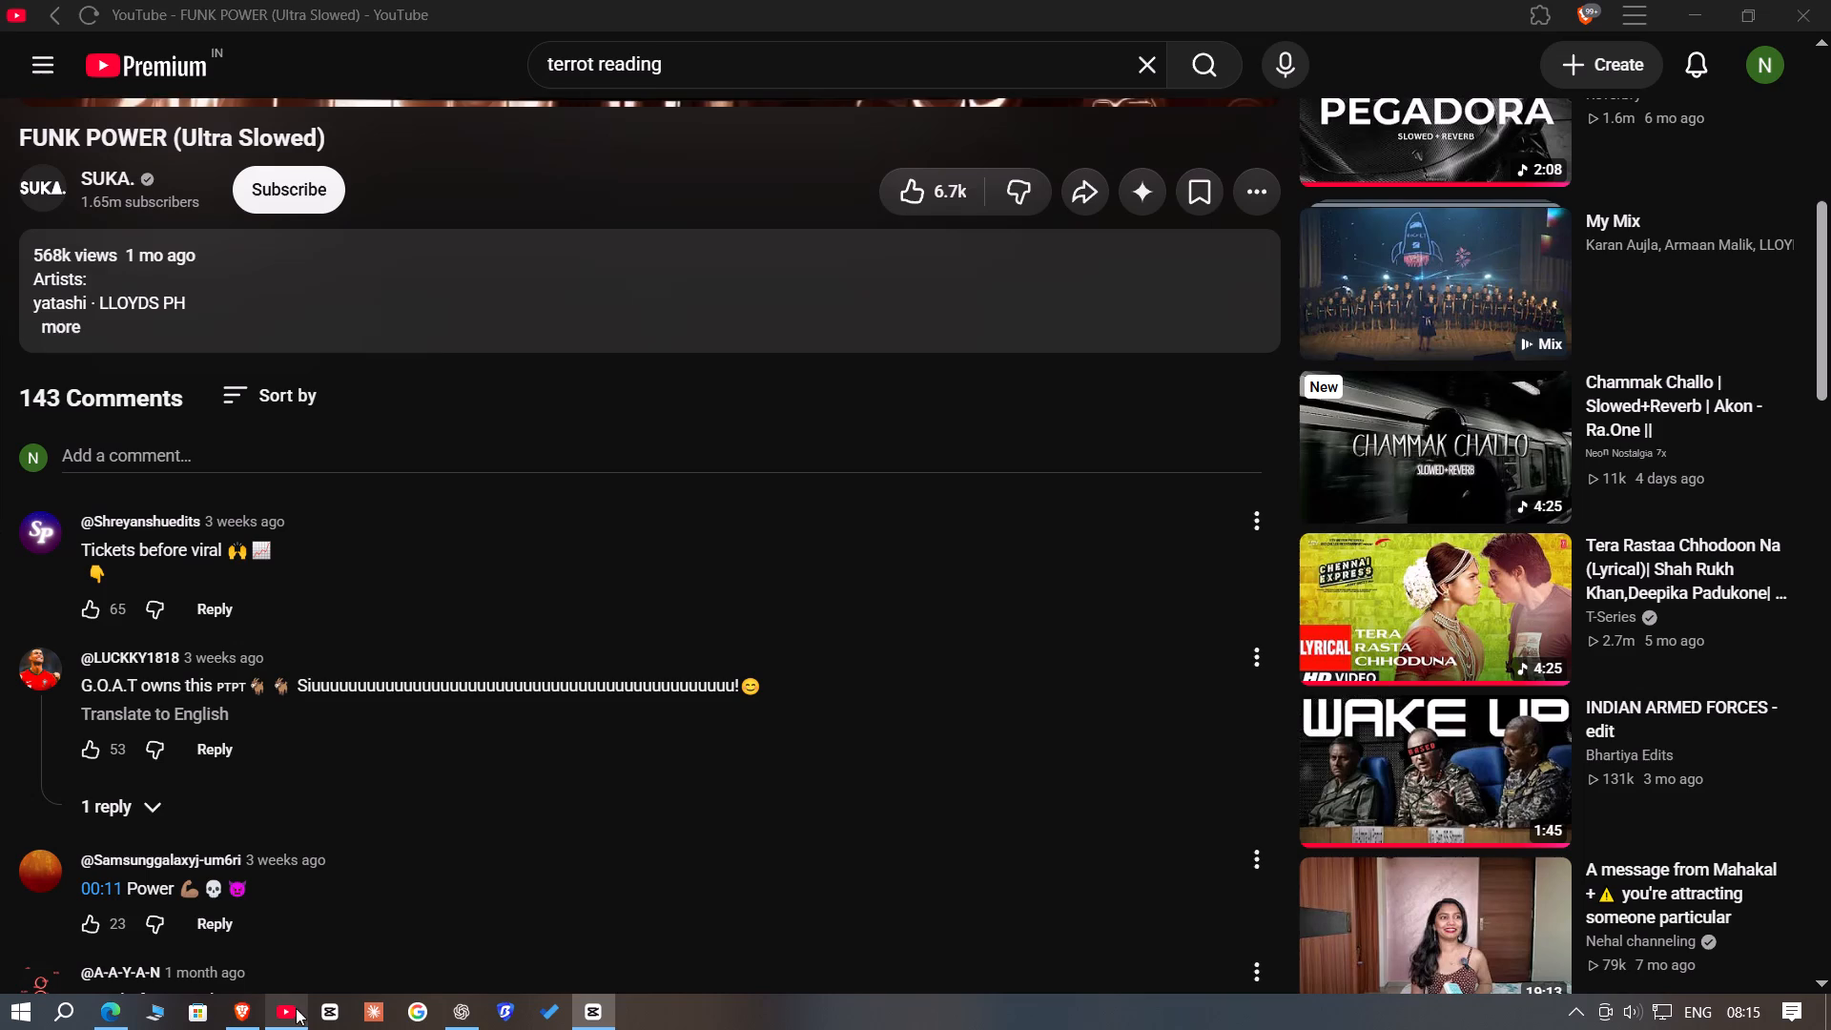
pyautogui.click(1150, 65)
pyautogui.click(995, 67)
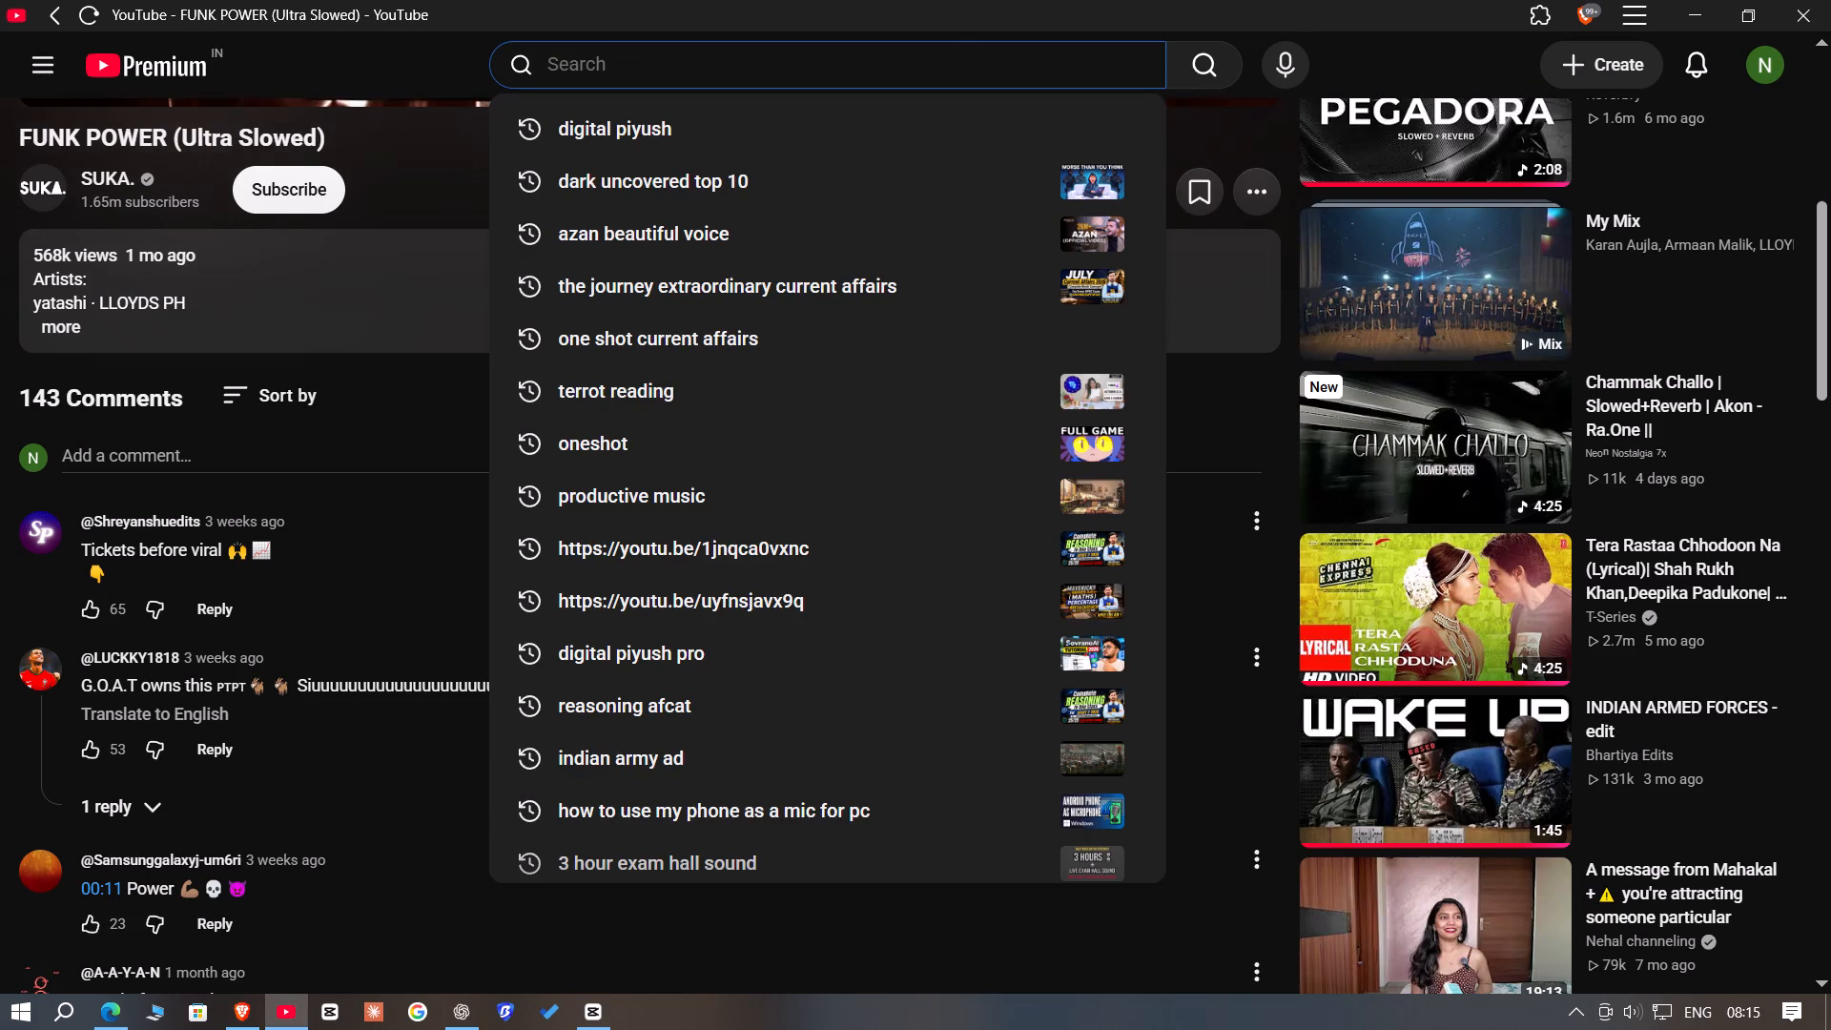
pyautogui.write('raf')
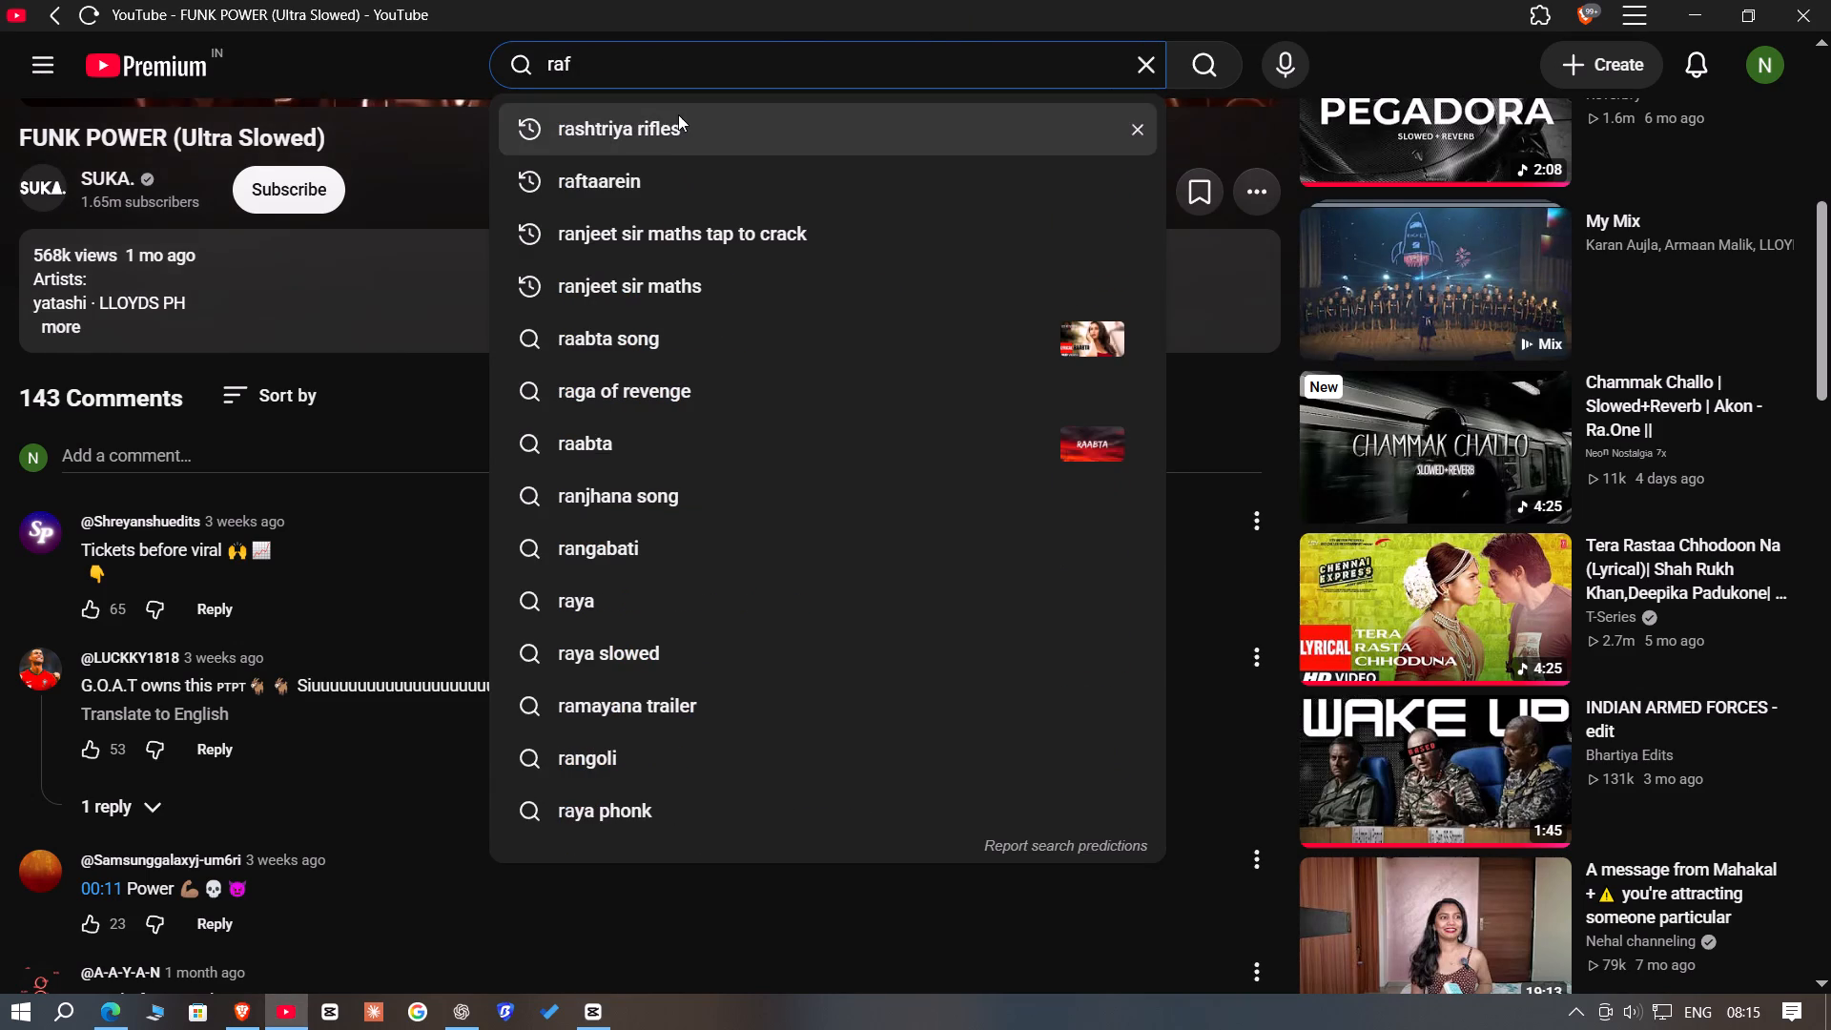
pyautogui.click(648, 140)
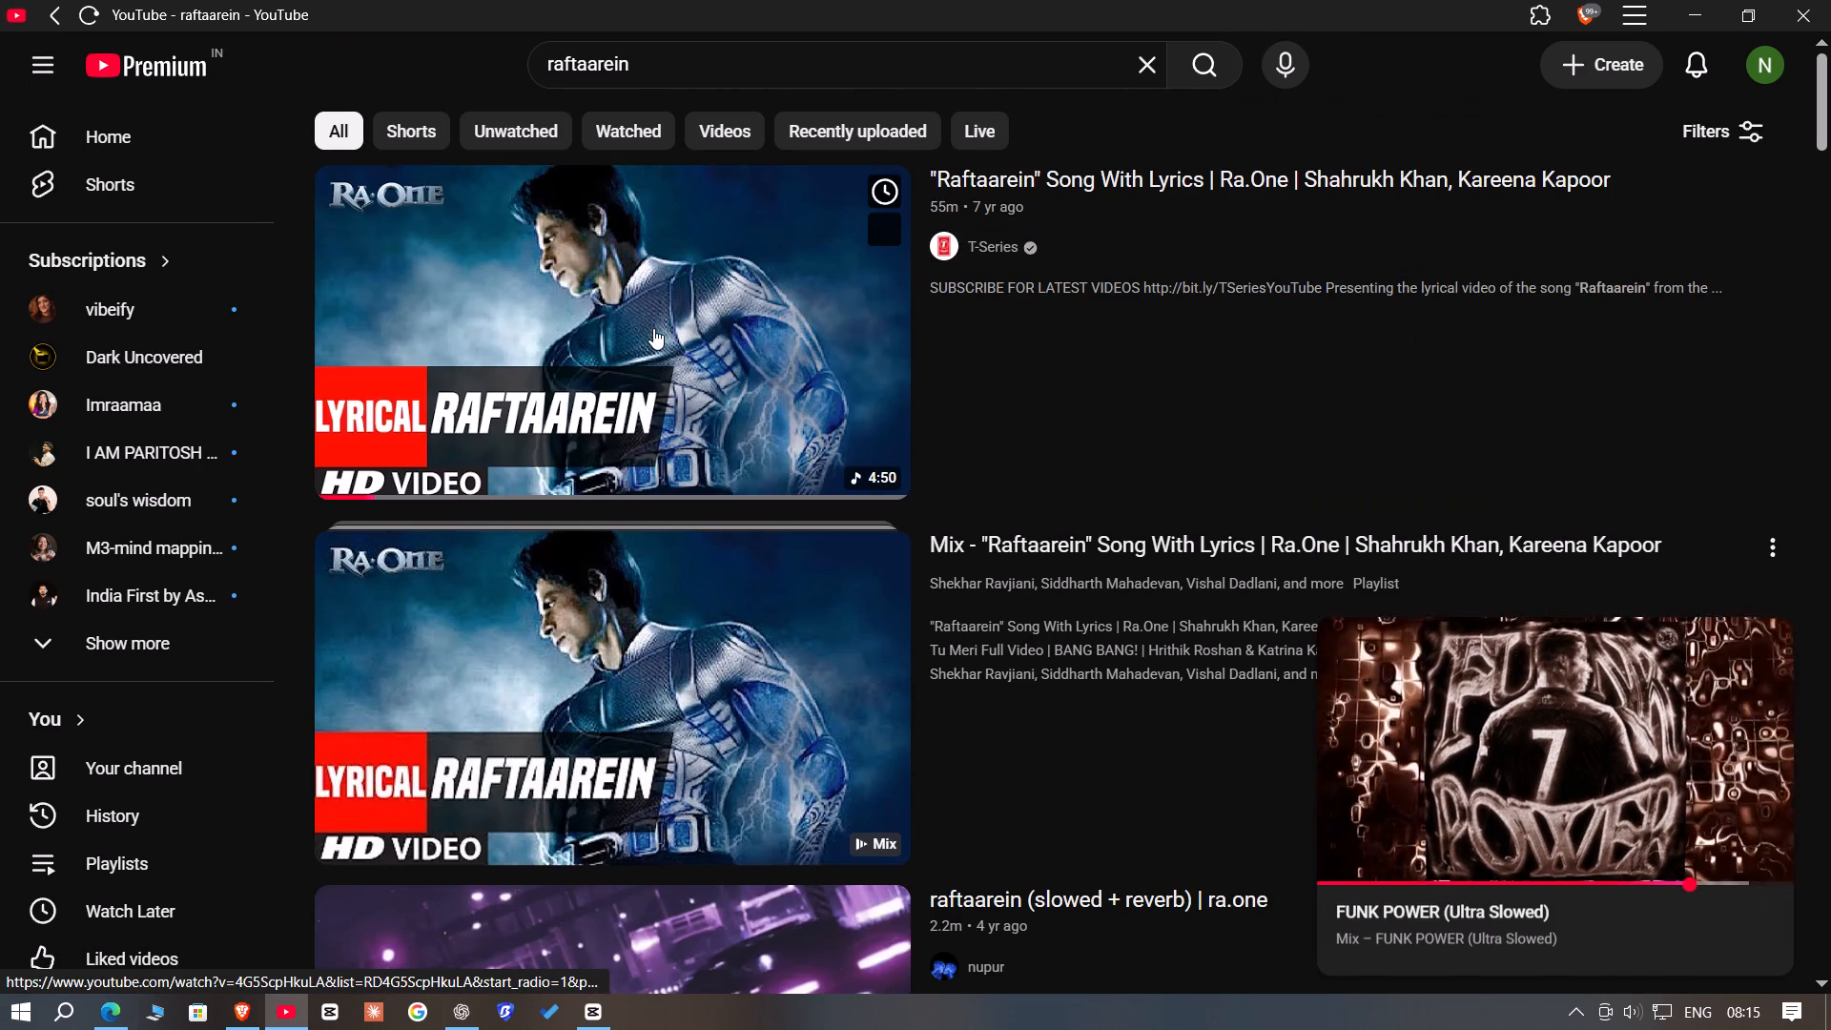
pyautogui.click(654, 327)
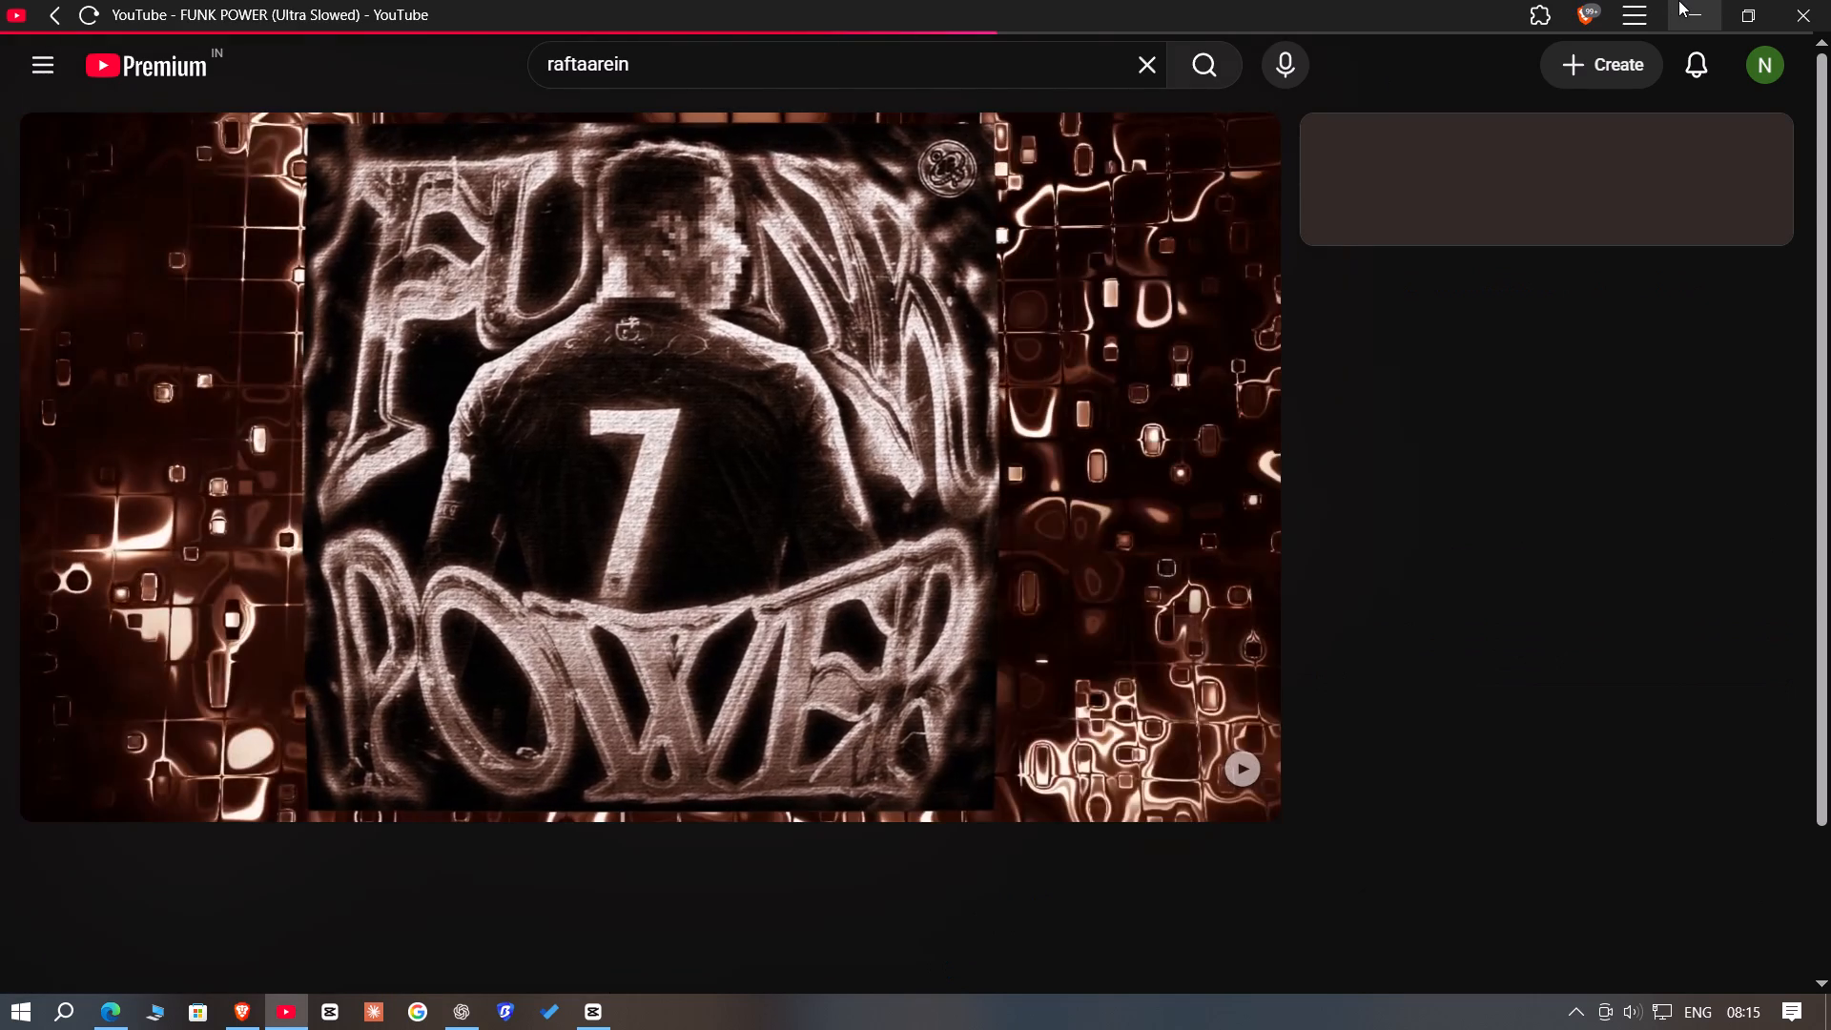
pyautogui.click(1678, 0)
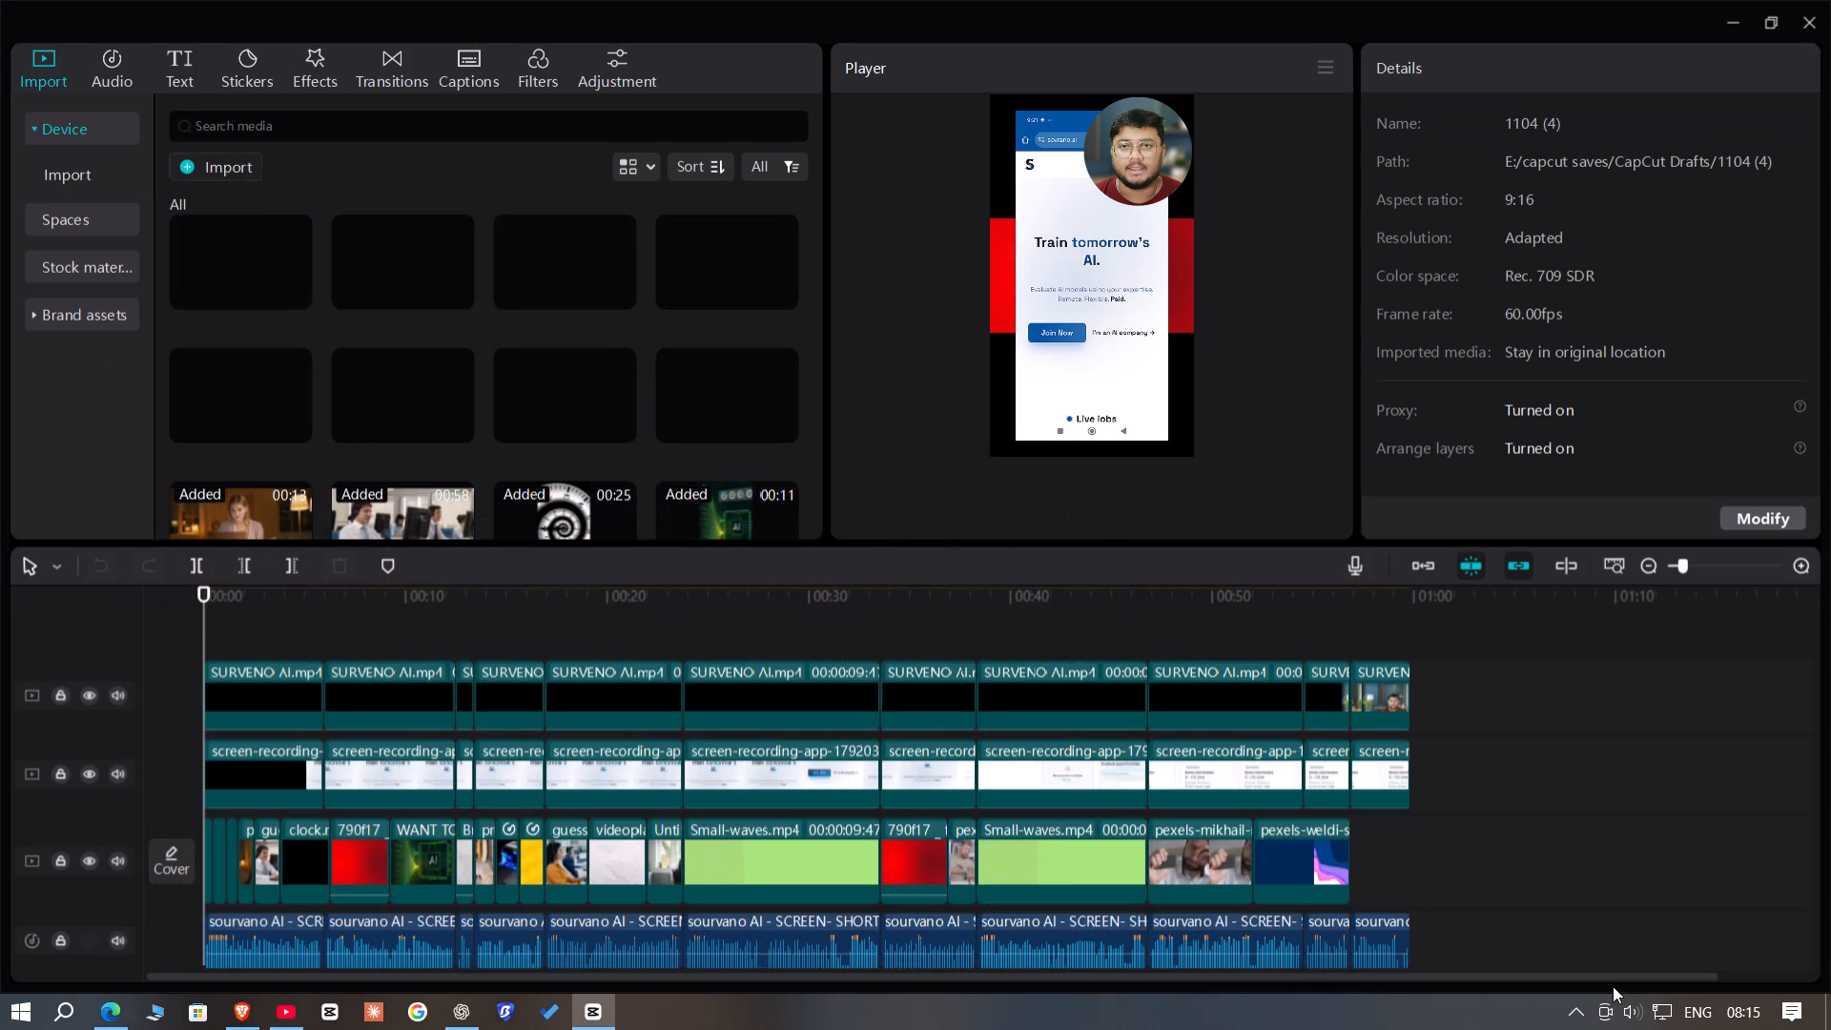
# Raise the system volume of the realme Buds T500 Pro headphones to 37.
pyautogui.click(1627, 1029)
pyautogui.scroll(8, 1623, 1007)
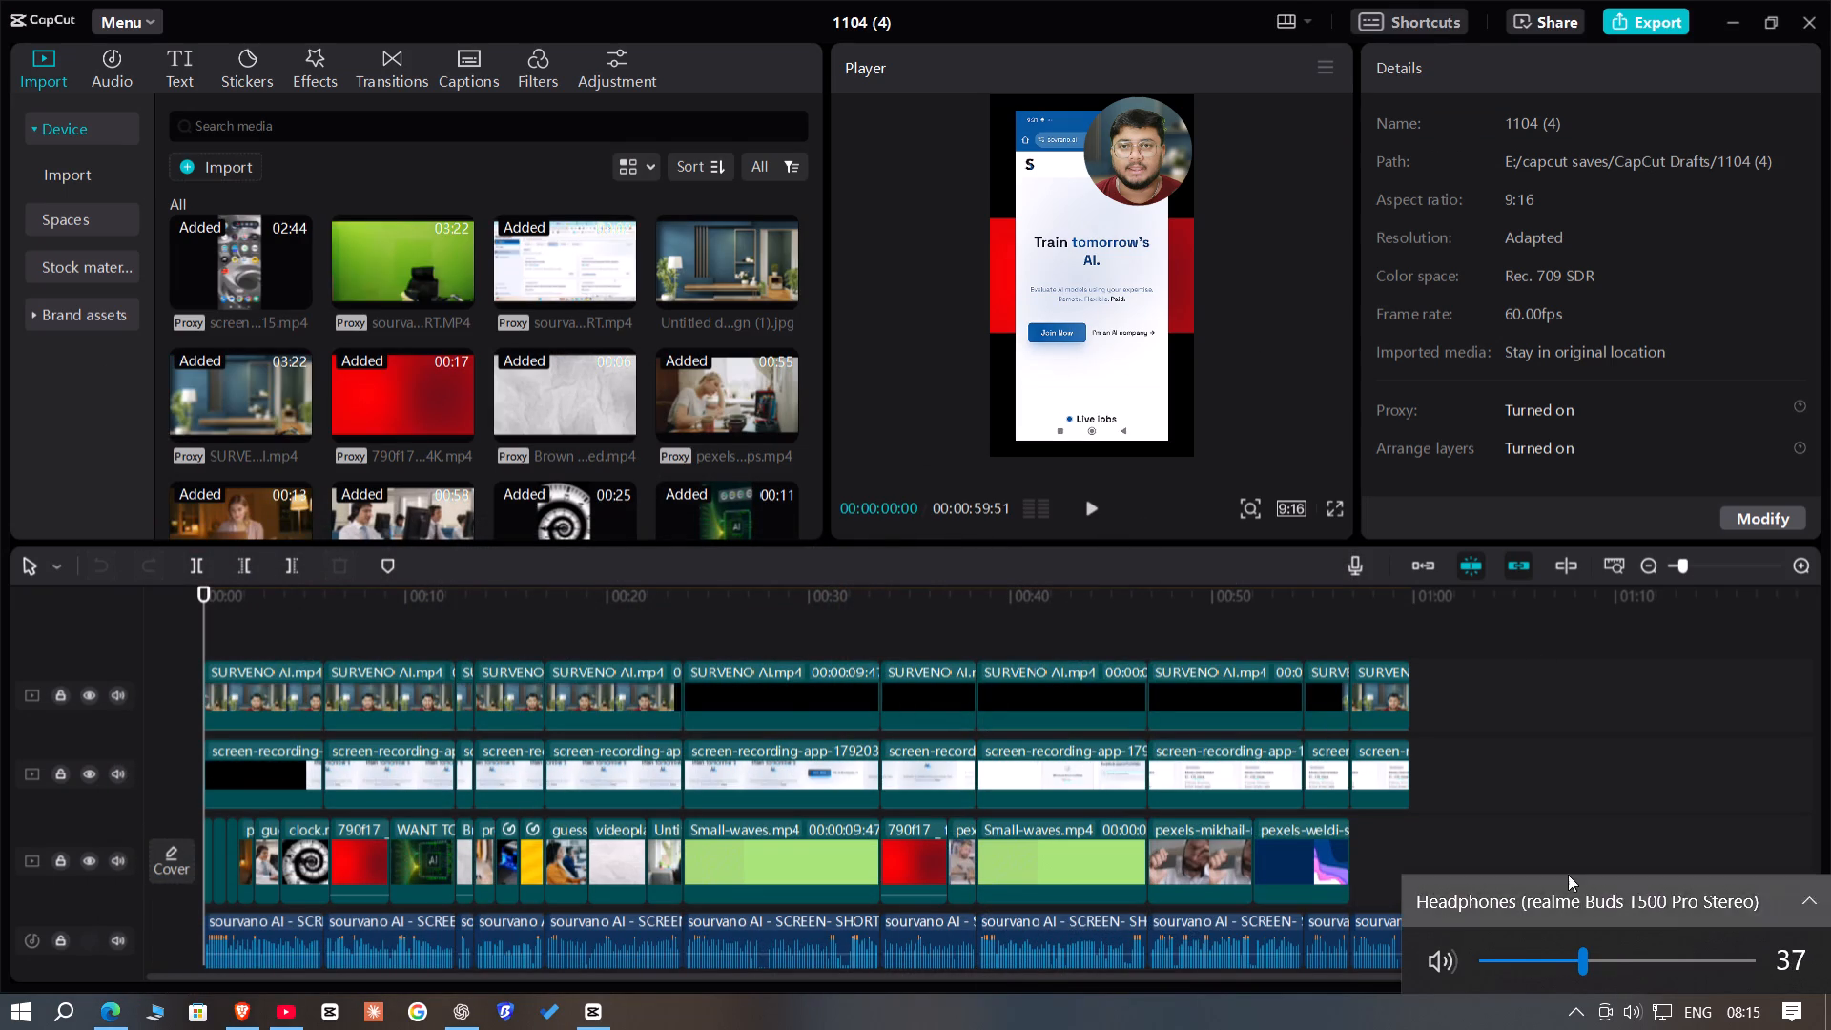
# Import OUTRO(2).mp4 from the EXPORTS folder into the 1104 (4) project's media.
pyautogui.click(1344, 619)
pyautogui.moveTo(1344, 619); pyautogui.dragTo(1354, 619)
pyautogui.click(206, 157)
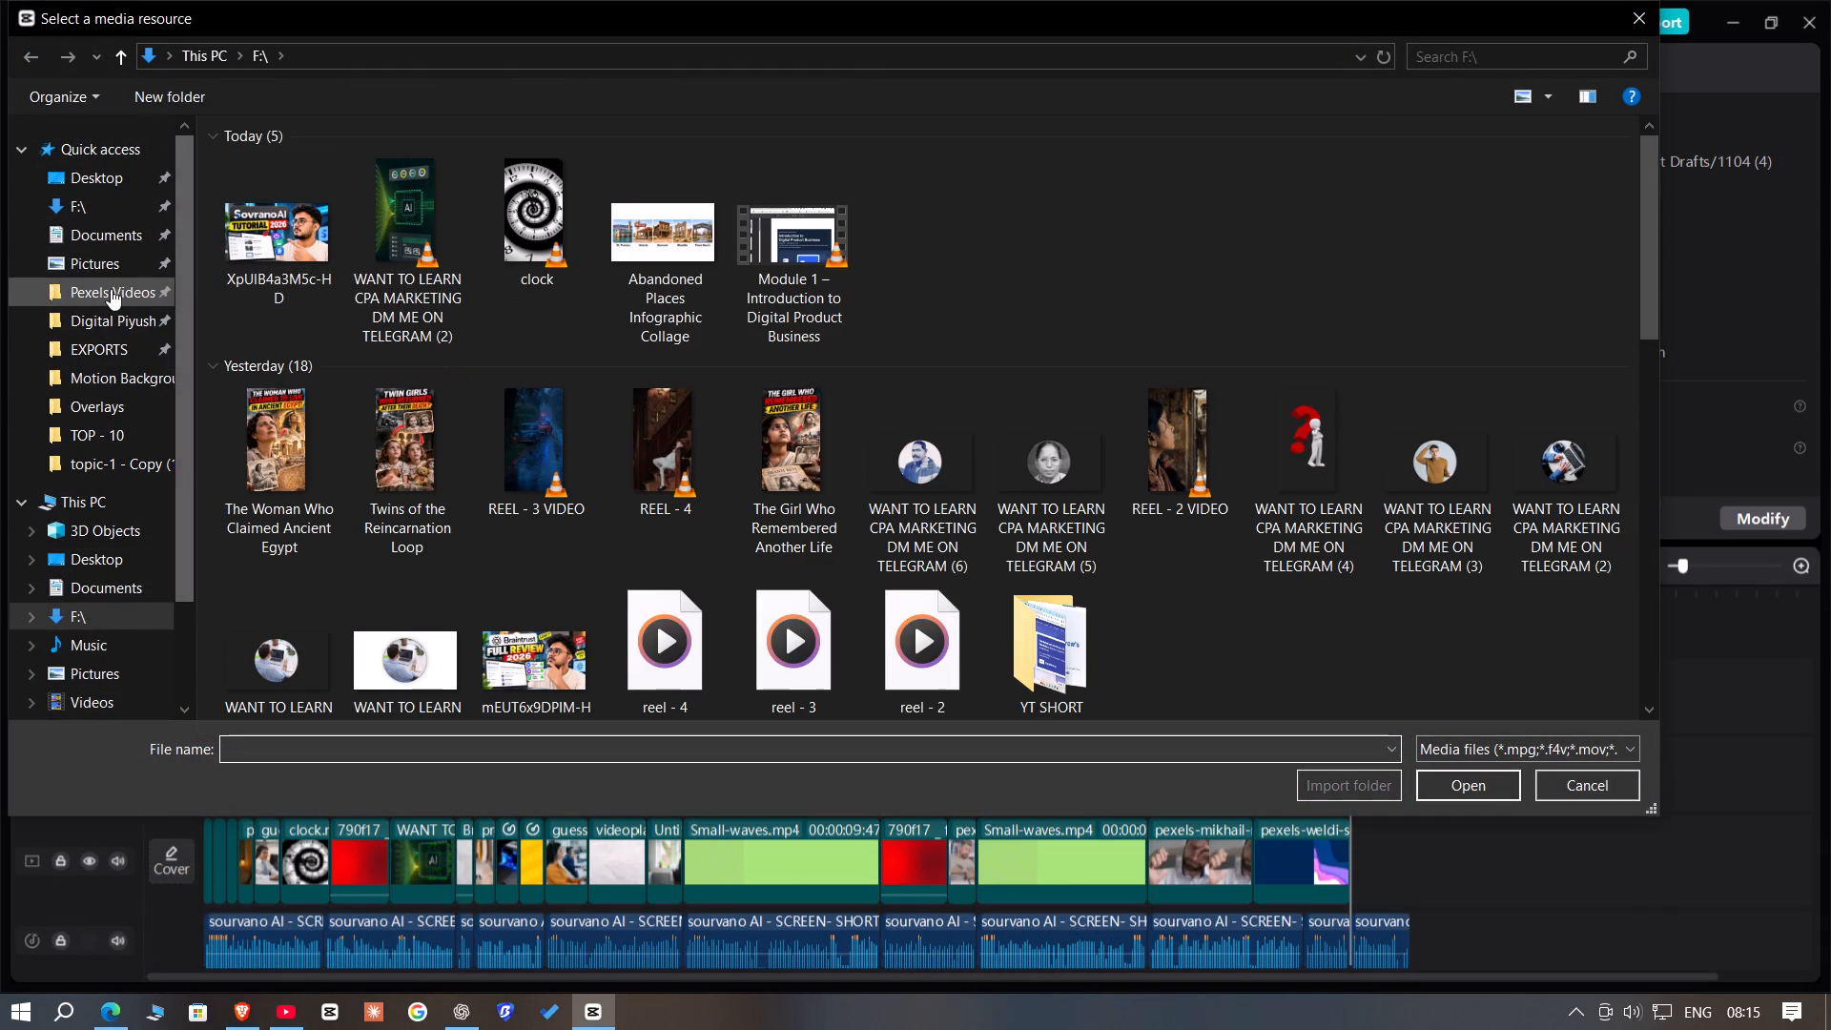
pyautogui.click(111, 348)
pyautogui.scroll(-4, 822, 475)
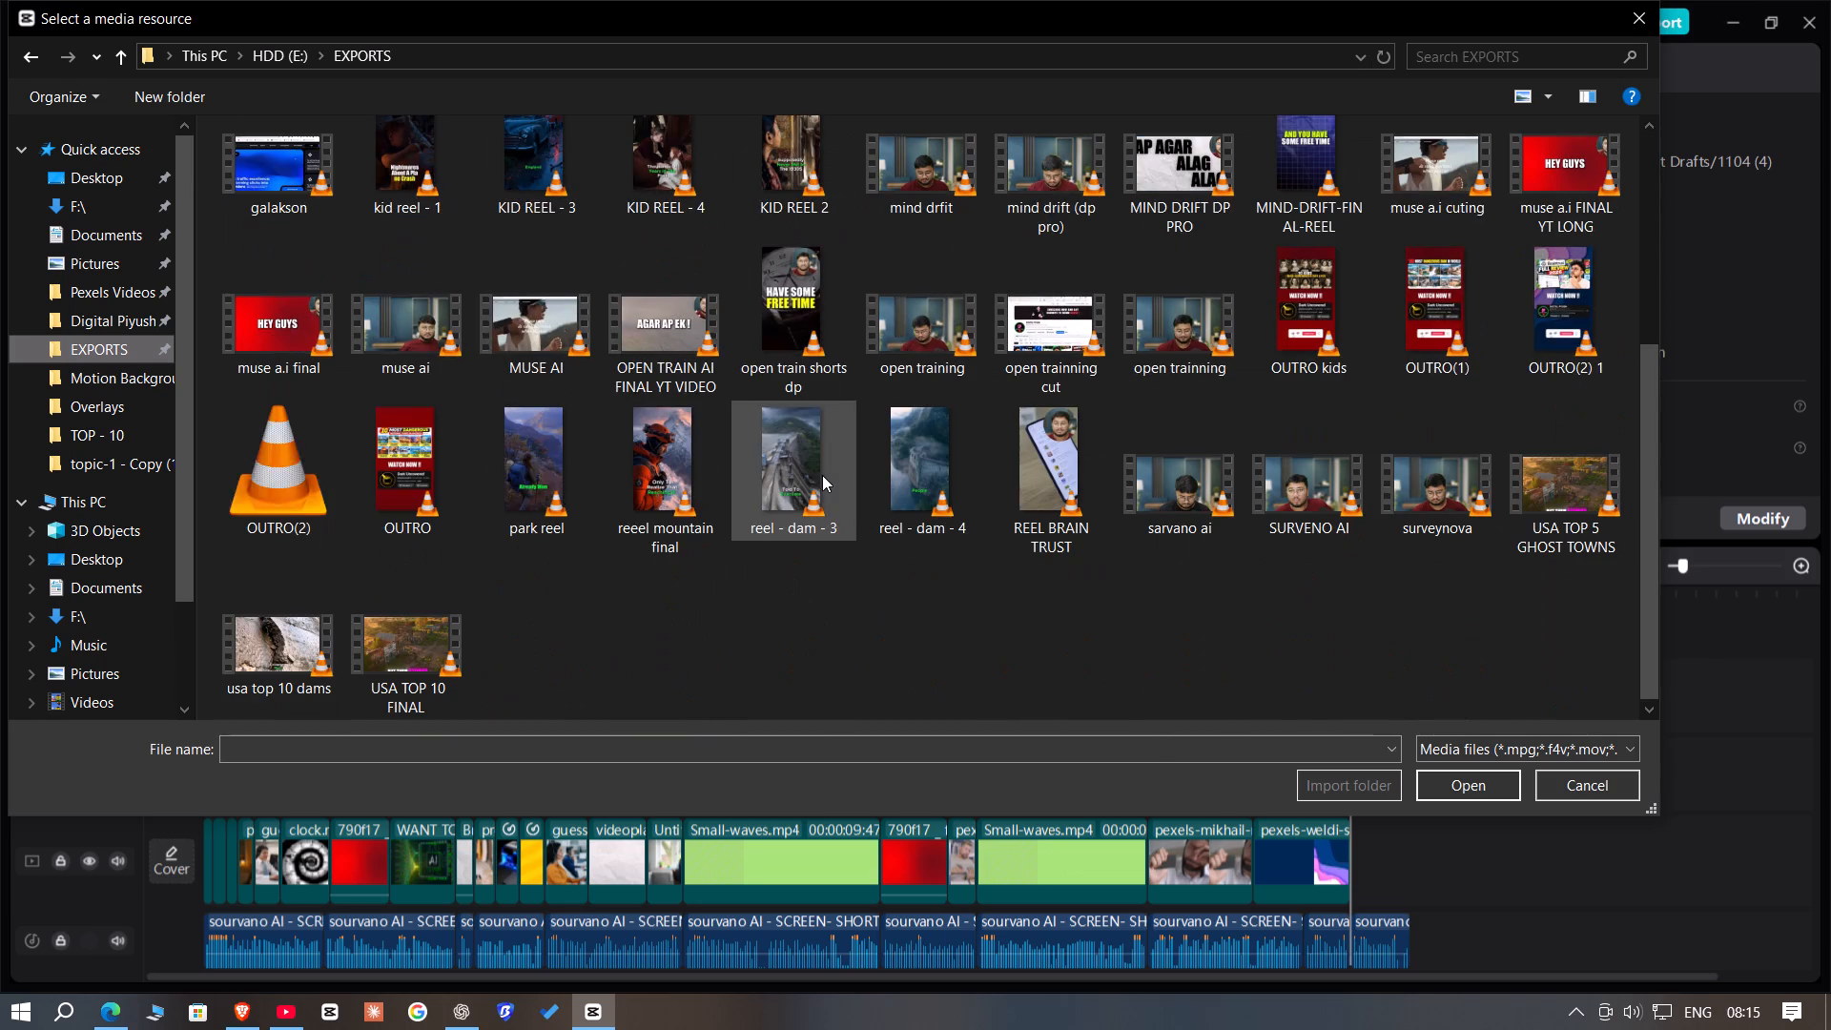
pyautogui.doubleClick(309, 491)
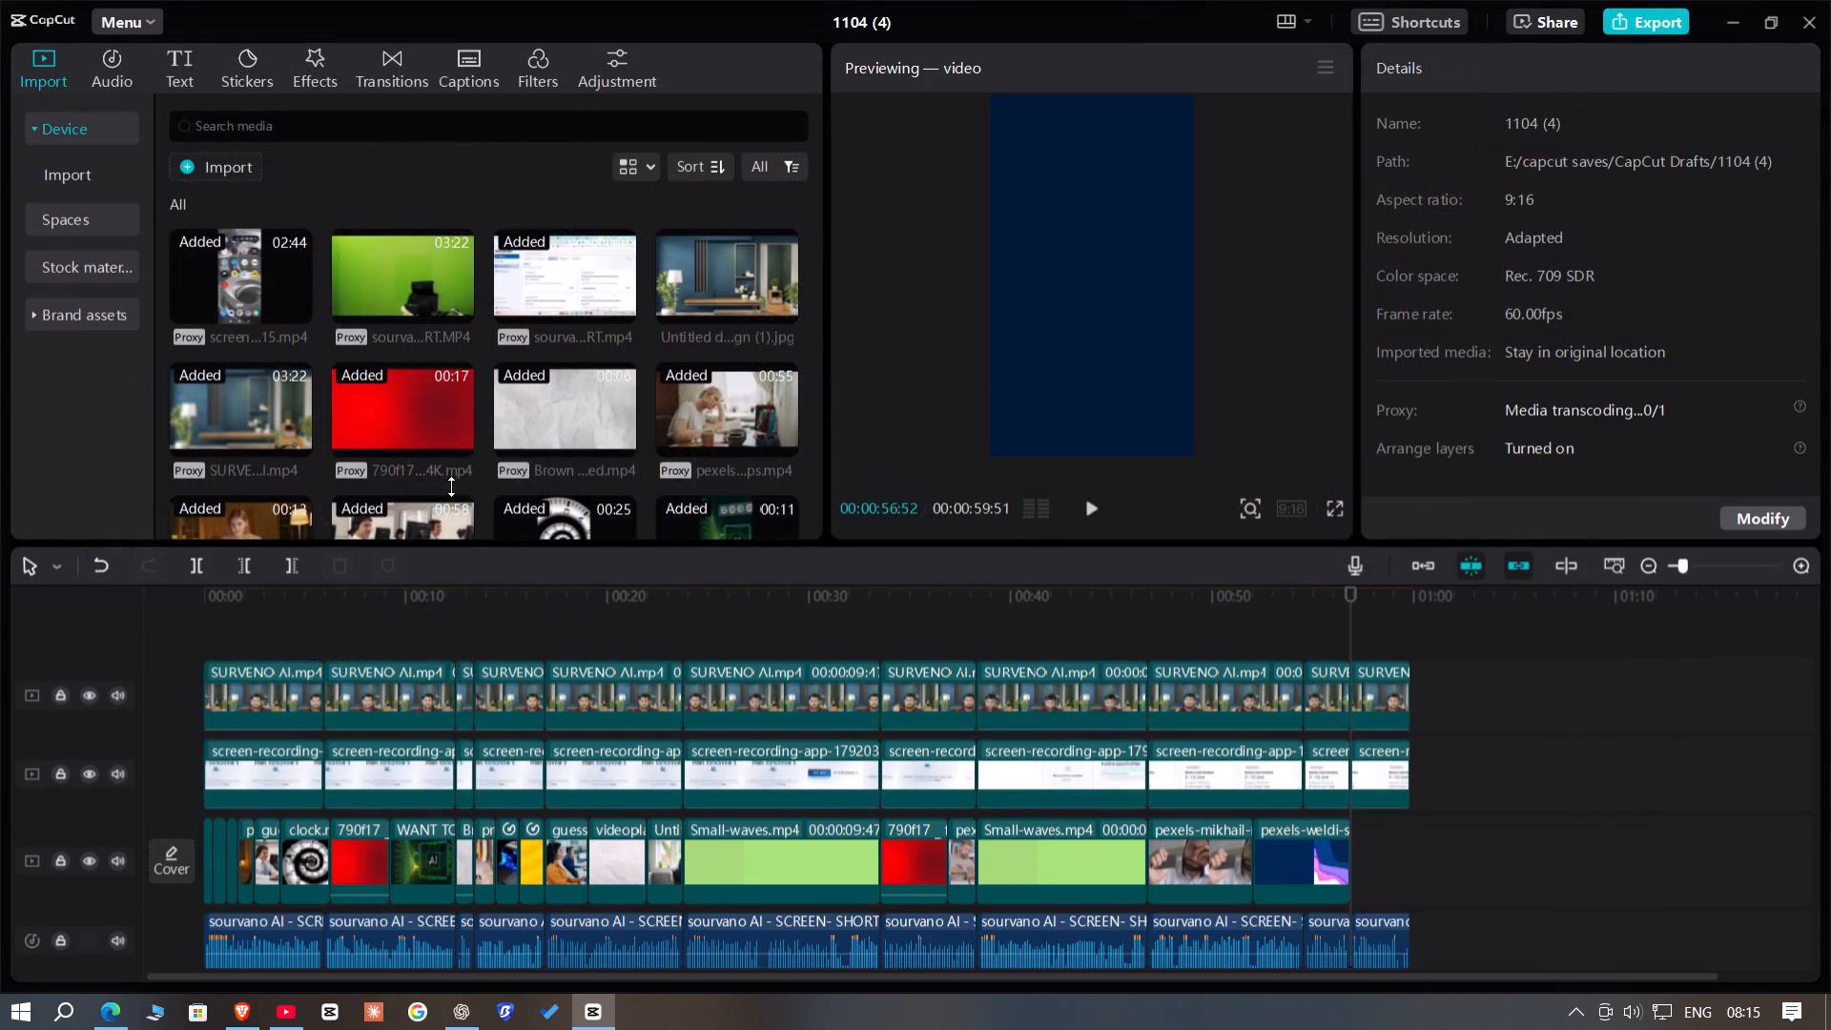
# Place OUTRO(2).mp4 on the main track directly after the pexels-weldi clip, at 00:00:56:52, and preview it.
pyautogui.moveTo(730, 470); pyautogui.dragTo(1356, 880)
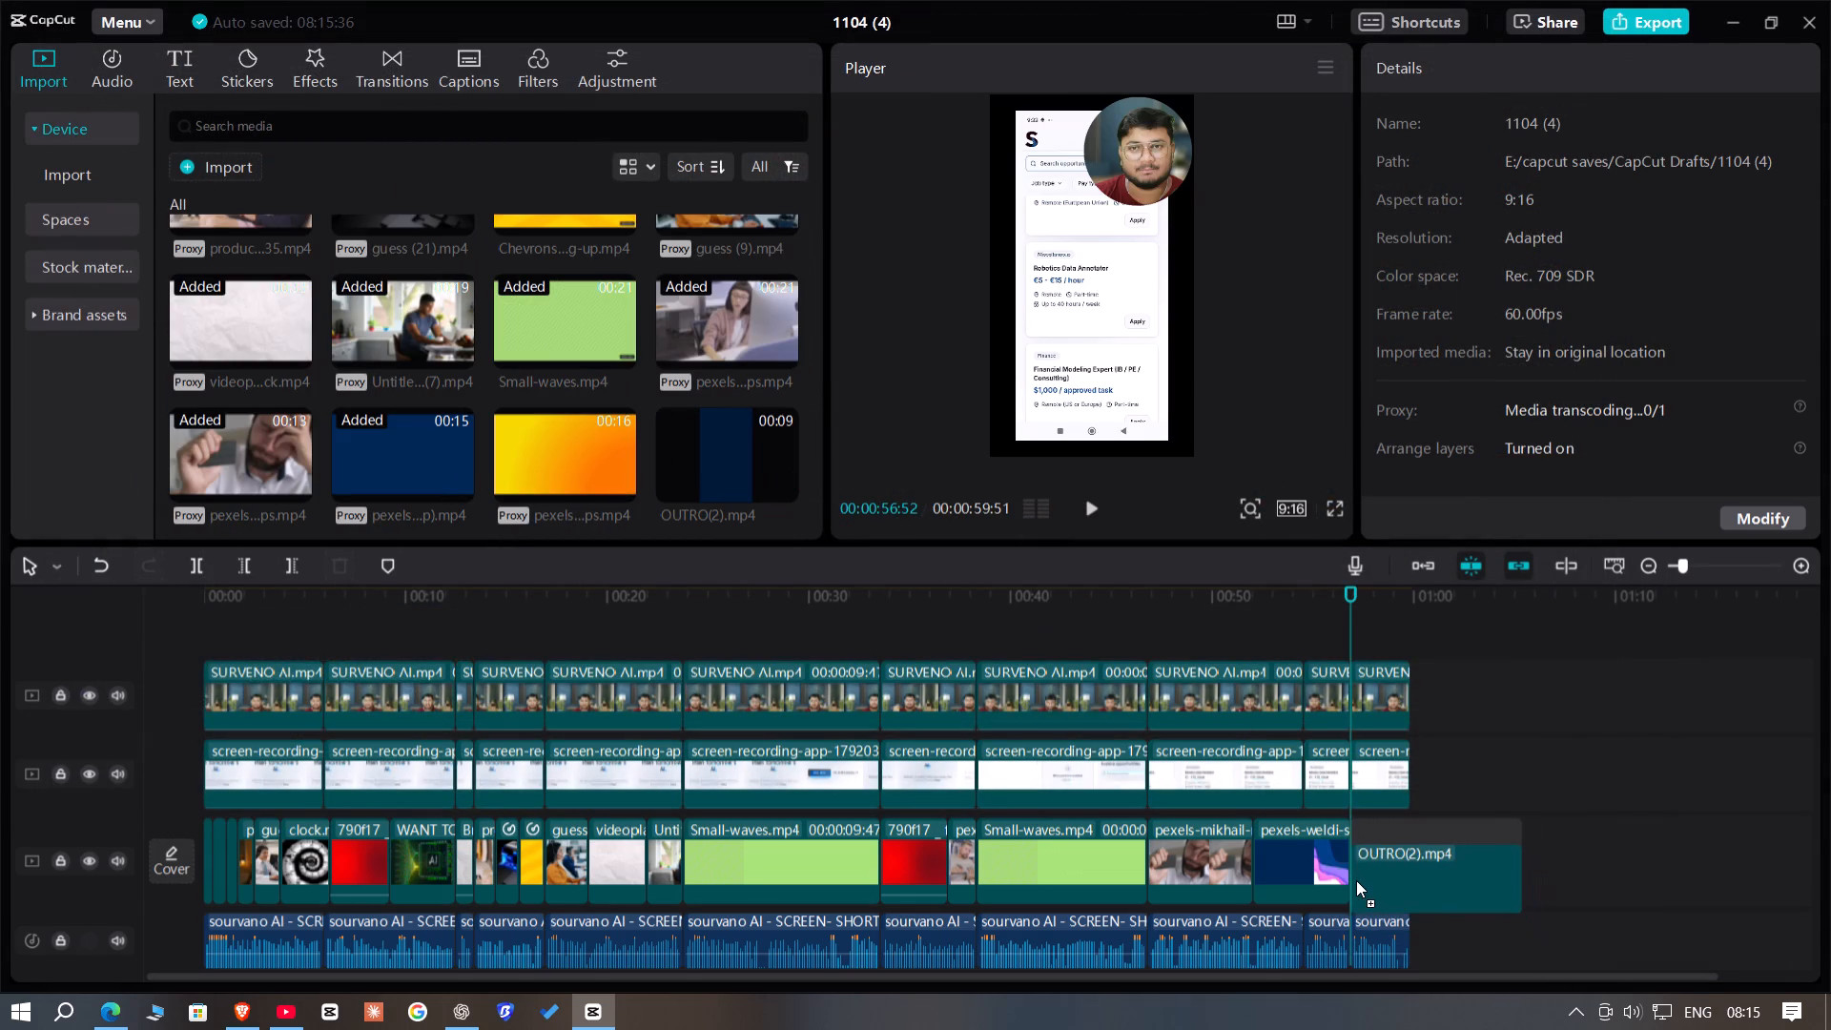
pyautogui.moveTo(1356, 880); pyautogui.dragTo(1354, 879)
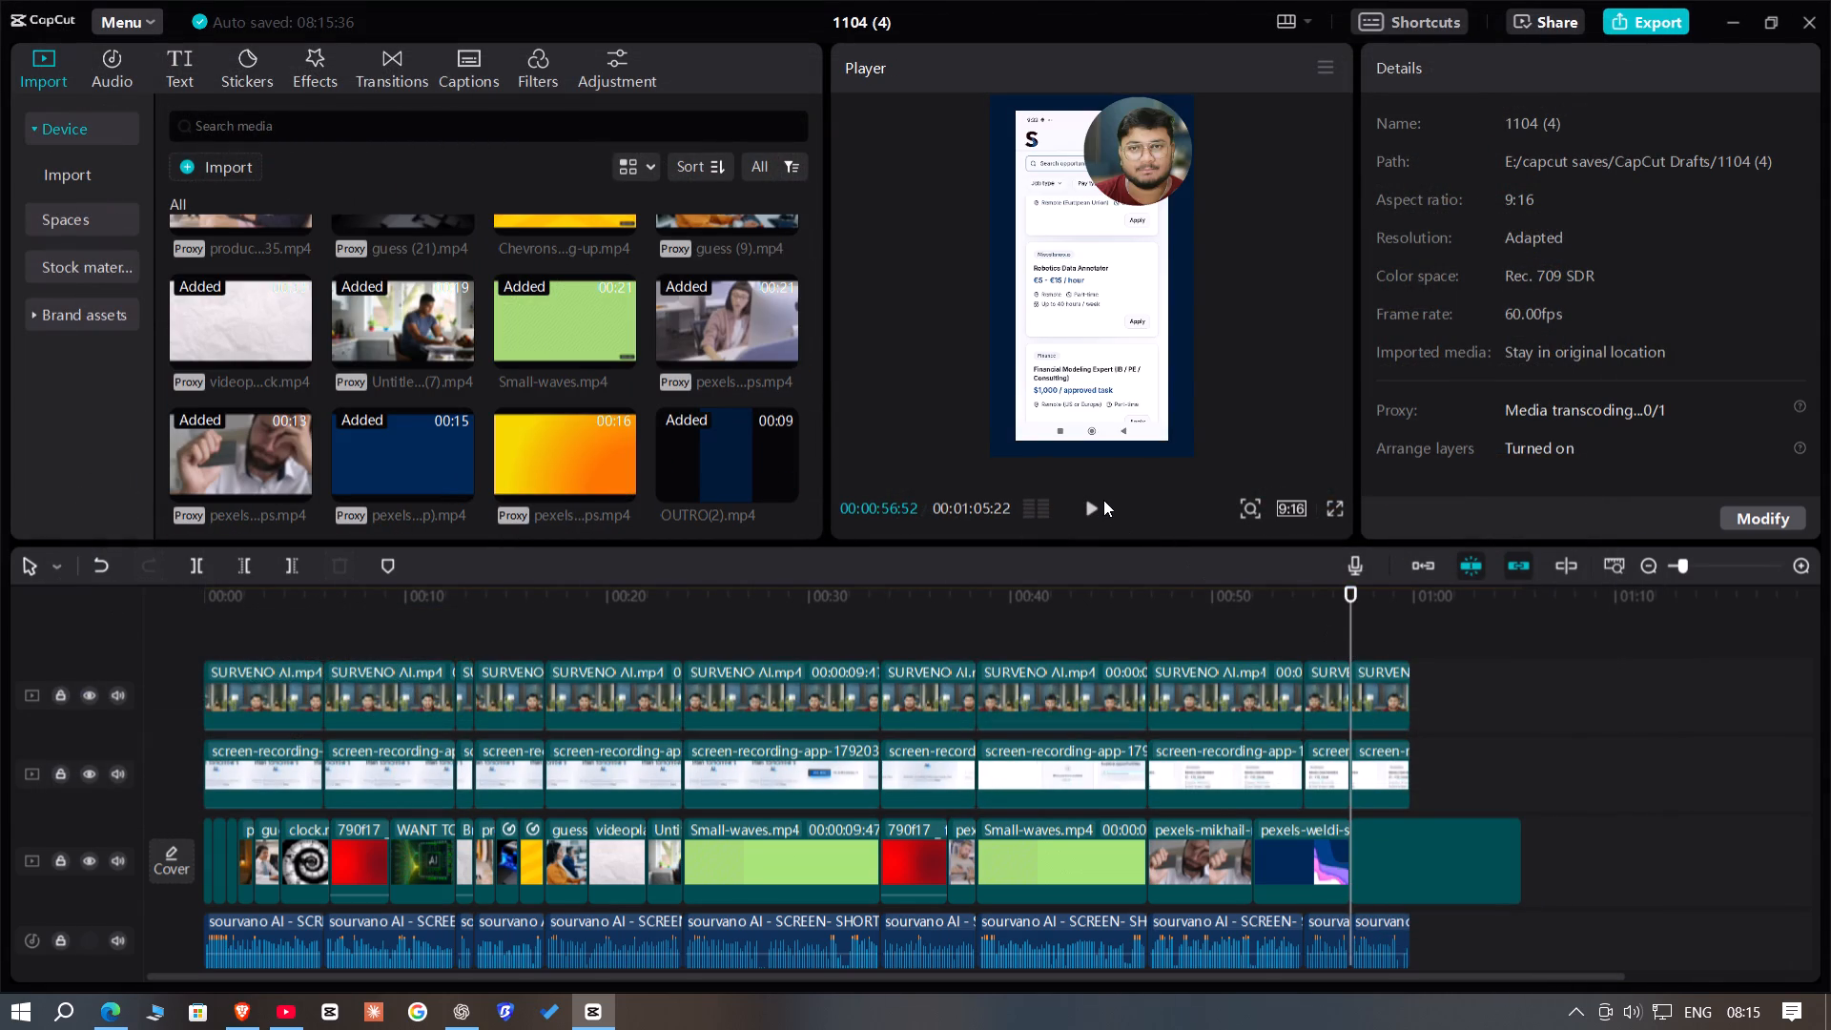
pyautogui.click(1082, 516)
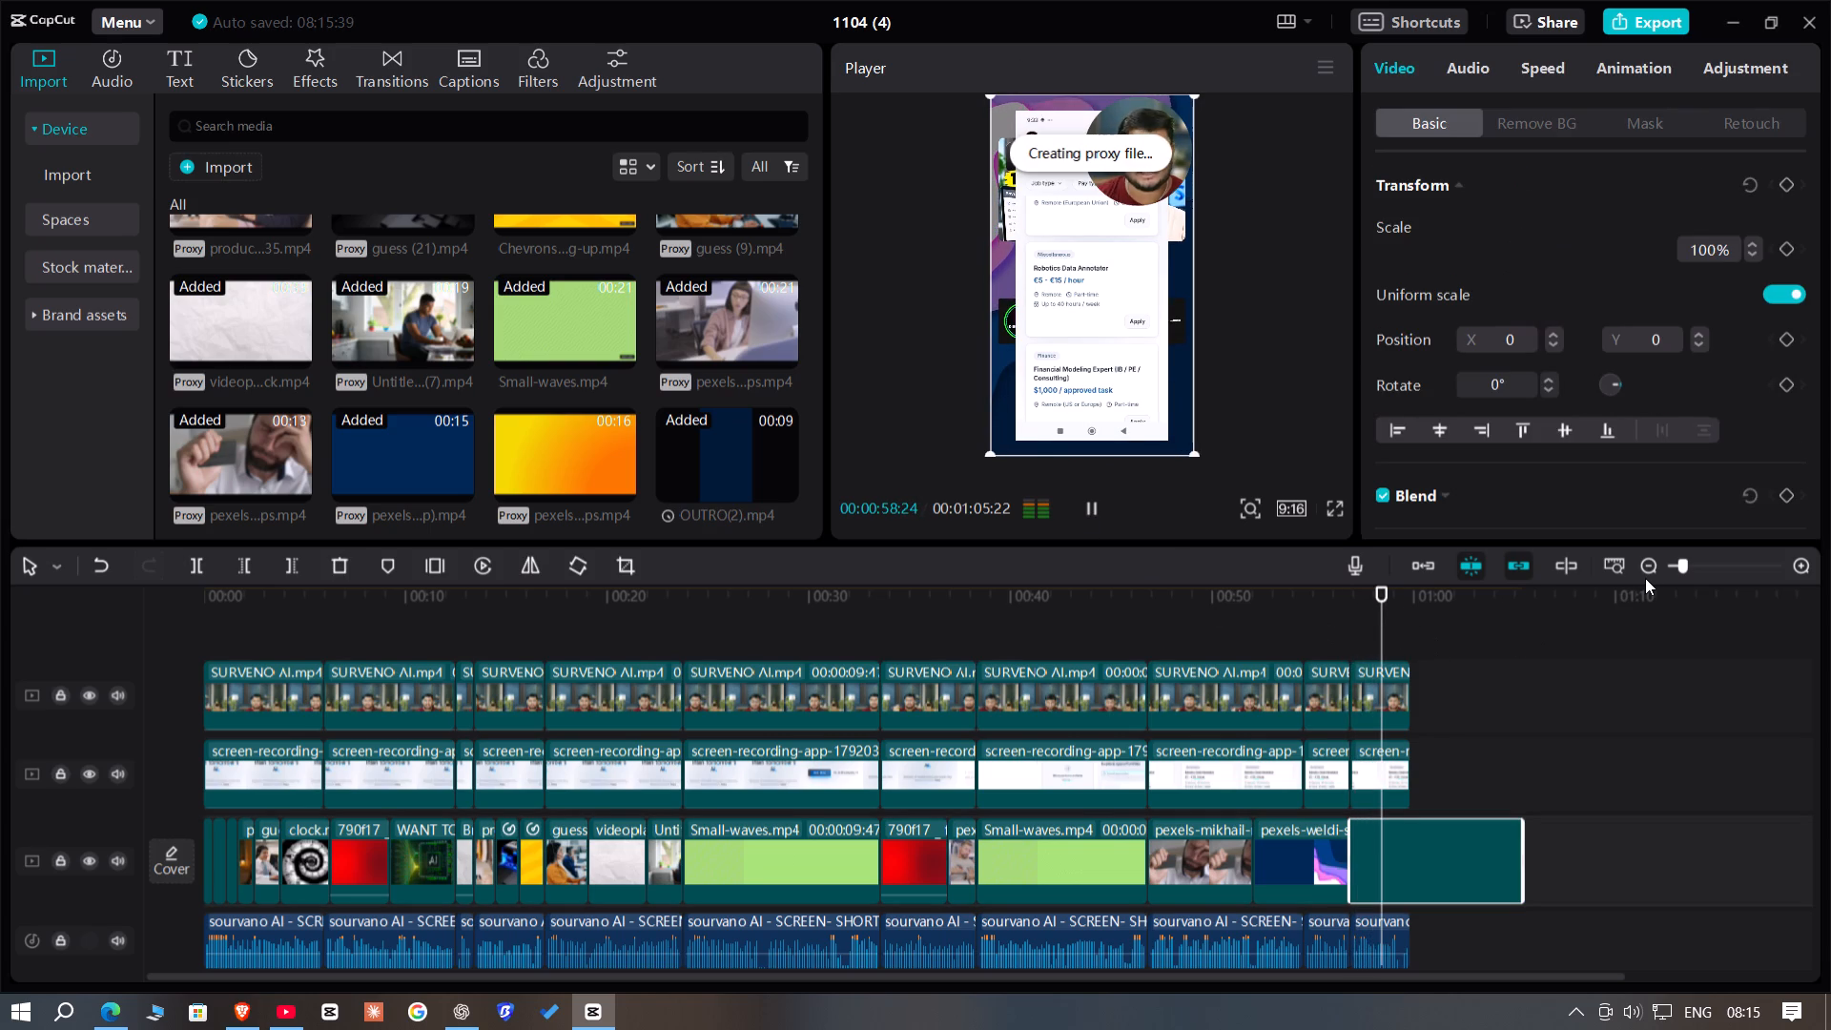
pyautogui.press('space')
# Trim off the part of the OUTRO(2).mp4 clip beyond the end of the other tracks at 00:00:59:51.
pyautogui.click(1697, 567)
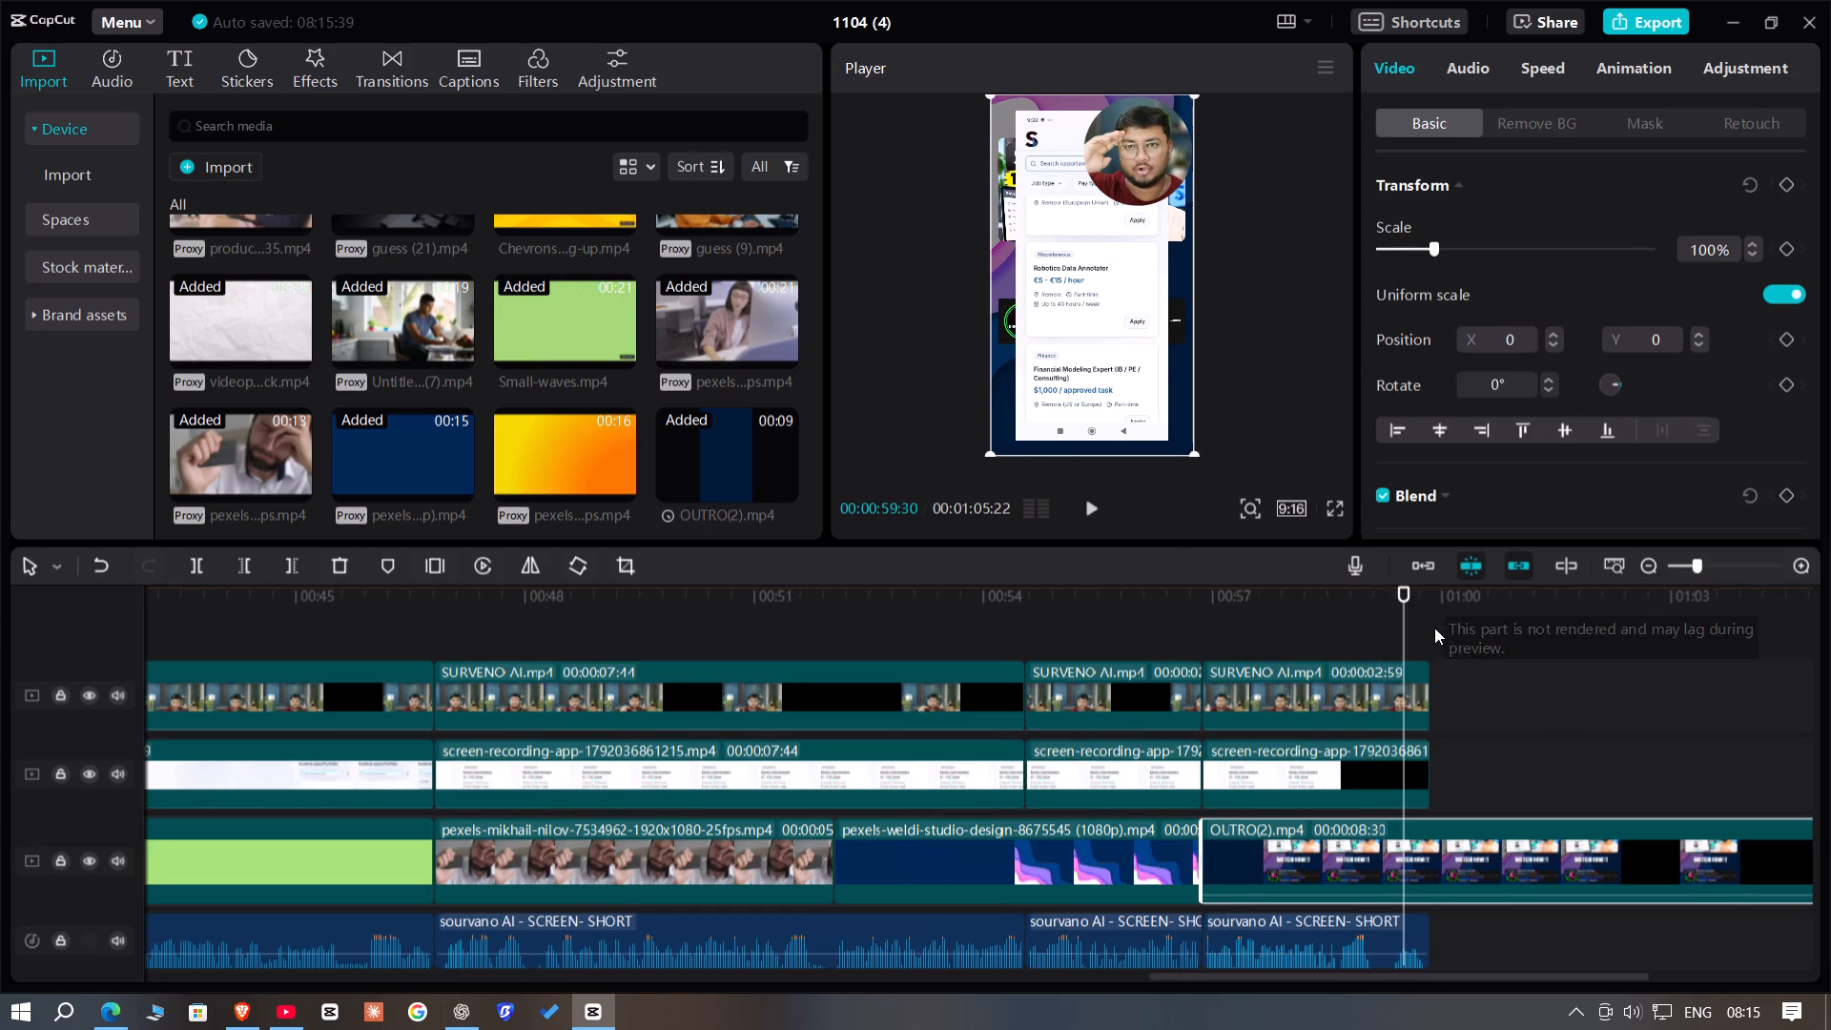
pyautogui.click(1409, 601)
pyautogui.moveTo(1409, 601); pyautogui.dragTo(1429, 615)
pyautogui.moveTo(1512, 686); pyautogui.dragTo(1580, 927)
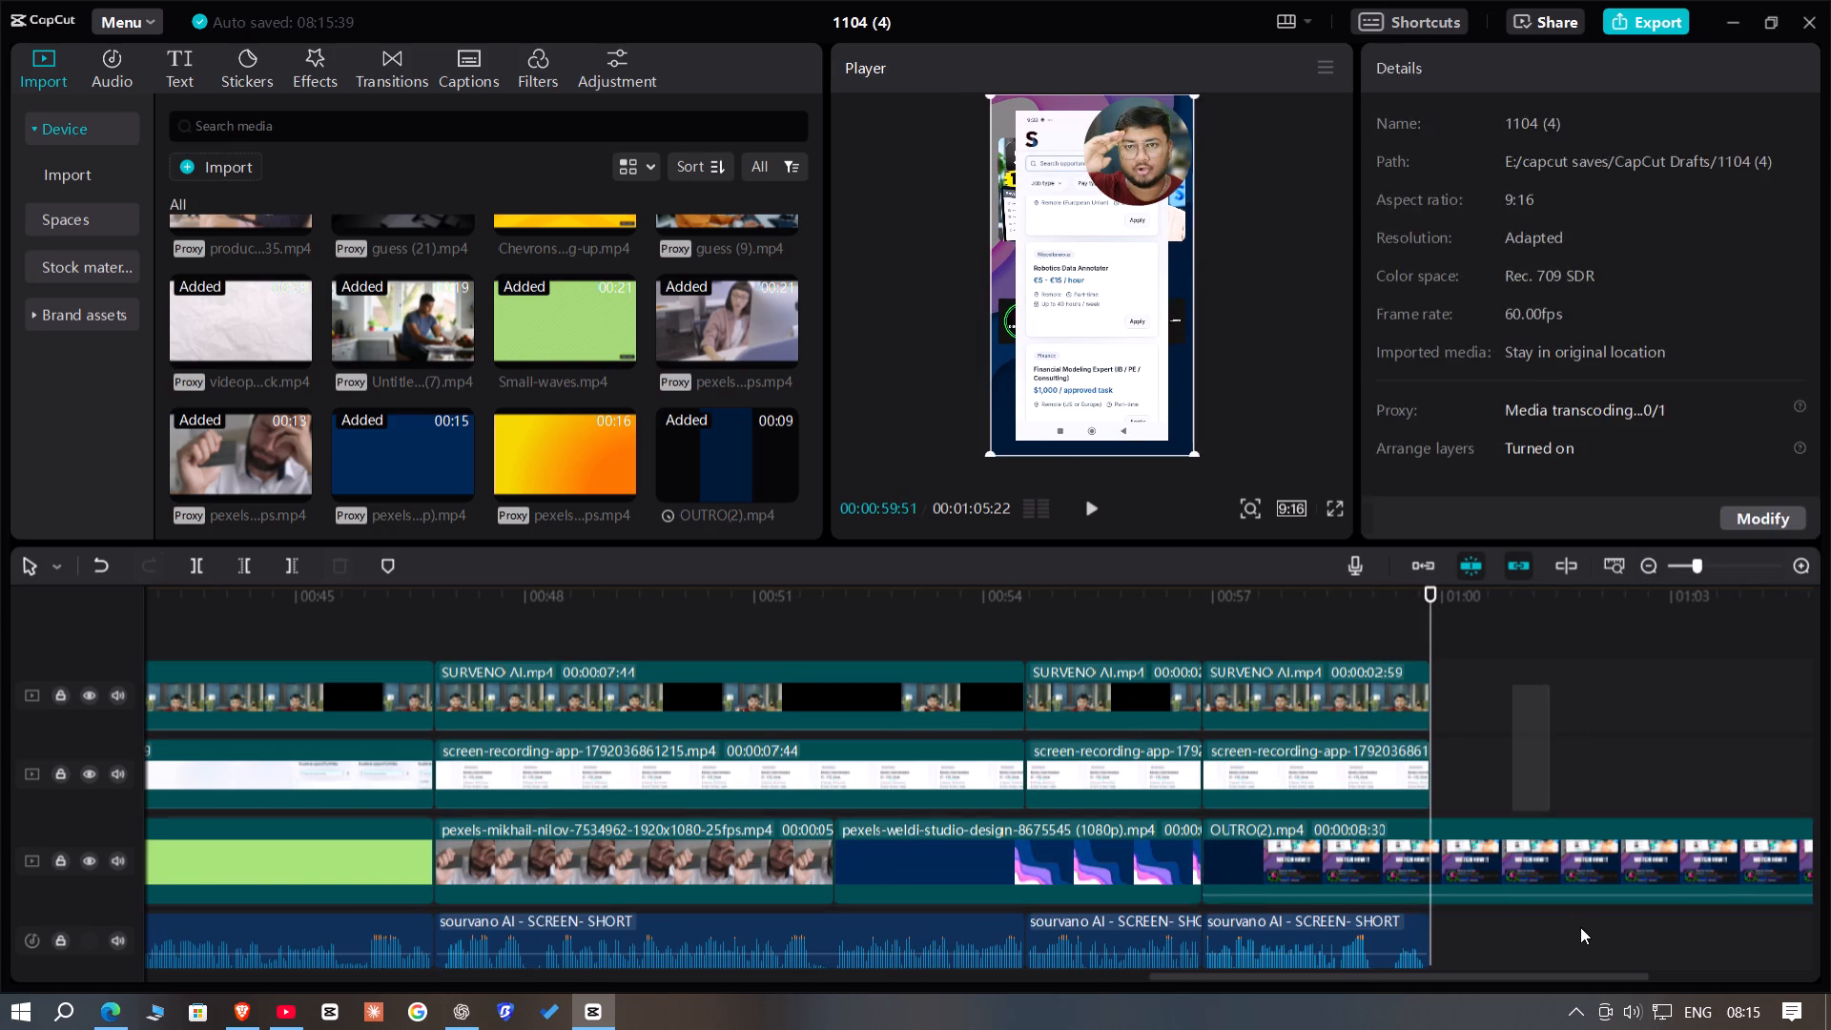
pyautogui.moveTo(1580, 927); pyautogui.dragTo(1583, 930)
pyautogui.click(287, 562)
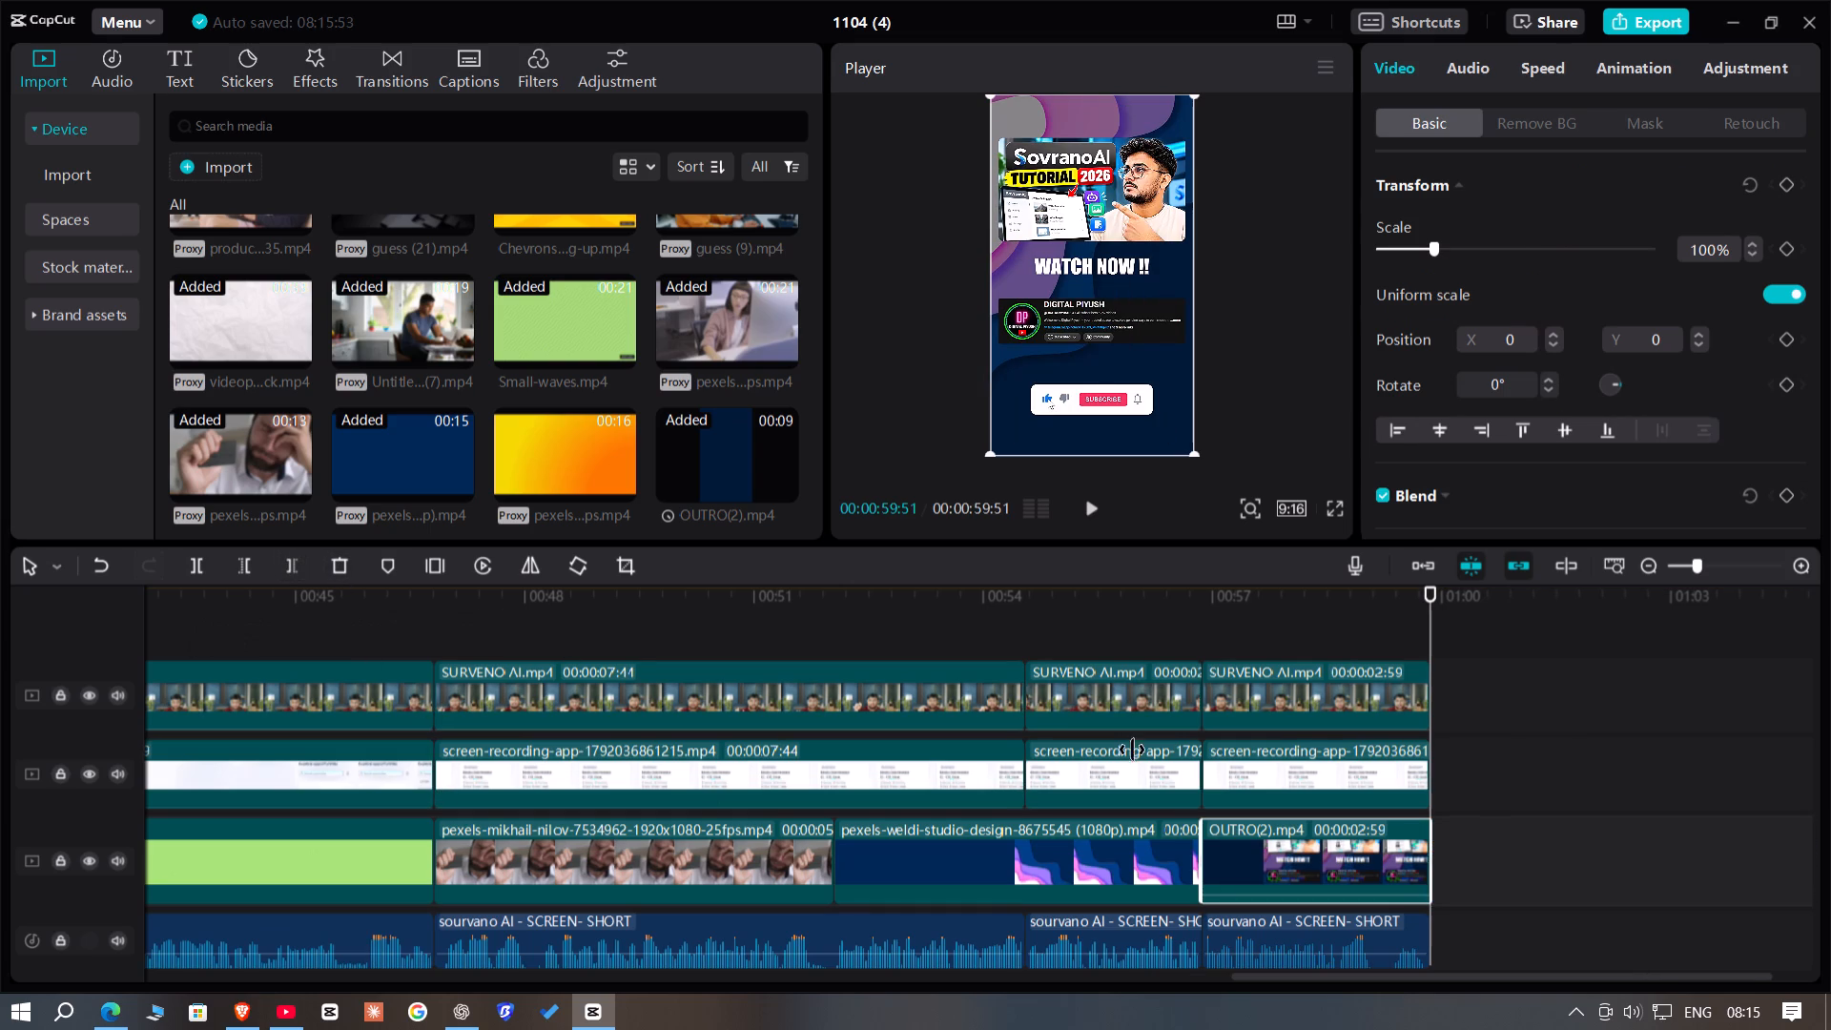
# Delete the last three screen-recording clips from the overlay track, starting above the pexels-mikhail clip.
pyautogui.click(1285, 812)
pyautogui.click(1265, 768)
pyautogui.moveTo(1553, 768); pyautogui.dragTo(653, 774)
pyautogui.click(323, 565)
pyautogui.click(339, 568)
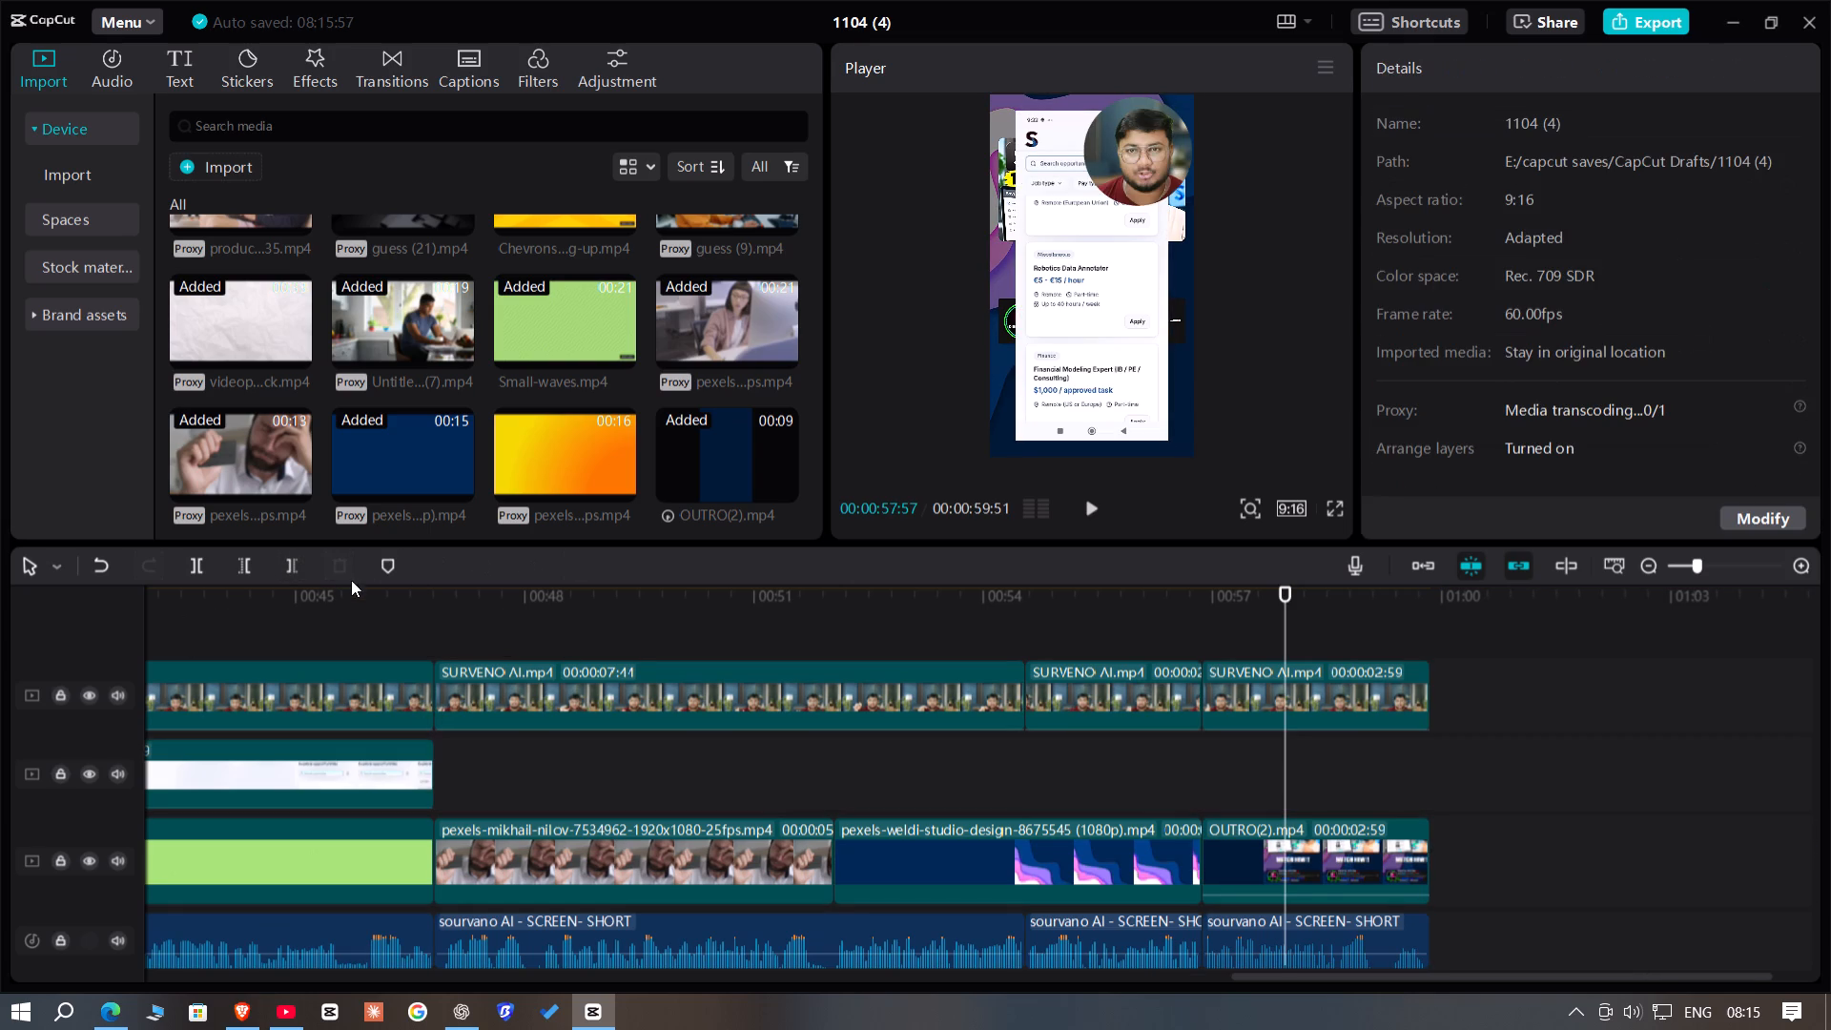
# Delete the last SURVENO AI.mp4 clip, the one lying above the OUTRO(2).mp4 clip.
pyautogui.click(1214, 644)
pyautogui.moveTo(1214, 644); pyautogui.dragTo(1203, 658)
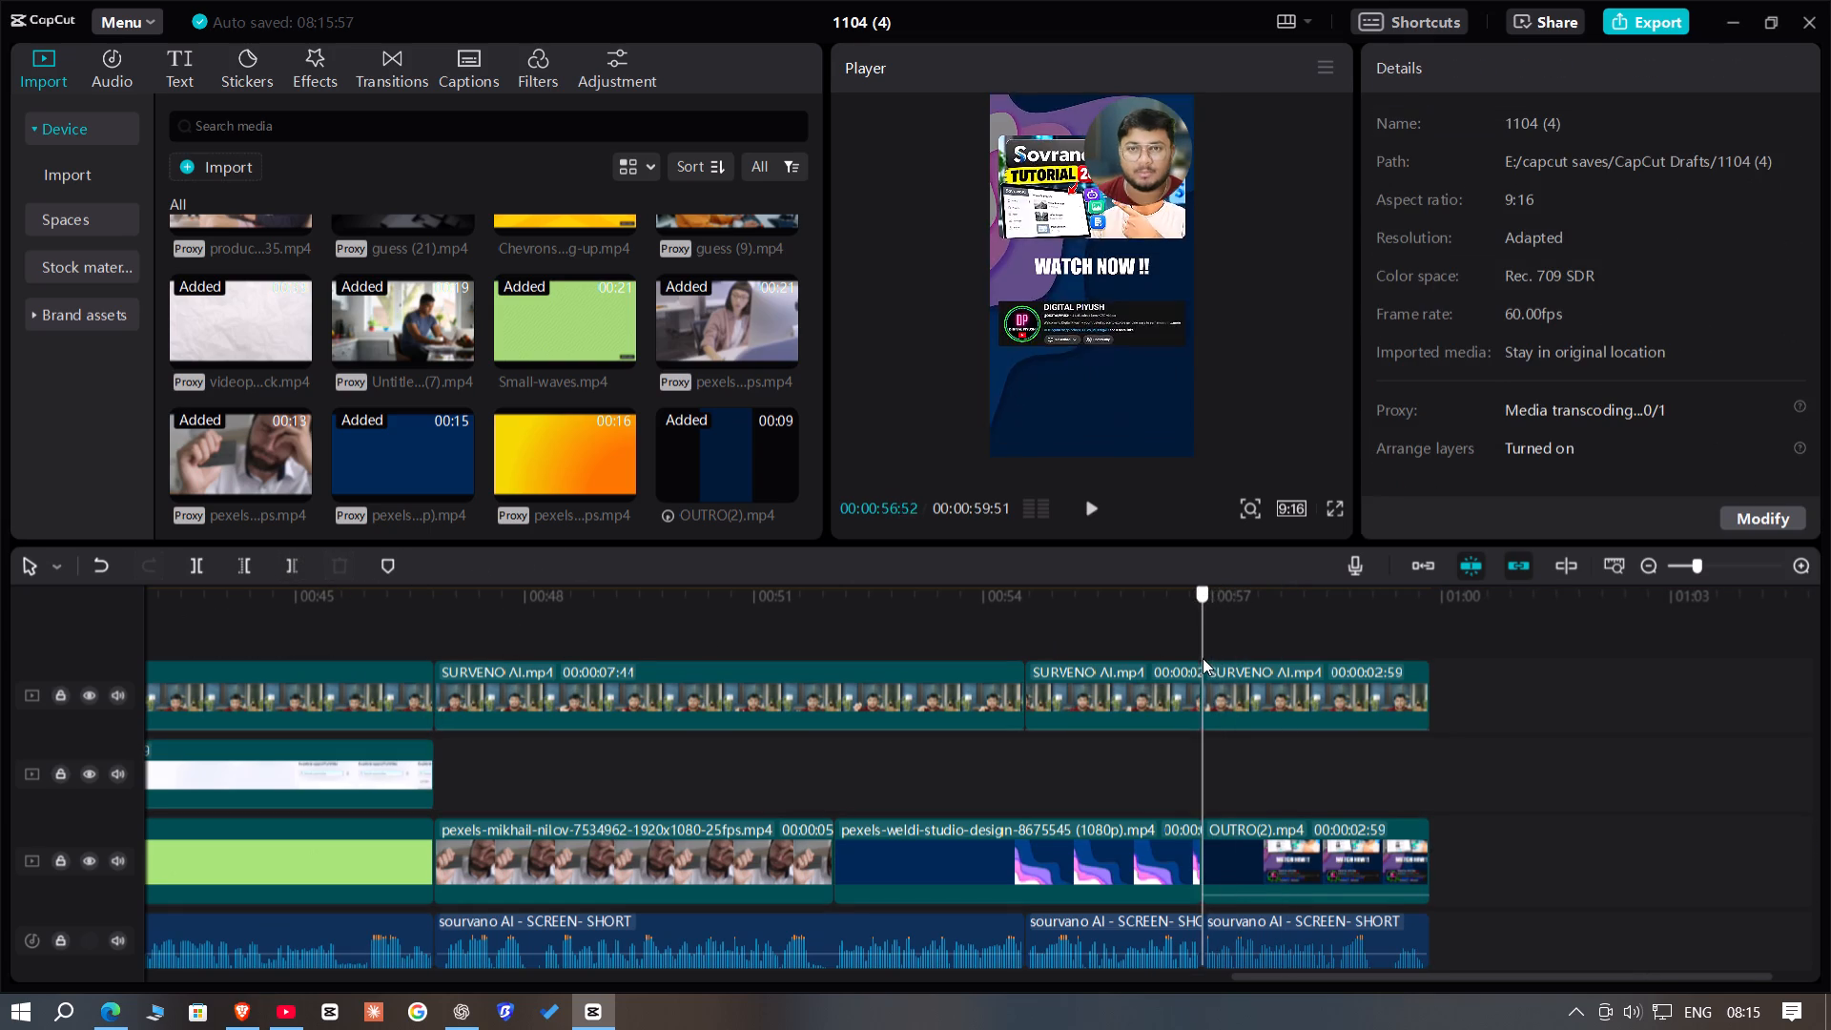
pyautogui.moveTo(1203, 658); pyautogui.dragTo(1193, 658)
pyautogui.click(1262, 692)
pyautogui.click(342, 566)
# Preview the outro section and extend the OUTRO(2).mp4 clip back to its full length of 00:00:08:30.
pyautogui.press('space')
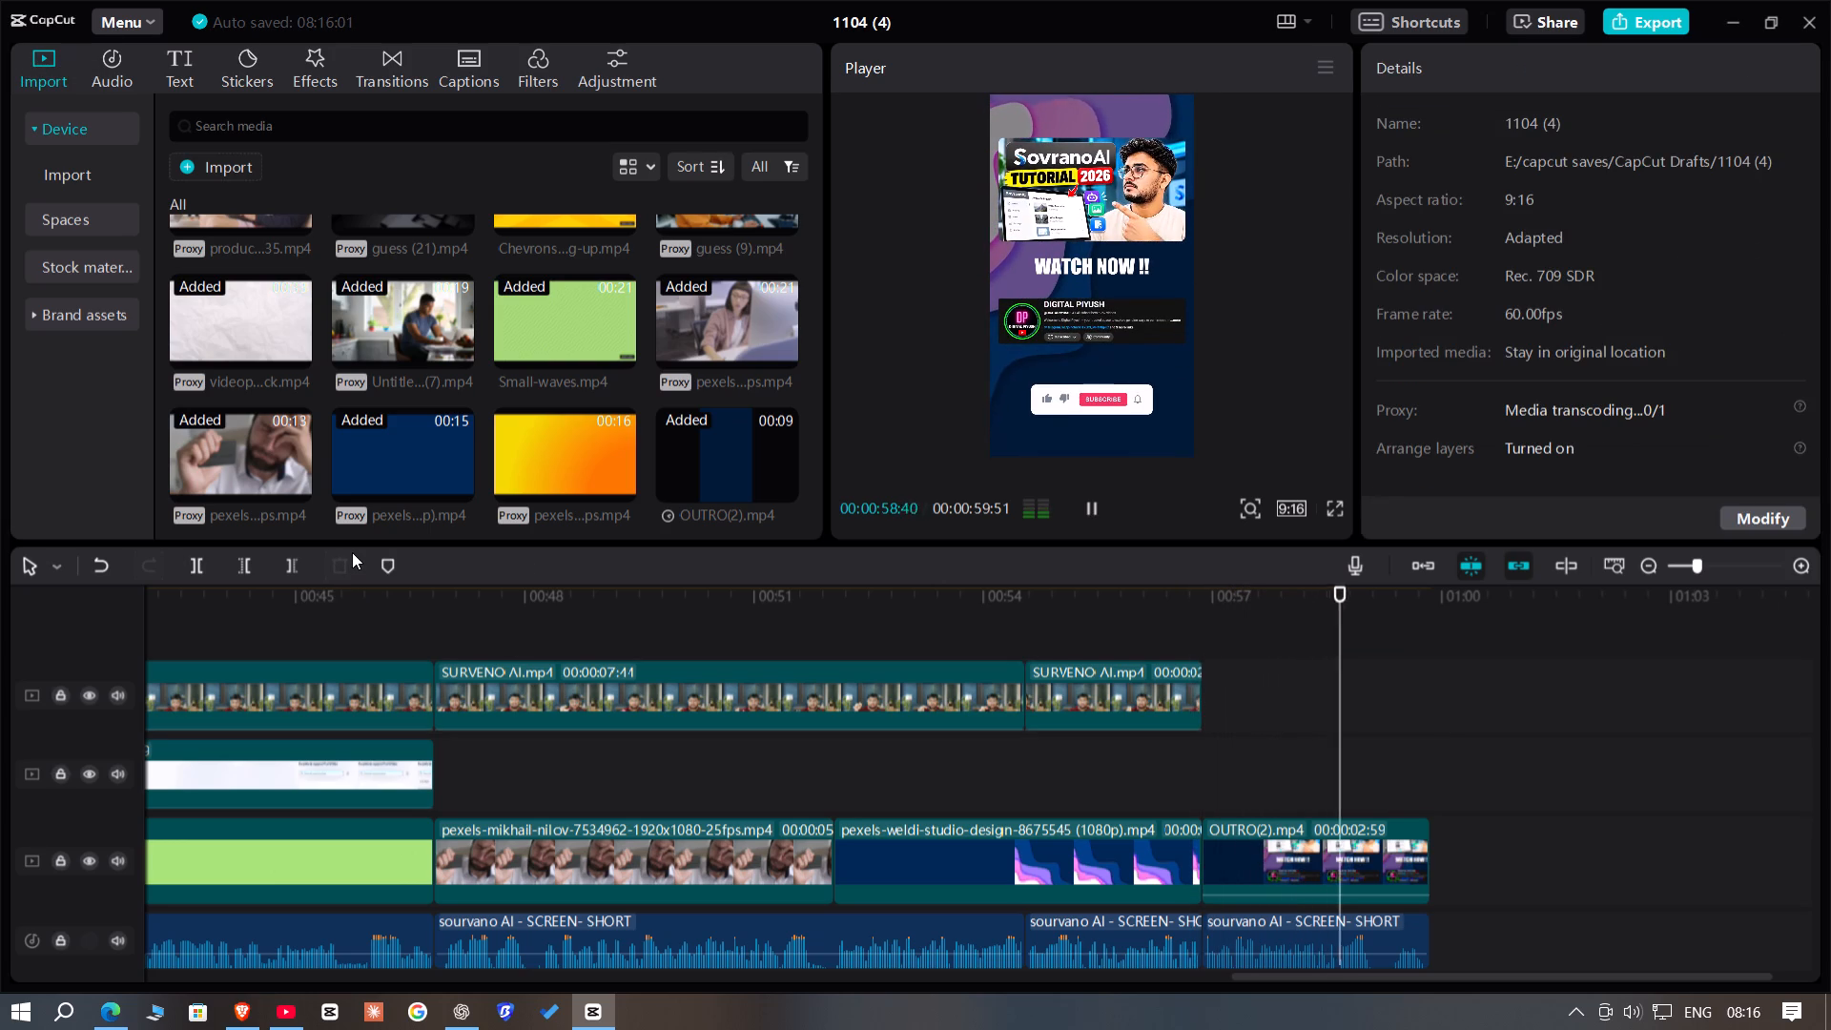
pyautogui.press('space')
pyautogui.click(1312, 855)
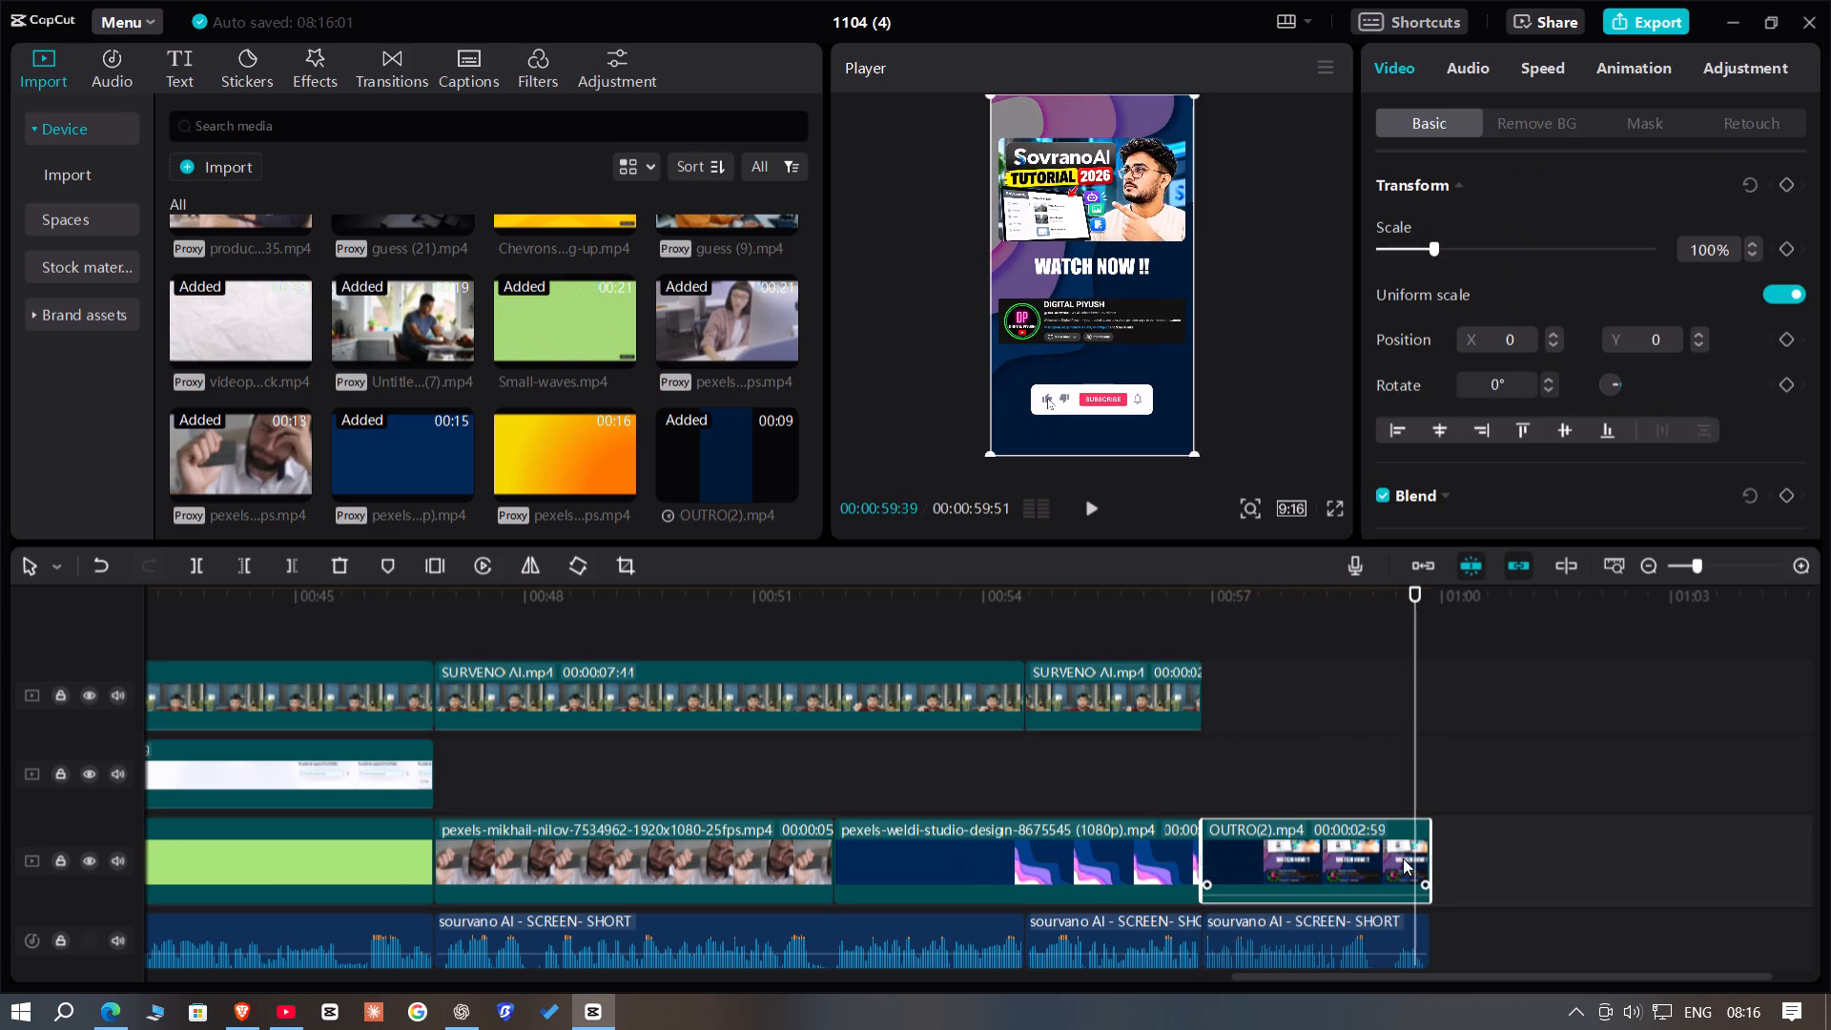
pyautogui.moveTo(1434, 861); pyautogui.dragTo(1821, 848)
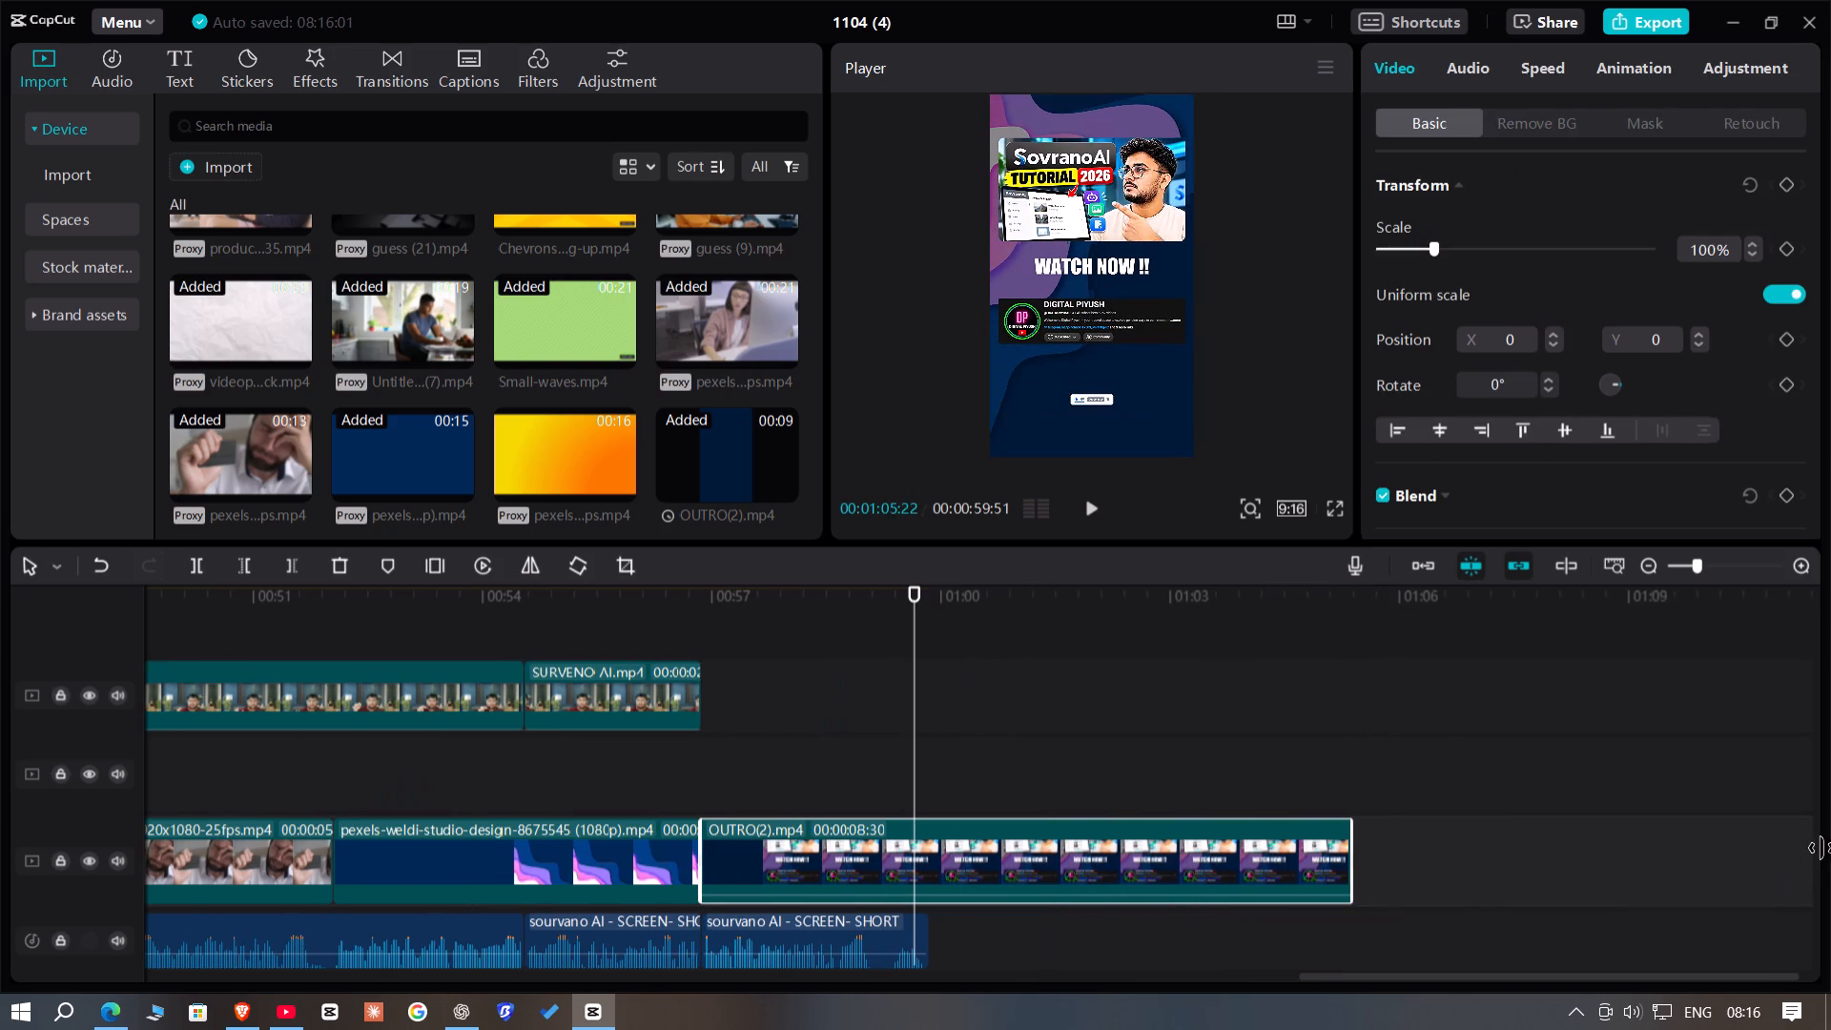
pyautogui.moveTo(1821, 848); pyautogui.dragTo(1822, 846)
# Set the playback speed of the OUTRO(2).mp4 clip to 2.8x.
pyautogui.click(1520, 48)
pyautogui.click(1547, 72)
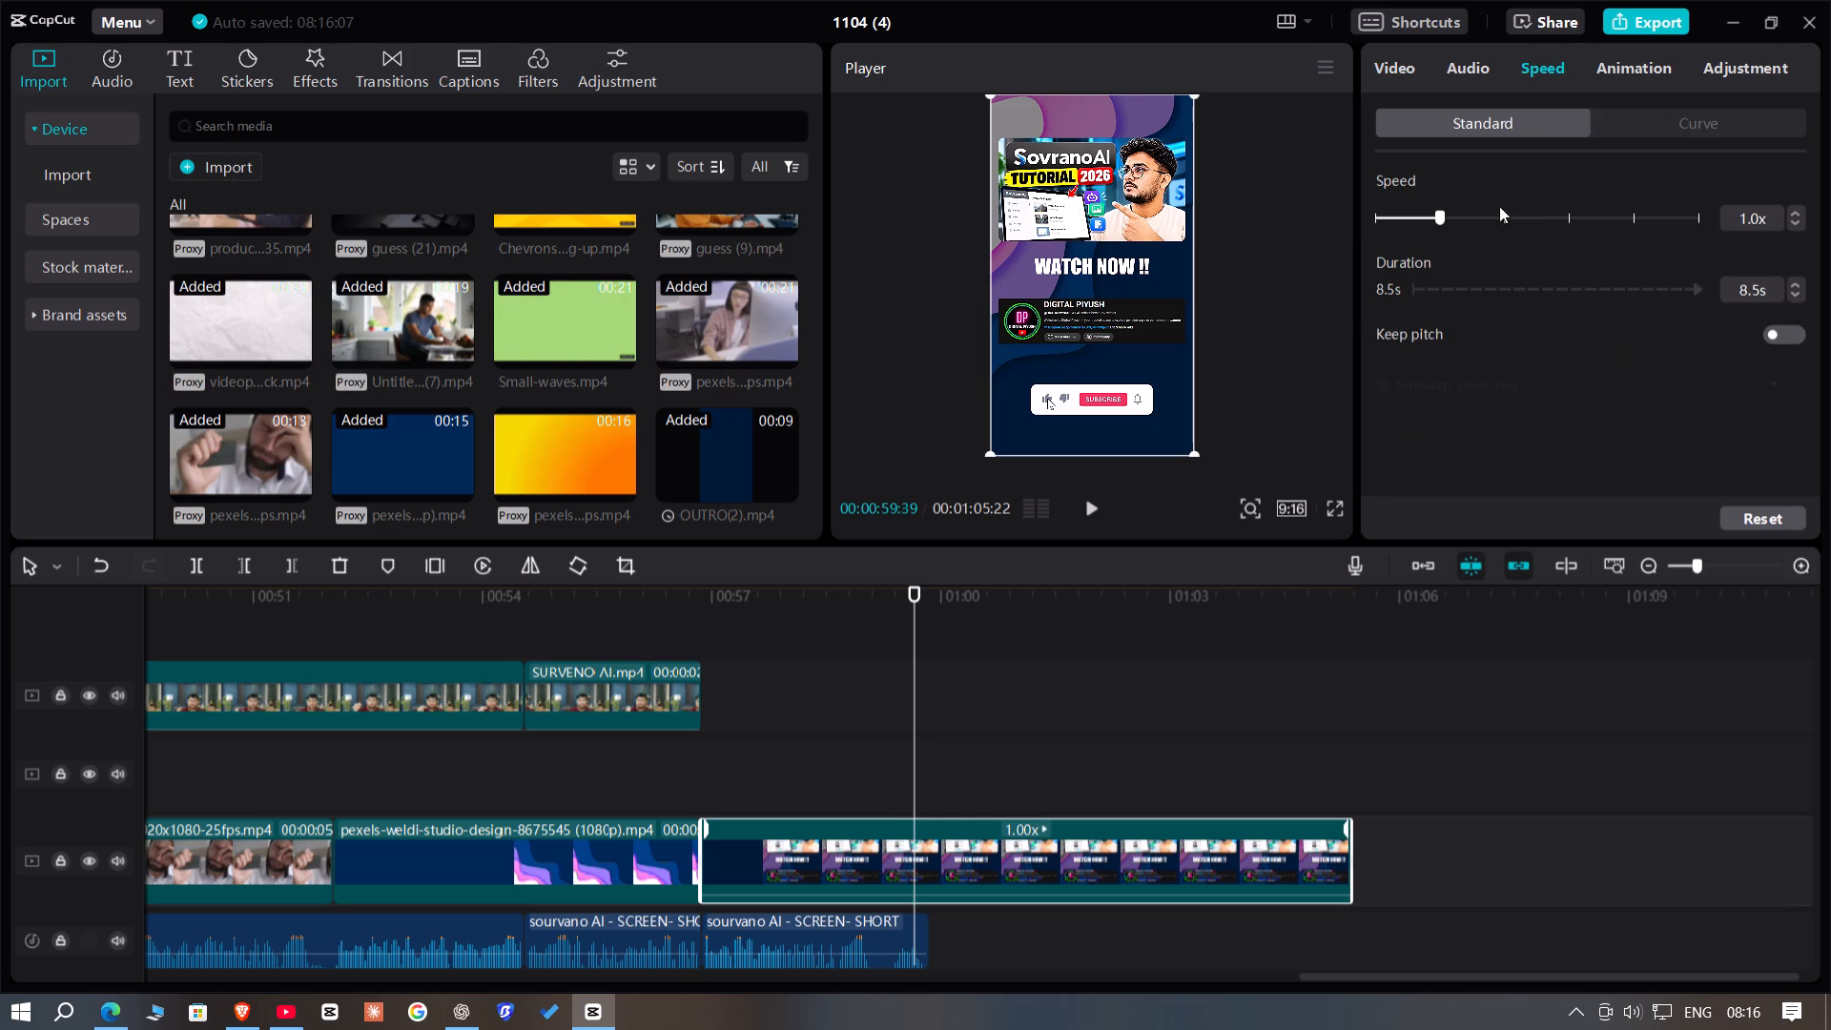
pyautogui.click(1505, 221)
pyautogui.click(1788, 216)
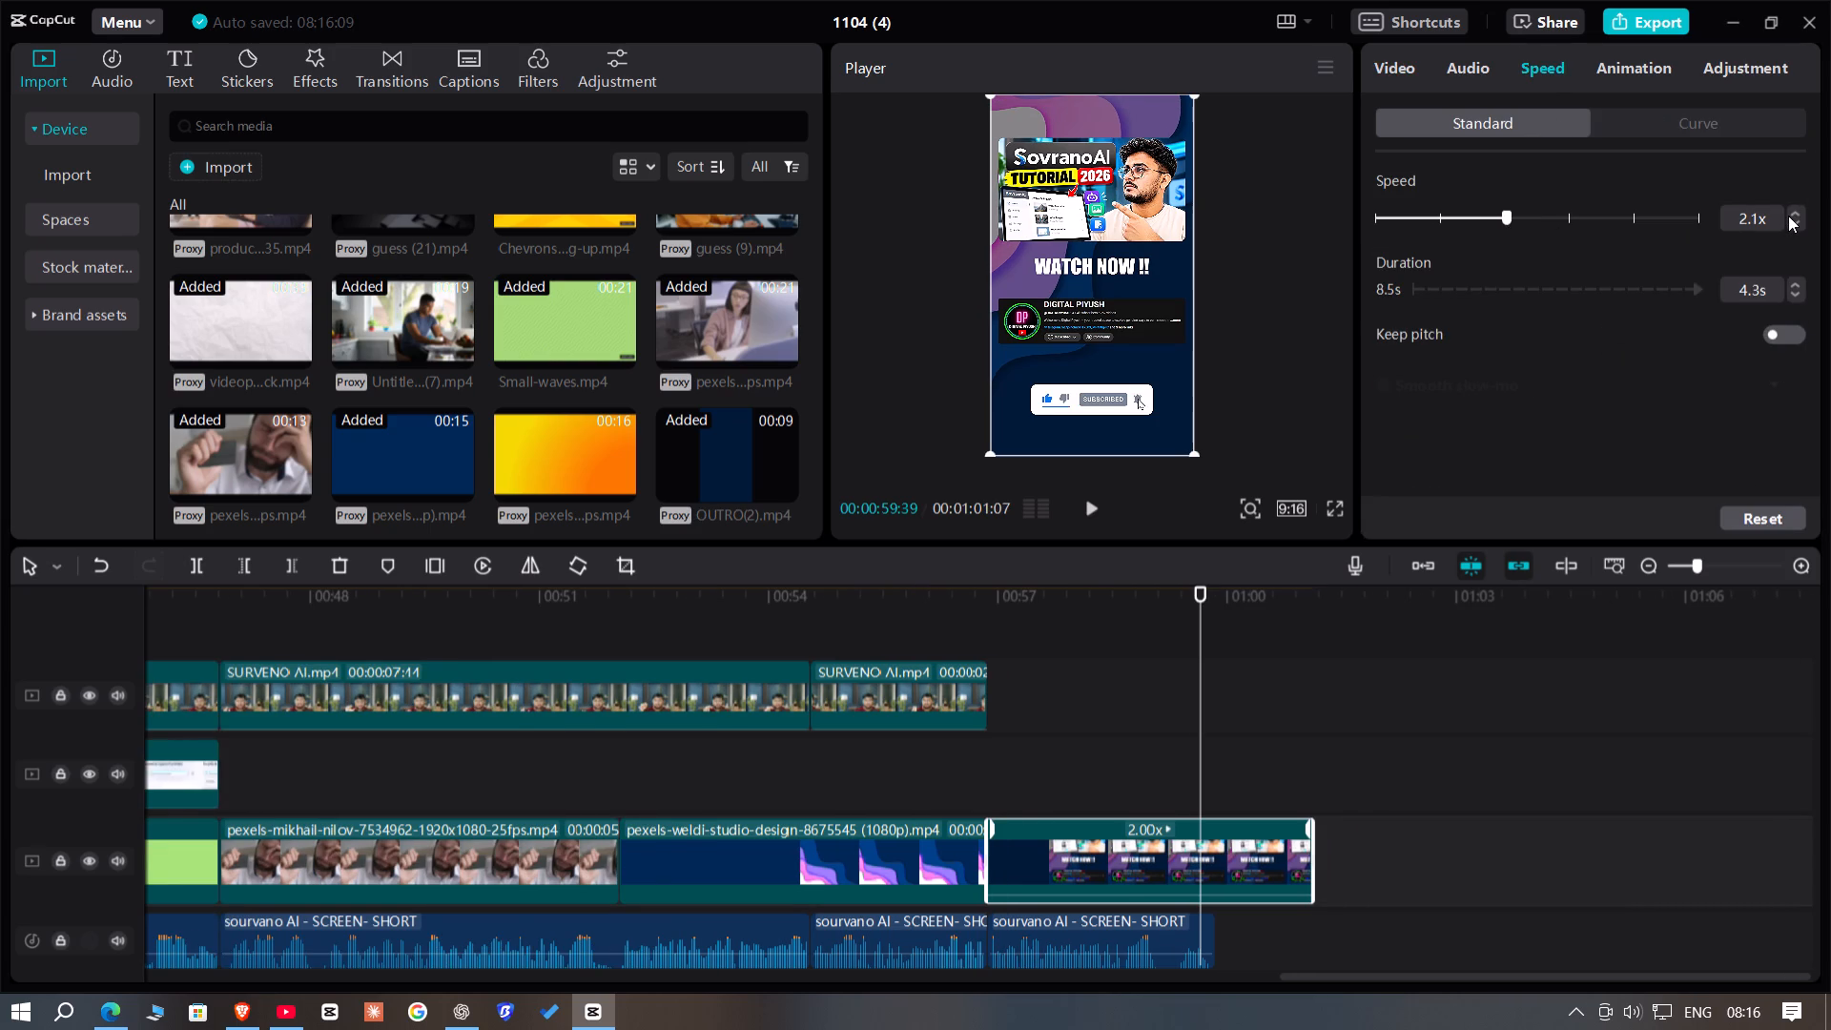
pyautogui.tripleClick(1788, 216)
pyautogui.tripleClick(1788, 216)
pyautogui.doubleClick(1788, 216)
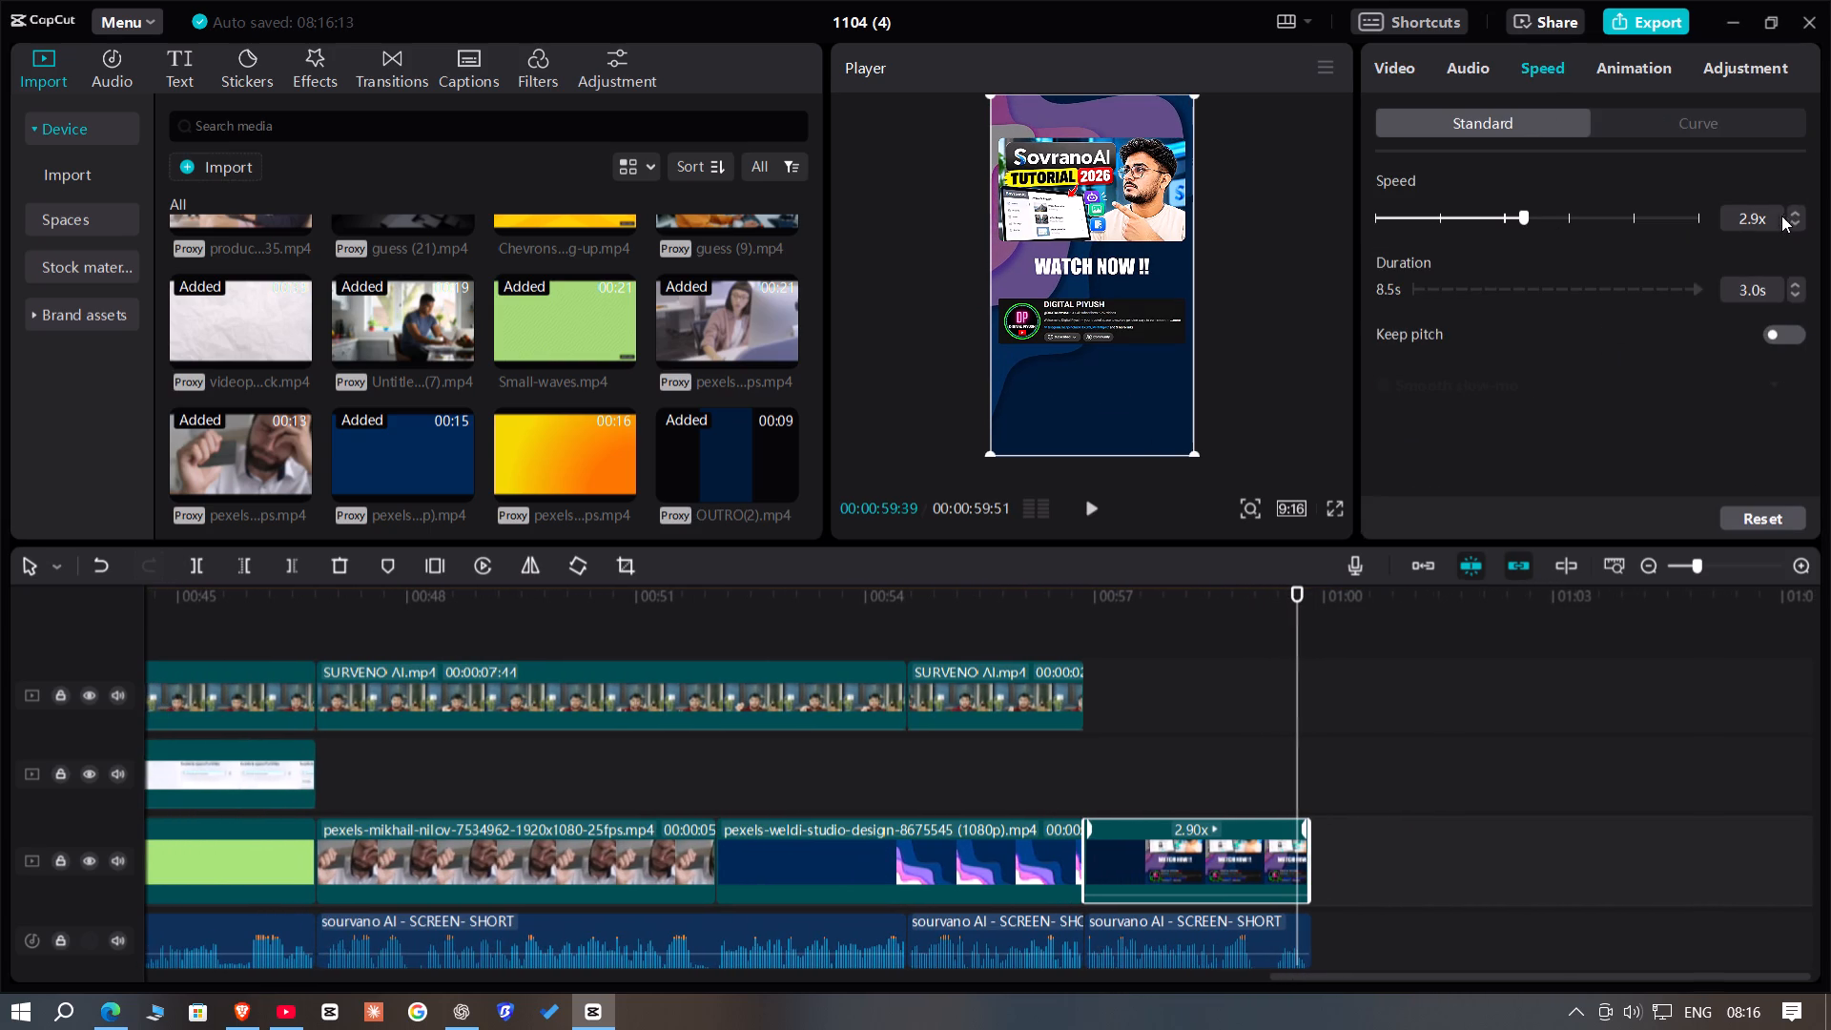
pyautogui.click(1800, 221)
# Trim the end of the sped-up OUTRO(2).mp4 clip at 00:00:59:51, level with the end of the audio.
pyautogui.click(1290, 657)
pyautogui.moveTo(1289, 657); pyautogui.dragTo(1306, 680)
pyautogui.moveTo(1241, 774); pyautogui.dragTo(1260, 860)
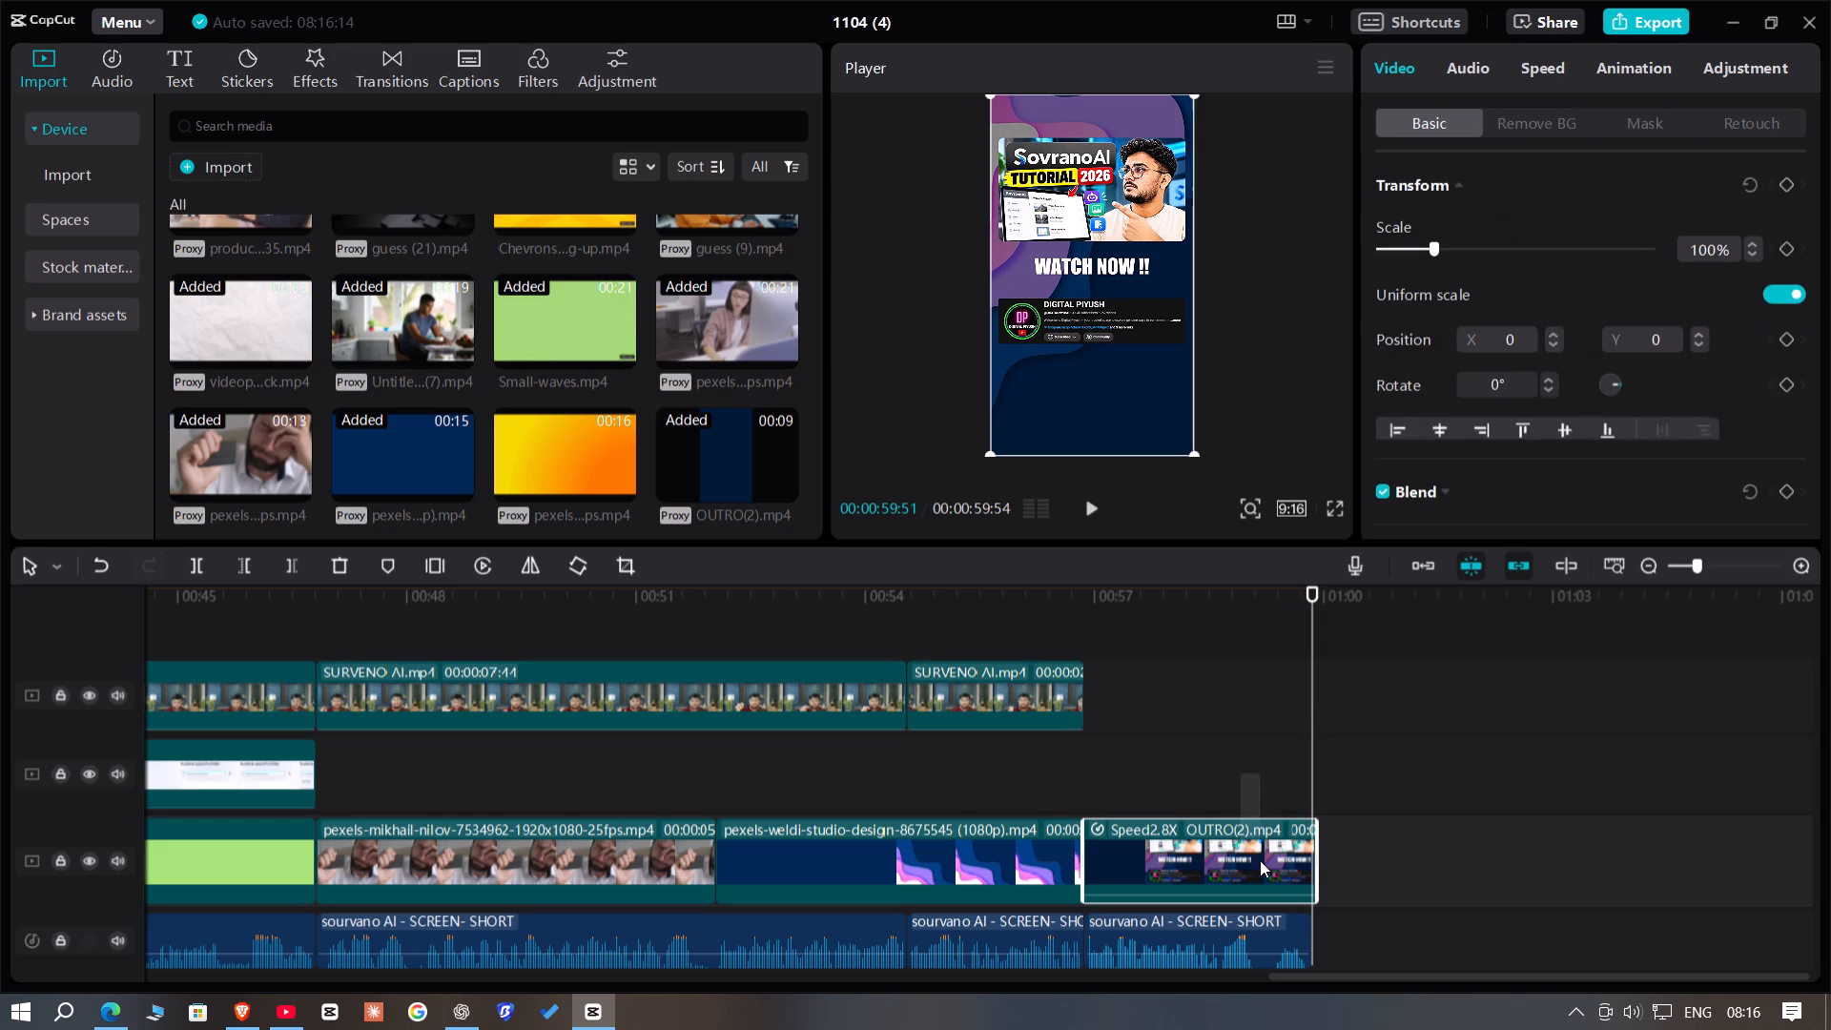
pyautogui.moveTo(1260, 860); pyautogui.dragTo(1262, 861)
pyautogui.tripleClick(297, 564)
pyautogui.doubleClick(297, 564)
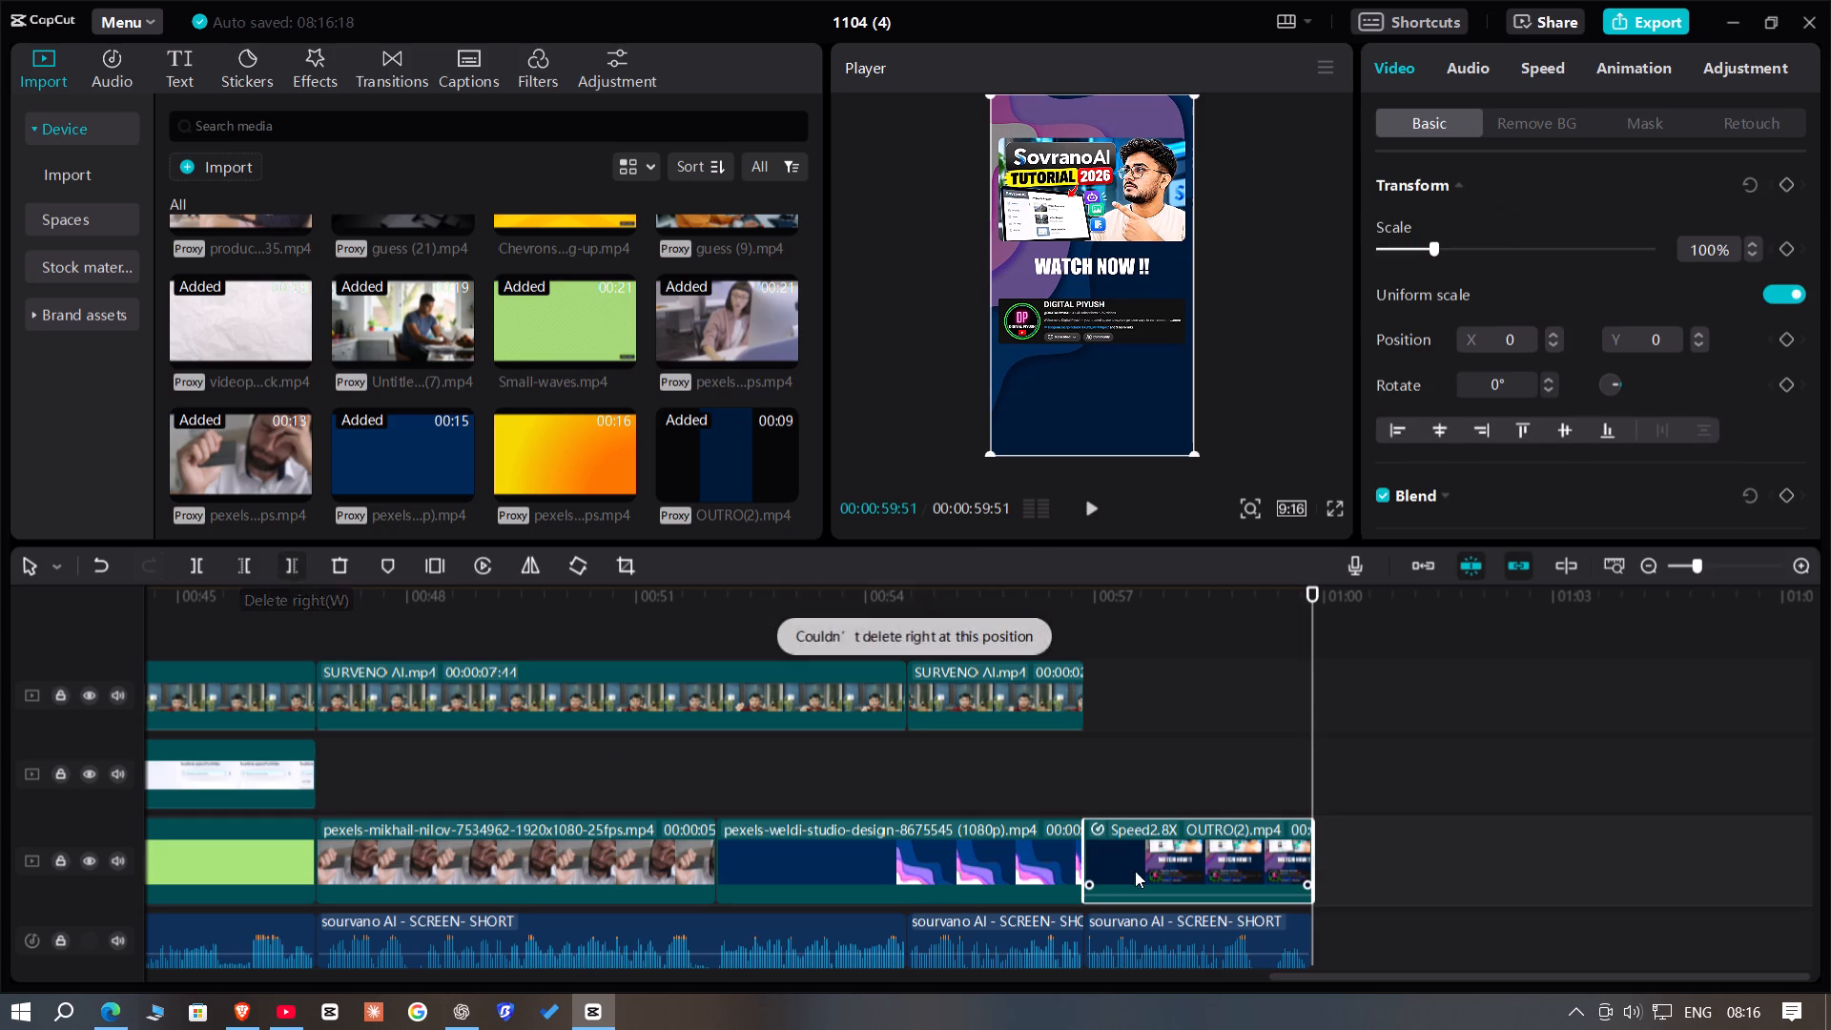
# Delete the screen-recording clip above the red gradient clip at 00:00:36:00.
pyautogui.scroll(5, 1131, 840)
pyautogui.click(1140, 712)
pyautogui.moveTo(1140, 712); pyautogui.dragTo(1182, 768)
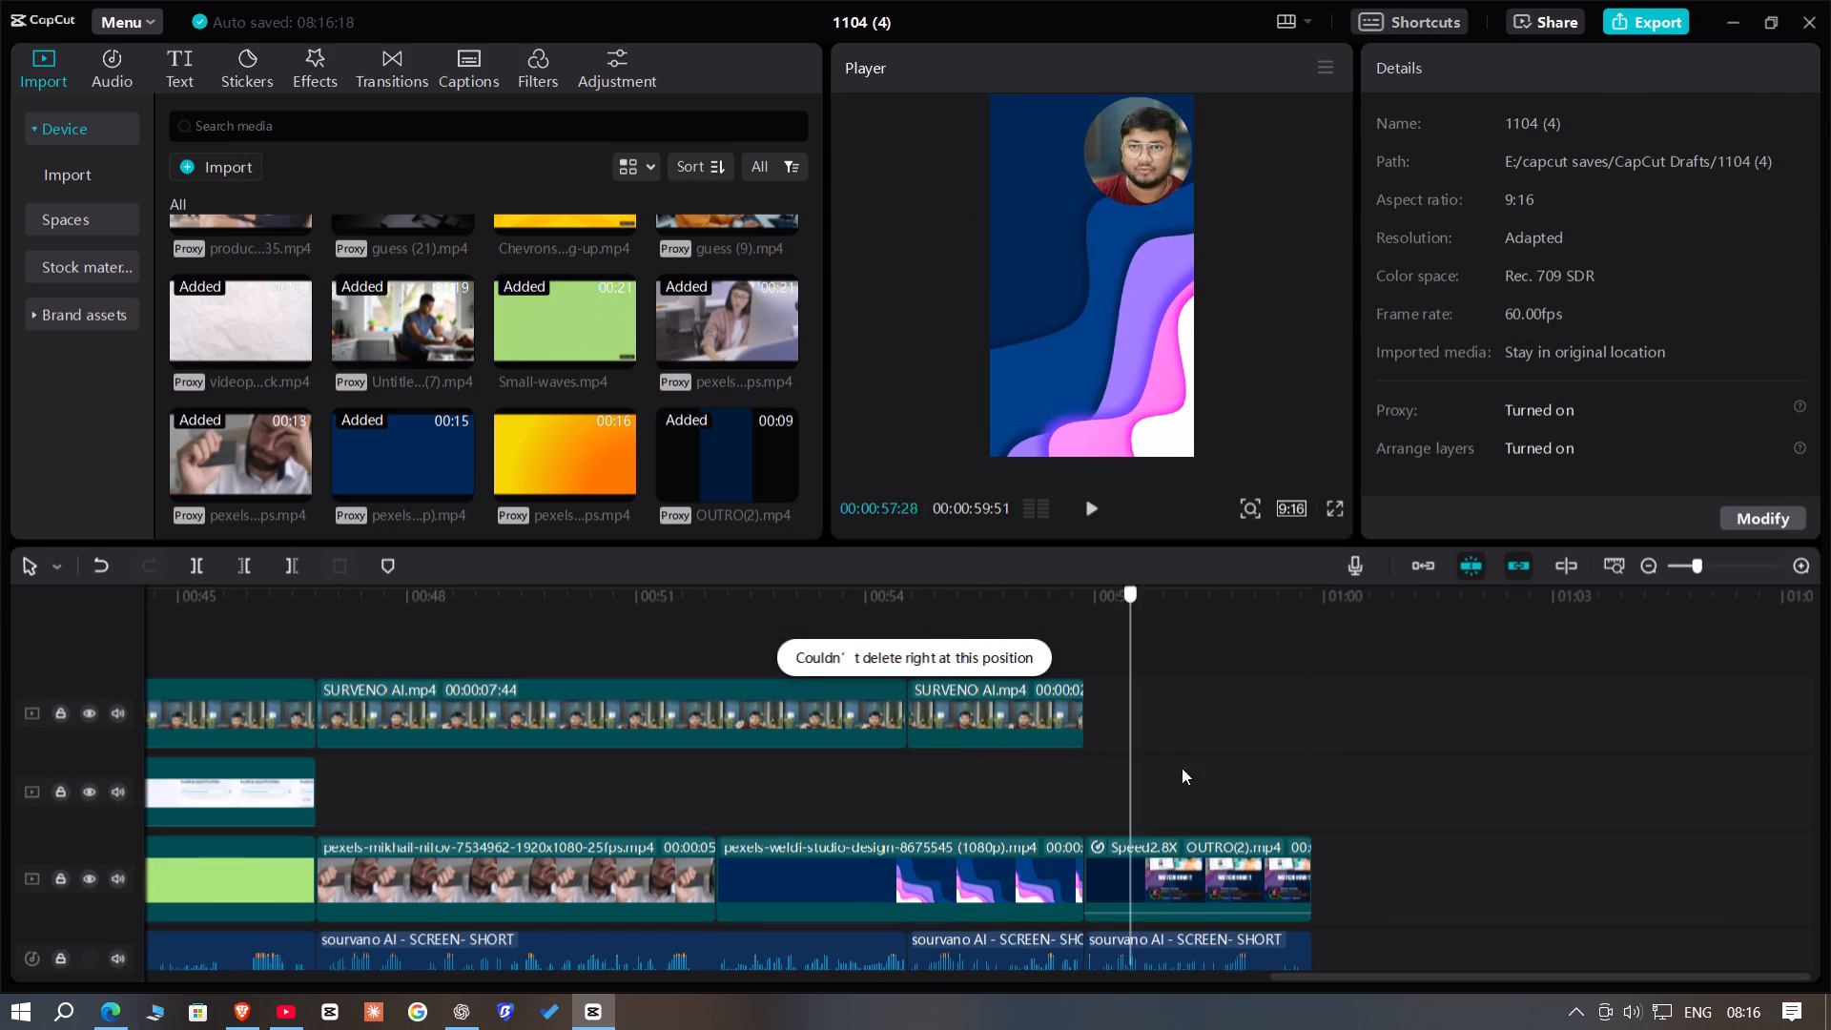
pyautogui.moveTo(1182, 768); pyautogui.dragTo(1830, 772)
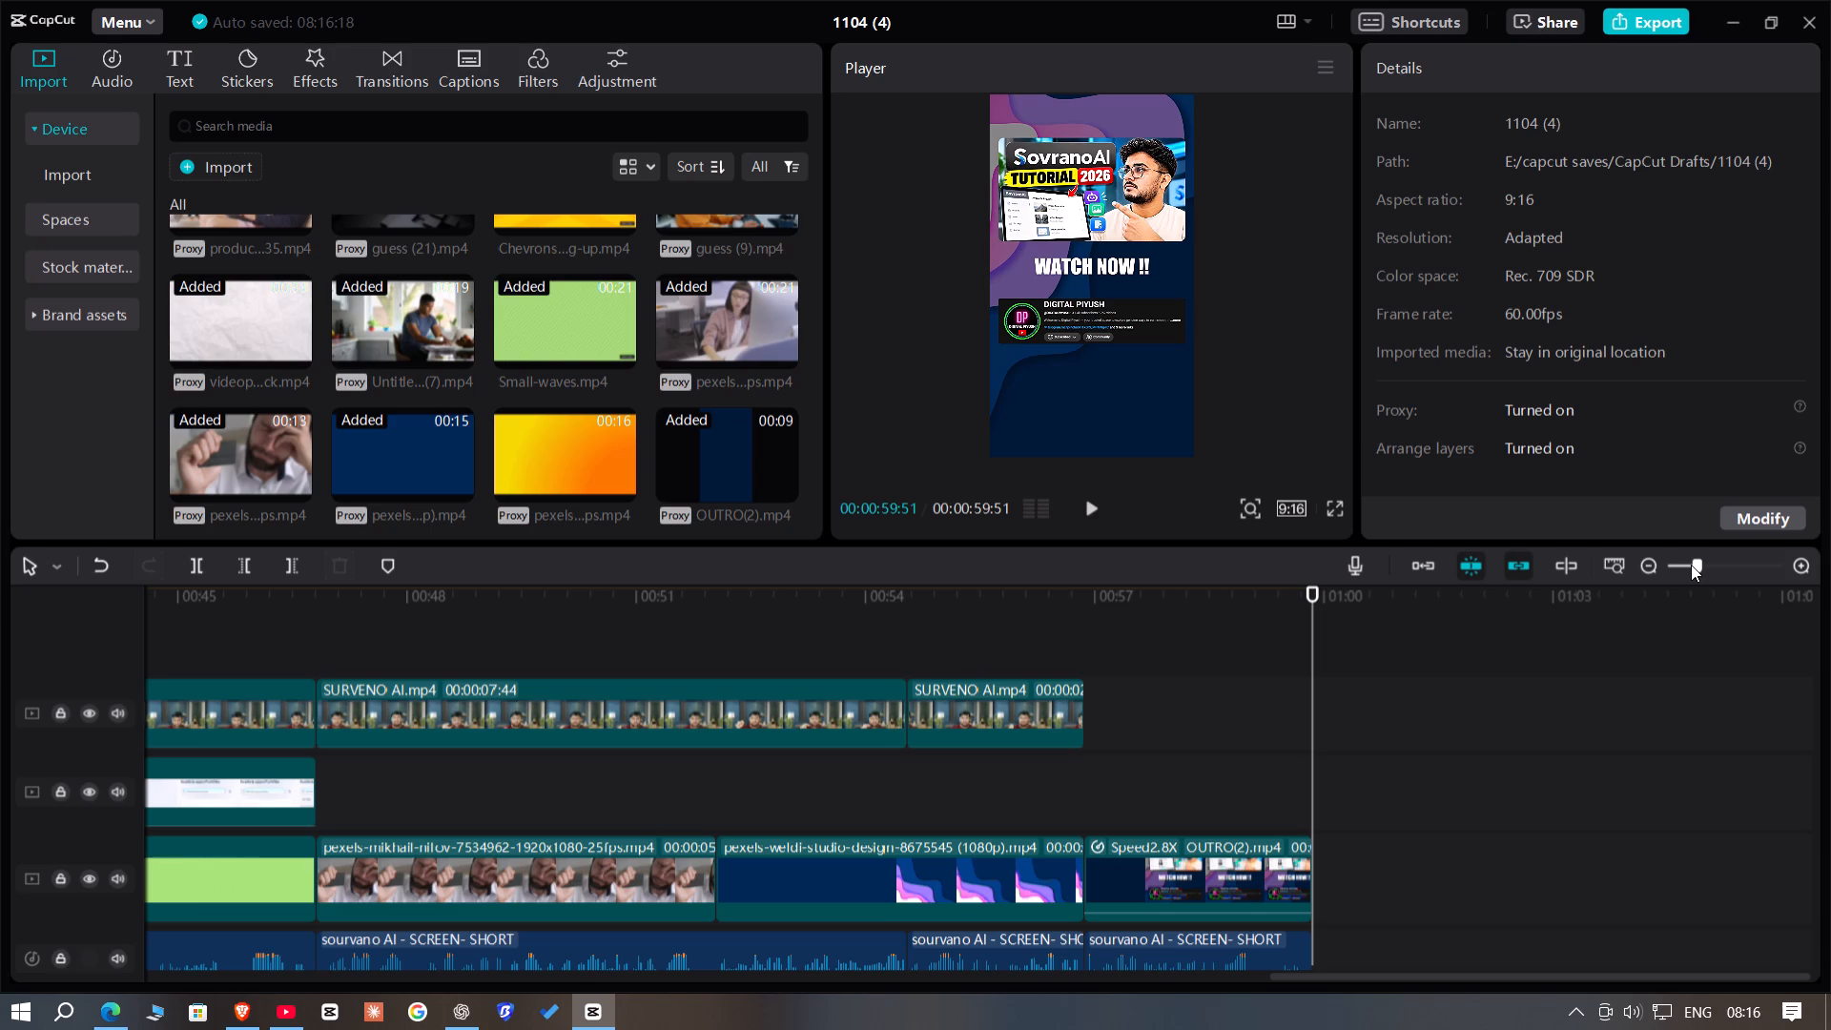
pyautogui.doubleClick(1139, 750)
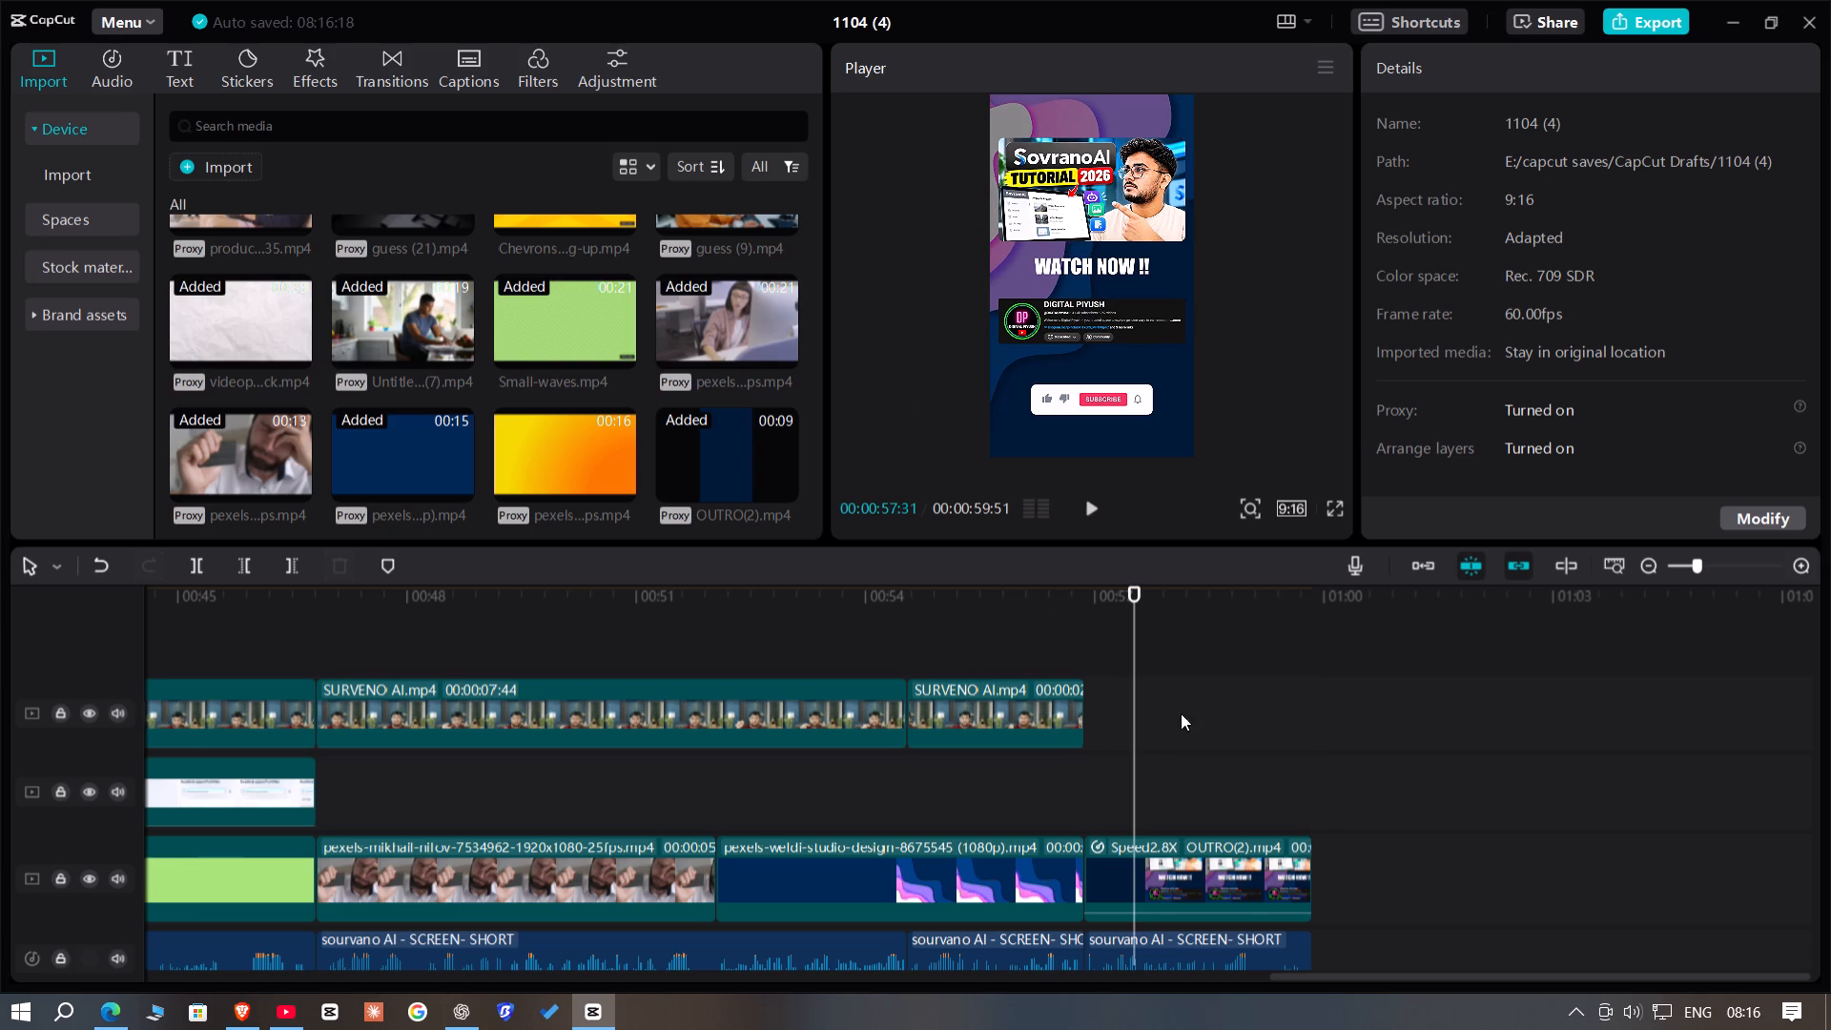
pyautogui.click(1688, 568)
pyautogui.click(986, 609)
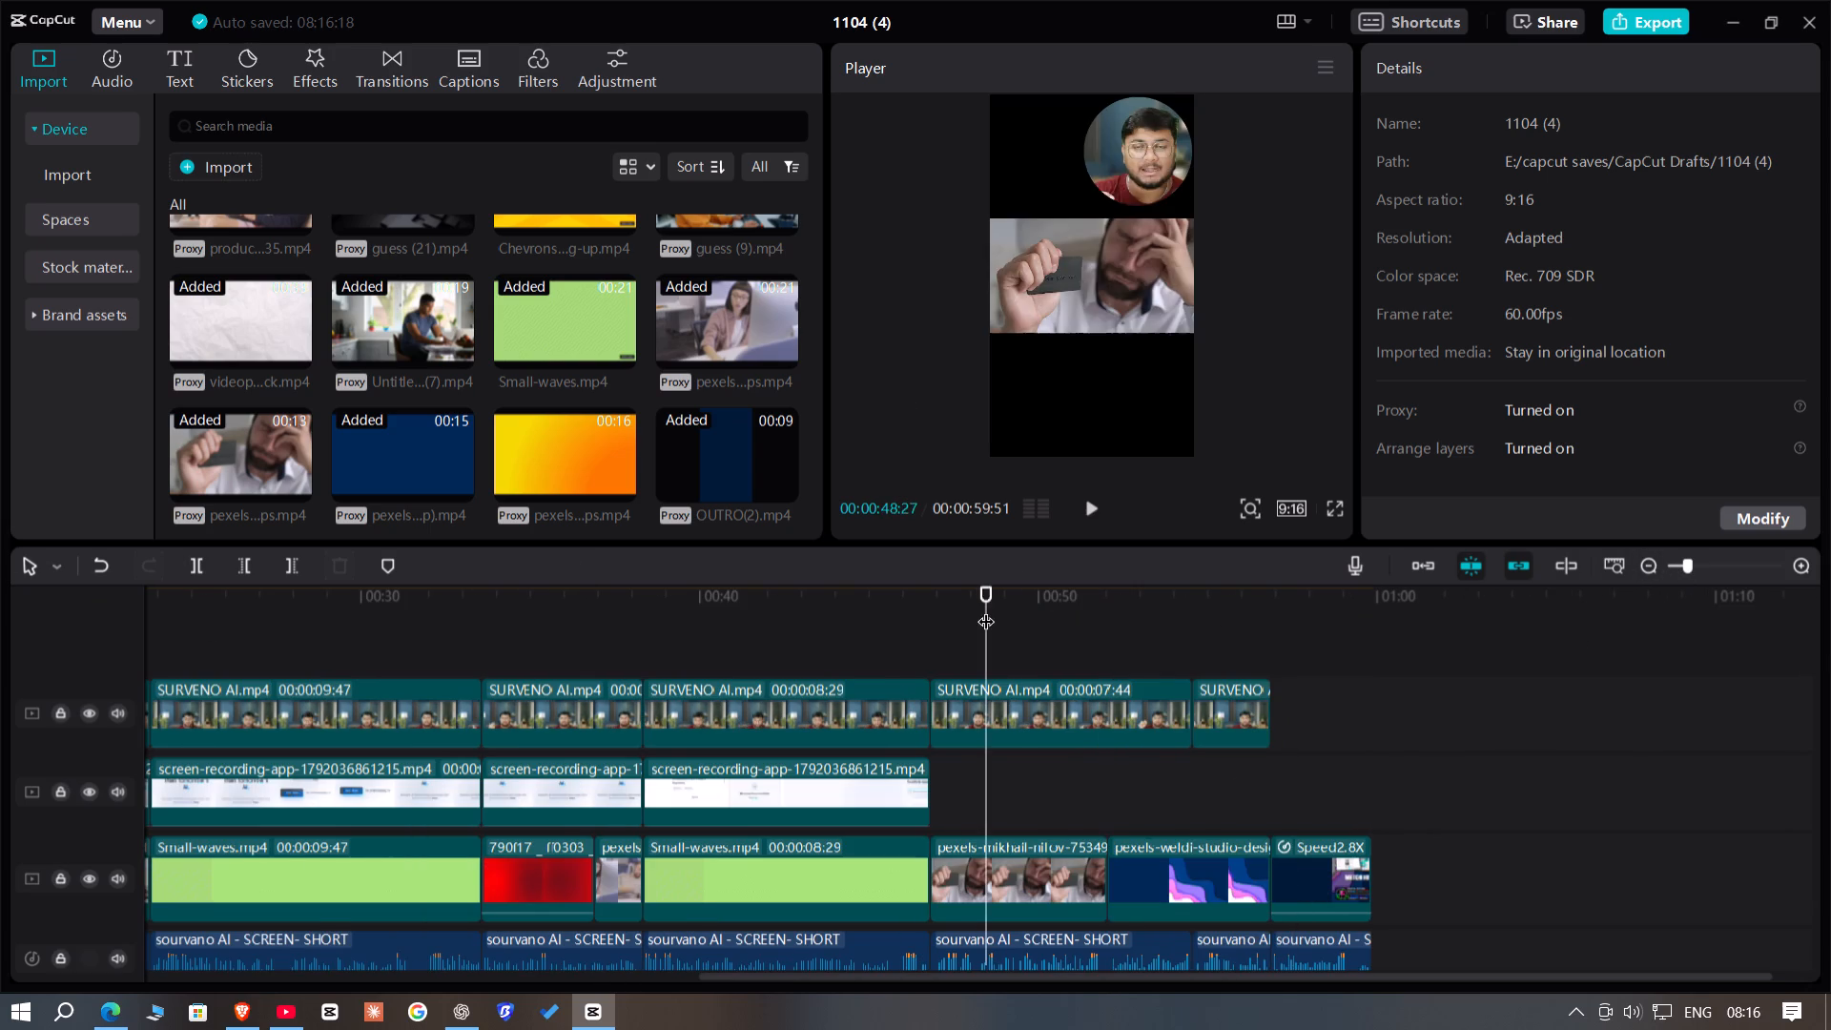
pyautogui.moveTo(986, 609); pyautogui.dragTo(565, 622)
pyautogui.click(581, 793)
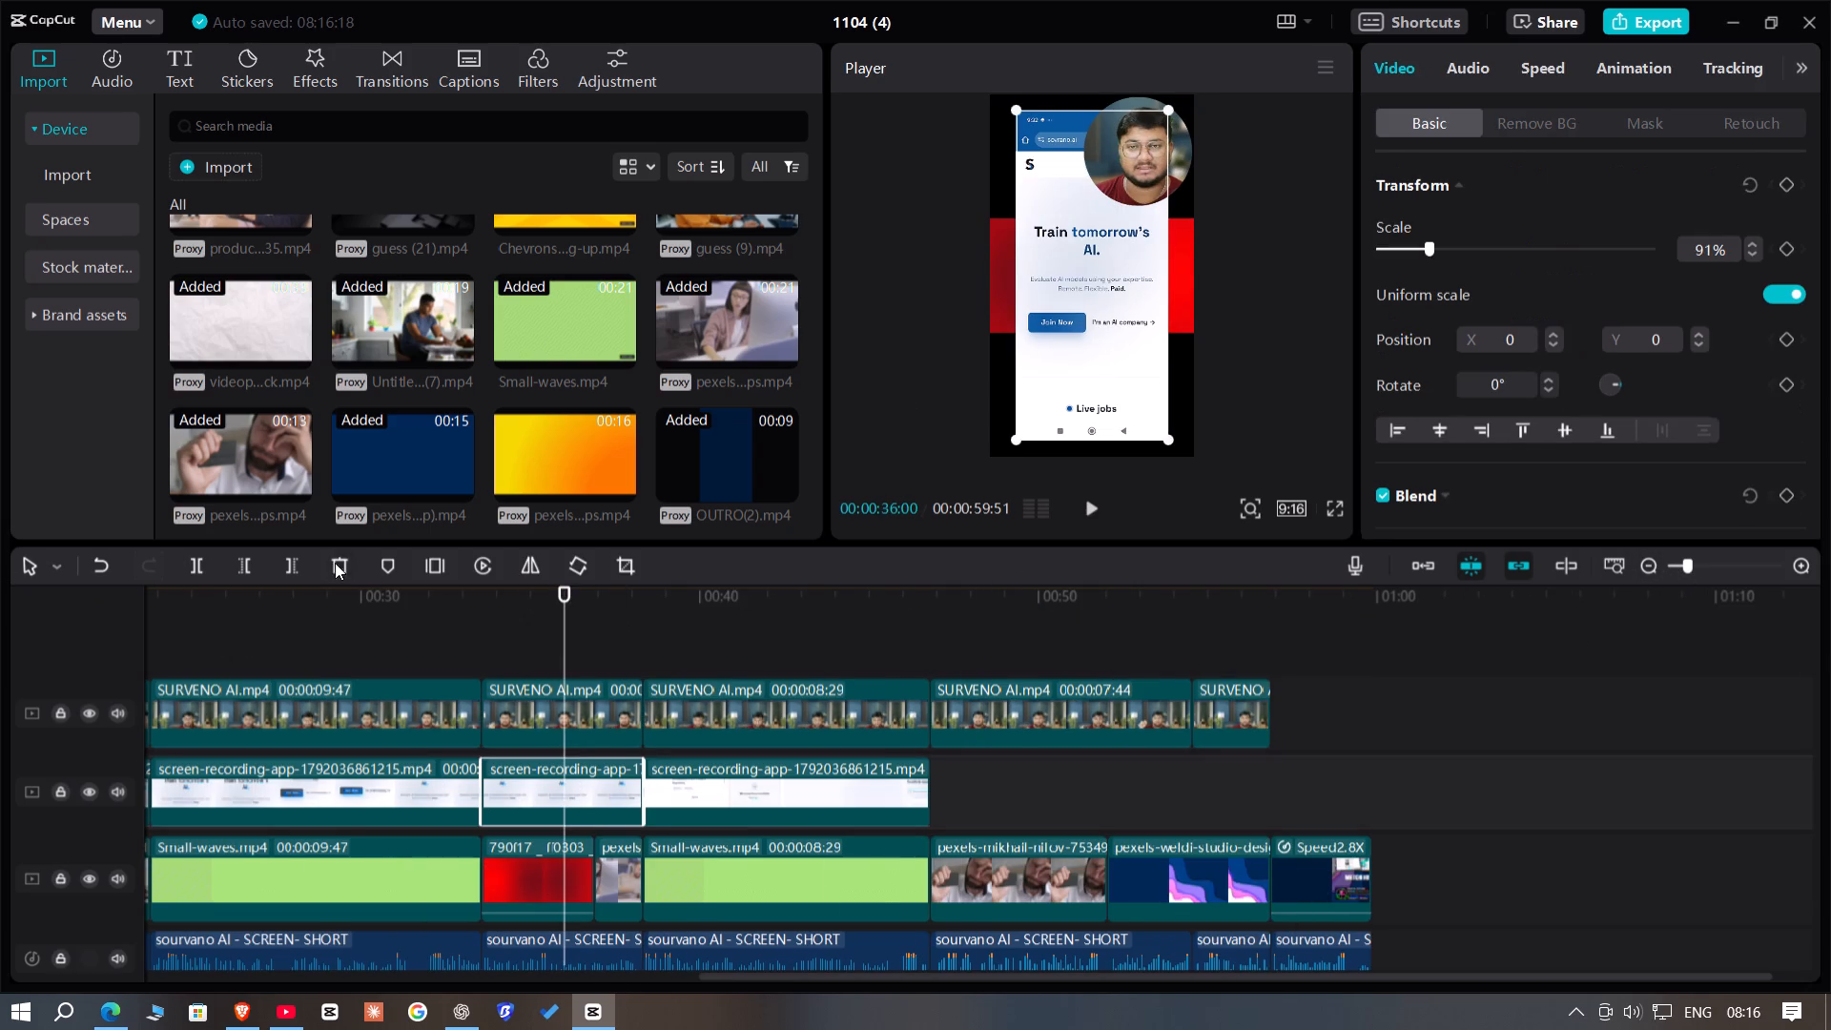
pyautogui.click(335, 563)
# Delete the five screen-recording clips that lie before the 00:00:09:47 Small-waves.mp4 clip.
pyautogui.click(504, 641)
pyautogui.moveTo(504, 641); pyautogui.dragTo(925, 696)
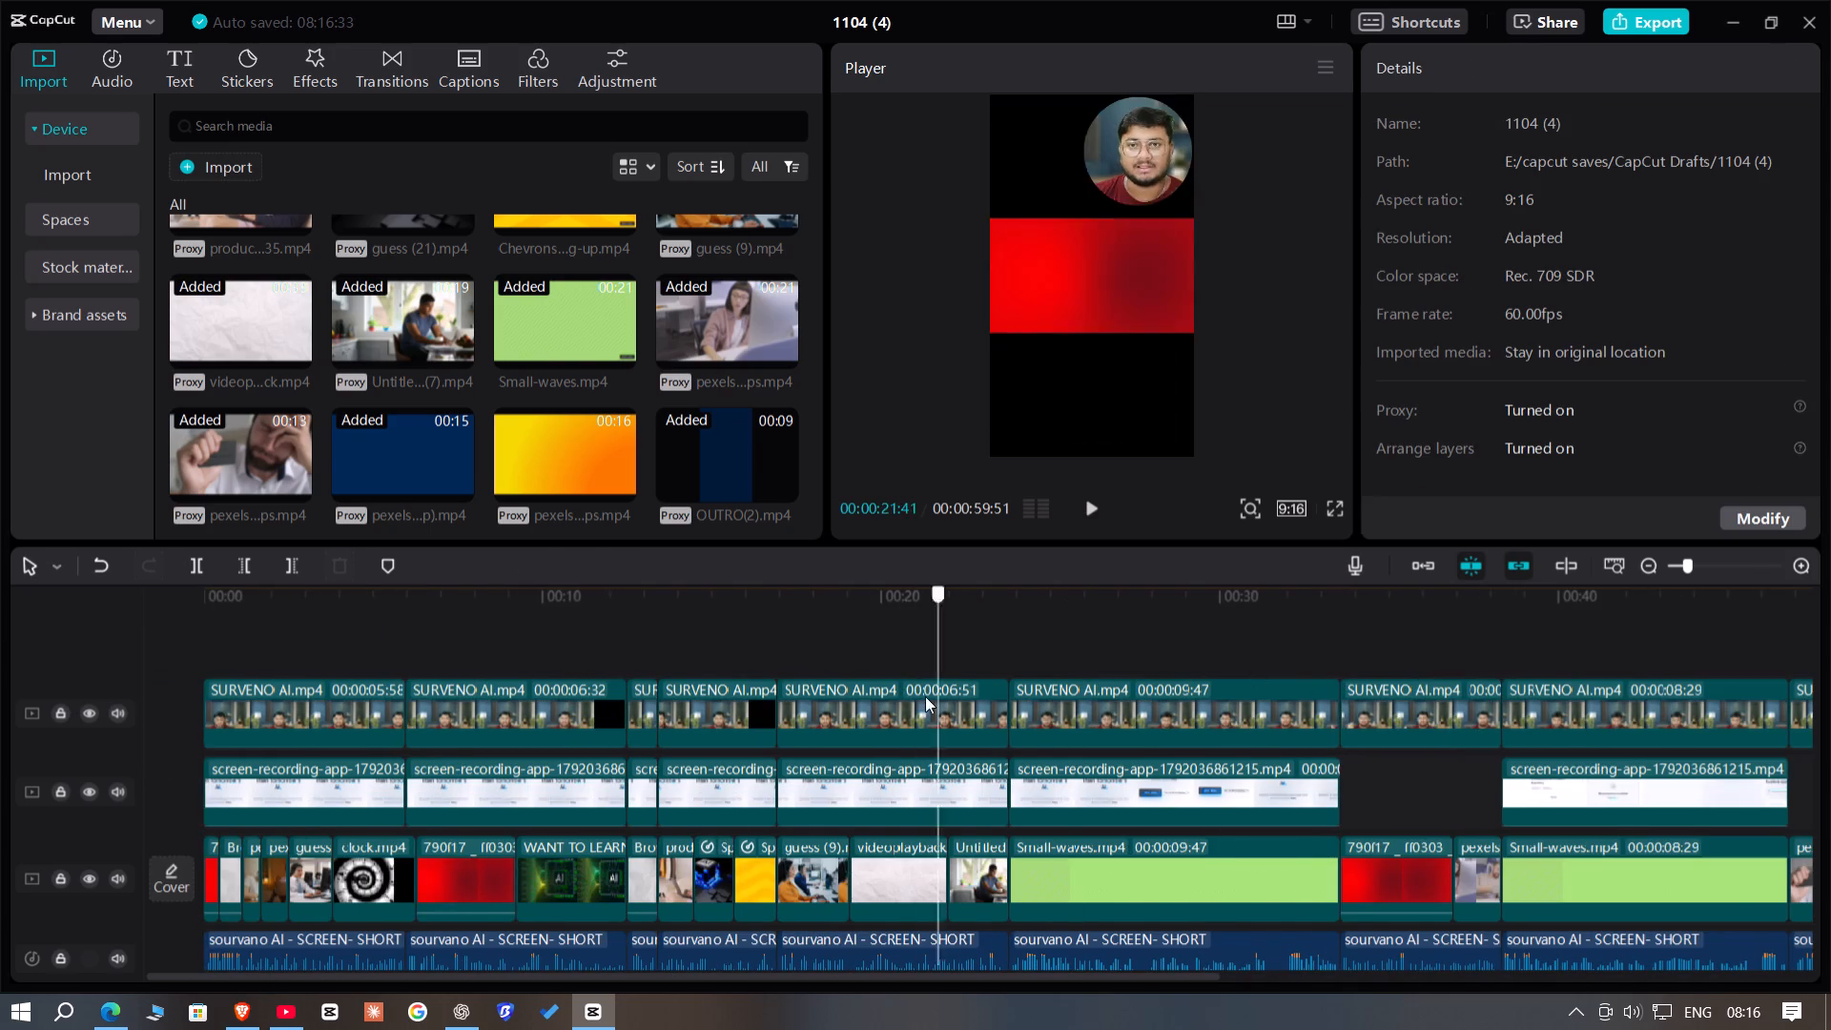
pyautogui.moveTo(925, 696); pyautogui.dragTo(919, 699)
pyautogui.click(900, 793)
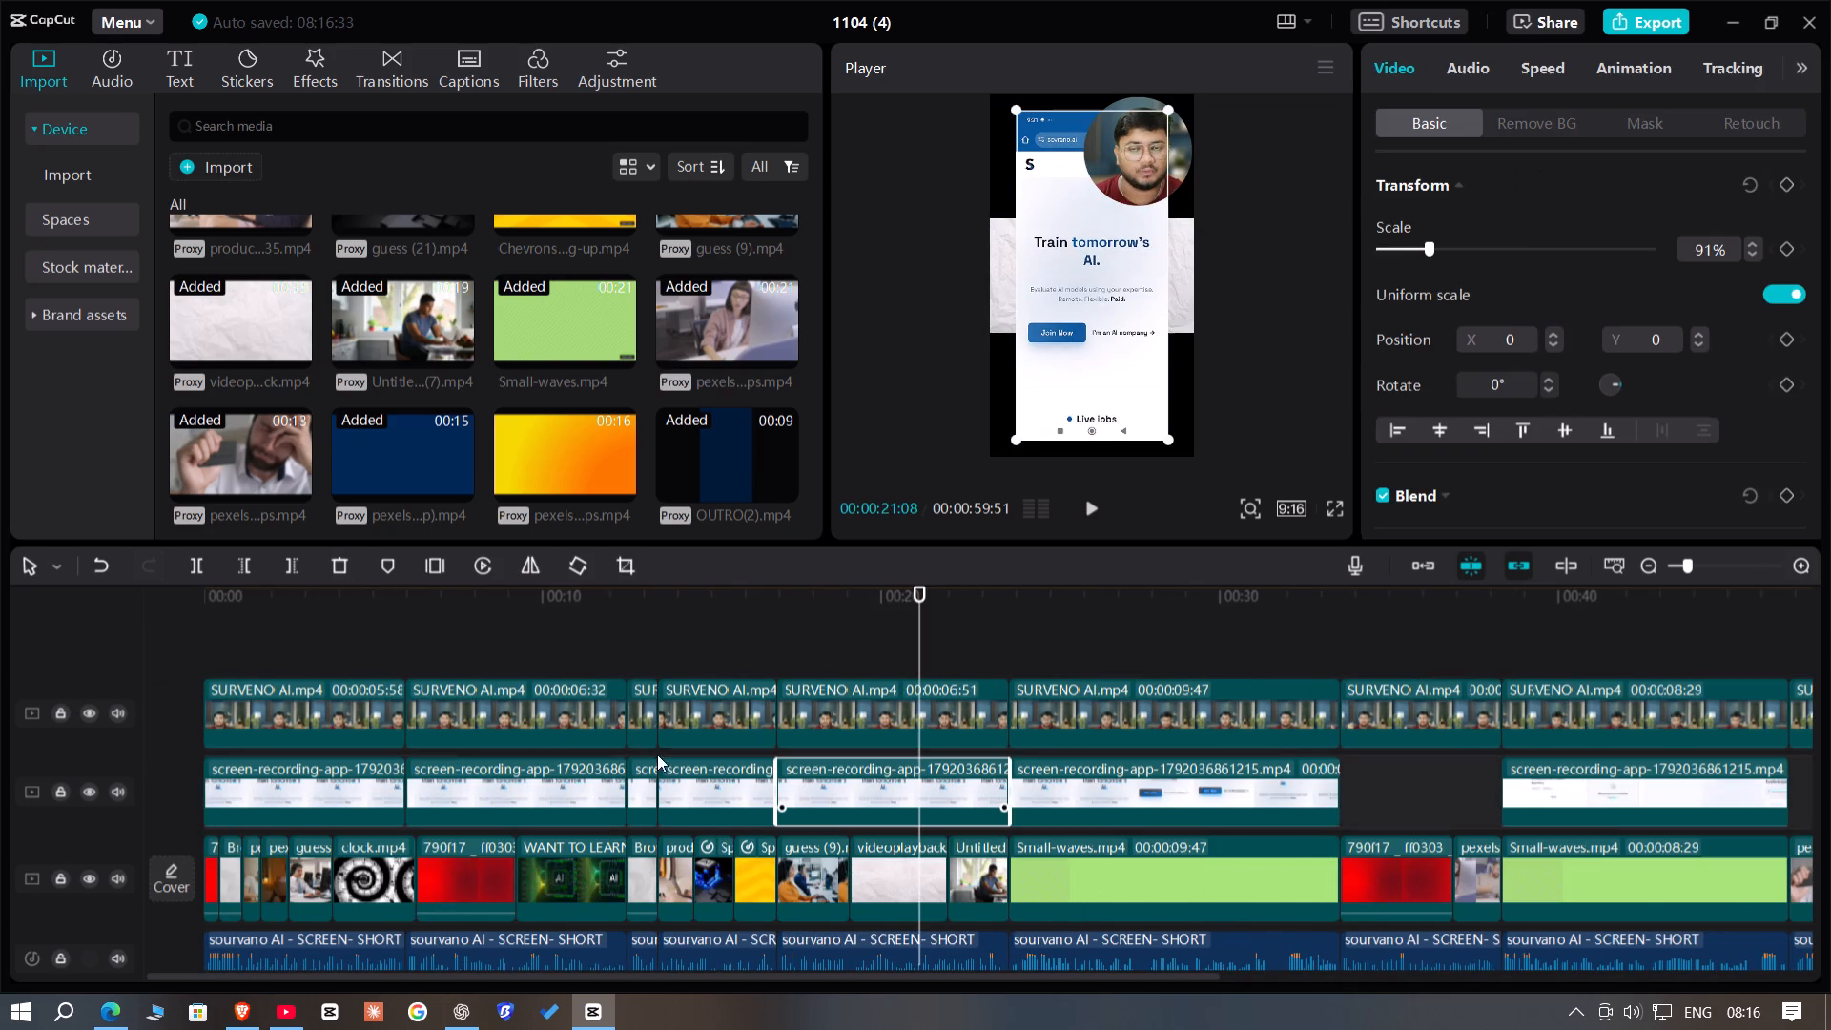
pyautogui.click(339, 562)
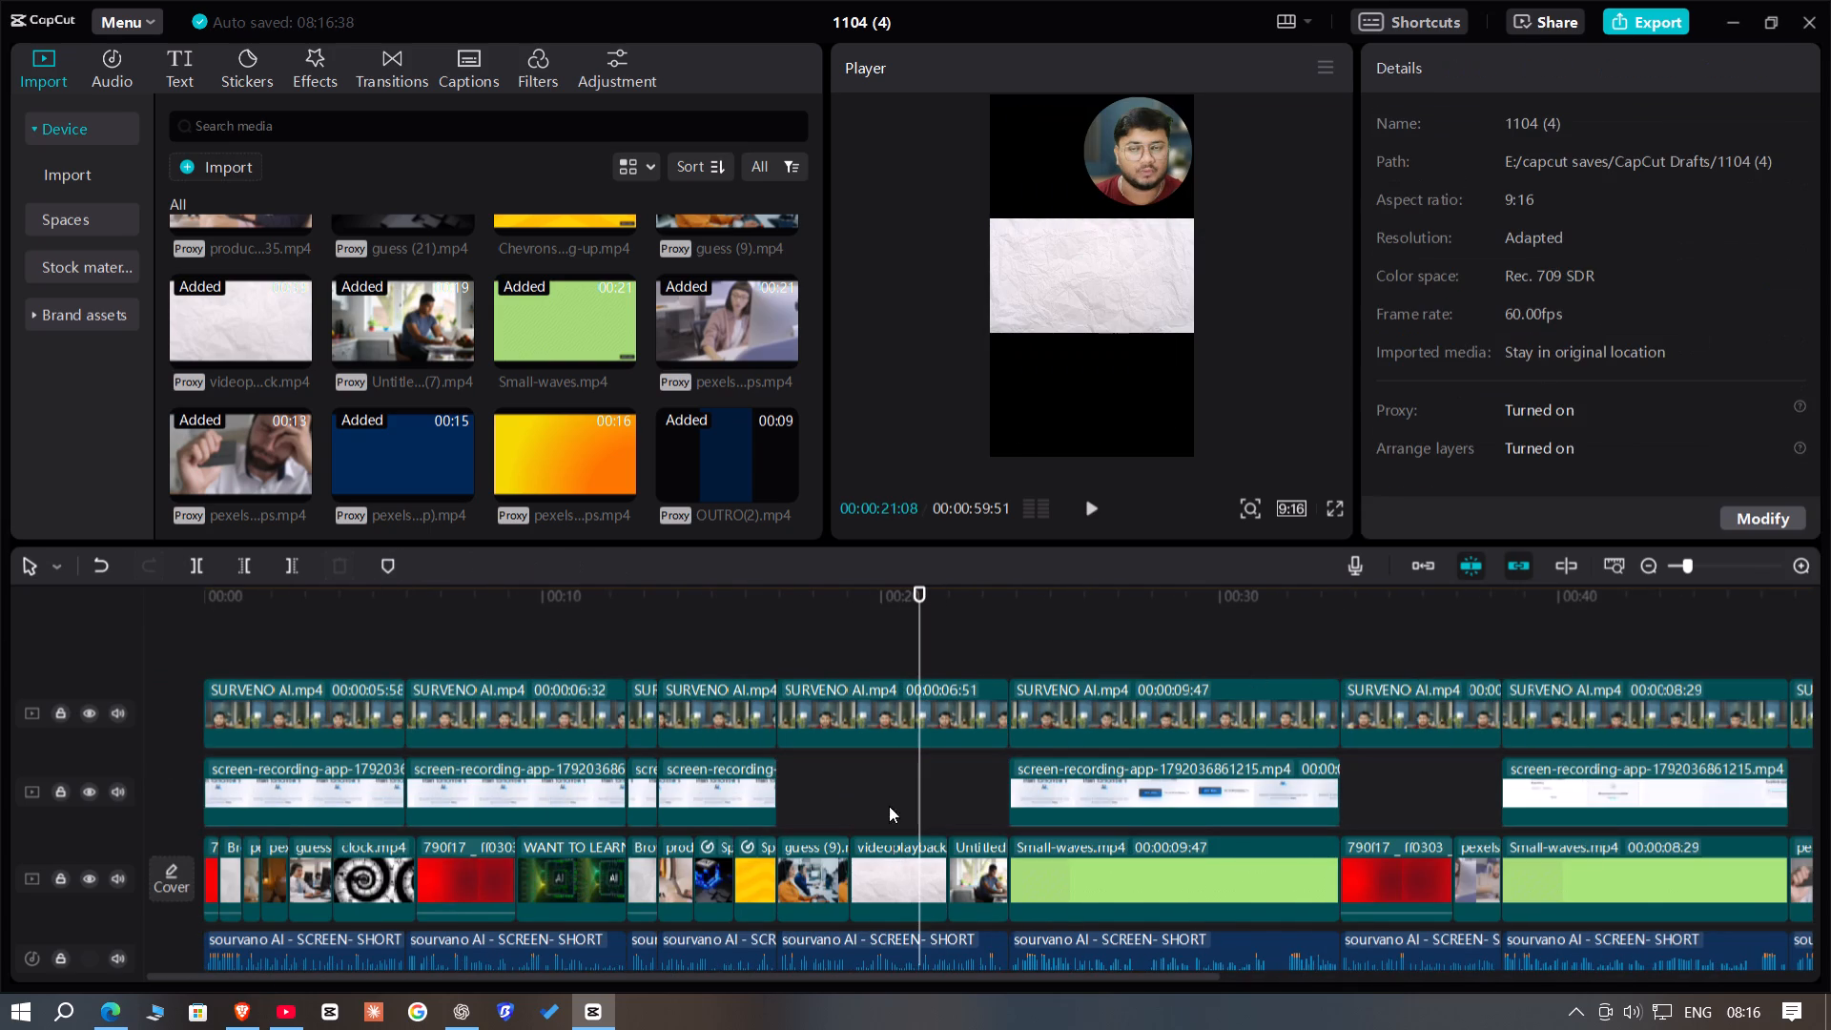
pyautogui.moveTo(938, 801); pyautogui.dragTo(207, 814)
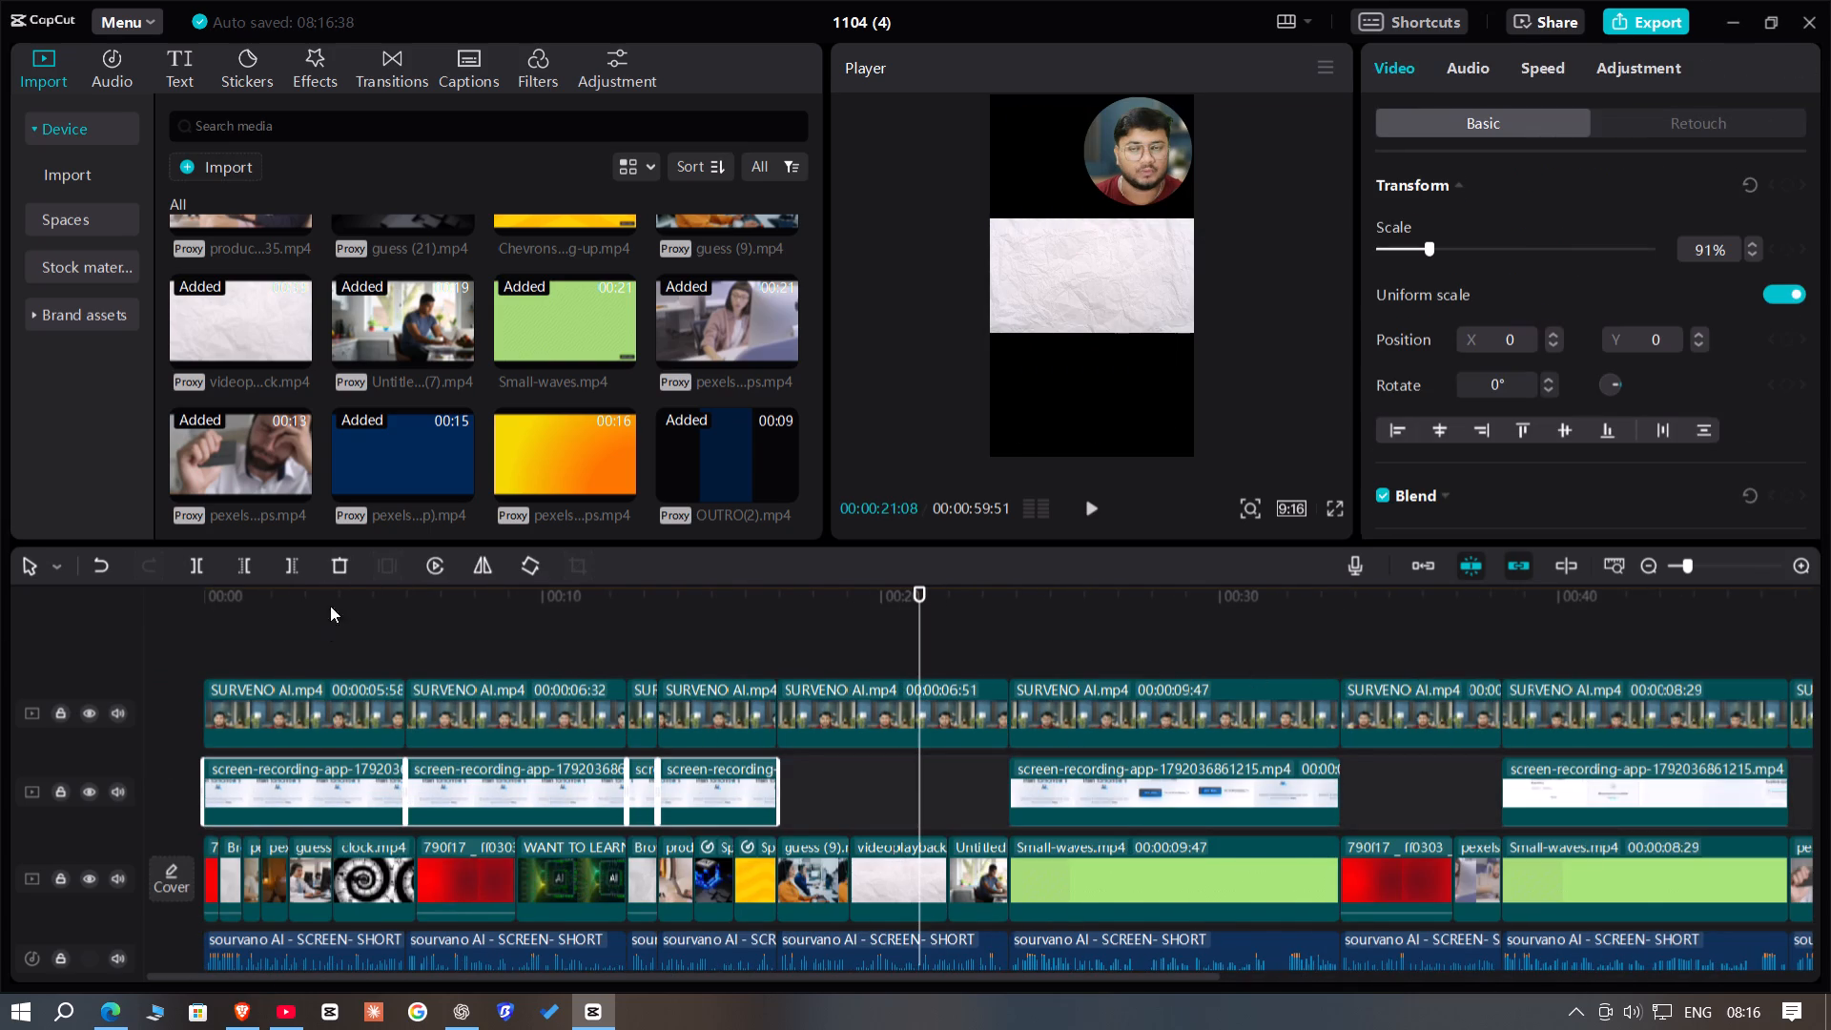
pyautogui.click(342, 565)
# Rotate the first Dark Red Gradient clip to 90° and scale it to 204% so it fills the vertical frame, checking it full screen.
pyautogui.click(847, 789)
pyautogui.moveTo(849, 789); pyautogui.dragTo(1146, 833)
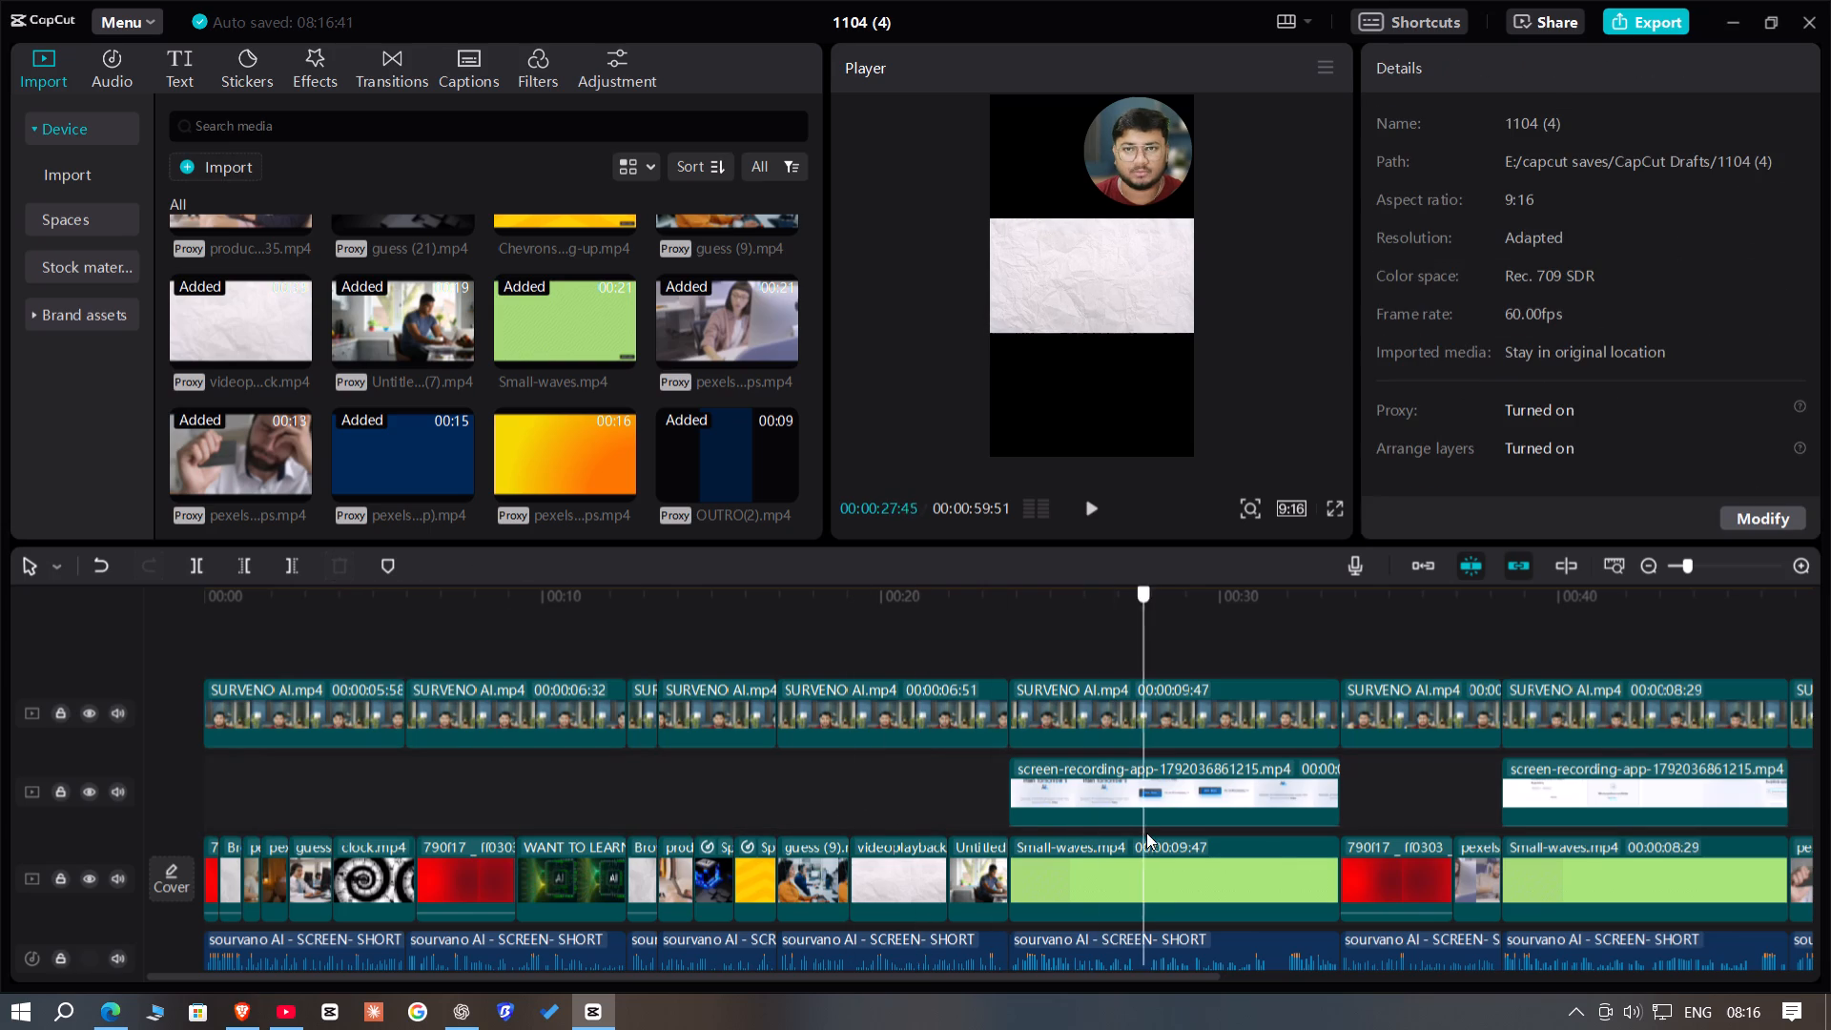
pyautogui.moveTo(1146, 833); pyautogui.dragTo(0, 875)
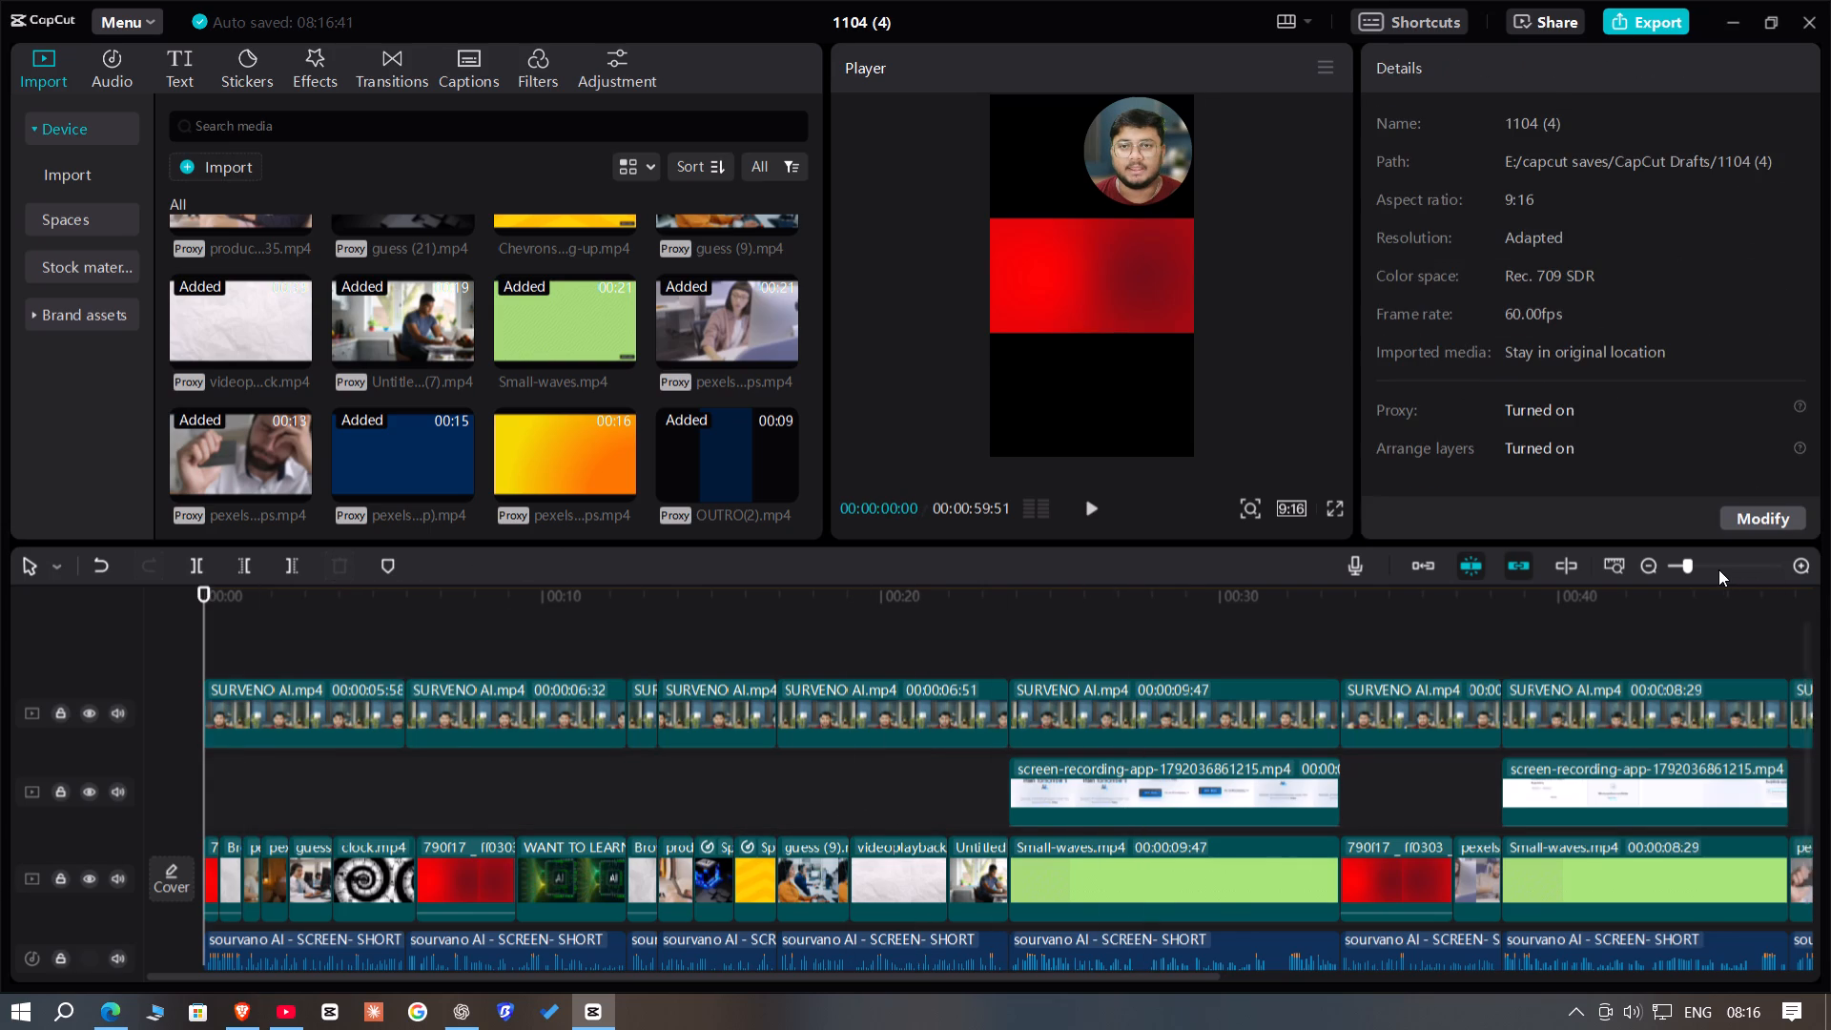
pyautogui.click(1710, 569)
pyautogui.click(218, 811)
pyautogui.click(243, 873)
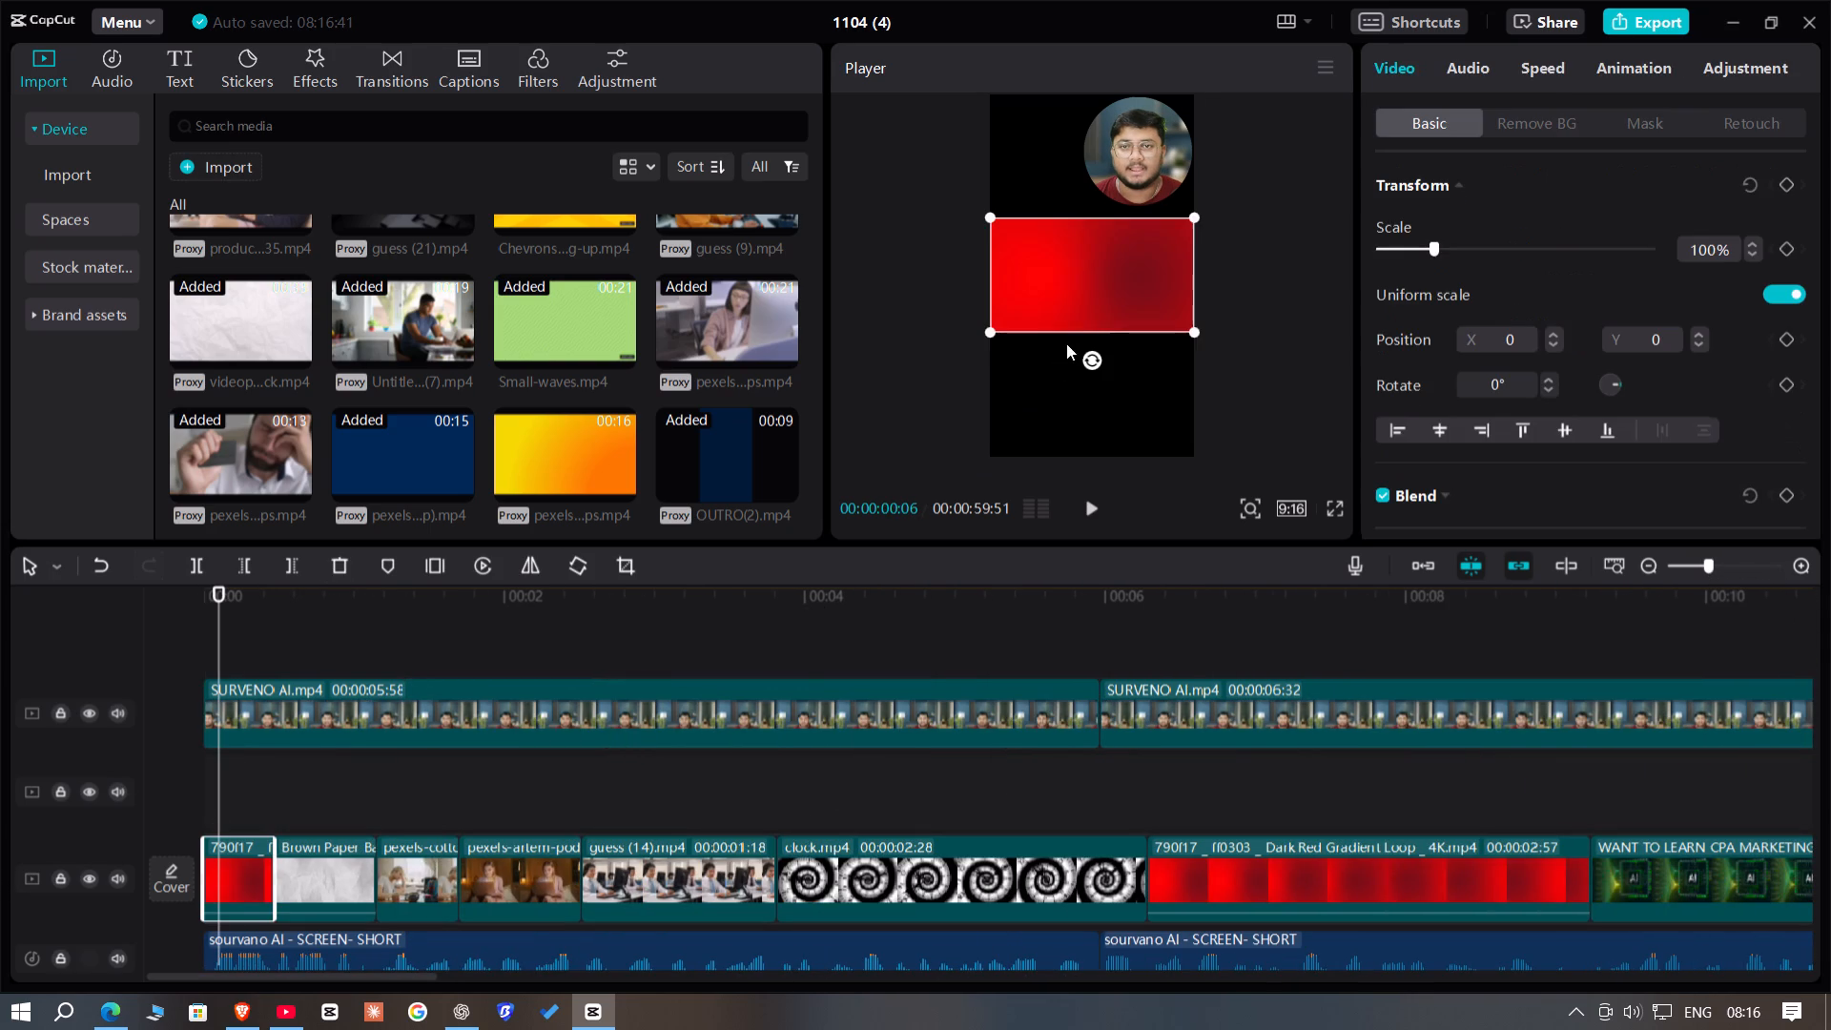
pyautogui.moveTo(1093, 364); pyautogui.dragTo(959, 285)
pyautogui.click(957, 283)
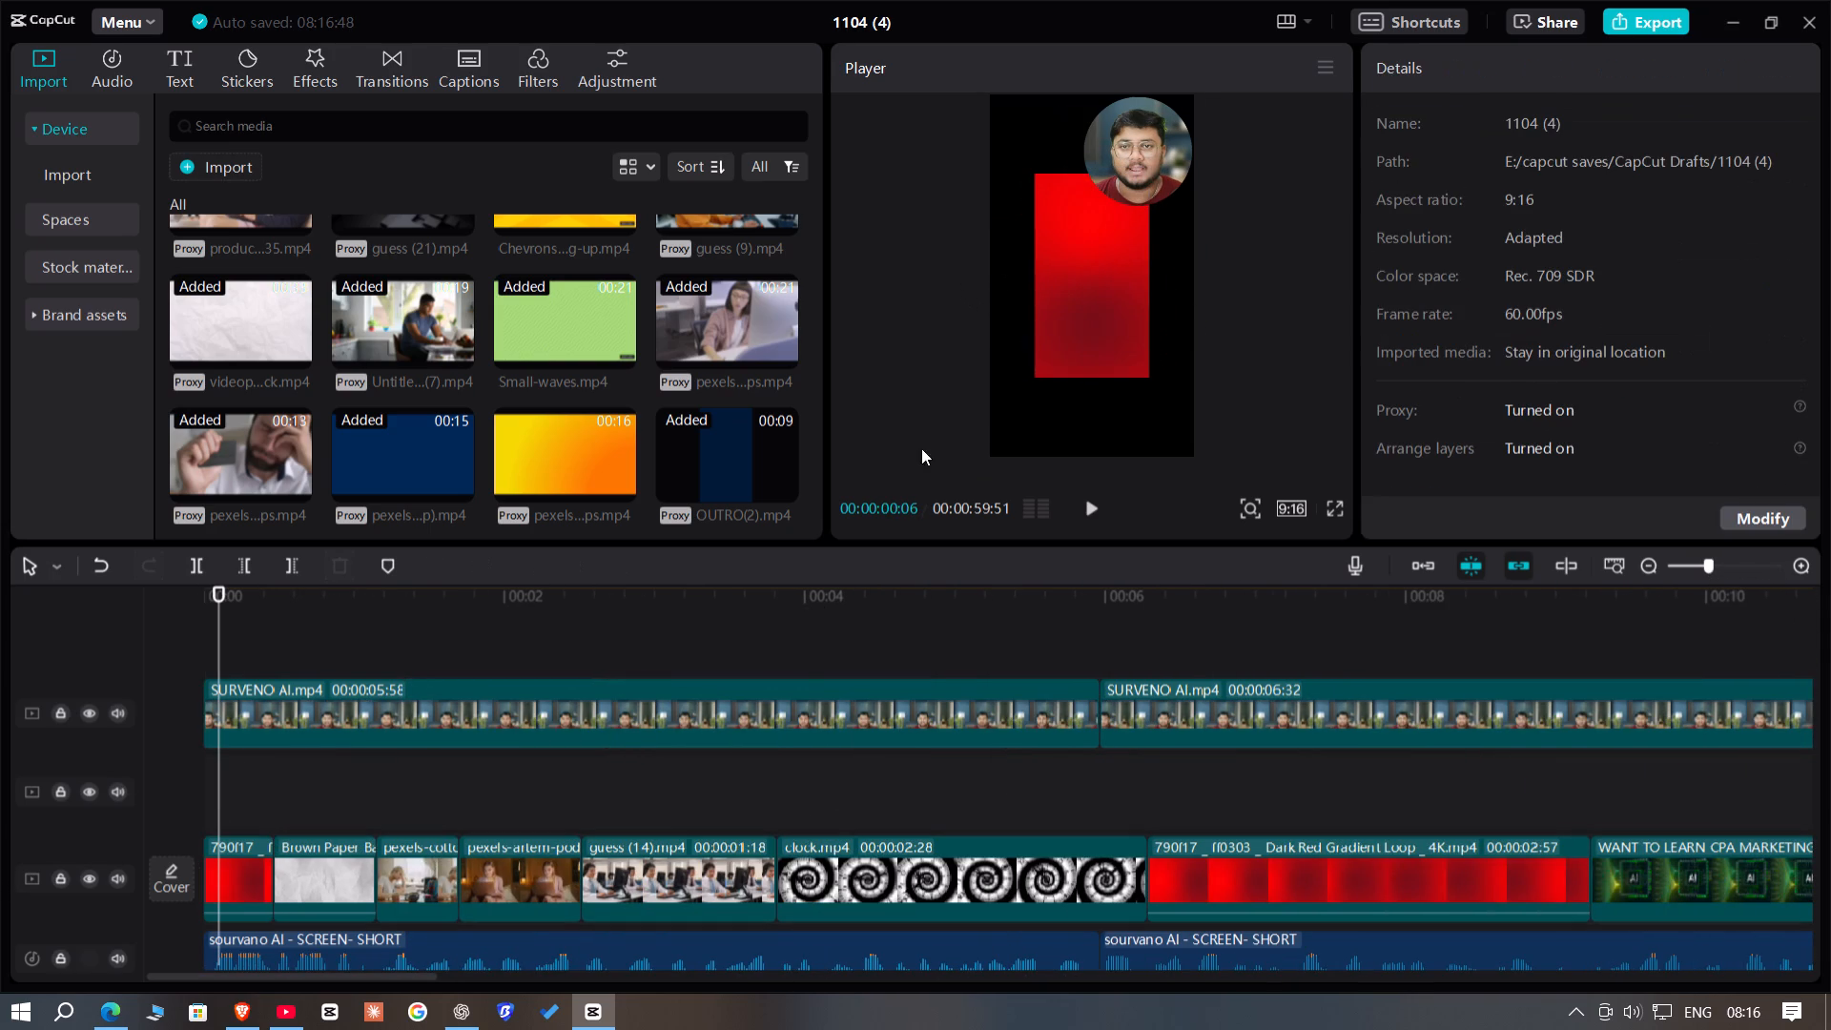
pyautogui.click(247, 794)
pyautogui.click(254, 880)
pyautogui.moveTo(1157, 377); pyautogui.dragTo(1160, 375)
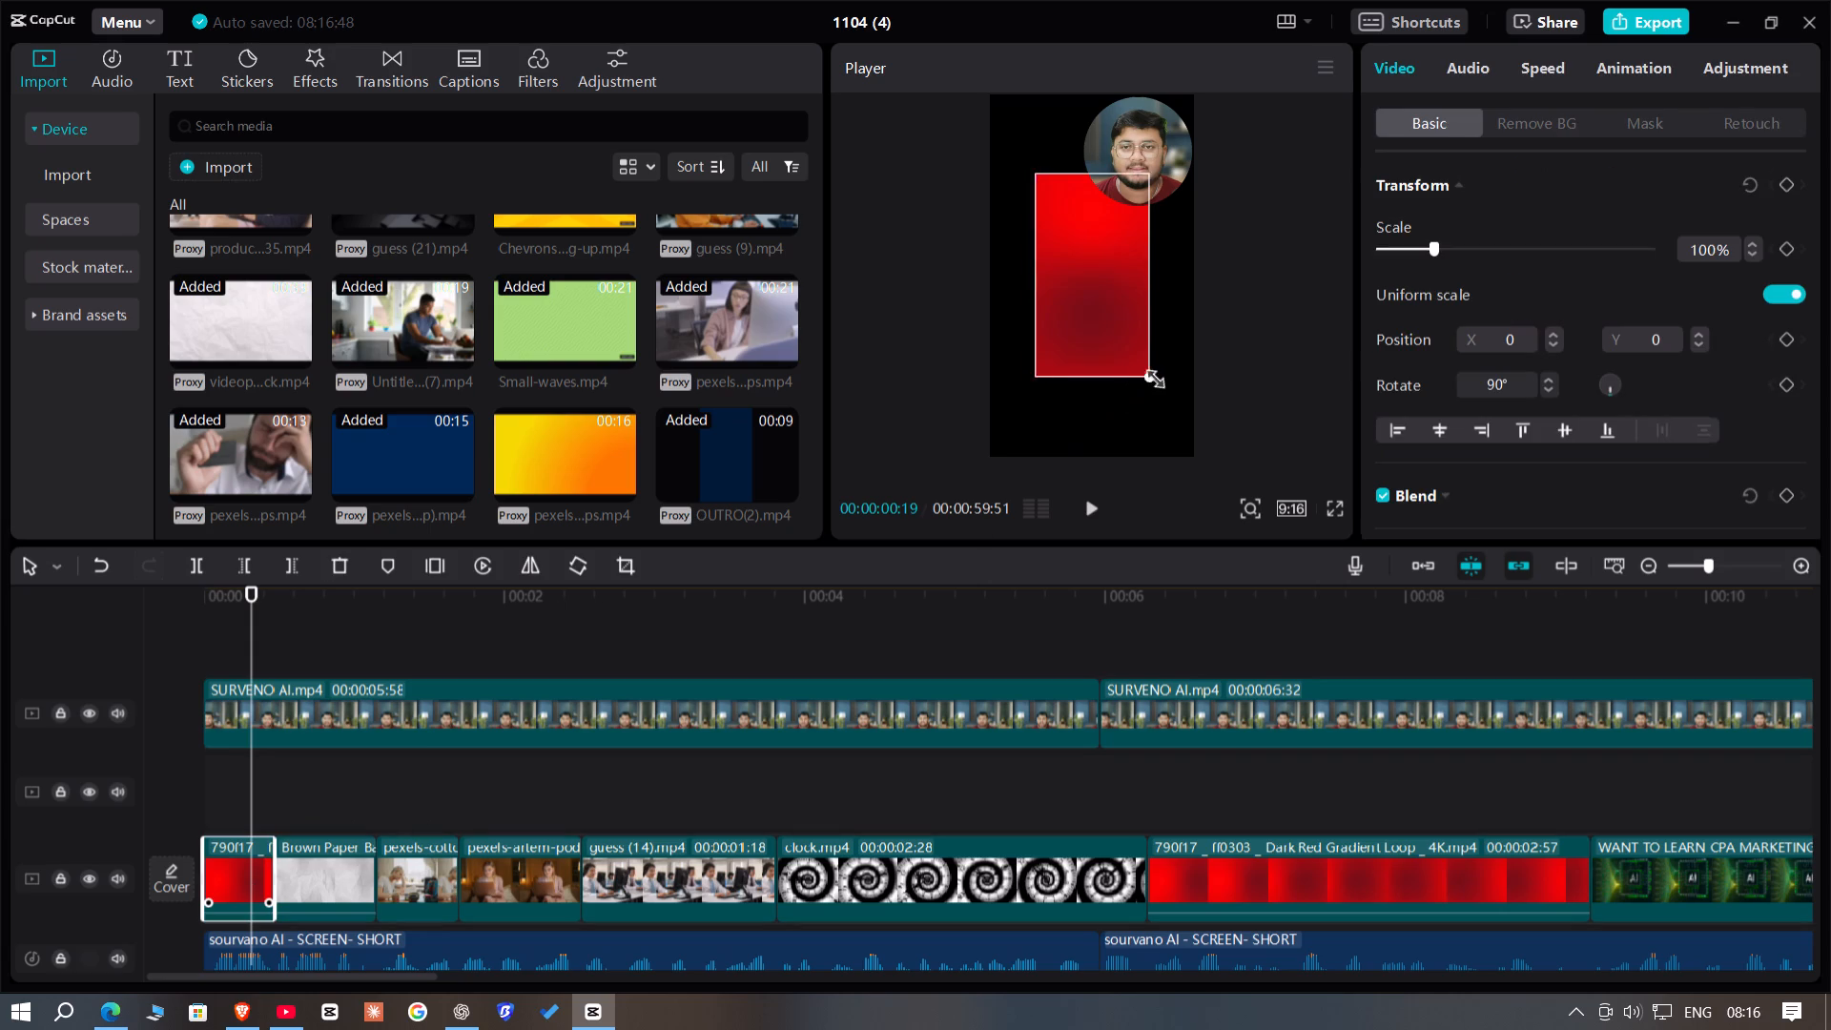
pyautogui.moveTo(1160, 375); pyautogui.dragTo(1254, 536)
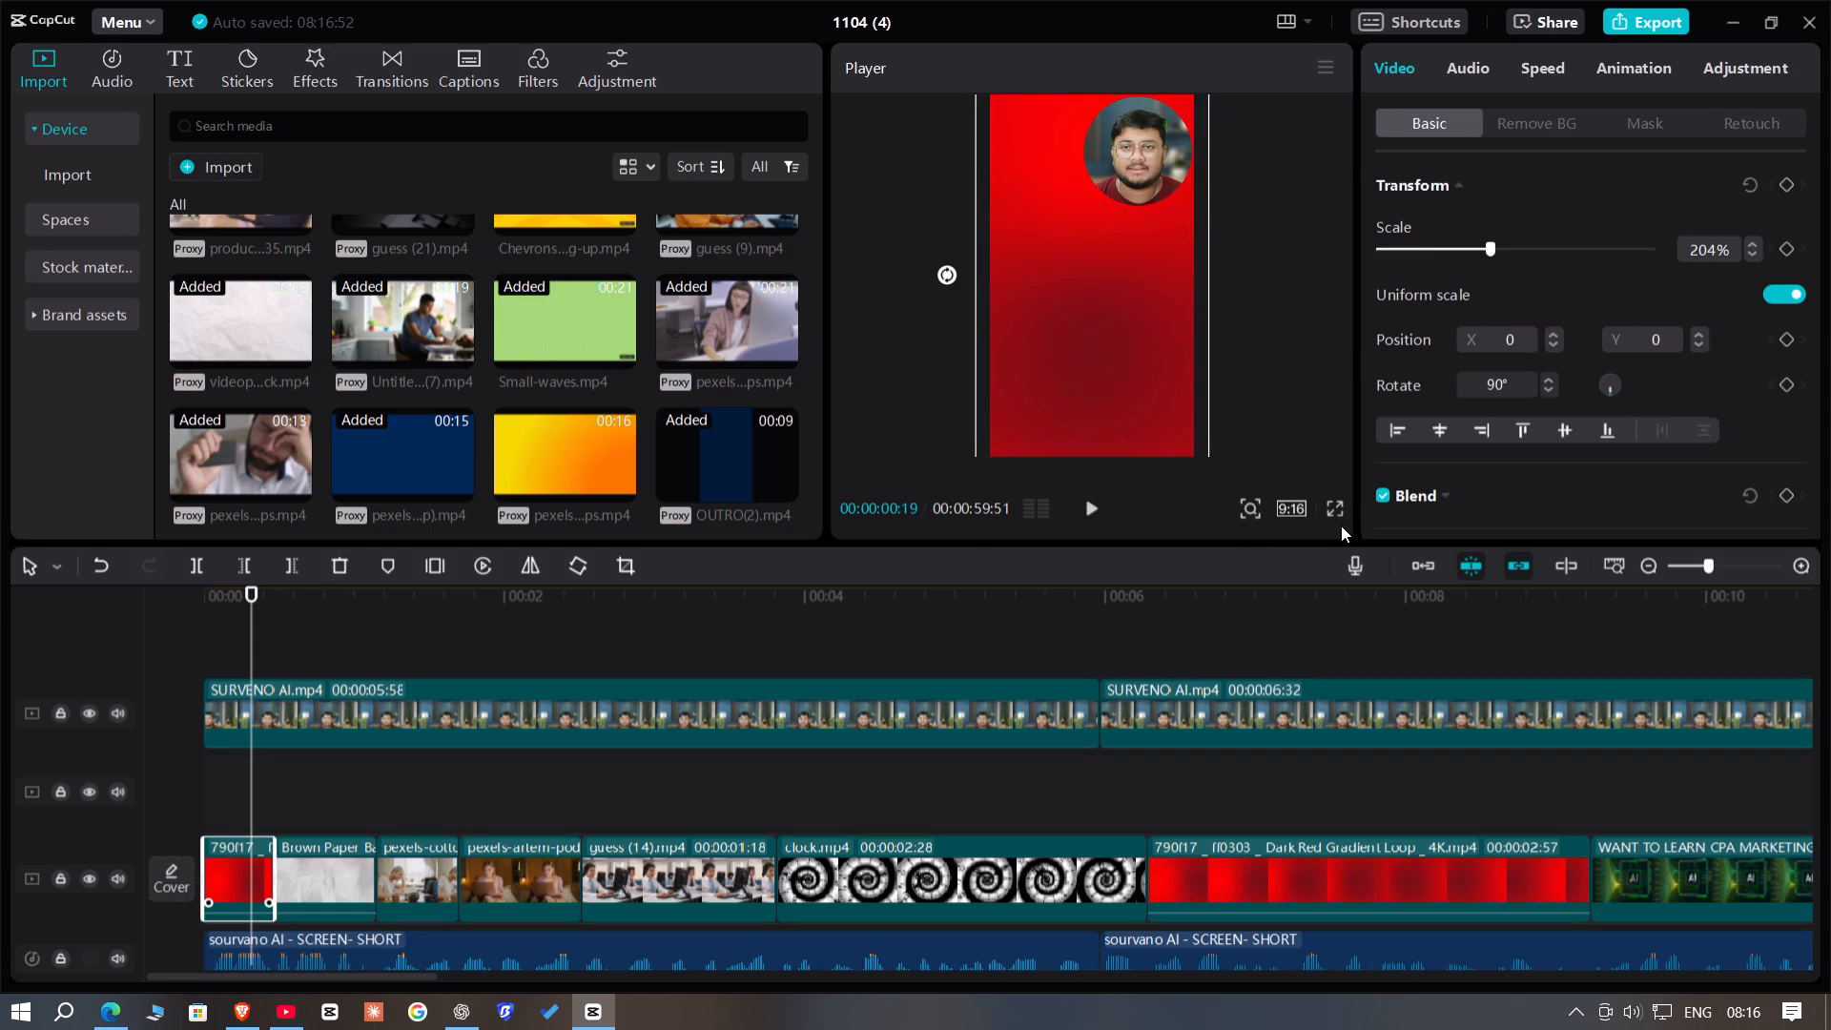
pyautogui.click(1337, 502)
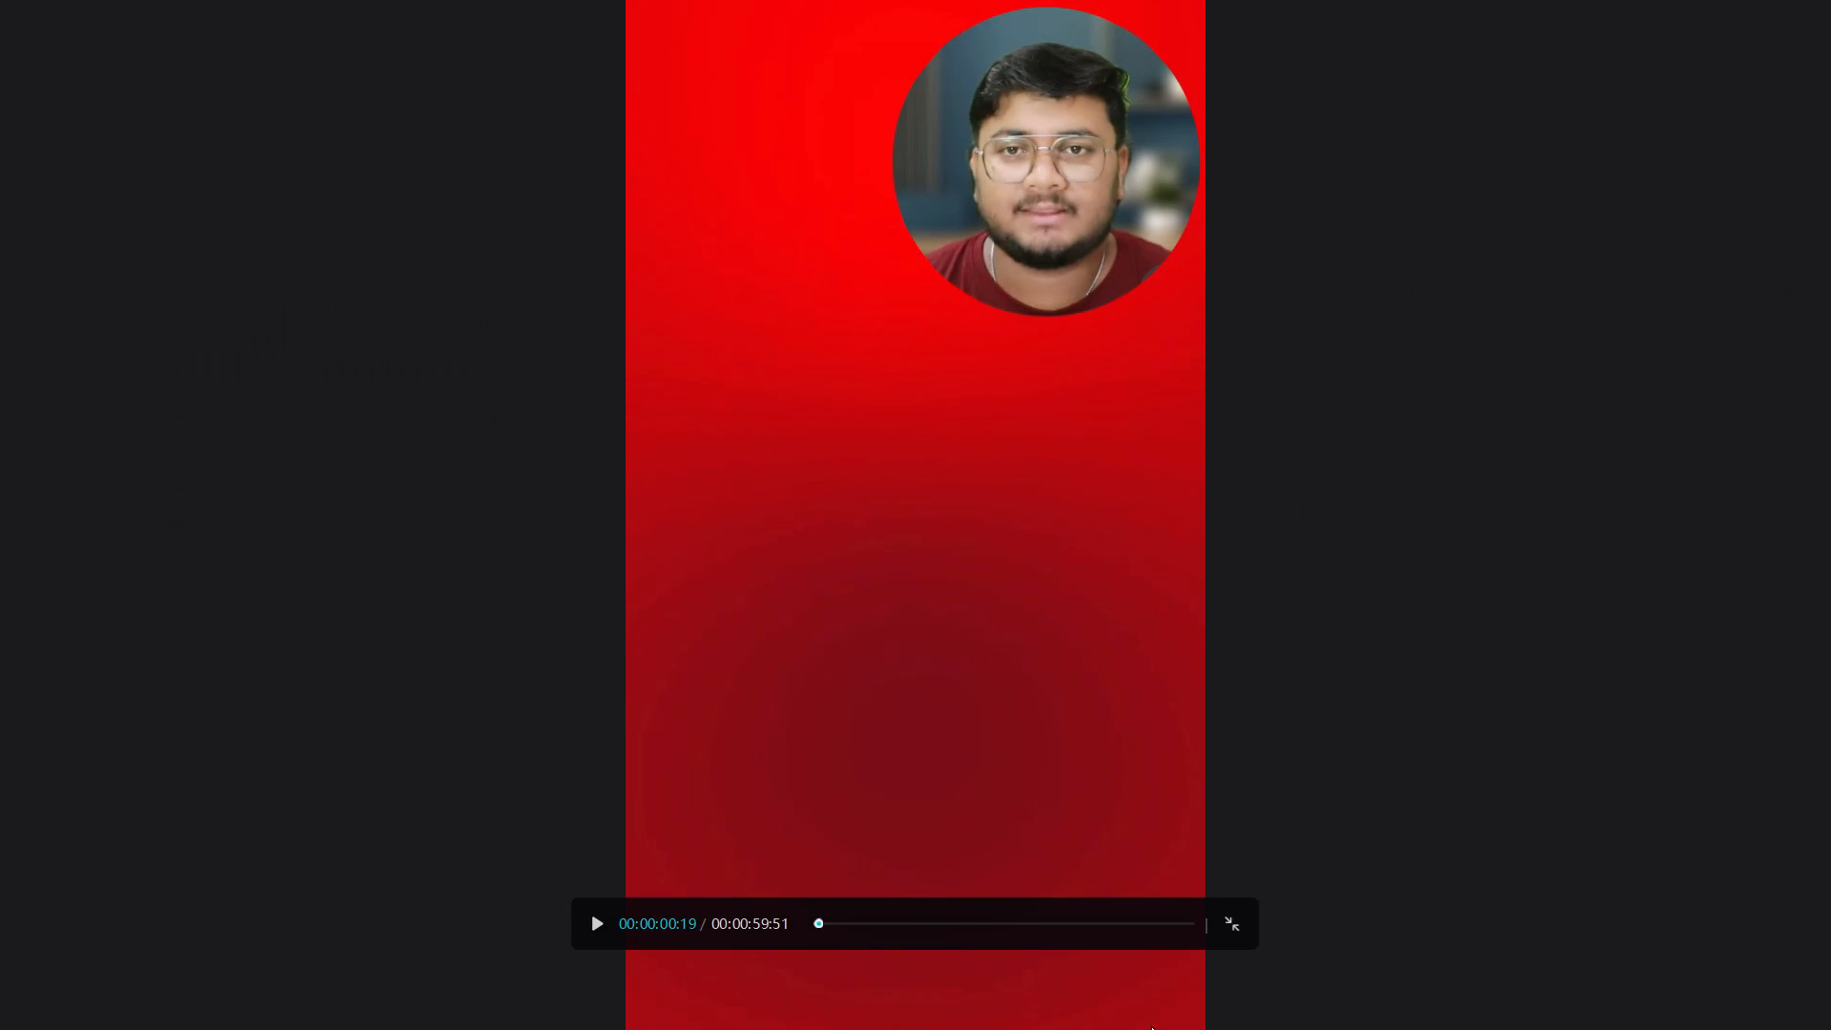
pyautogui.click(1238, 933)
# Rotate the Brown Paper background clip to 90° and enlarge it to fill the vertical frame.
pyautogui.click(349, 779)
pyautogui.click(349, 850)
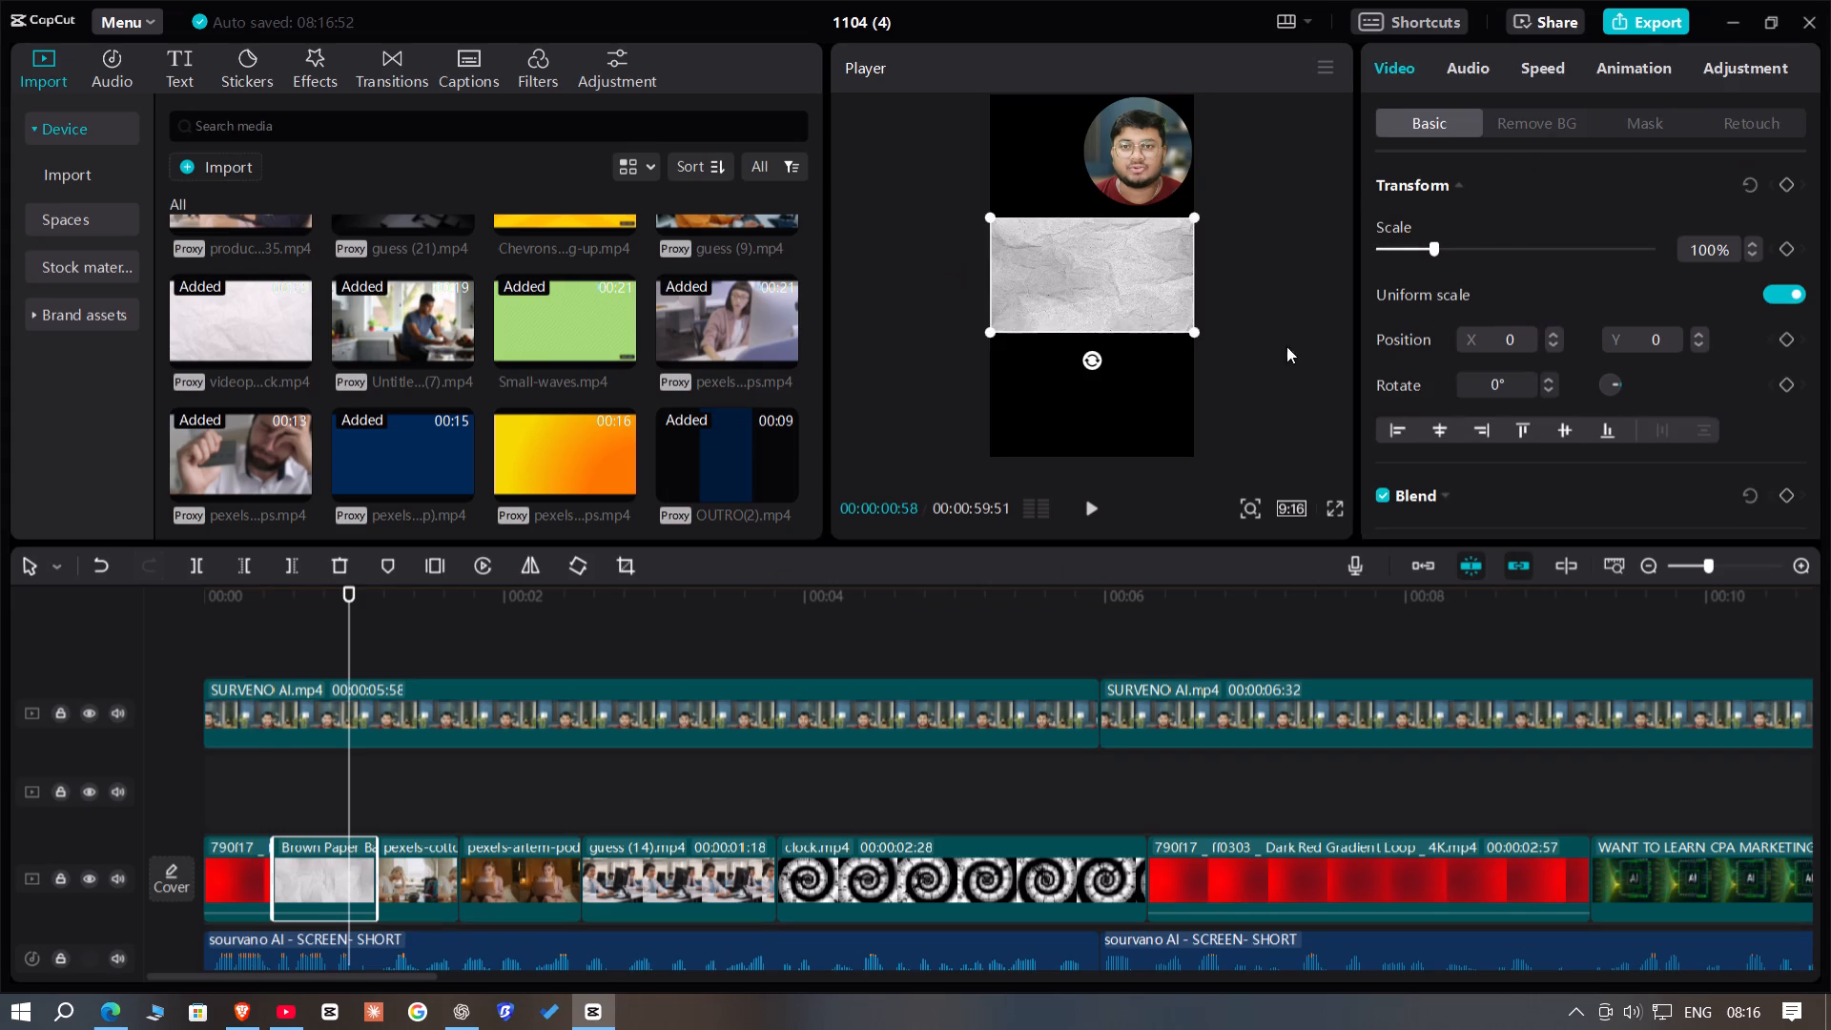
pyautogui.click(1091, 360)
pyautogui.moveTo(1083, 360); pyautogui.dragTo(969, 282)
pyautogui.click(964, 272)
pyautogui.moveTo(962, 268); pyautogui.dragTo(957, 258)
pyautogui.click(324, 864)
pyautogui.moveTo(1005, 287); pyautogui.dragTo(998, 283)
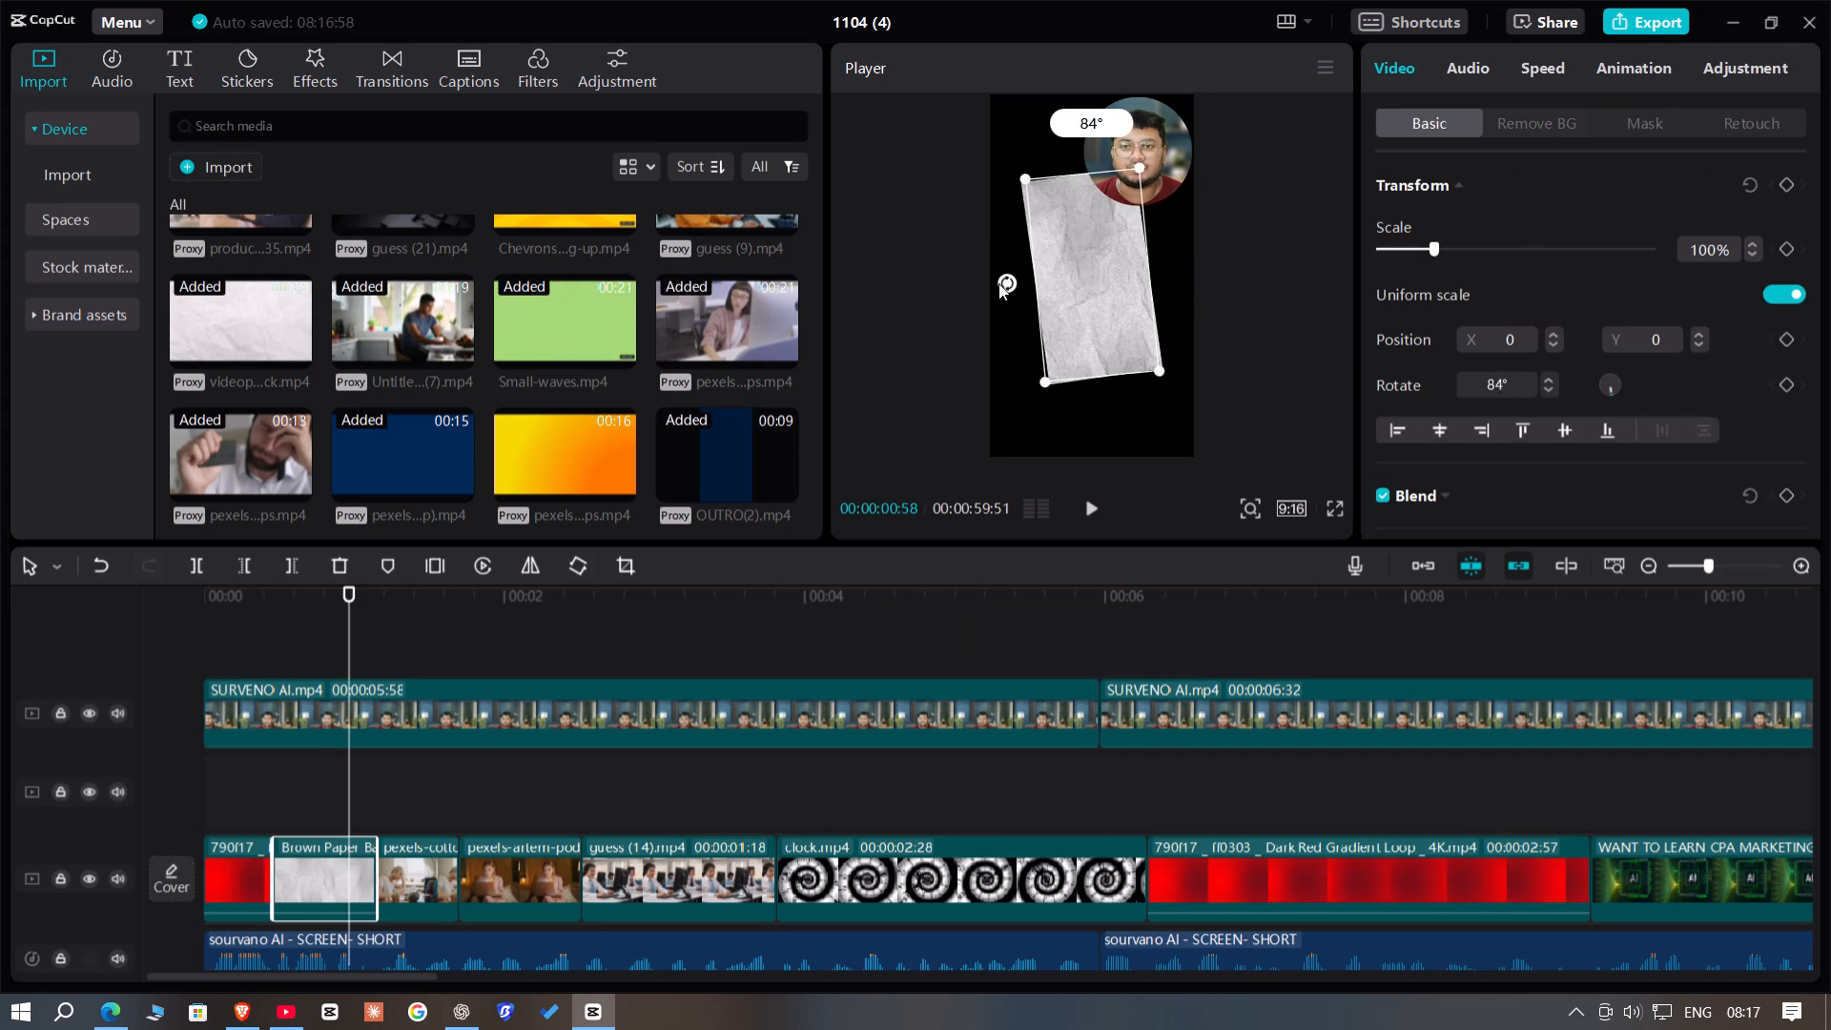
pyautogui.moveTo(998, 283); pyautogui.dragTo(987, 278)
pyautogui.moveTo(1151, 382); pyautogui.dragTo(1204, 538)
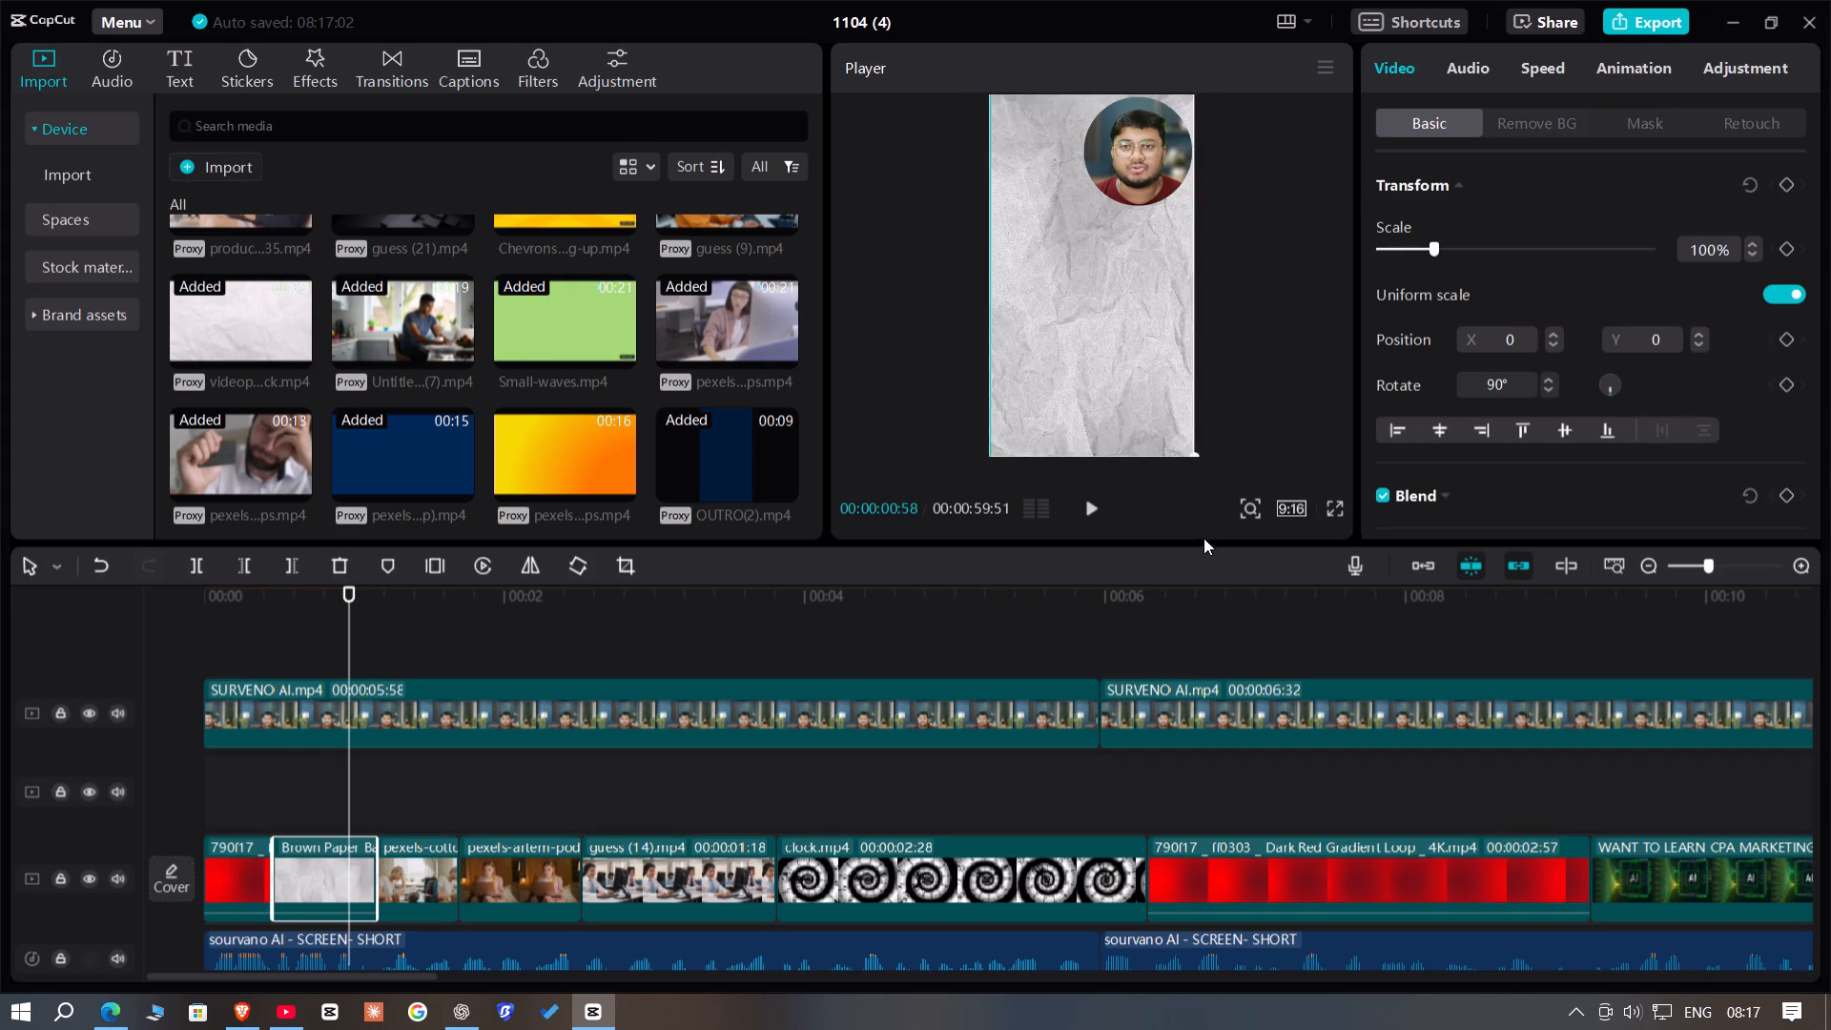
pyautogui.moveTo(1204, 538); pyautogui.dragTo(1210, 553)
# Scale the clip of the woman reading, after the Brown Paper clip, to 362% and shift it horizontally to about X 2069.
pyautogui.click(393, 813)
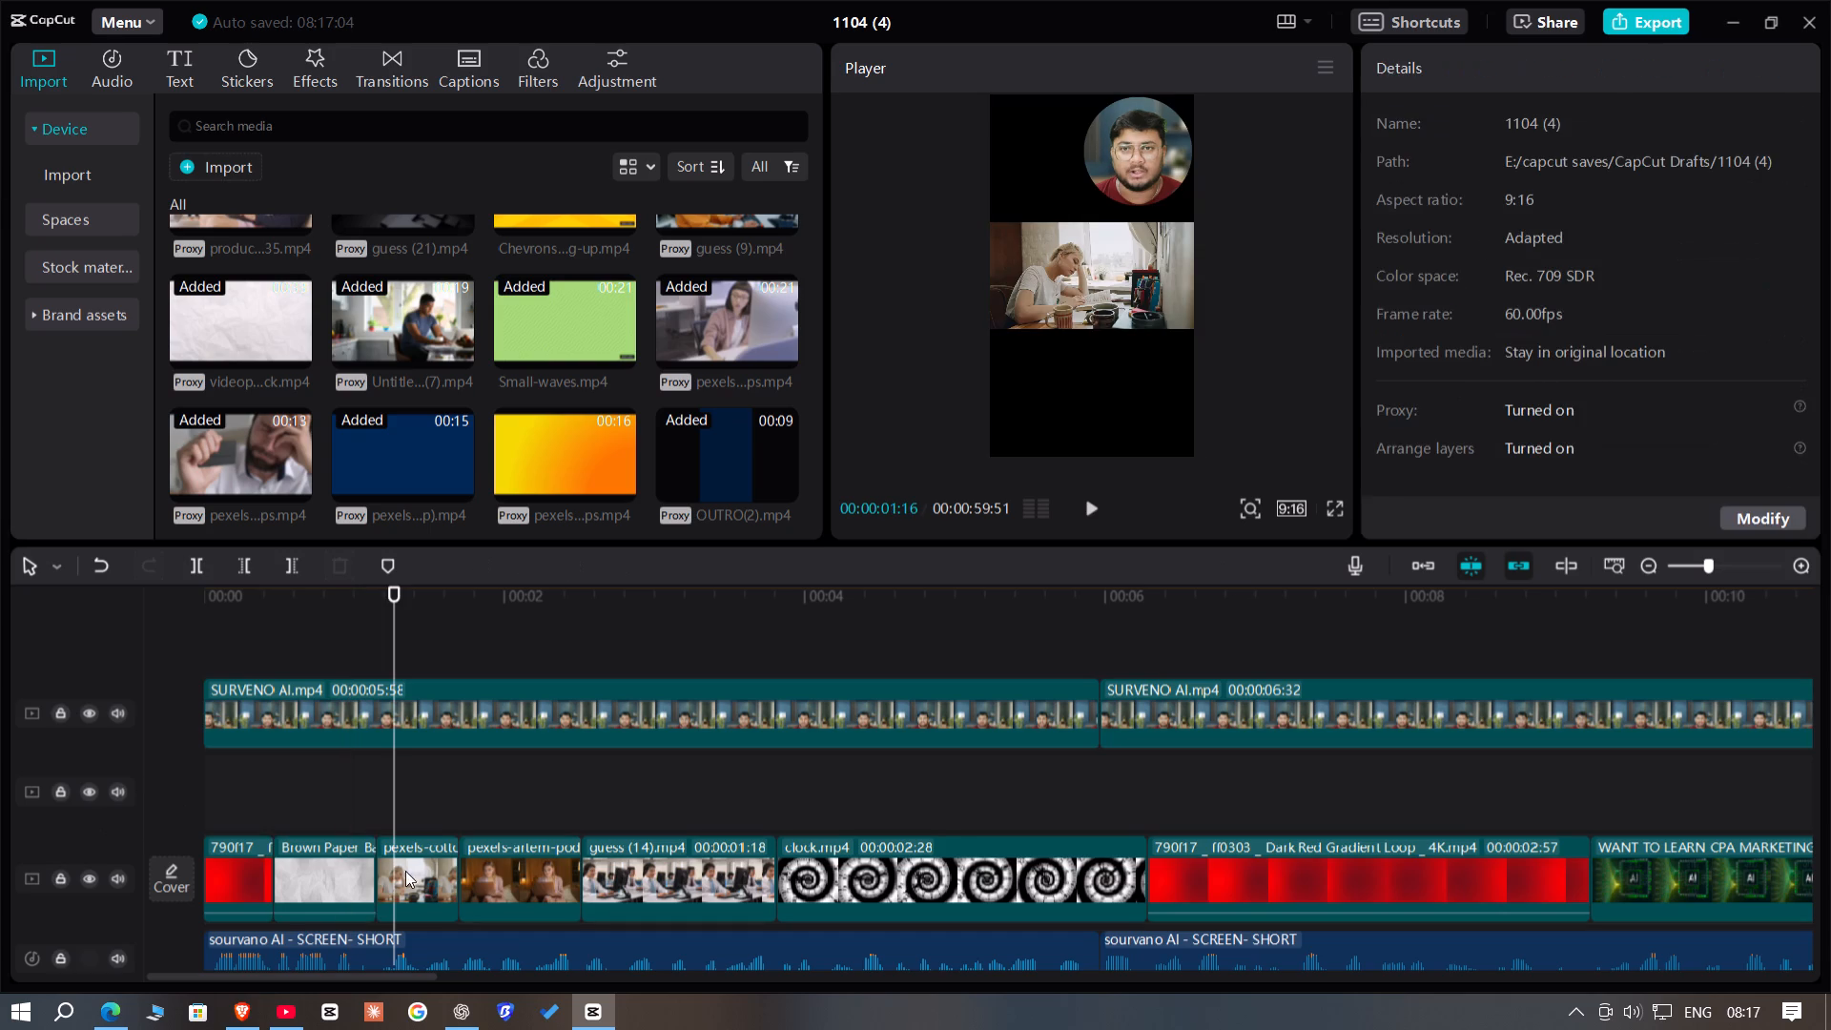
pyautogui.click(408, 874)
pyautogui.moveTo(1197, 331); pyautogui.dragTo(1389, 739)
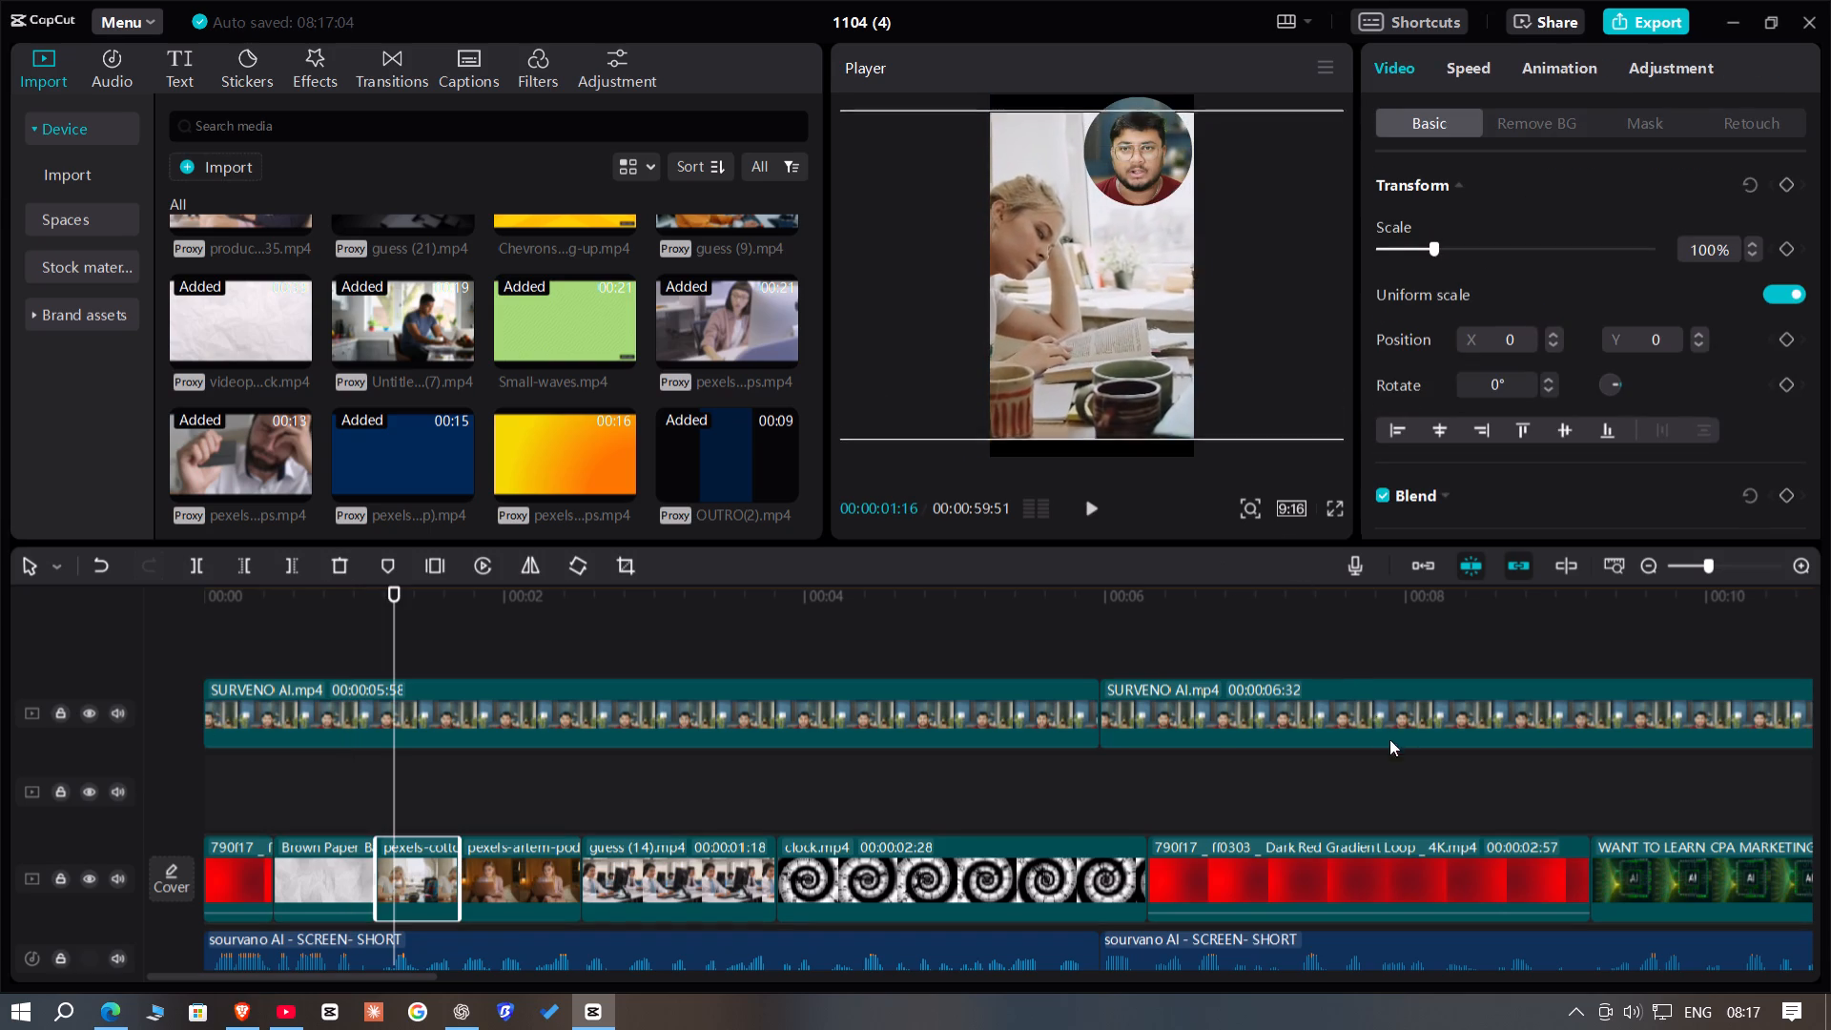
pyautogui.moveTo(1389, 739); pyautogui.dragTo(1445, 837)
pyautogui.moveTo(1122, 326); pyautogui.dragTo(1281, 322)
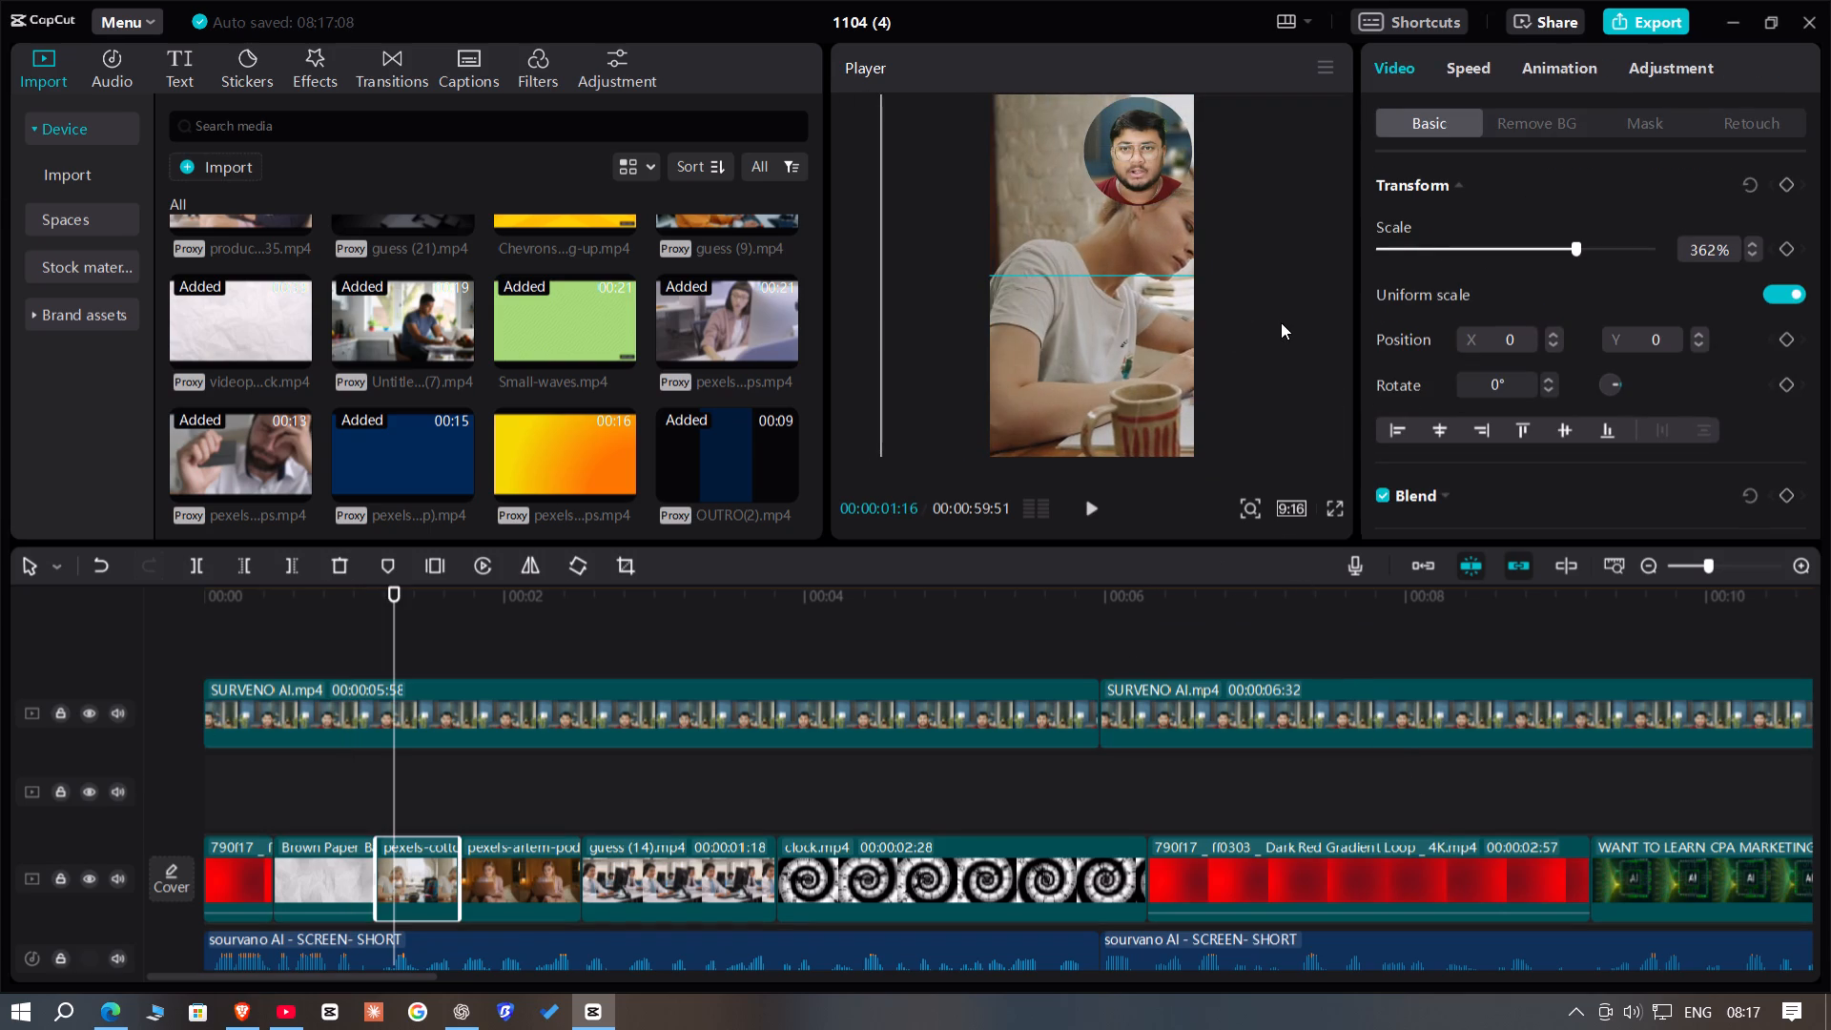
pyautogui.moveTo(1281, 322); pyautogui.dragTo(1318, 322)
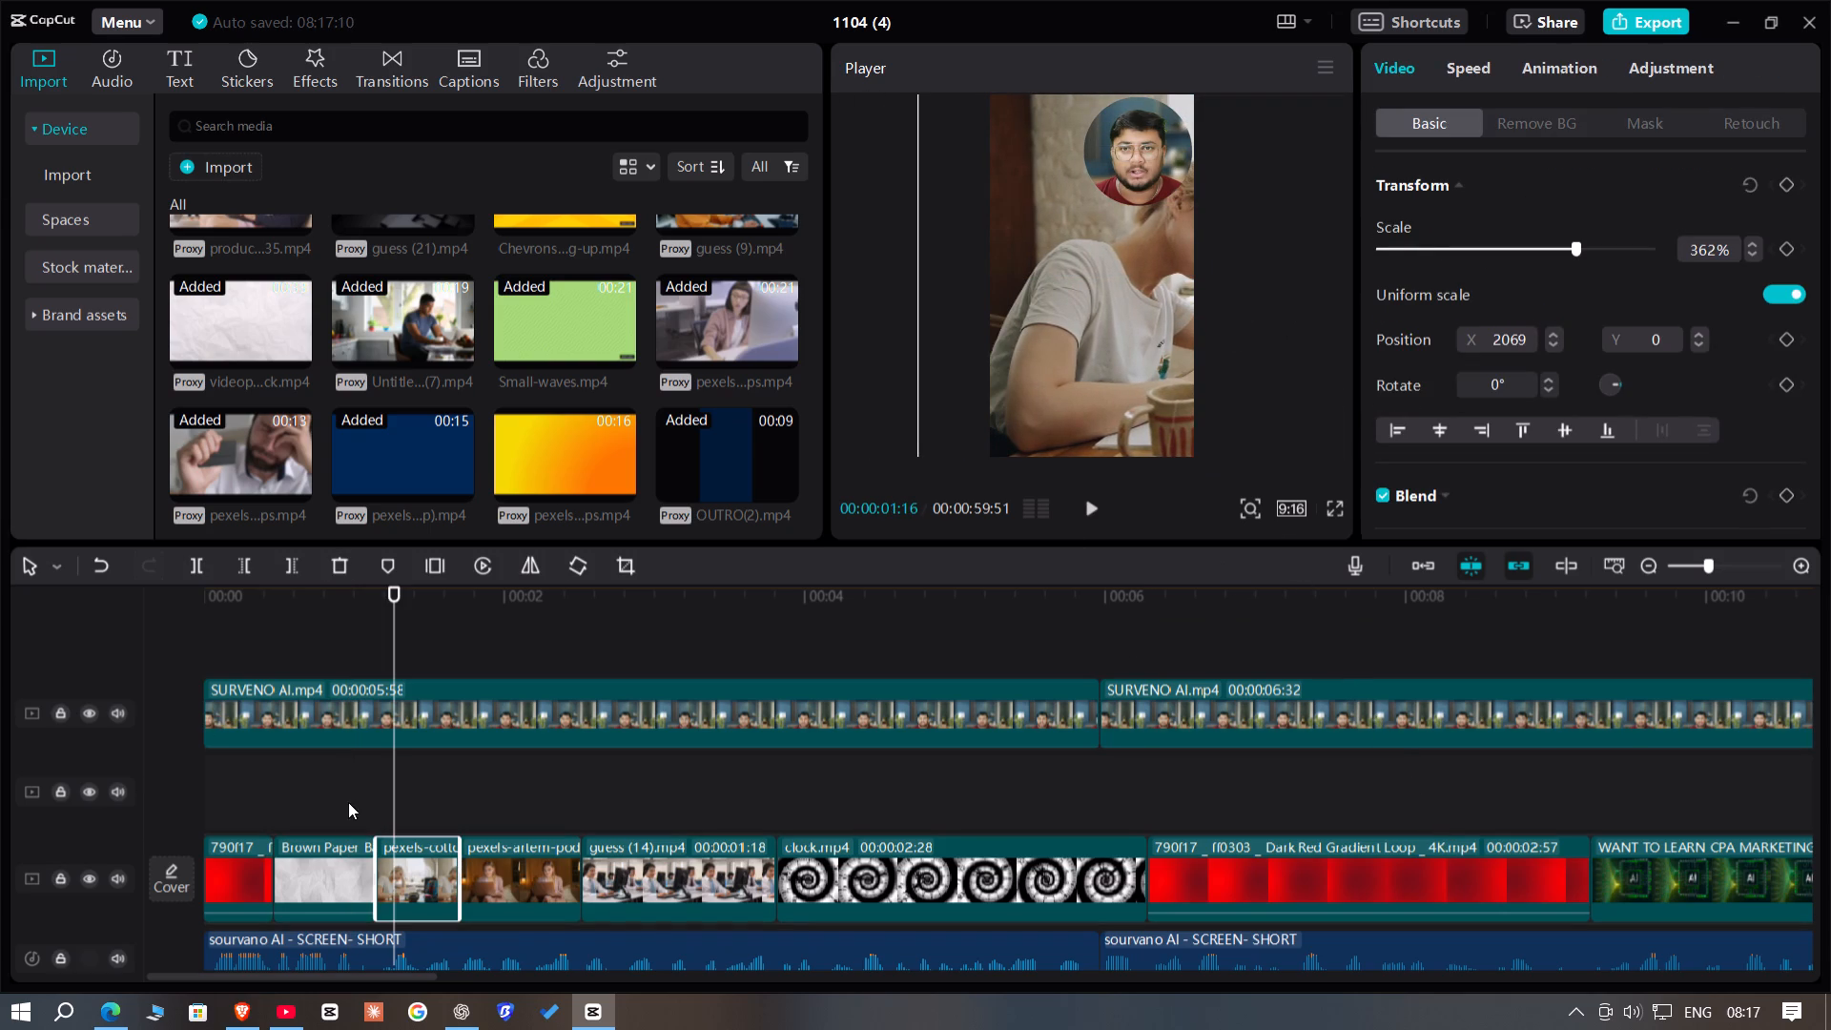
# Animate the reading woman's clip with a Transform keyframe at 00:00:01:09 and a horizontal position of about X 1047 at 00:00:01:41.
pyautogui.moveTo(394, 801); pyautogui.dragTo(376, 802)
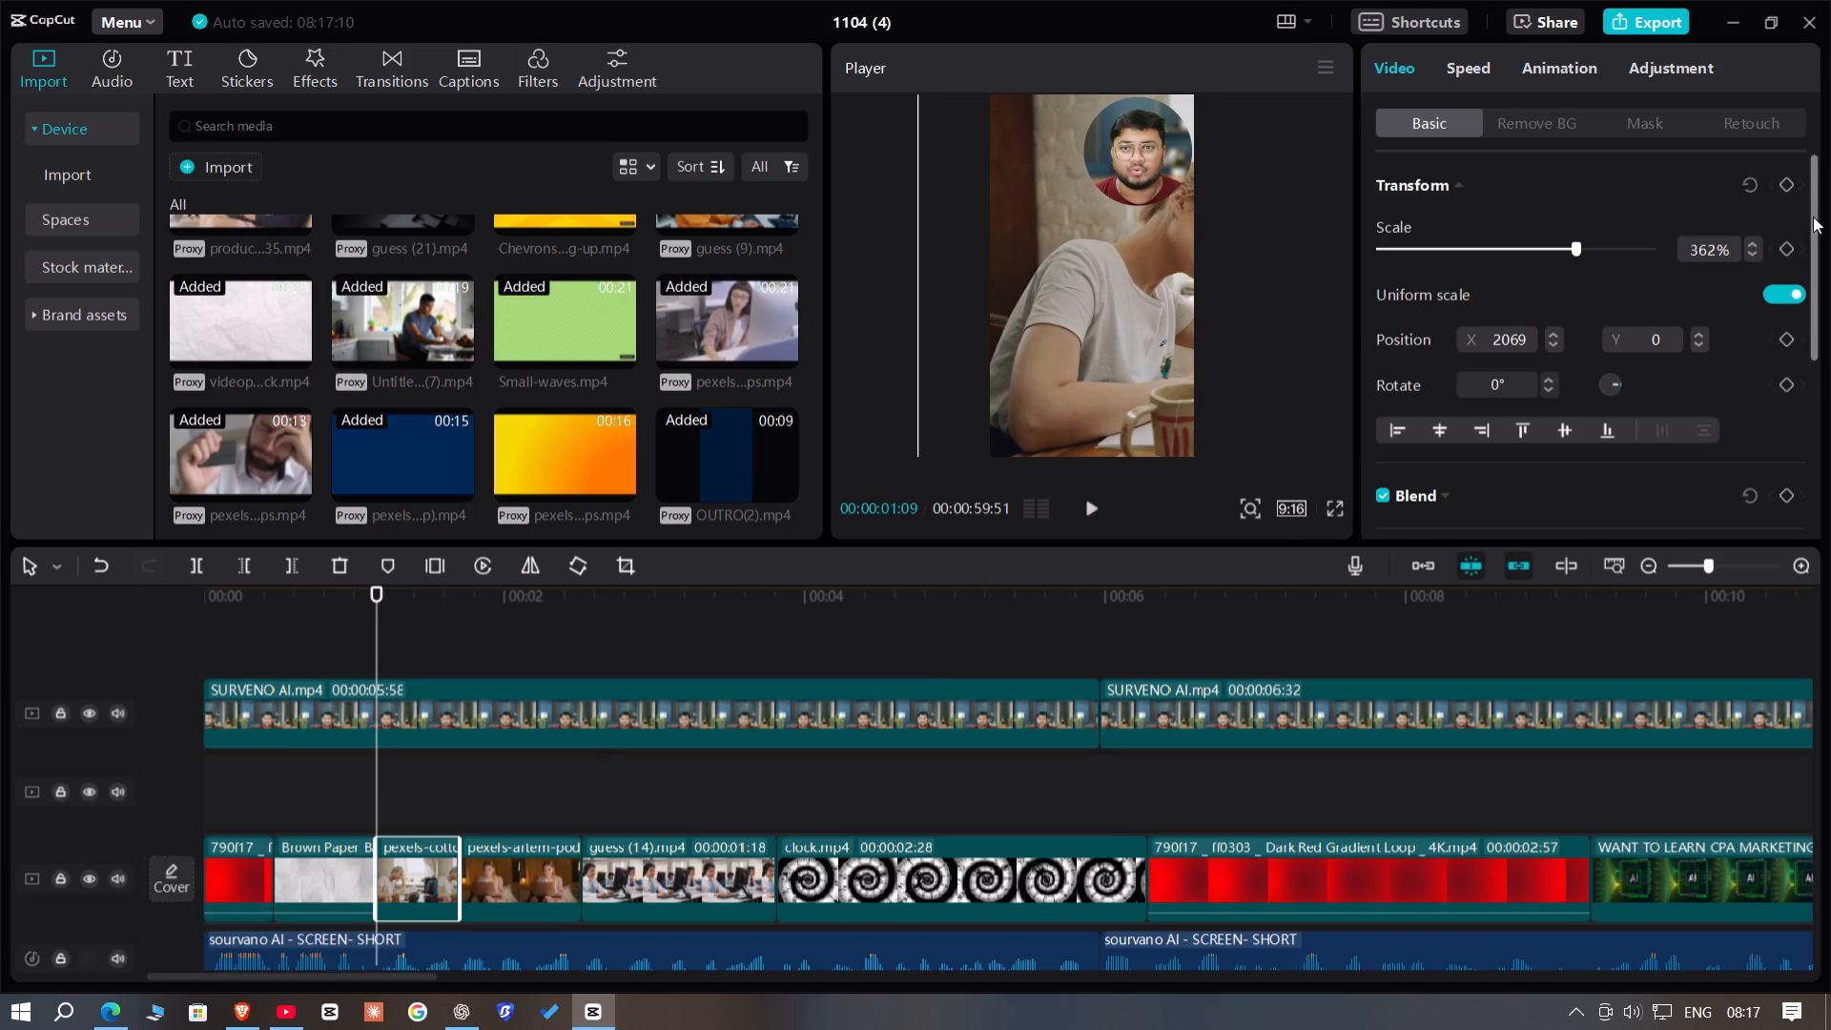
pyautogui.click(1793, 191)
pyautogui.click(476, 629)
pyautogui.moveTo(476, 629); pyautogui.dragTo(456, 628)
pyautogui.press('Left')
pyautogui.moveTo(1159, 389); pyautogui.dragTo(1142, 389)
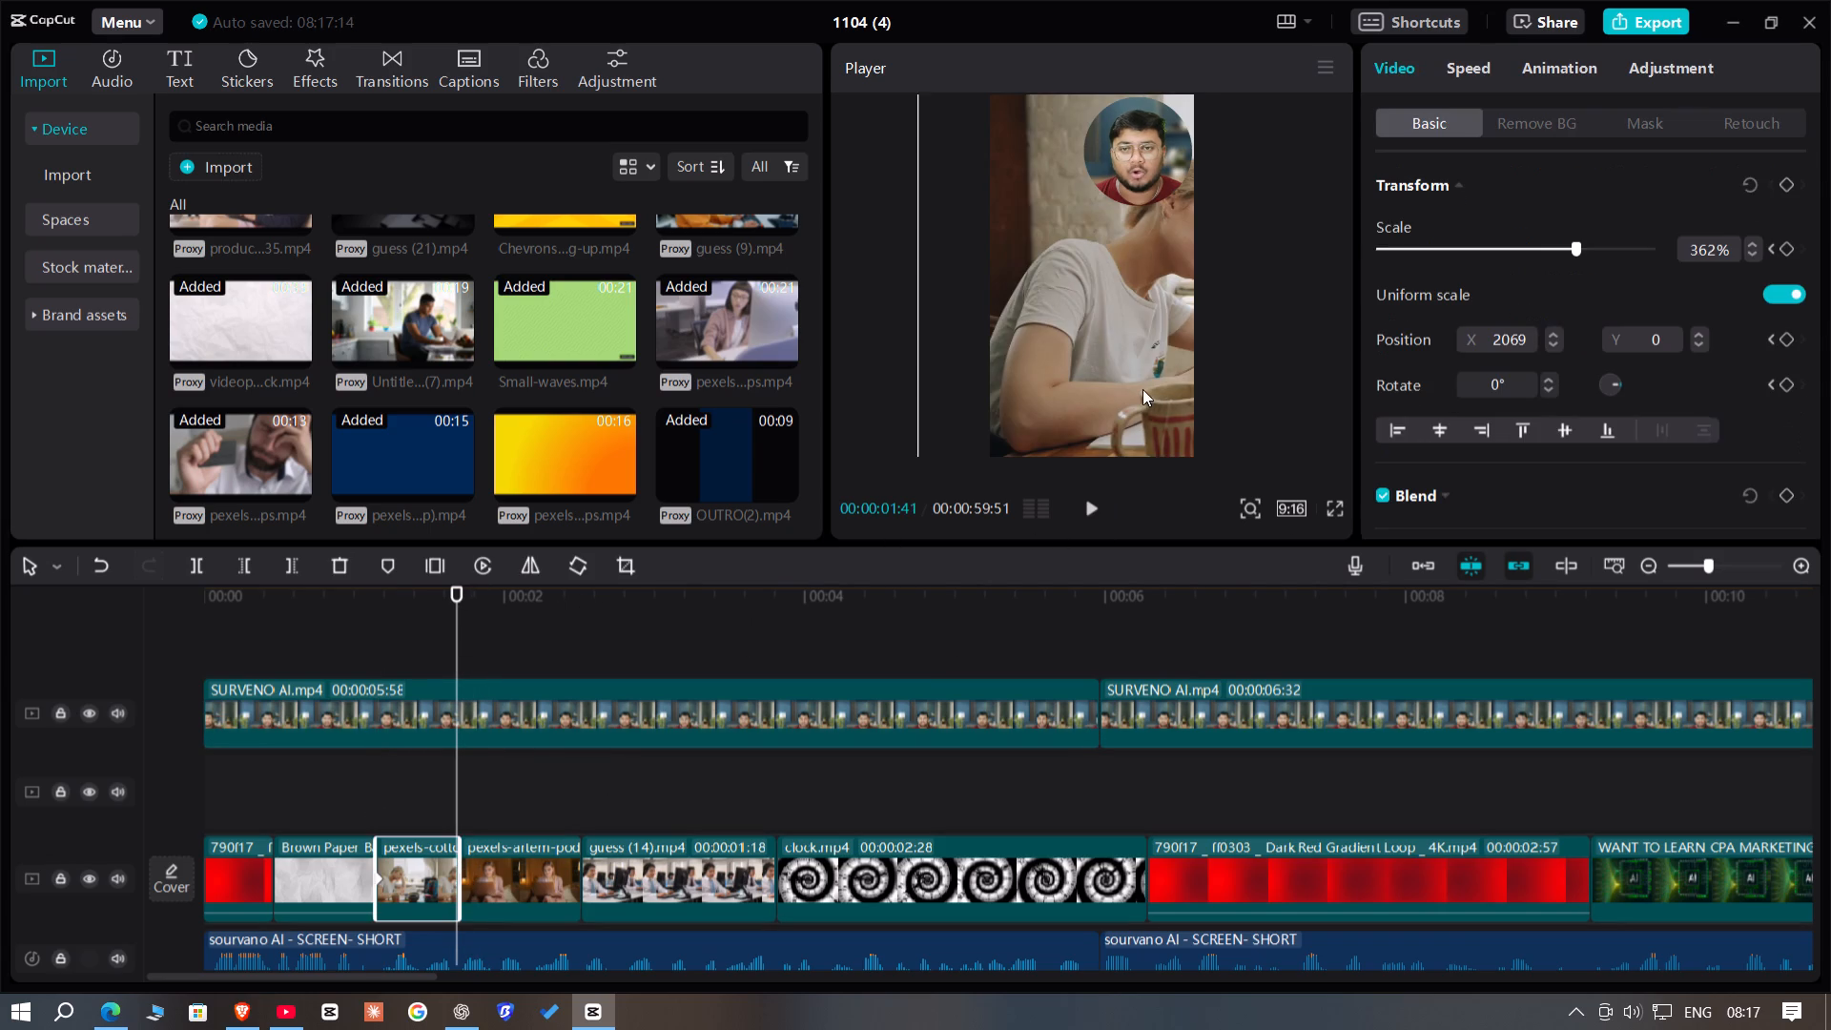
pyautogui.moveTo(1142, 389); pyautogui.dragTo(1062, 387)
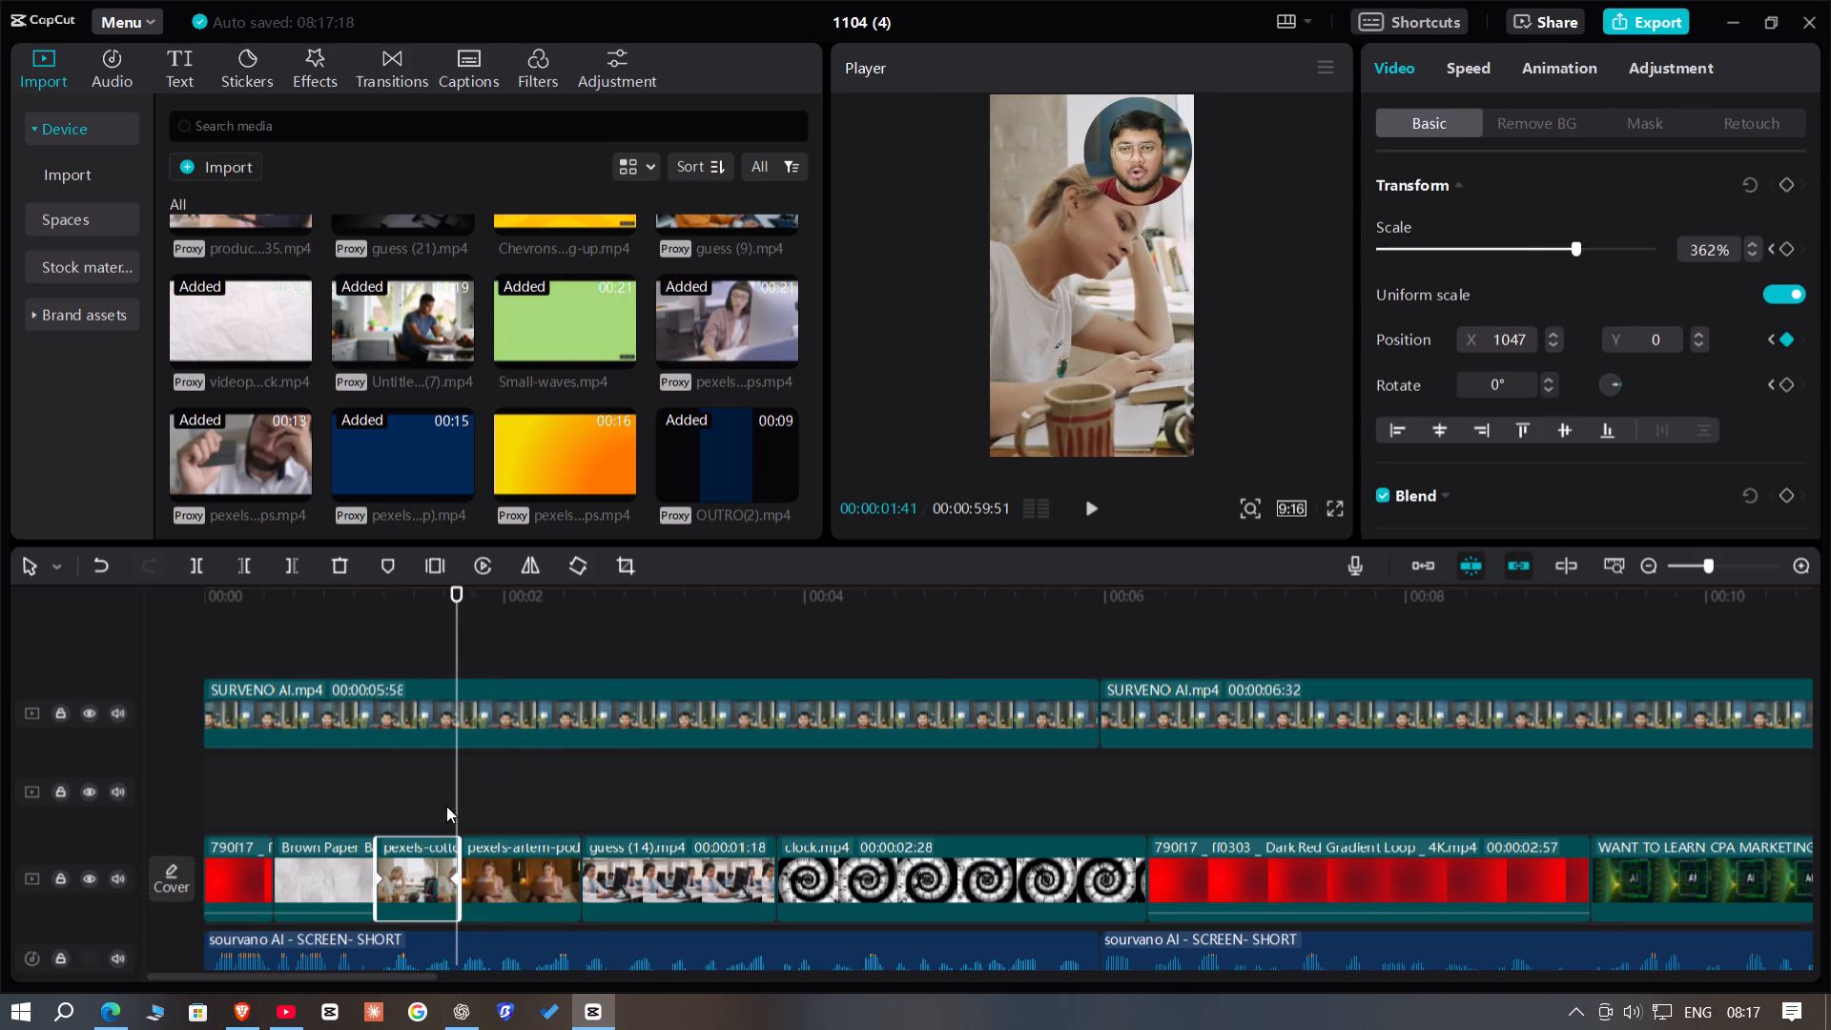
# Scale the pexels-artem-pod clip of the woman with the laptop to 341% and shift it horizontally to about X 599.
pyautogui.click(487, 805)
pyautogui.click(504, 901)
pyautogui.moveTo(1194, 338); pyautogui.dragTo(1252, 463)
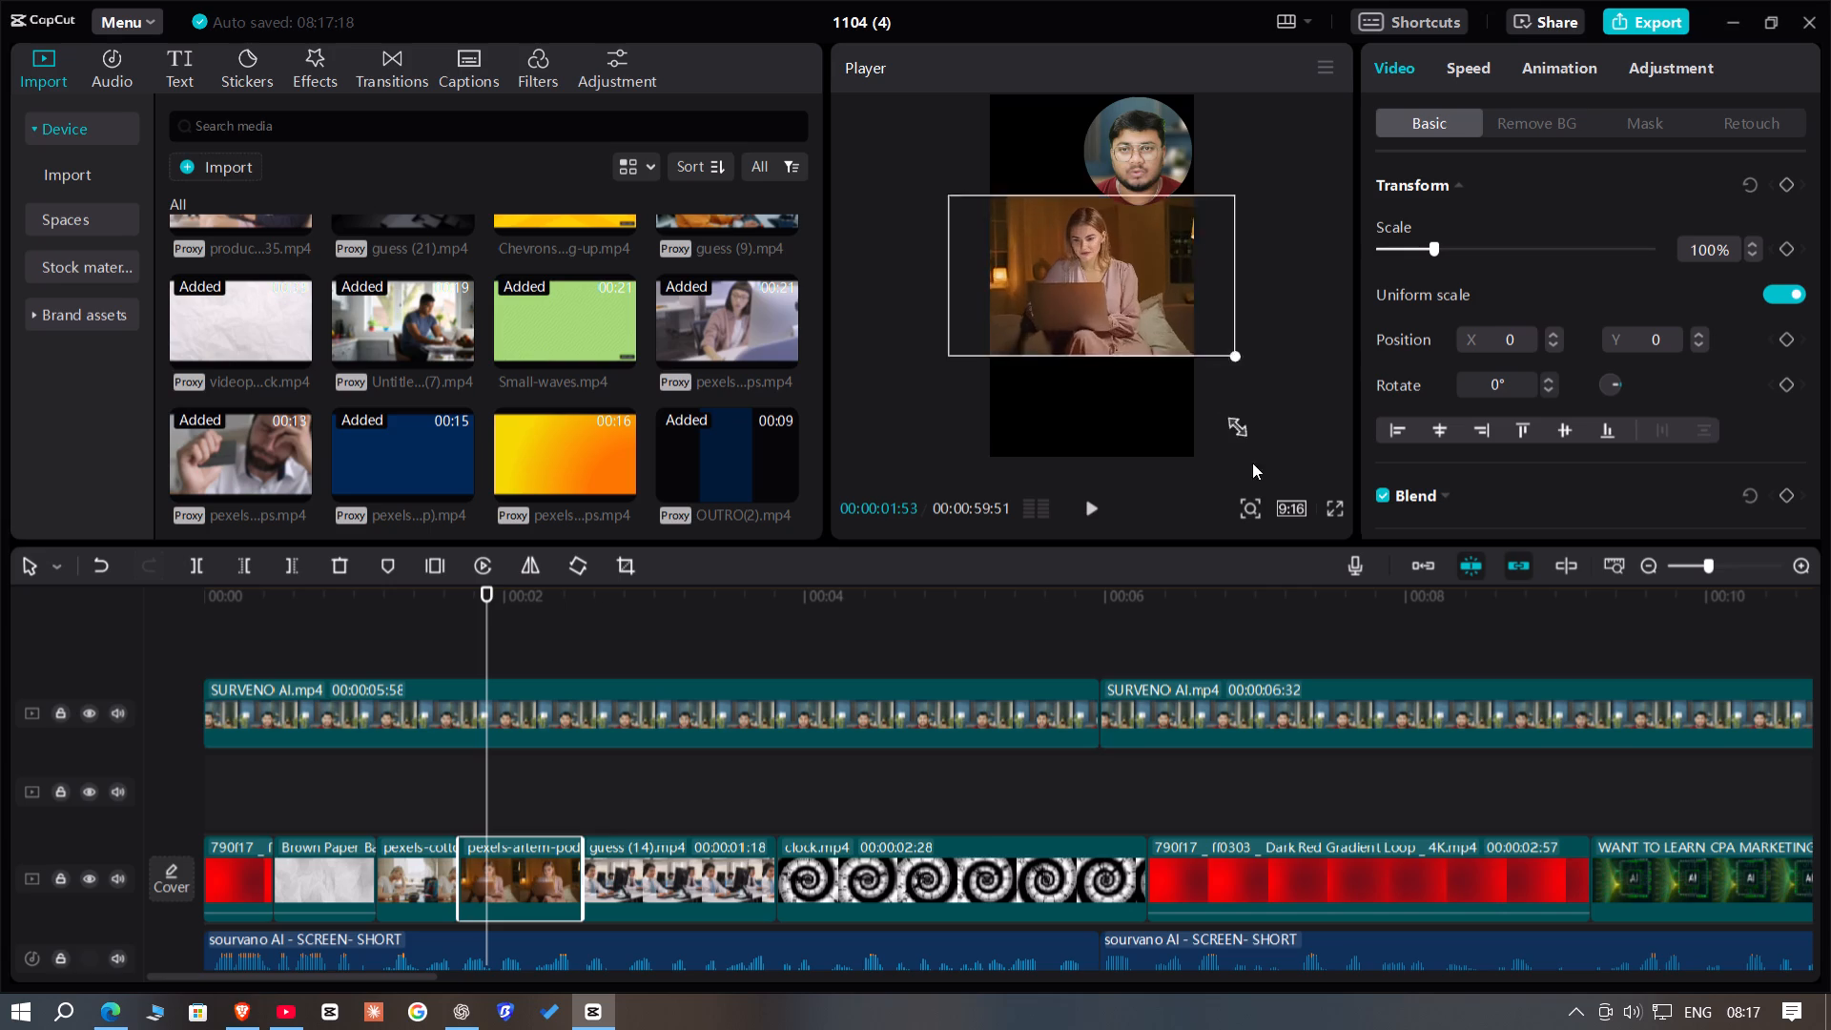
pyautogui.moveTo(1252, 463); pyautogui.dragTo(1445, 765)
pyautogui.moveTo(1109, 343); pyautogui.dragTo(1156, 342)
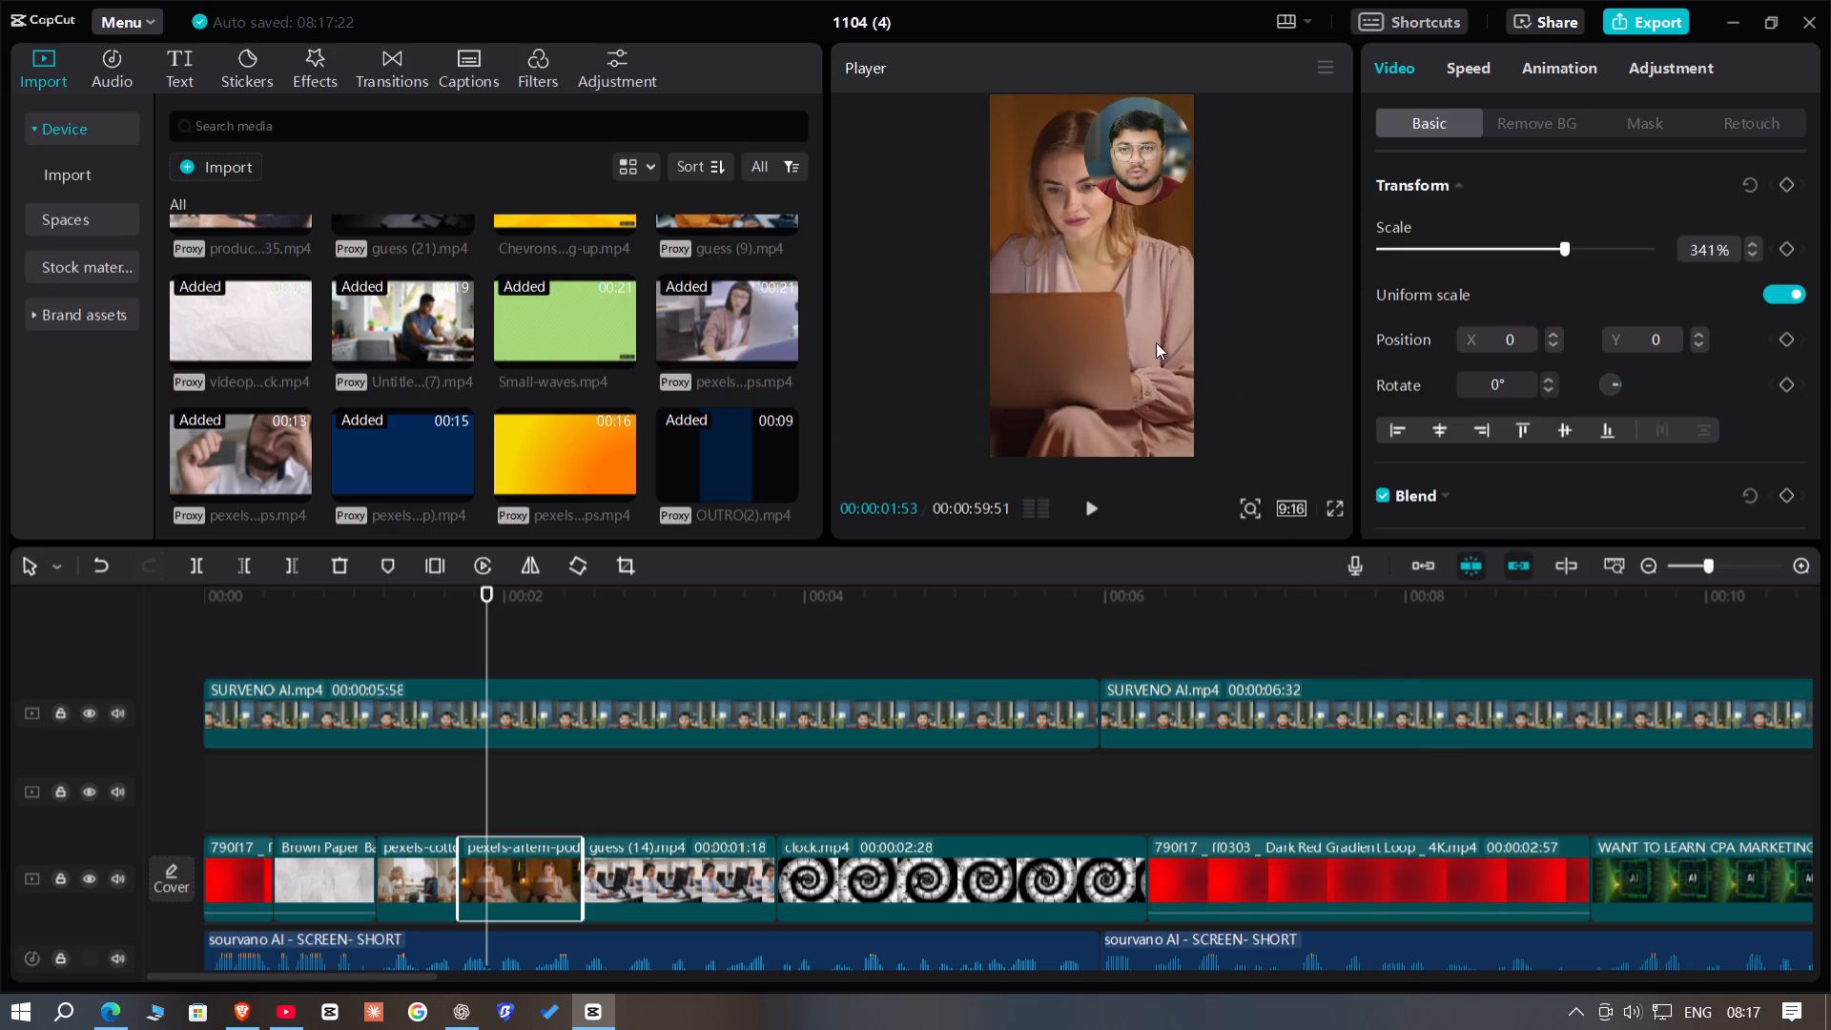
pyautogui.moveTo(1156, 342); pyautogui.dragTo(1164, 340)
# Animate the laptop woman's clip with a Transform keyframe at 00:00:01:42 and a sideways shift of the picture back at 00:00:02:30.
pyautogui.moveTo(485, 781); pyautogui.dragTo(453, 778)
pyautogui.click(1784, 179)
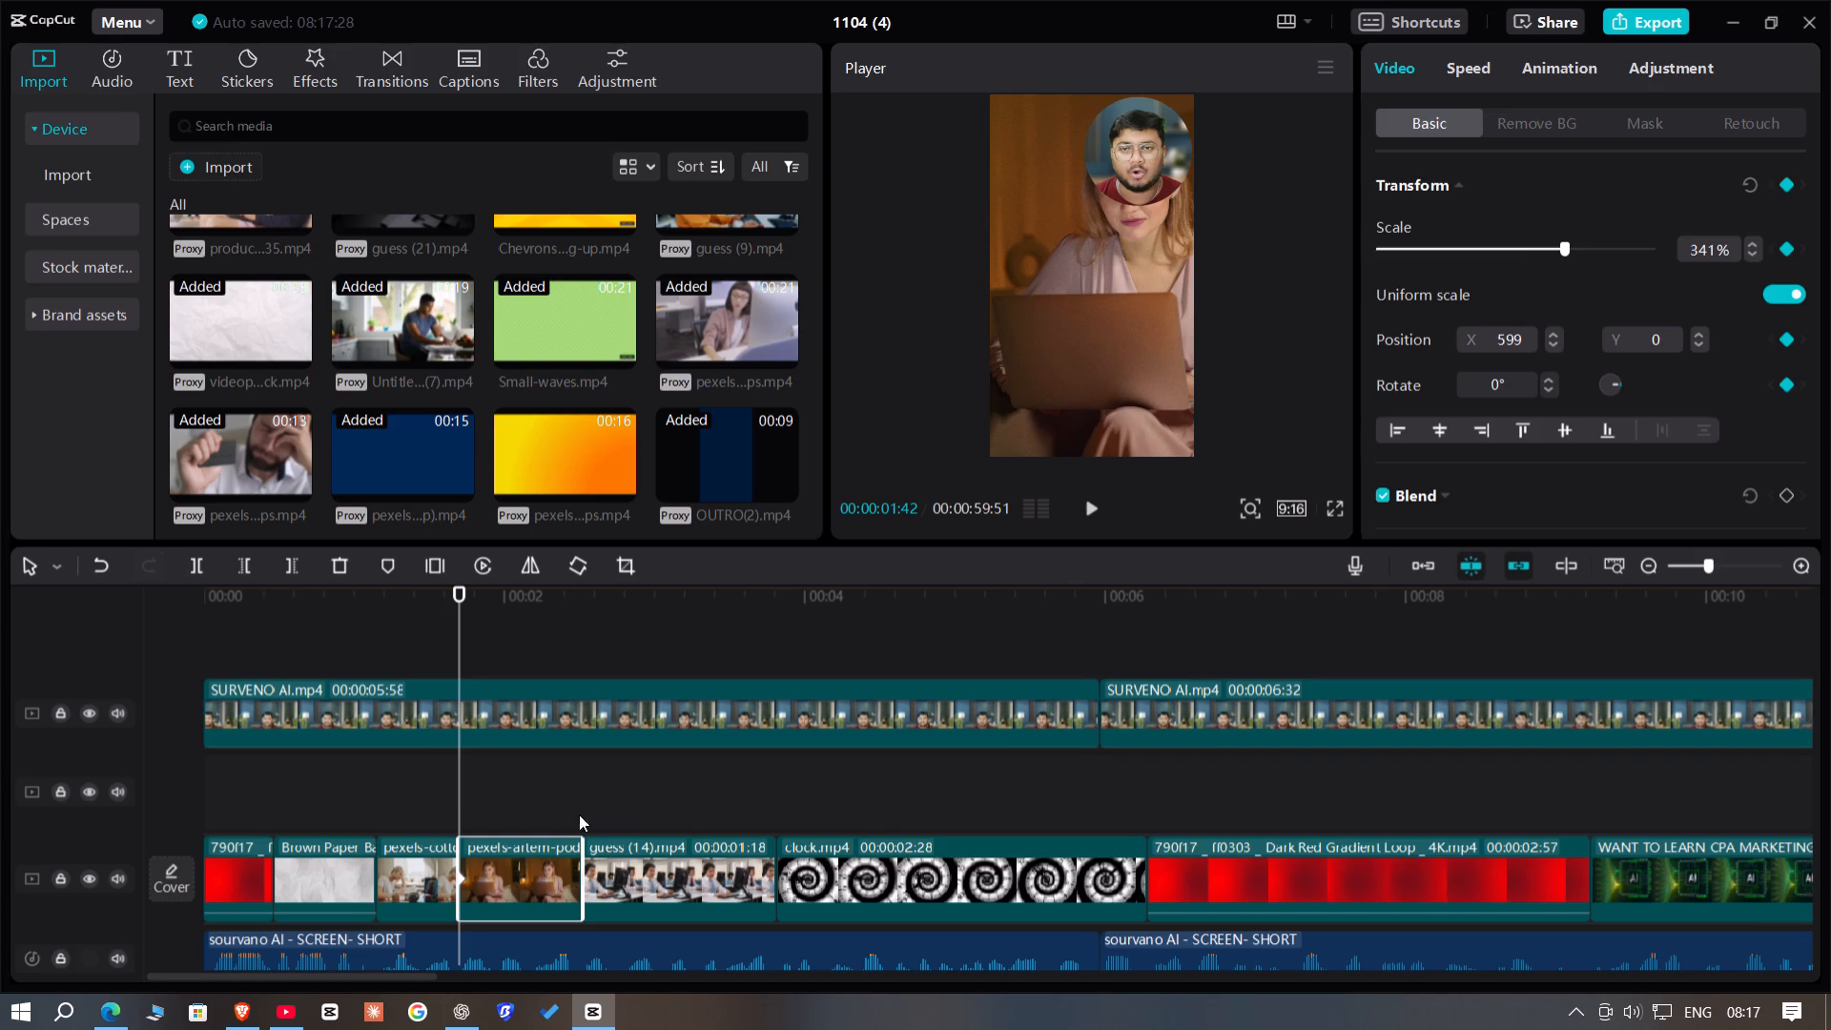
pyautogui.click(606, 793)
pyautogui.click(606, 793)
pyautogui.moveTo(605, 793); pyautogui.dragTo(576, 793)
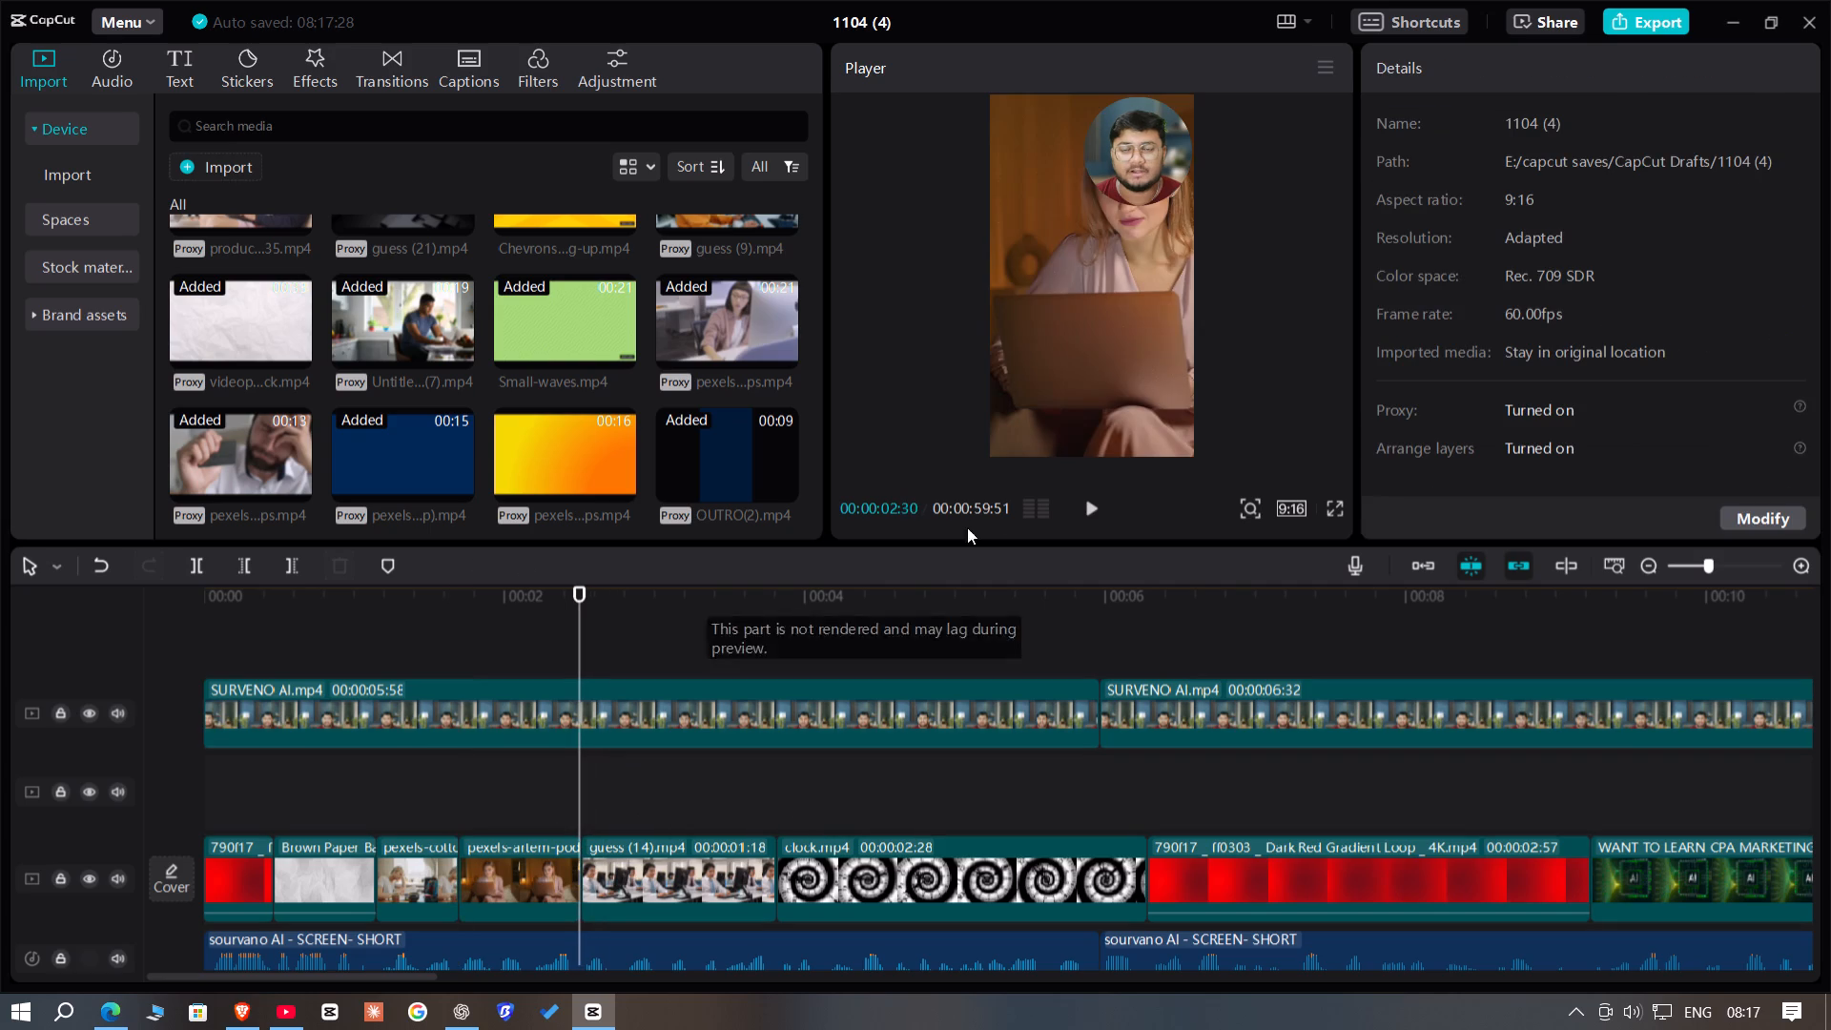
pyautogui.moveTo(1144, 407); pyautogui.dragTo(1080, 408)
# Scale the guess (14).mp4 clip to 340% and shift it horizontally to frame the man with the headset.
pyautogui.click(442, 811)
pyautogui.moveTo(442, 809); pyautogui.dragTo(598, 822)
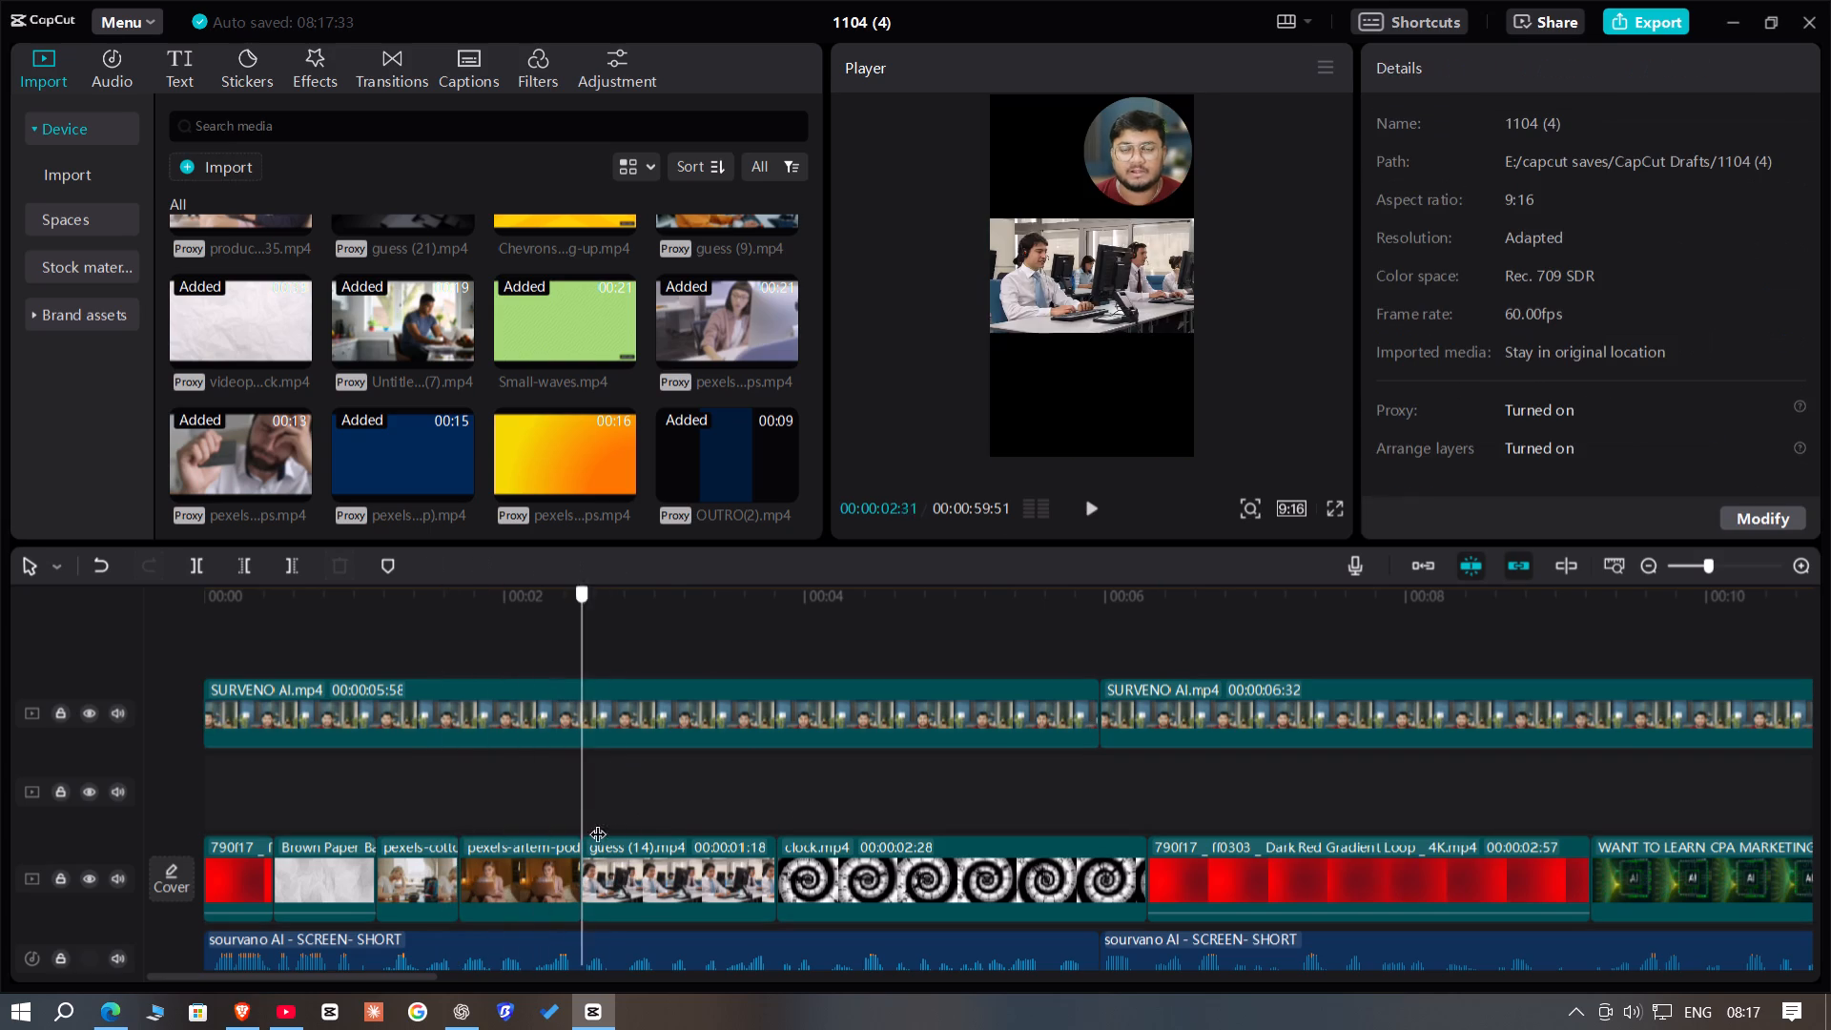
pyautogui.moveTo(598, 822); pyautogui.dragTo(687, 834)
pyautogui.click(701, 896)
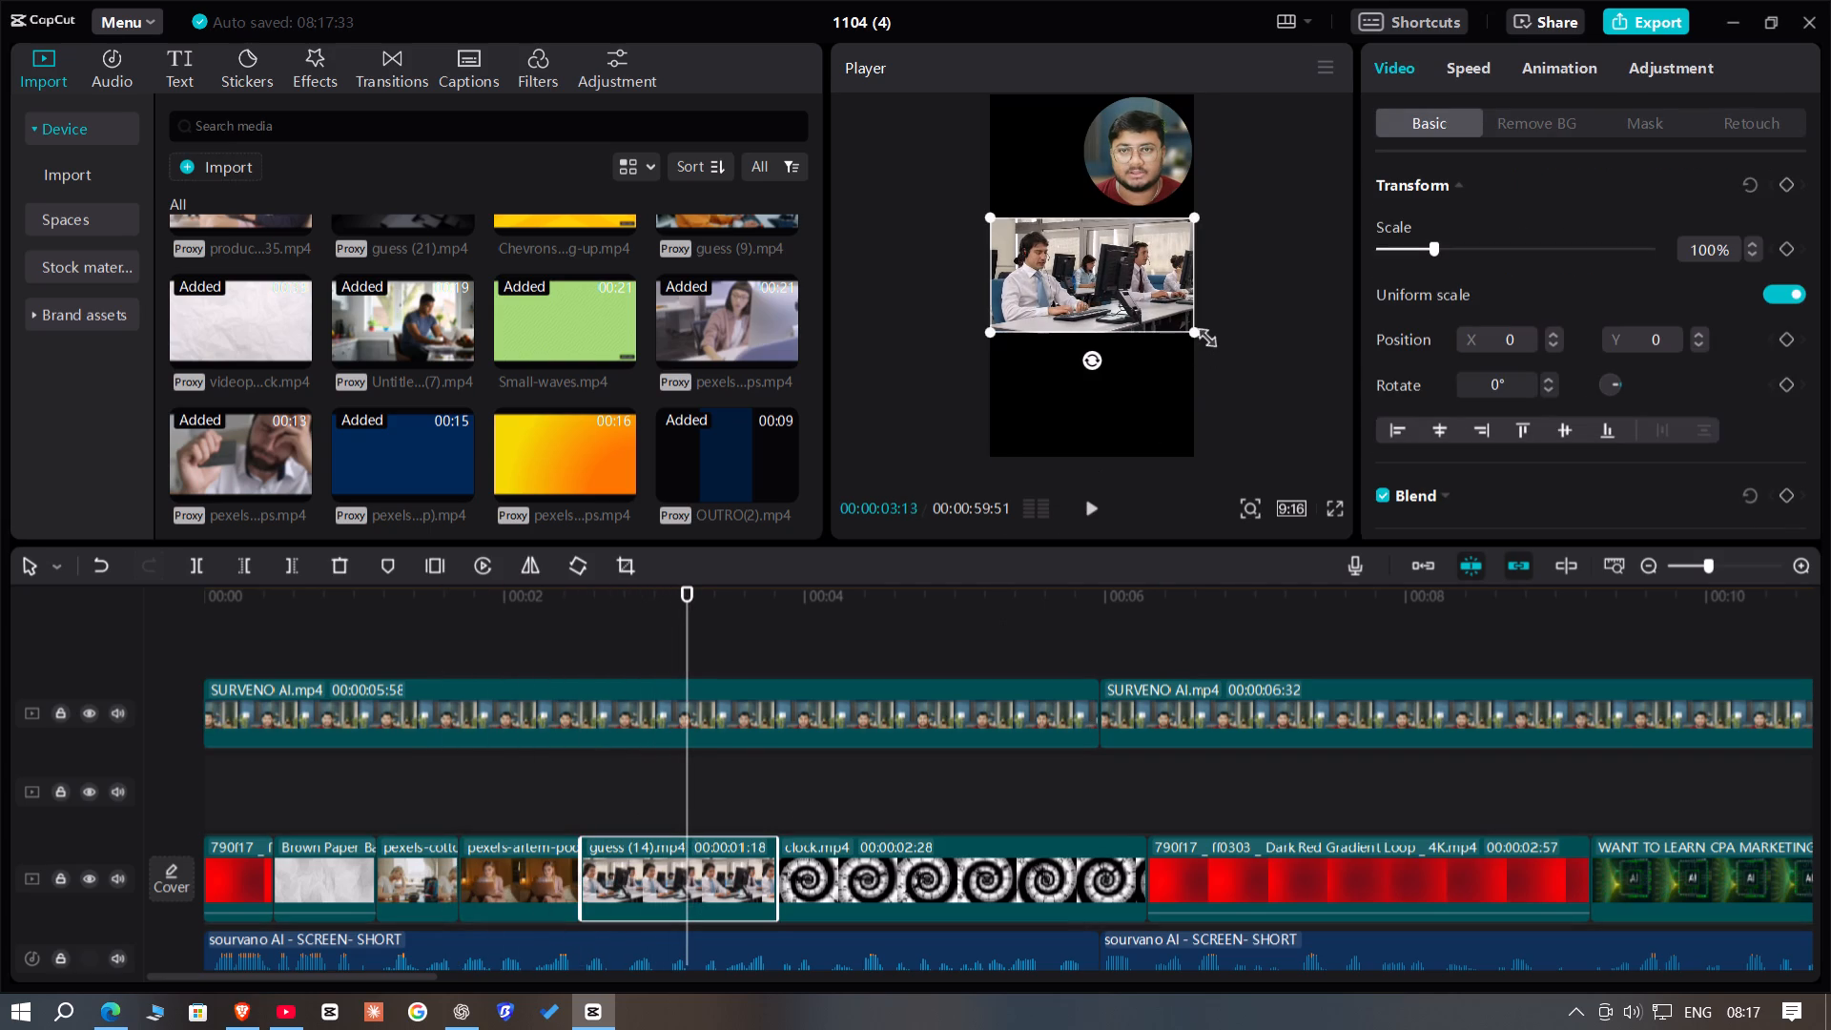
pyautogui.moveTo(1195, 334); pyautogui.dragTo(1452, 744)
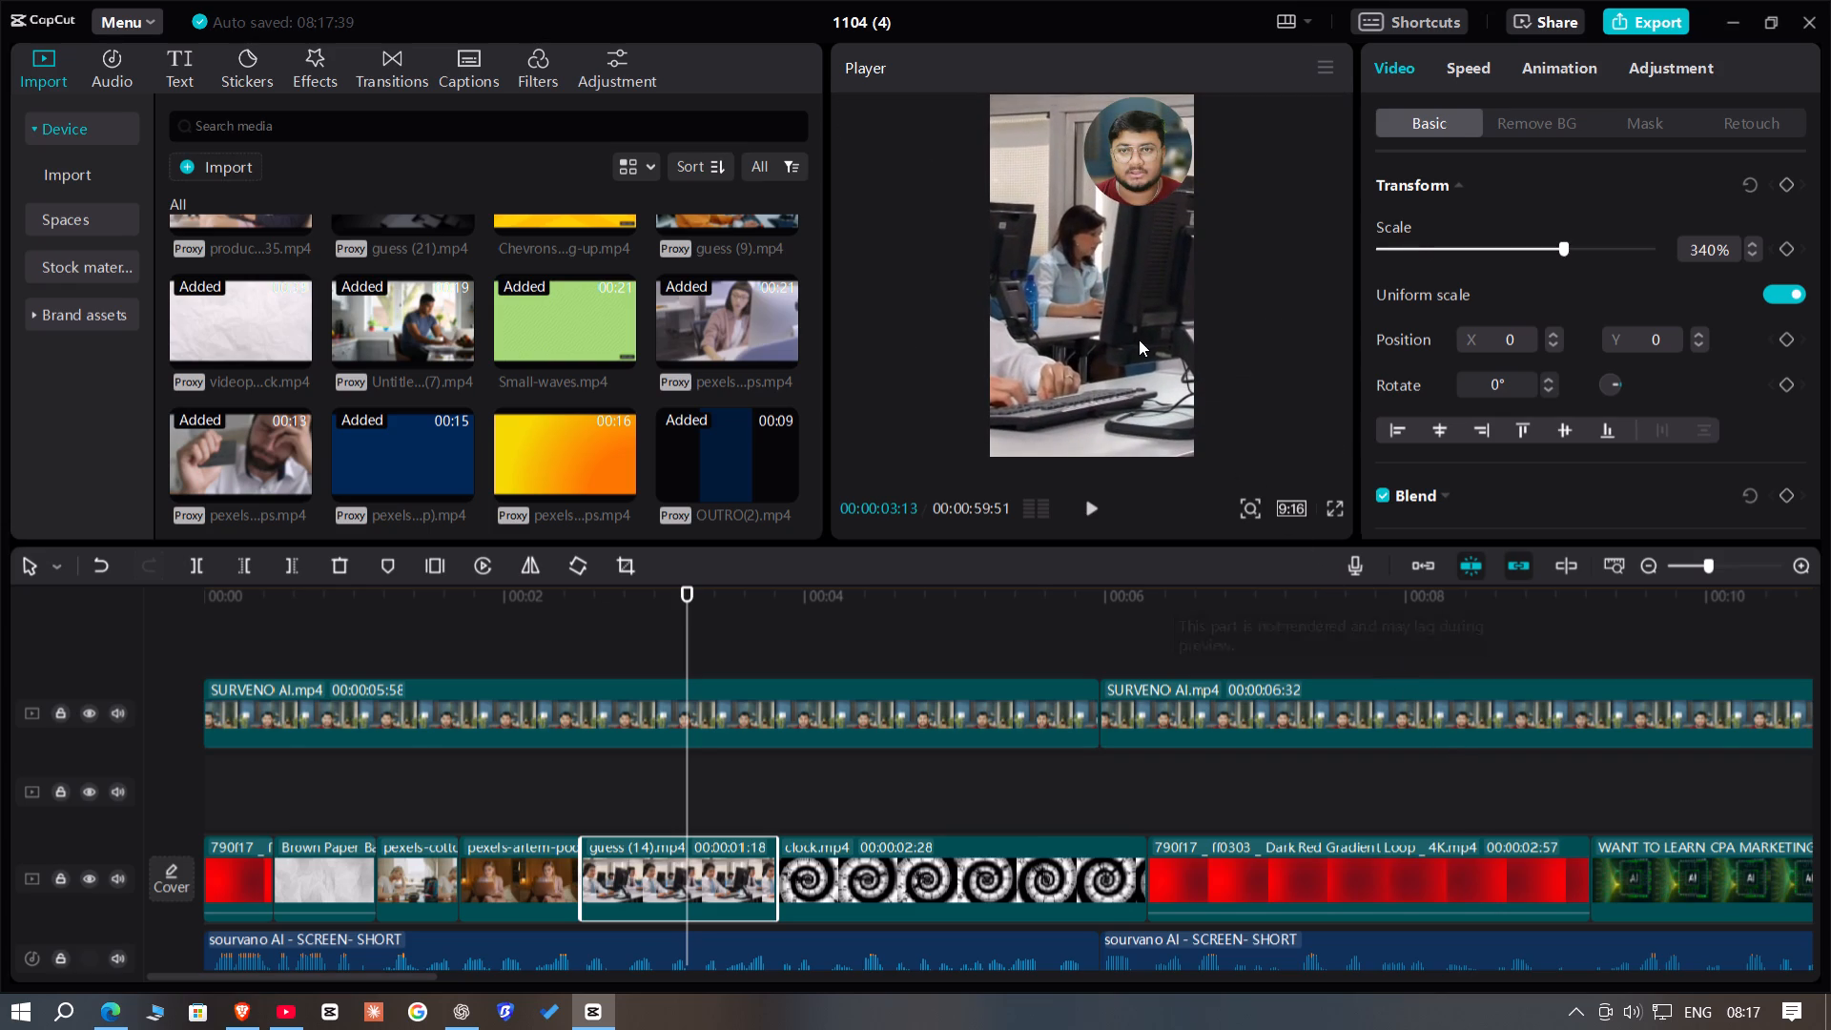
pyautogui.moveTo(1136, 339); pyautogui.dragTo(1333, 340)
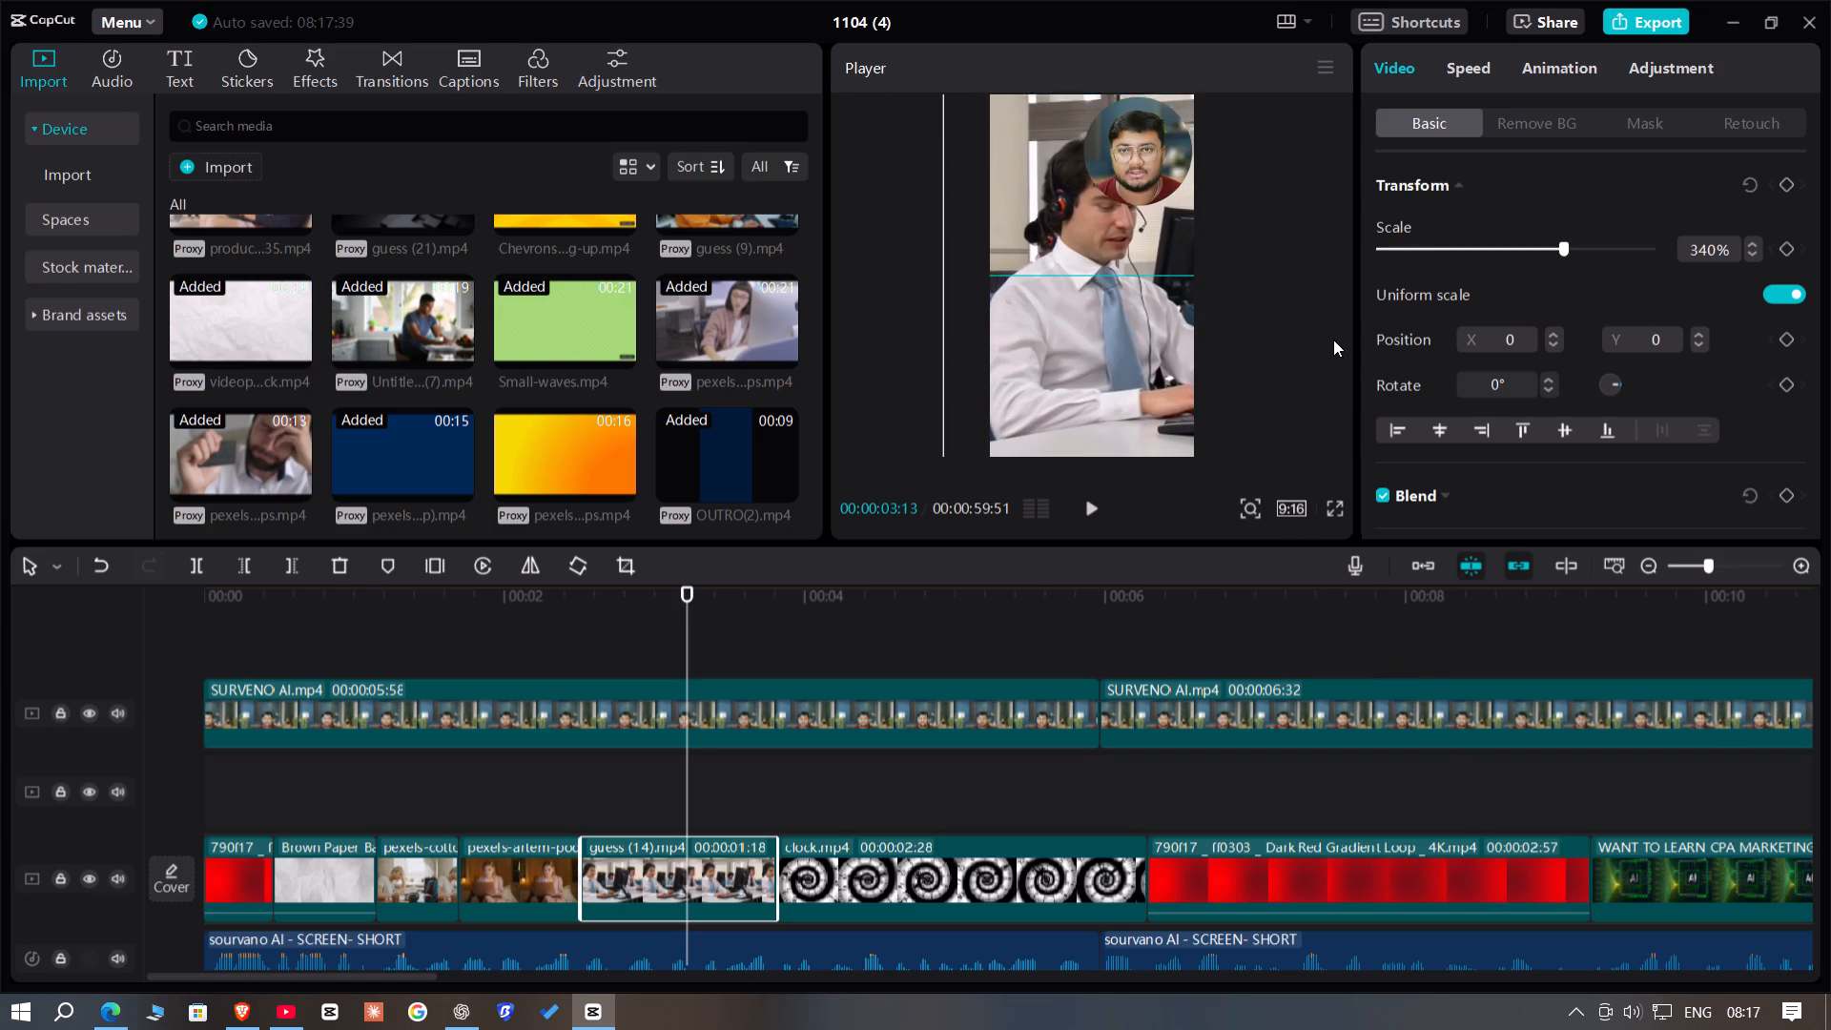
pyautogui.moveTo(1333, 340); pyautogui.dragTo(1333, 336)
# Animate the guess (14).mp4 clip with a Transform keyframe at 00:00:02:31 and a horizontal position of about X 479 at 00:00:03:48, and preview it.
pyautogui.click(598, 813)
pyautogui.moveTo(598, 813); pyautogui.dragTo(590, 813)
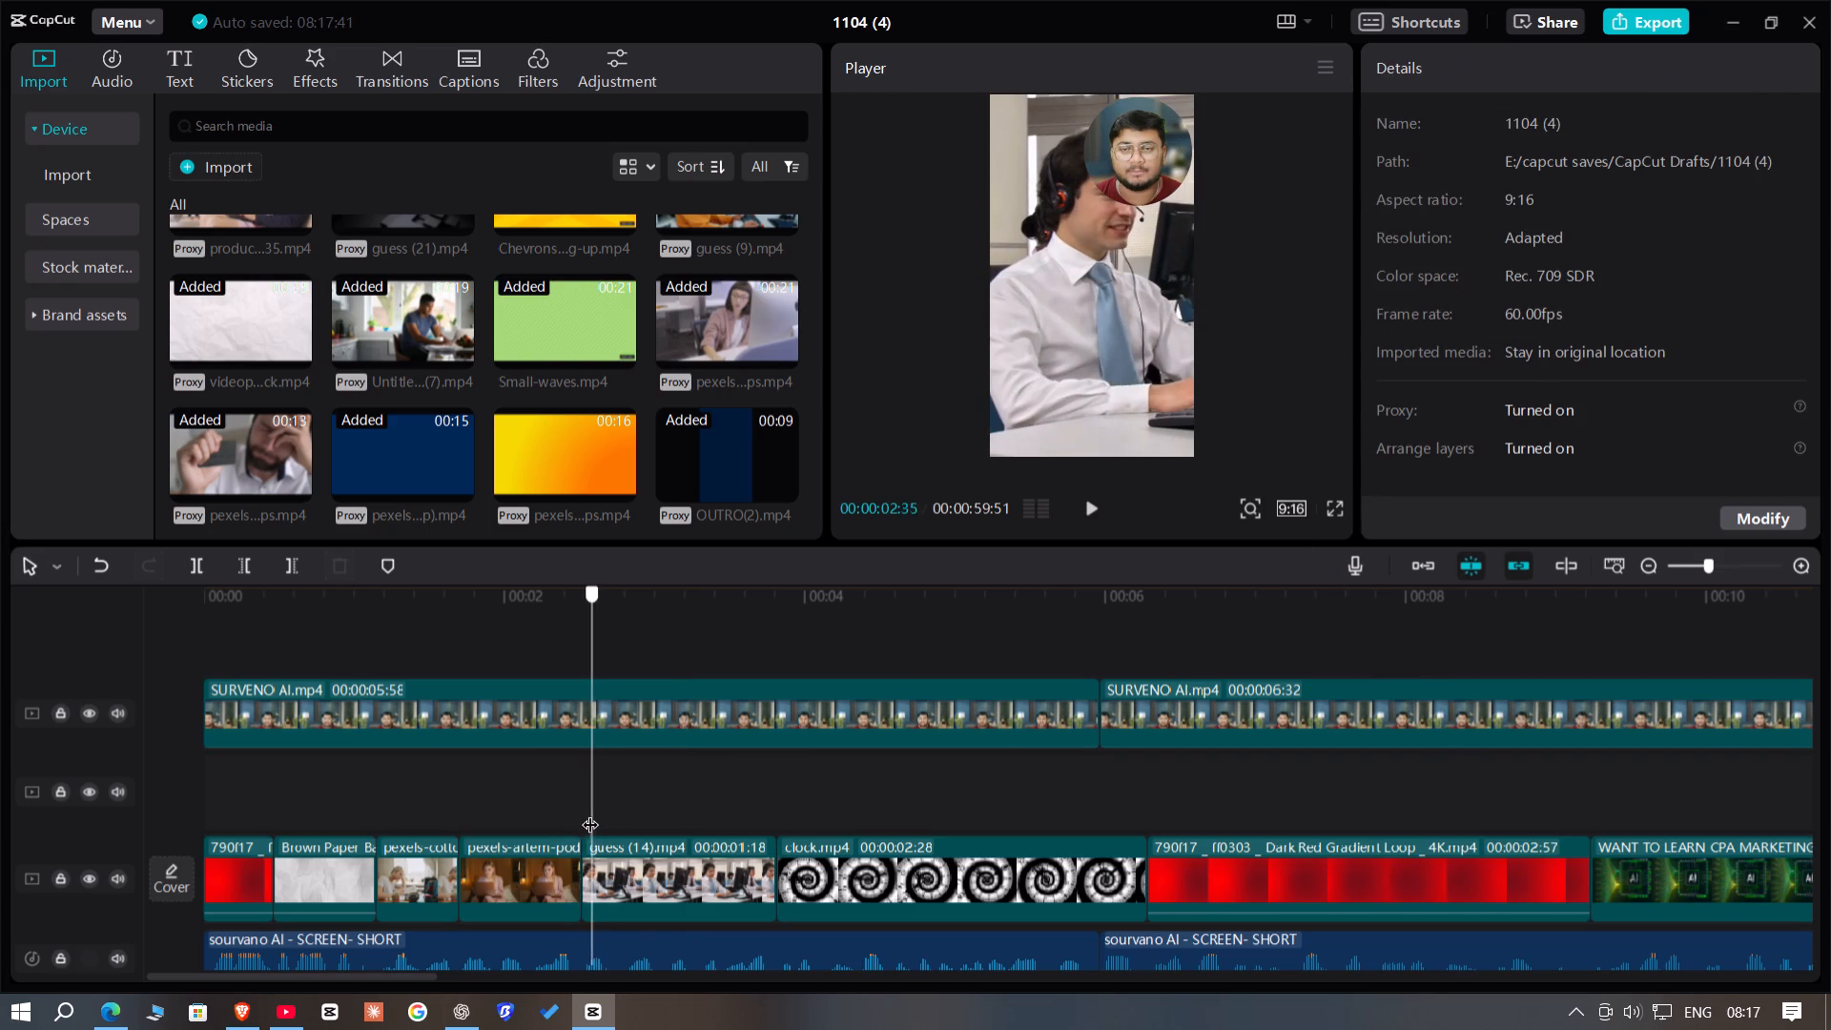
pyautogui.moveTo(590, 813); pyautogui.dragTo(579, 813)
pyautogui.click(622, 873)
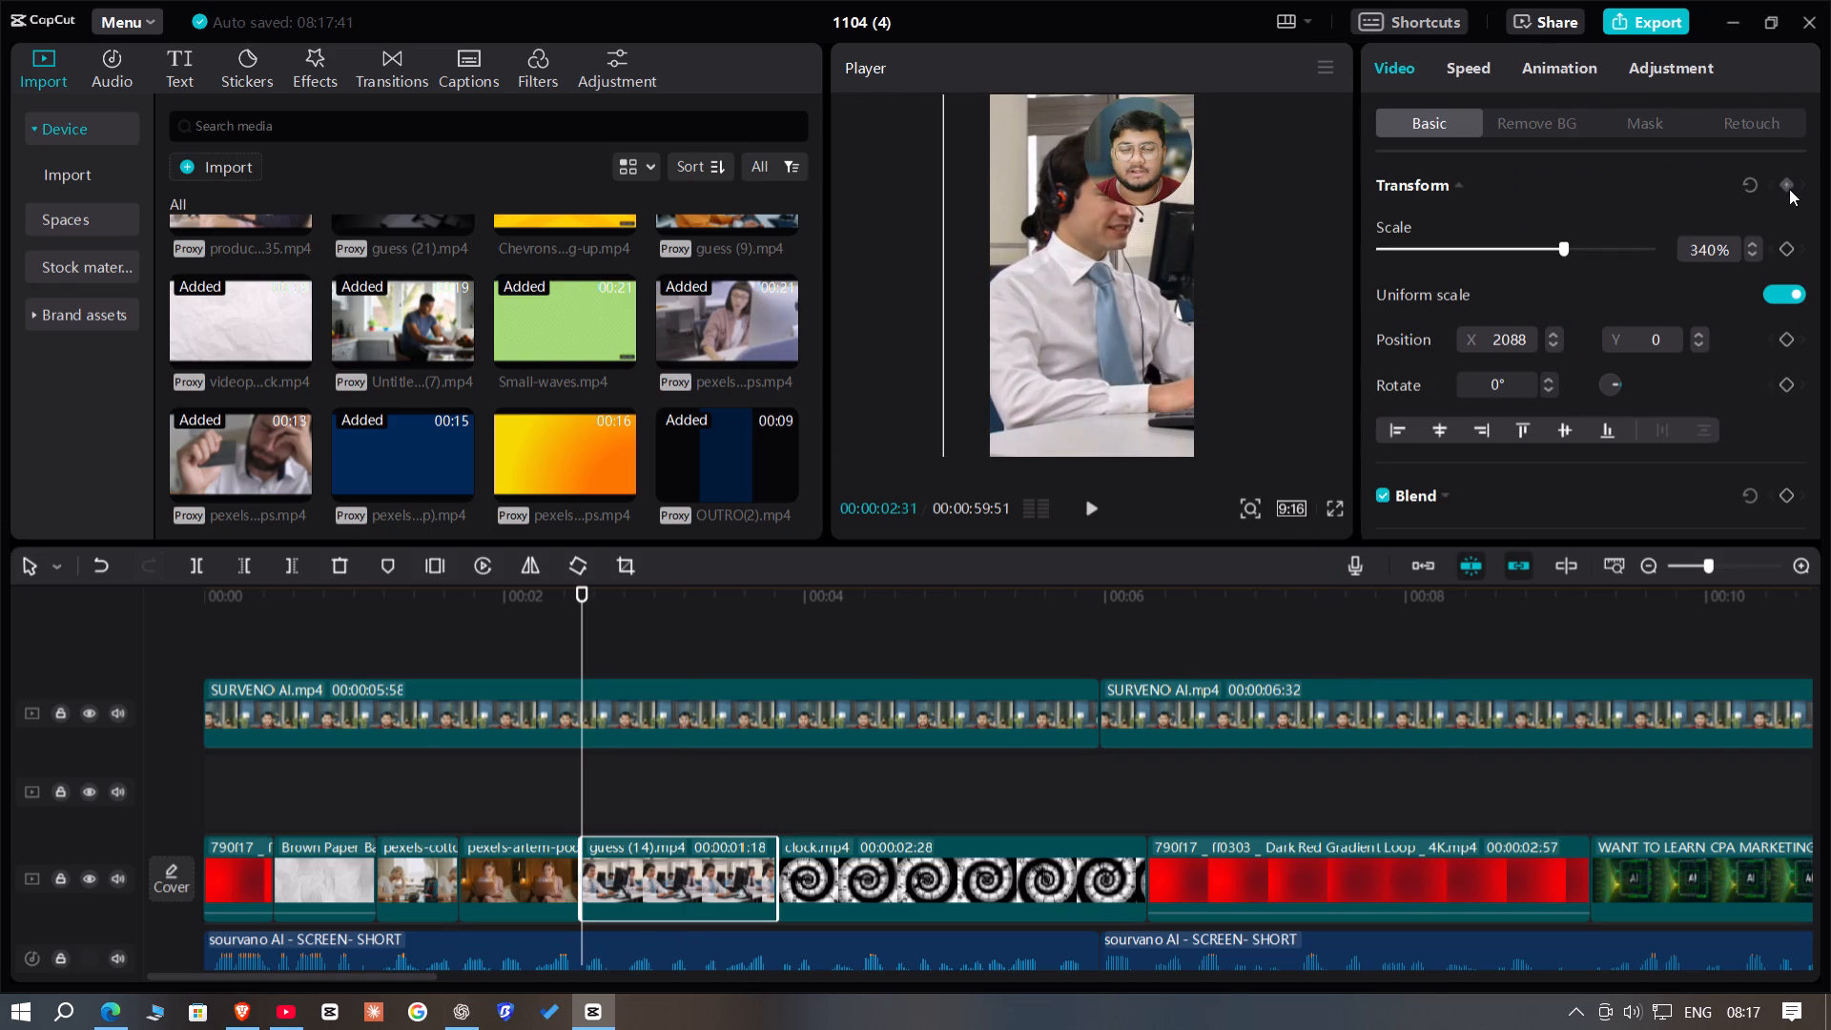
pyautogui.click(1789, 189)
pyautogui.click(800, 782)
pyautogui.moveTo(800, 782); pyautogui.dragTo(771, 782)
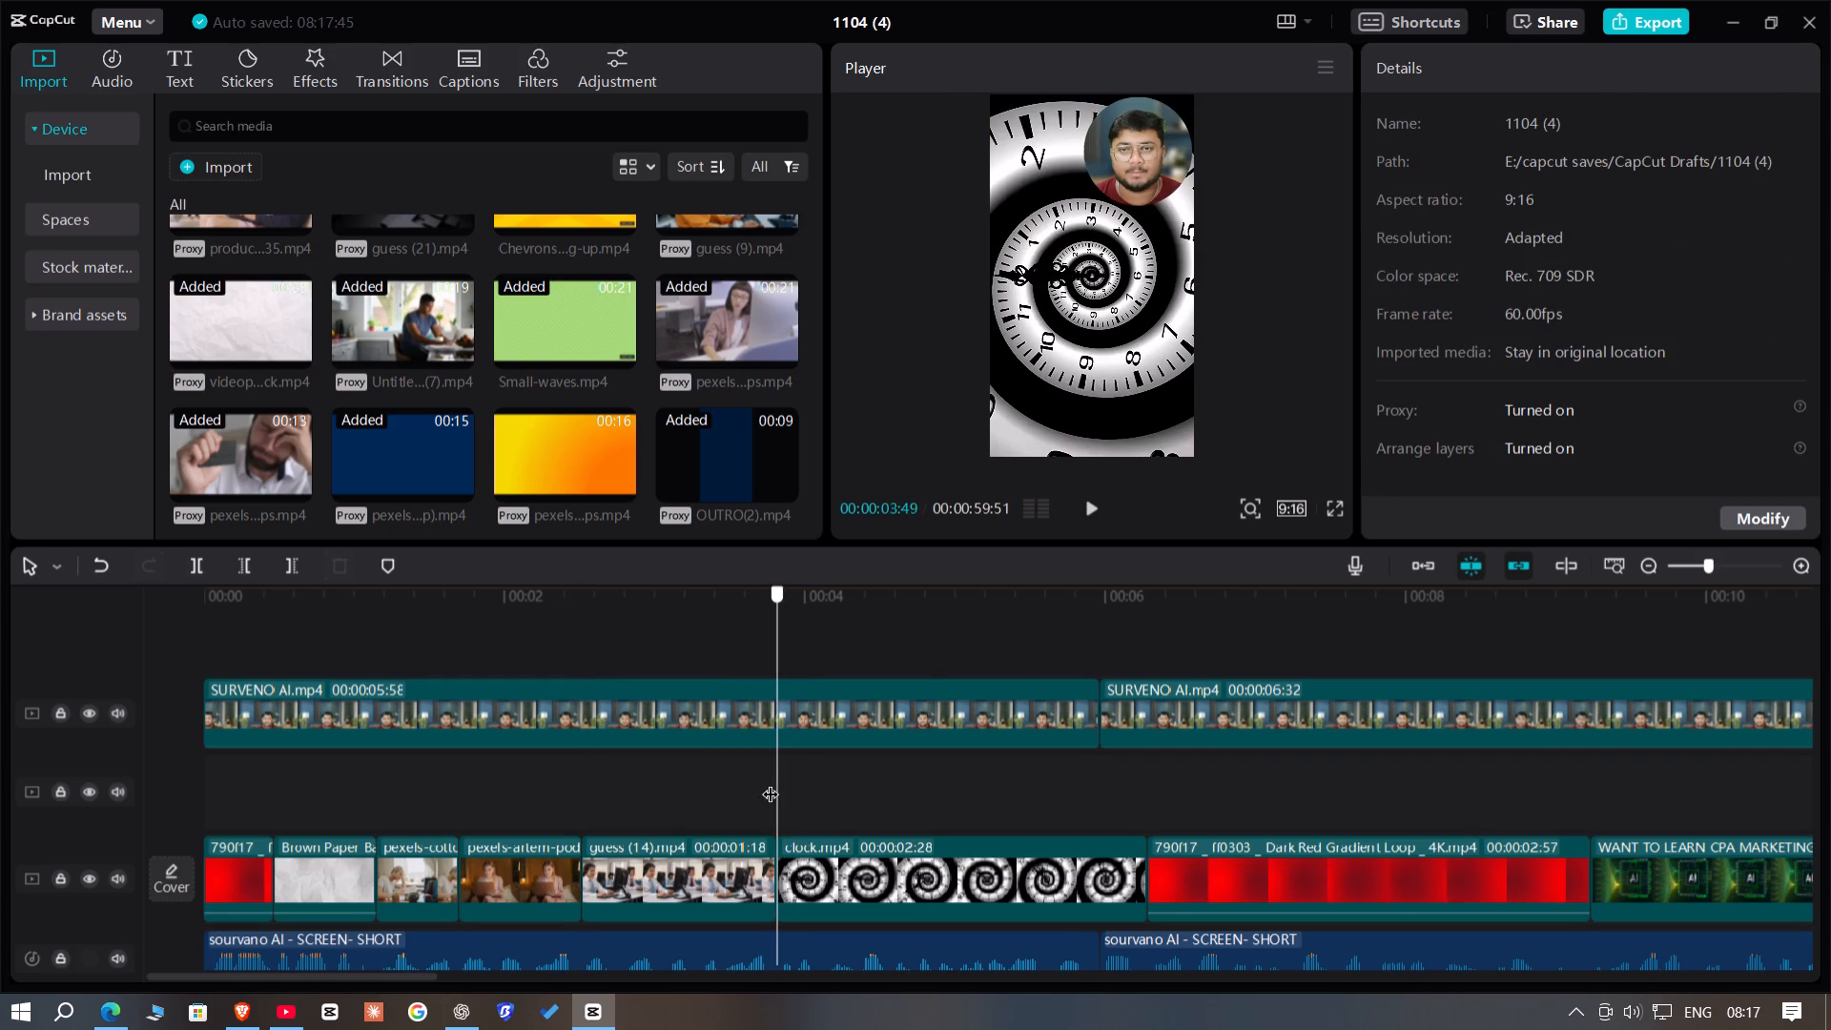
pyautogui.moveTo(1164, 402); pyautogui.dragTo(1057, 405)
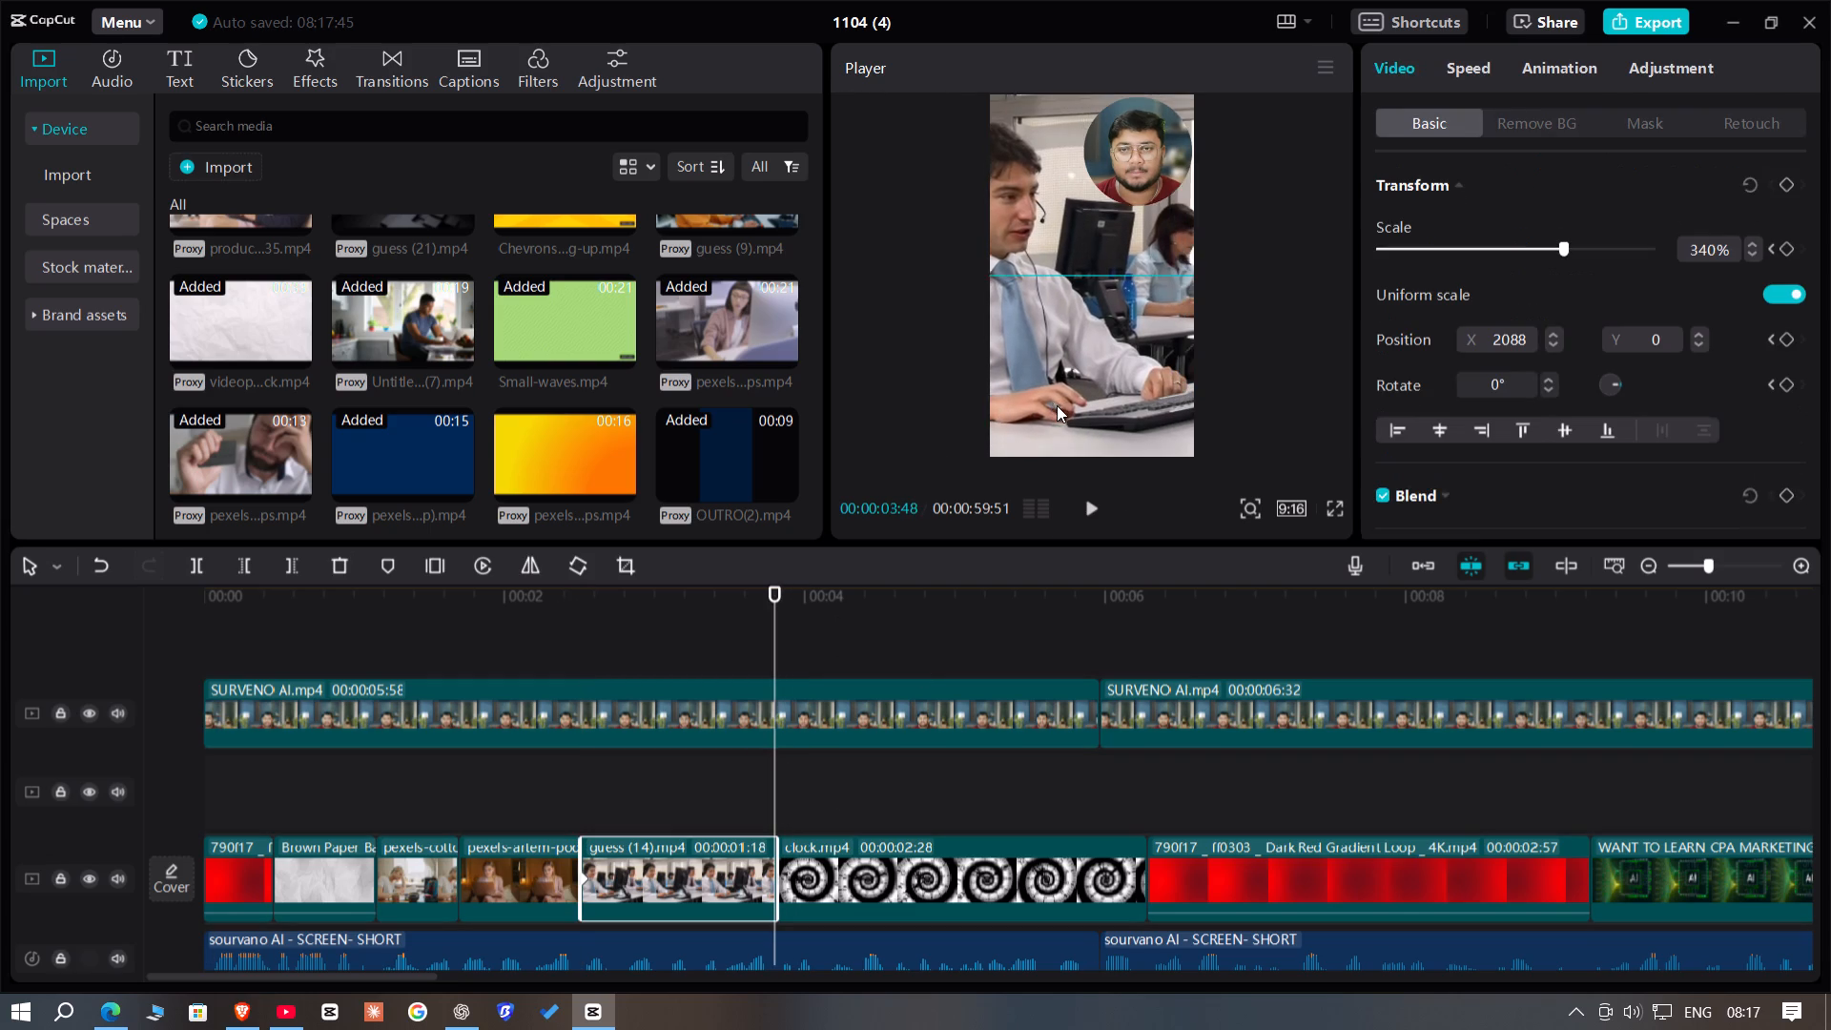
pyautogui.moveTo(1057, 405); pyautogui.dragTo(1012, 403)
pyautogui.click(294, 793)
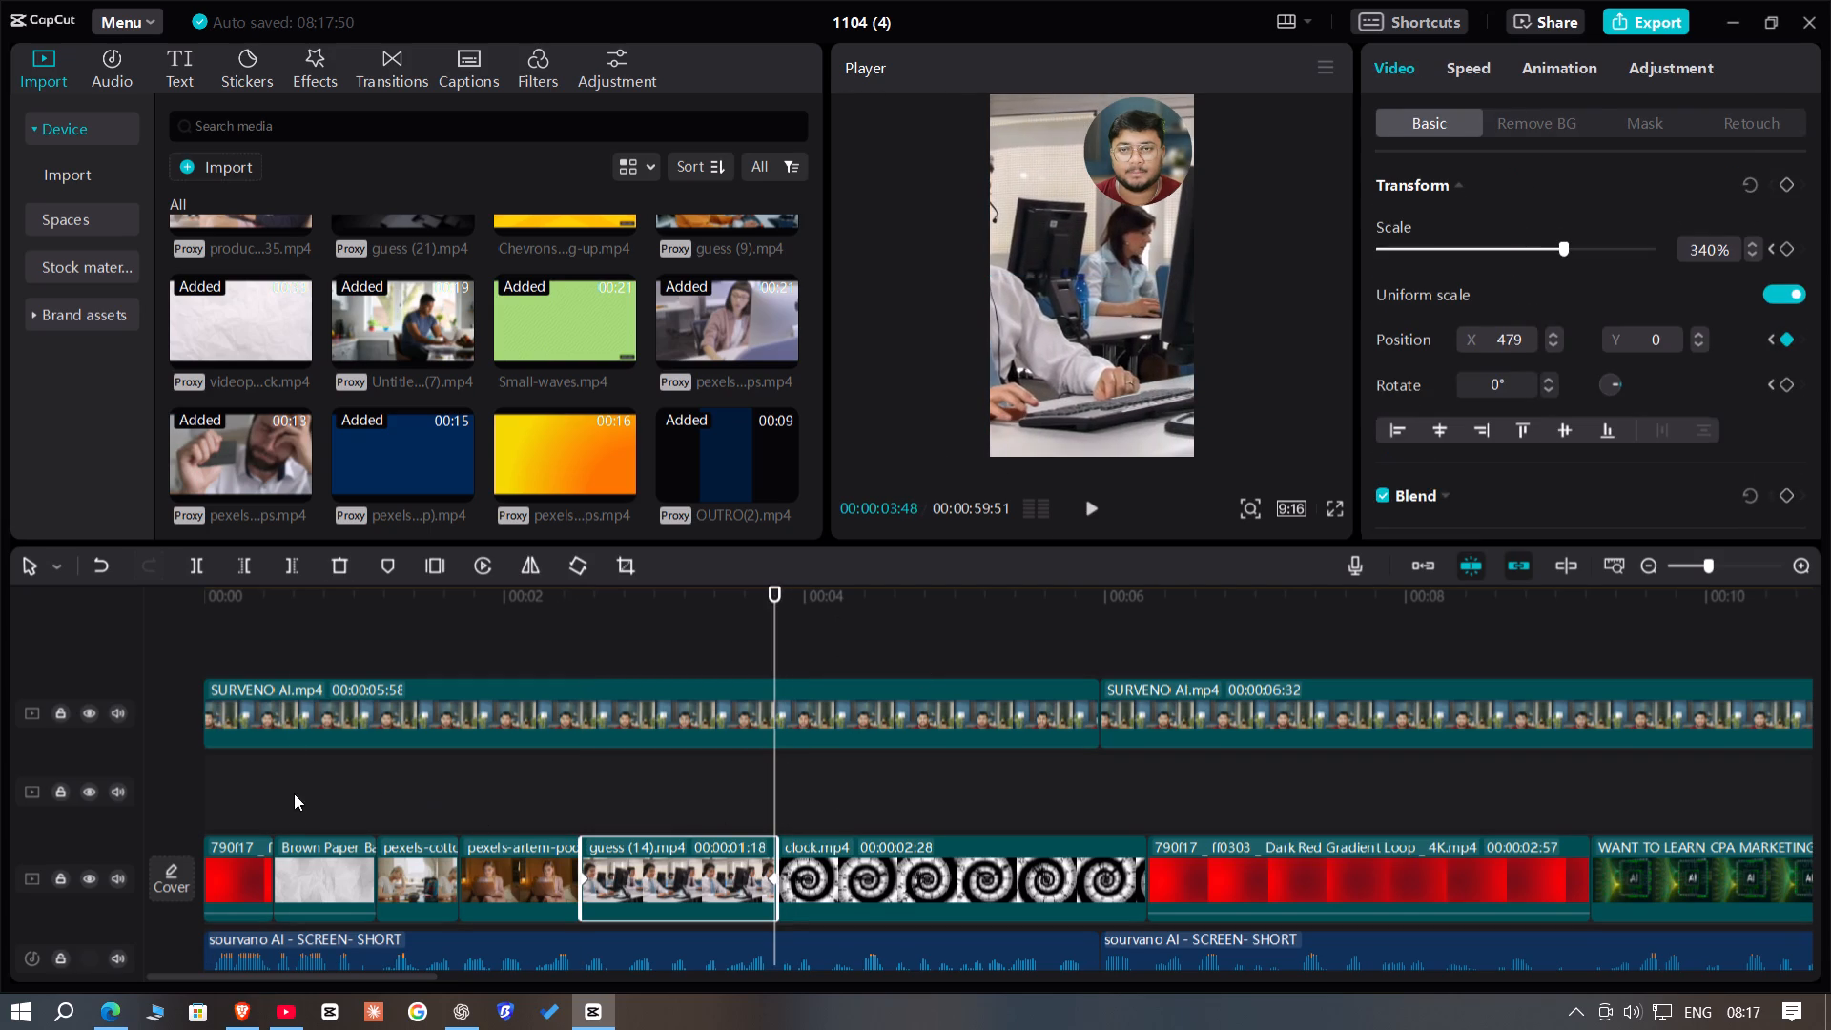
pyautogui.press('space')
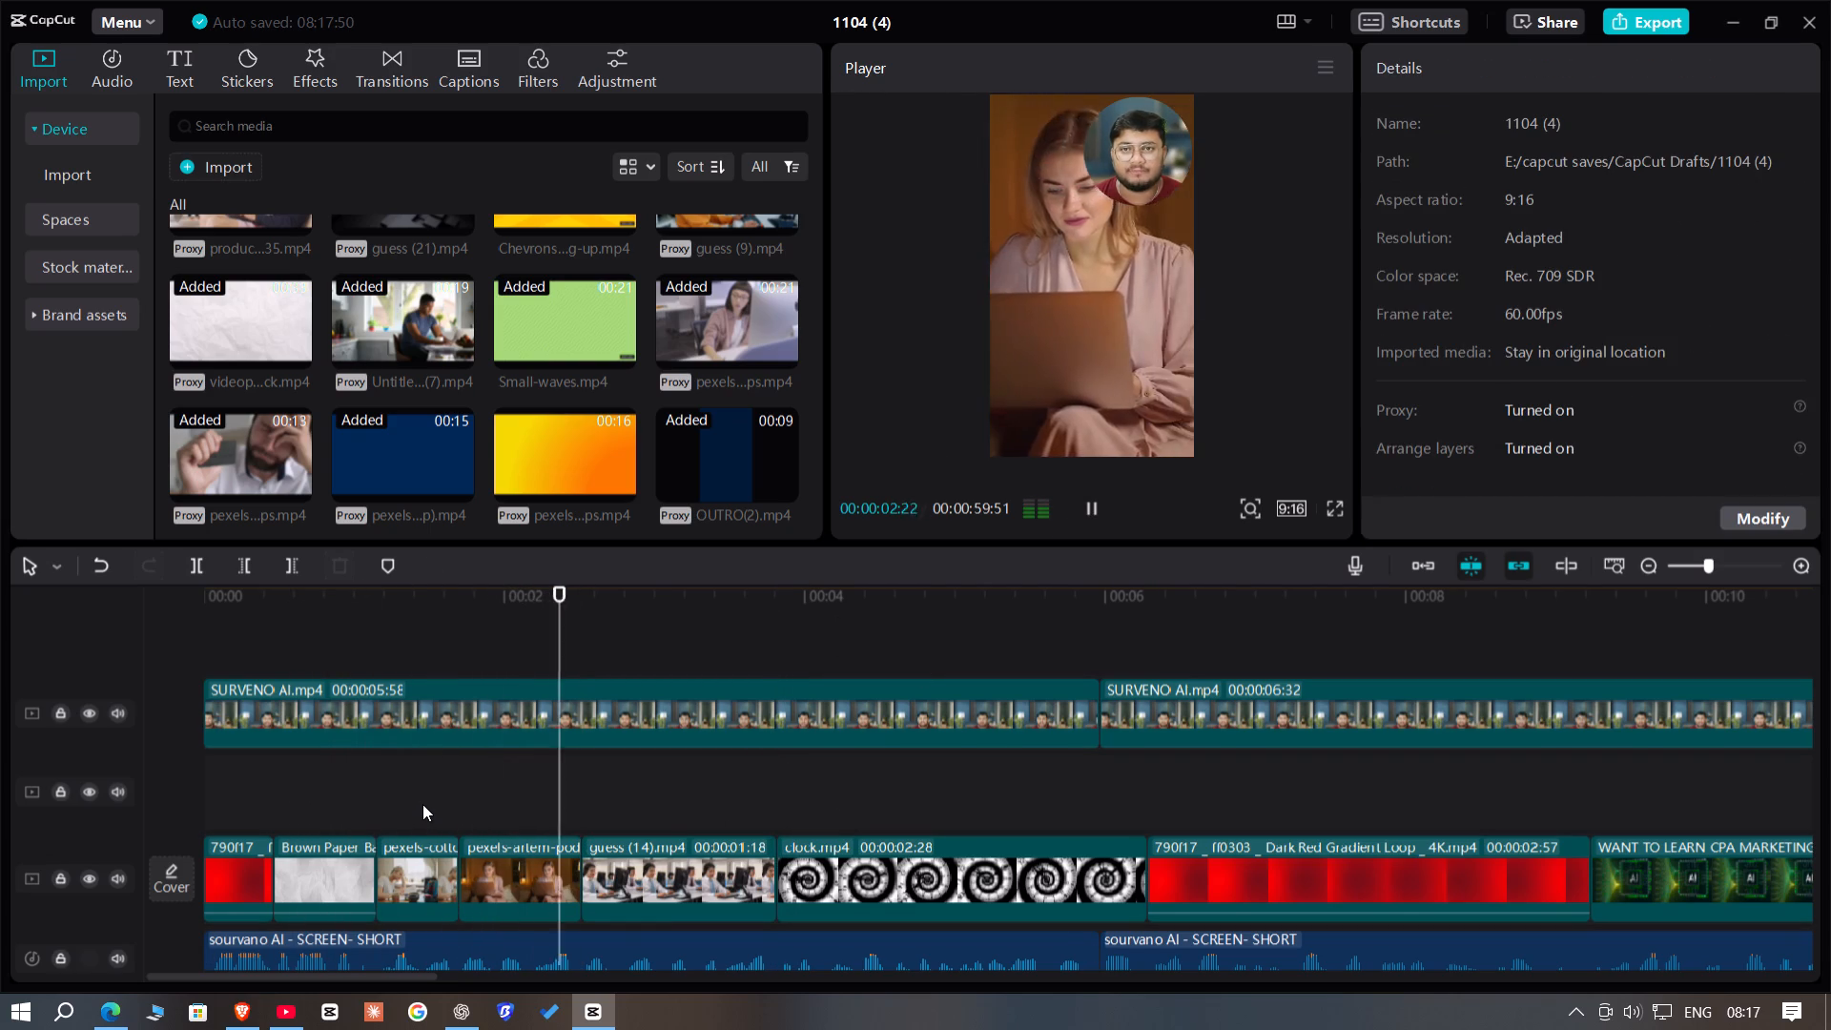
pyautogui.press('space')
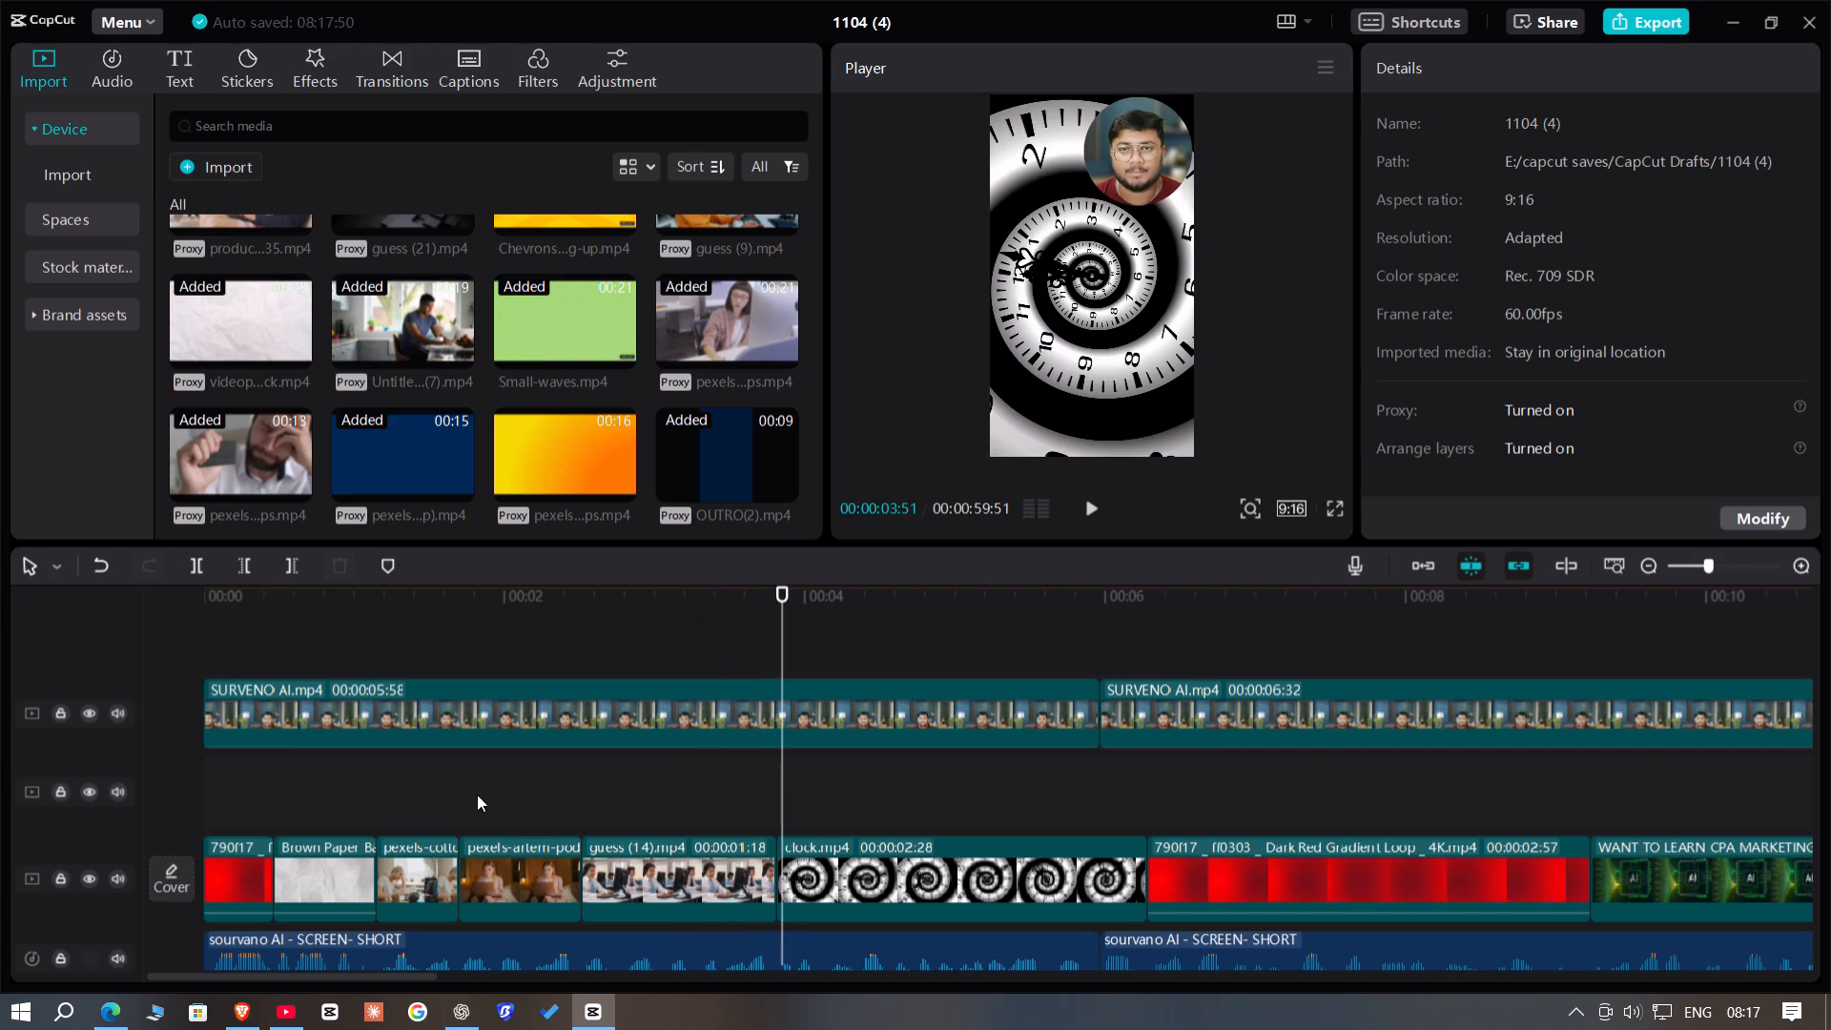
# Rework the laptop woman's pan, shifting the picture left at the 00:00:01:42 keyframe and right at 00:00:02:30, and play it back.
pyautogui.click(477, 794)
pyautogui.click(466, 882)
pyautogui.moveTo(1155, 347); pyautogui.dragTo(1100, 345)
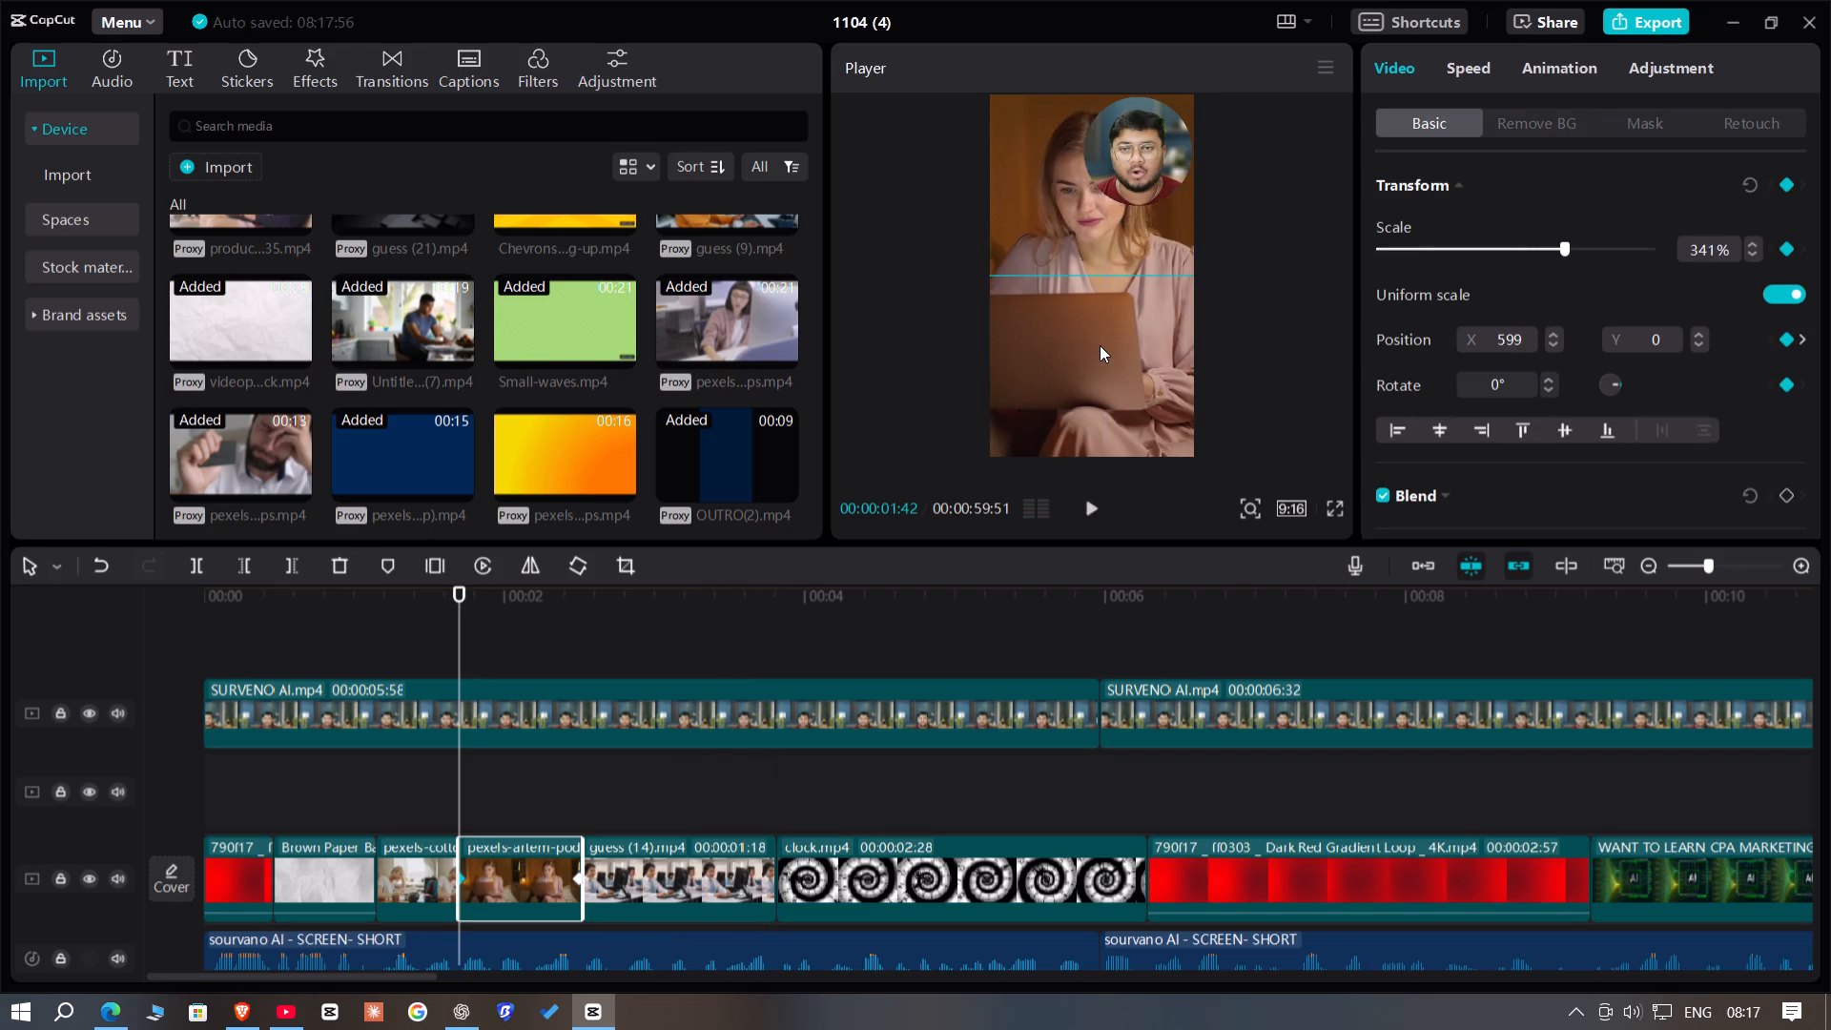
pyautogui.moveTo(1100, 345); pyautogui.dragTo(1044, 345)
pyautogui.doubleClick(584, 793)
pyautogui.doubleClick(576, 795)
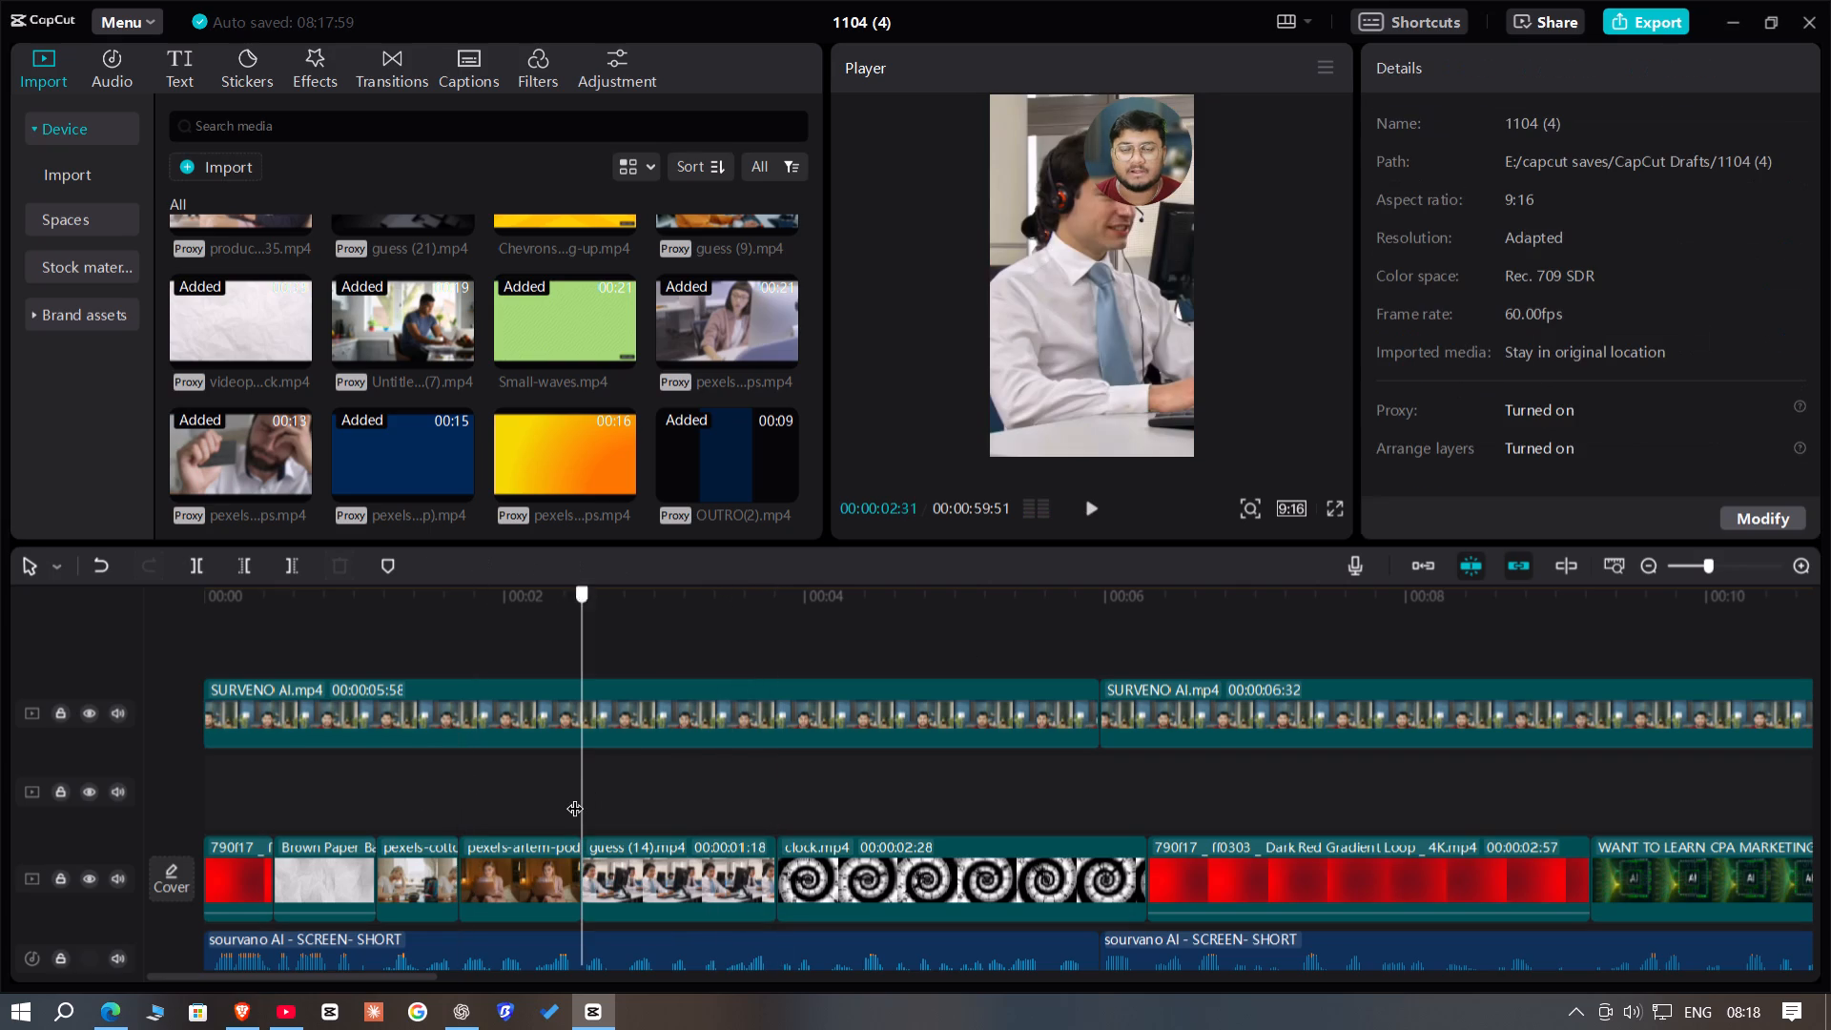
pyautogui.press('Left')
pyautogui.moveTo(1105, 386); pyautogui.dragTo(1183, 389)
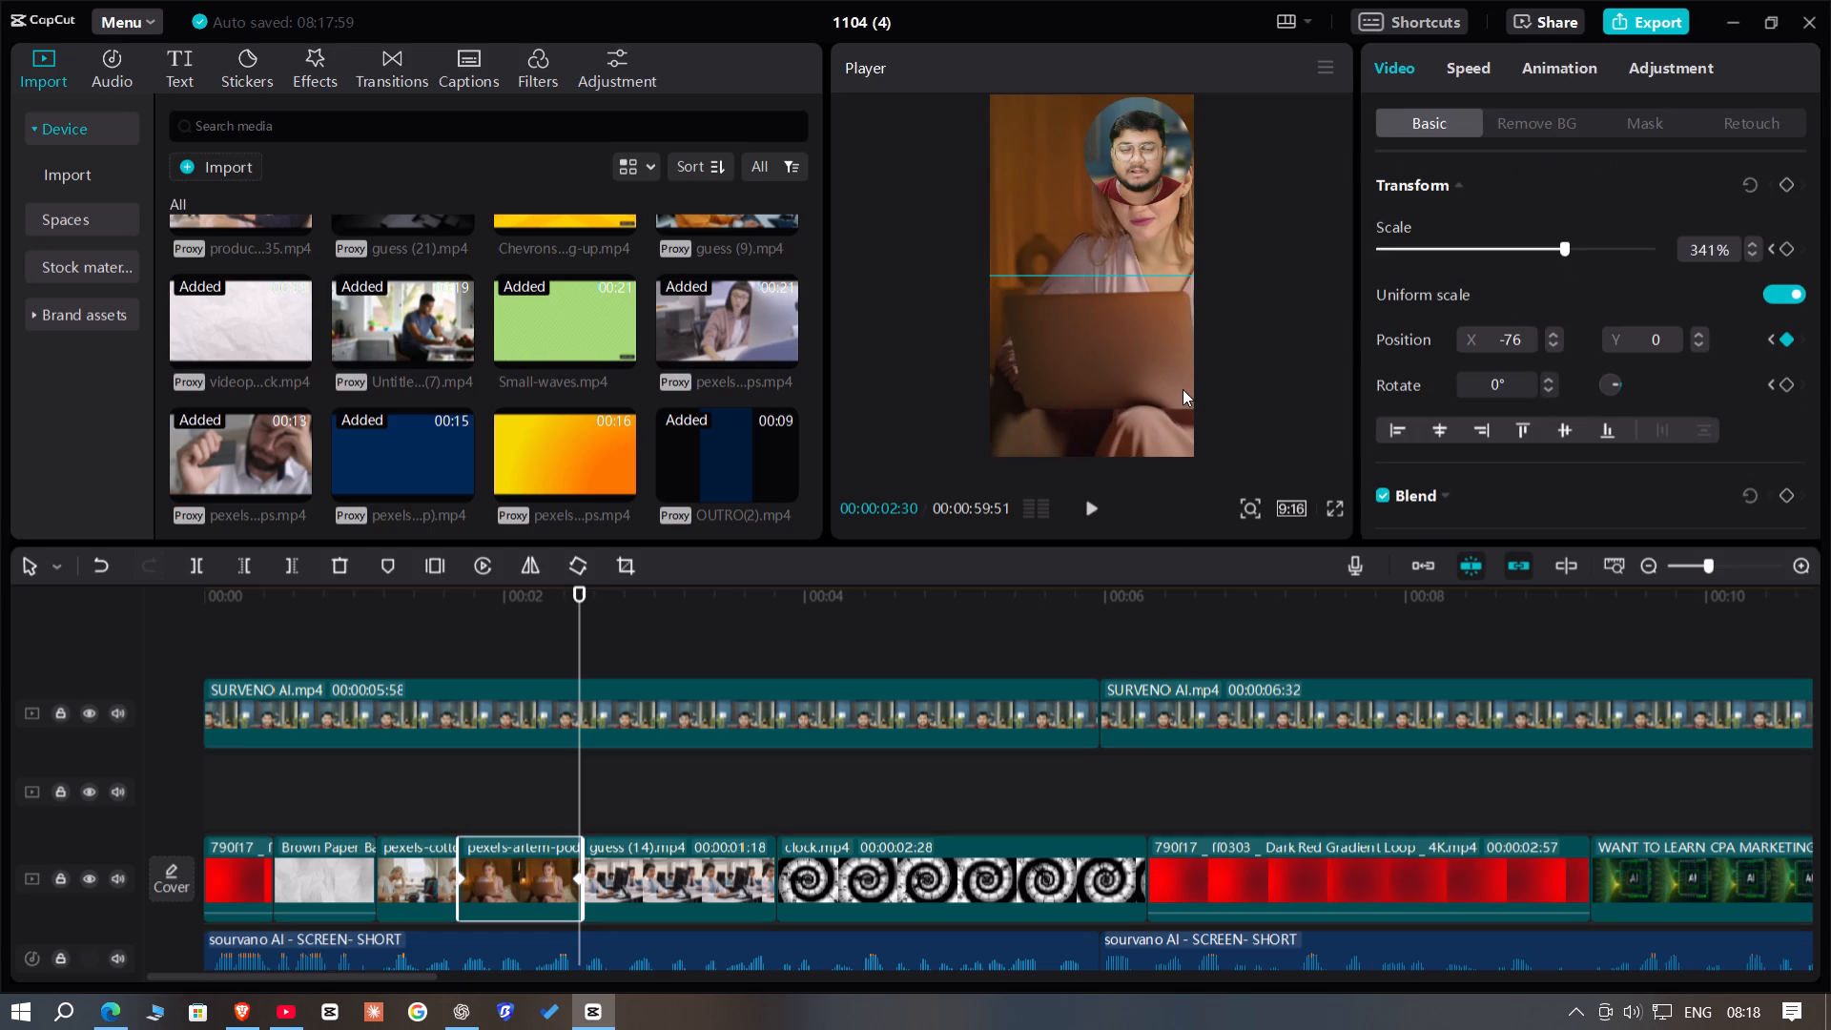
pyautogui.moveTo(1183, 389); pyautogui.dragTo(1183, 389)
pyautogui.click(363, 792)
pyautogui.press('space')
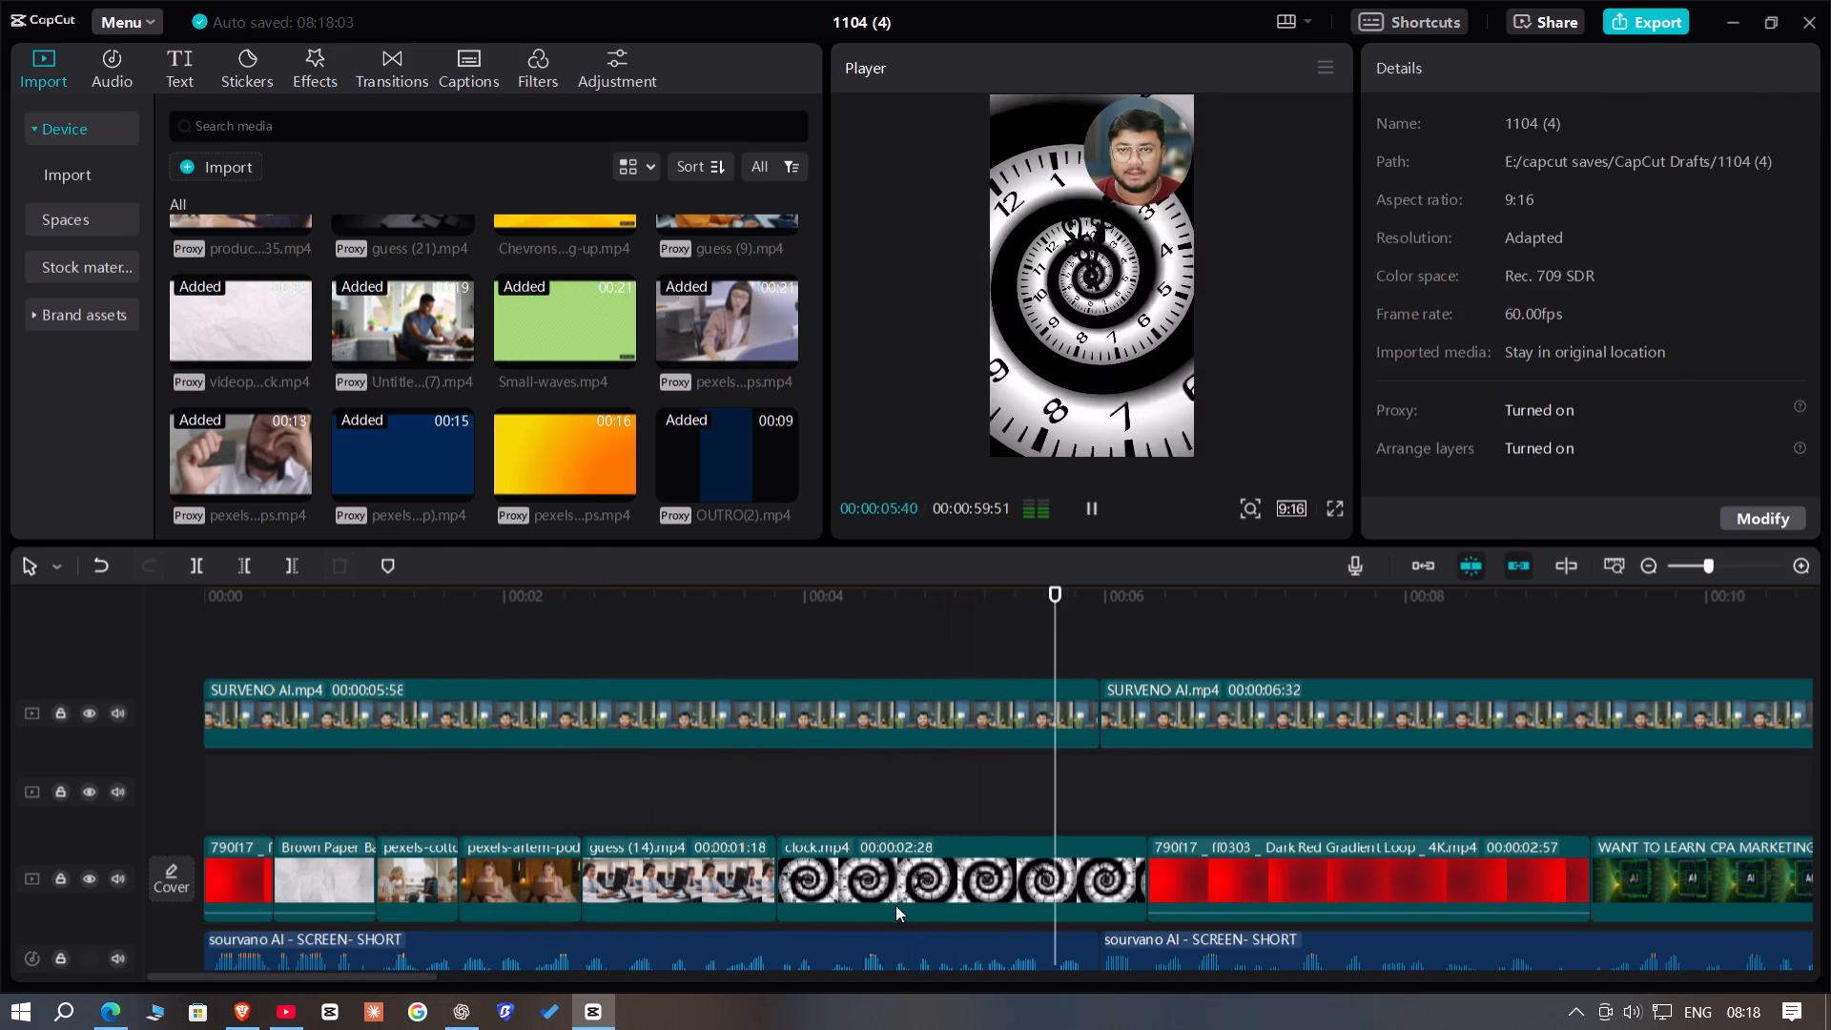
pyautogui.press('space')
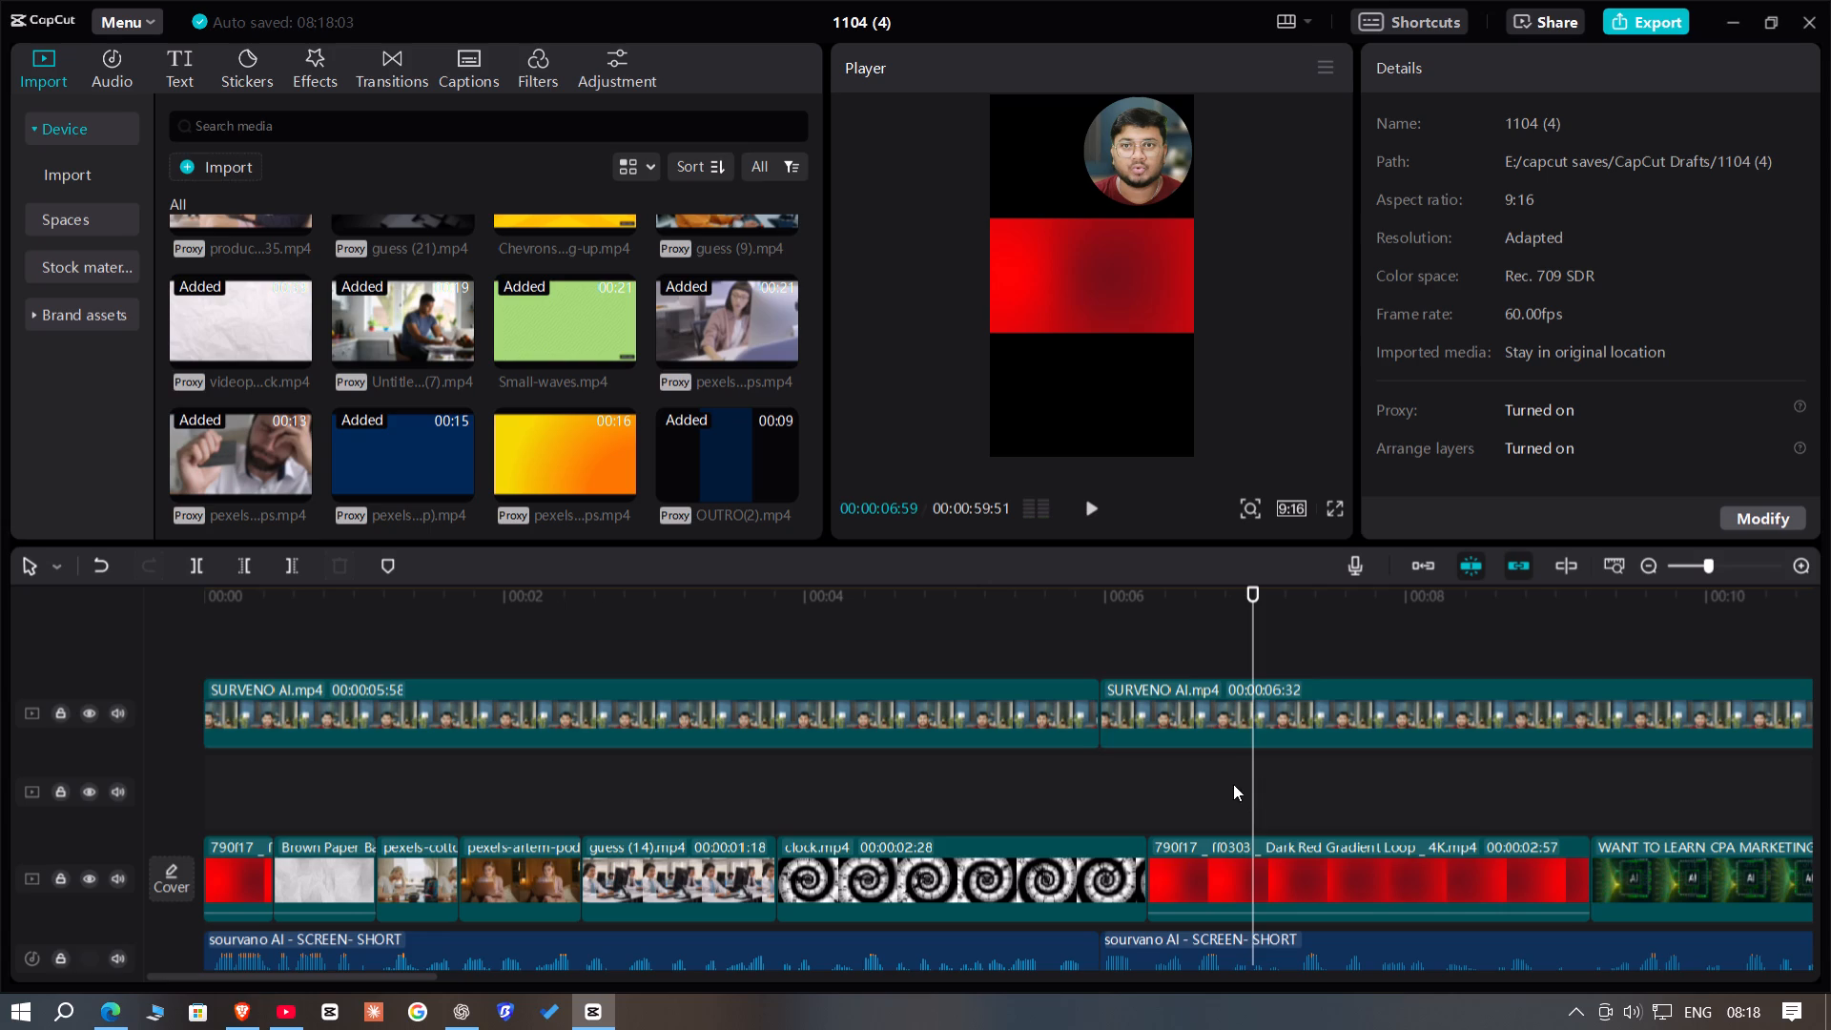
# Rotate the Dark Red Gradient Loop clip around 00:00:06:59 by 90° and scale it to 196% to fill the frame.
pyautogui.click(1268, 869)
pyautogui.moveTo(1092, 359); pyautogui.dragTo(1007, 323)
pyautogui.moveTo(1003, 319); pyautogui.dragTo(979, 294)
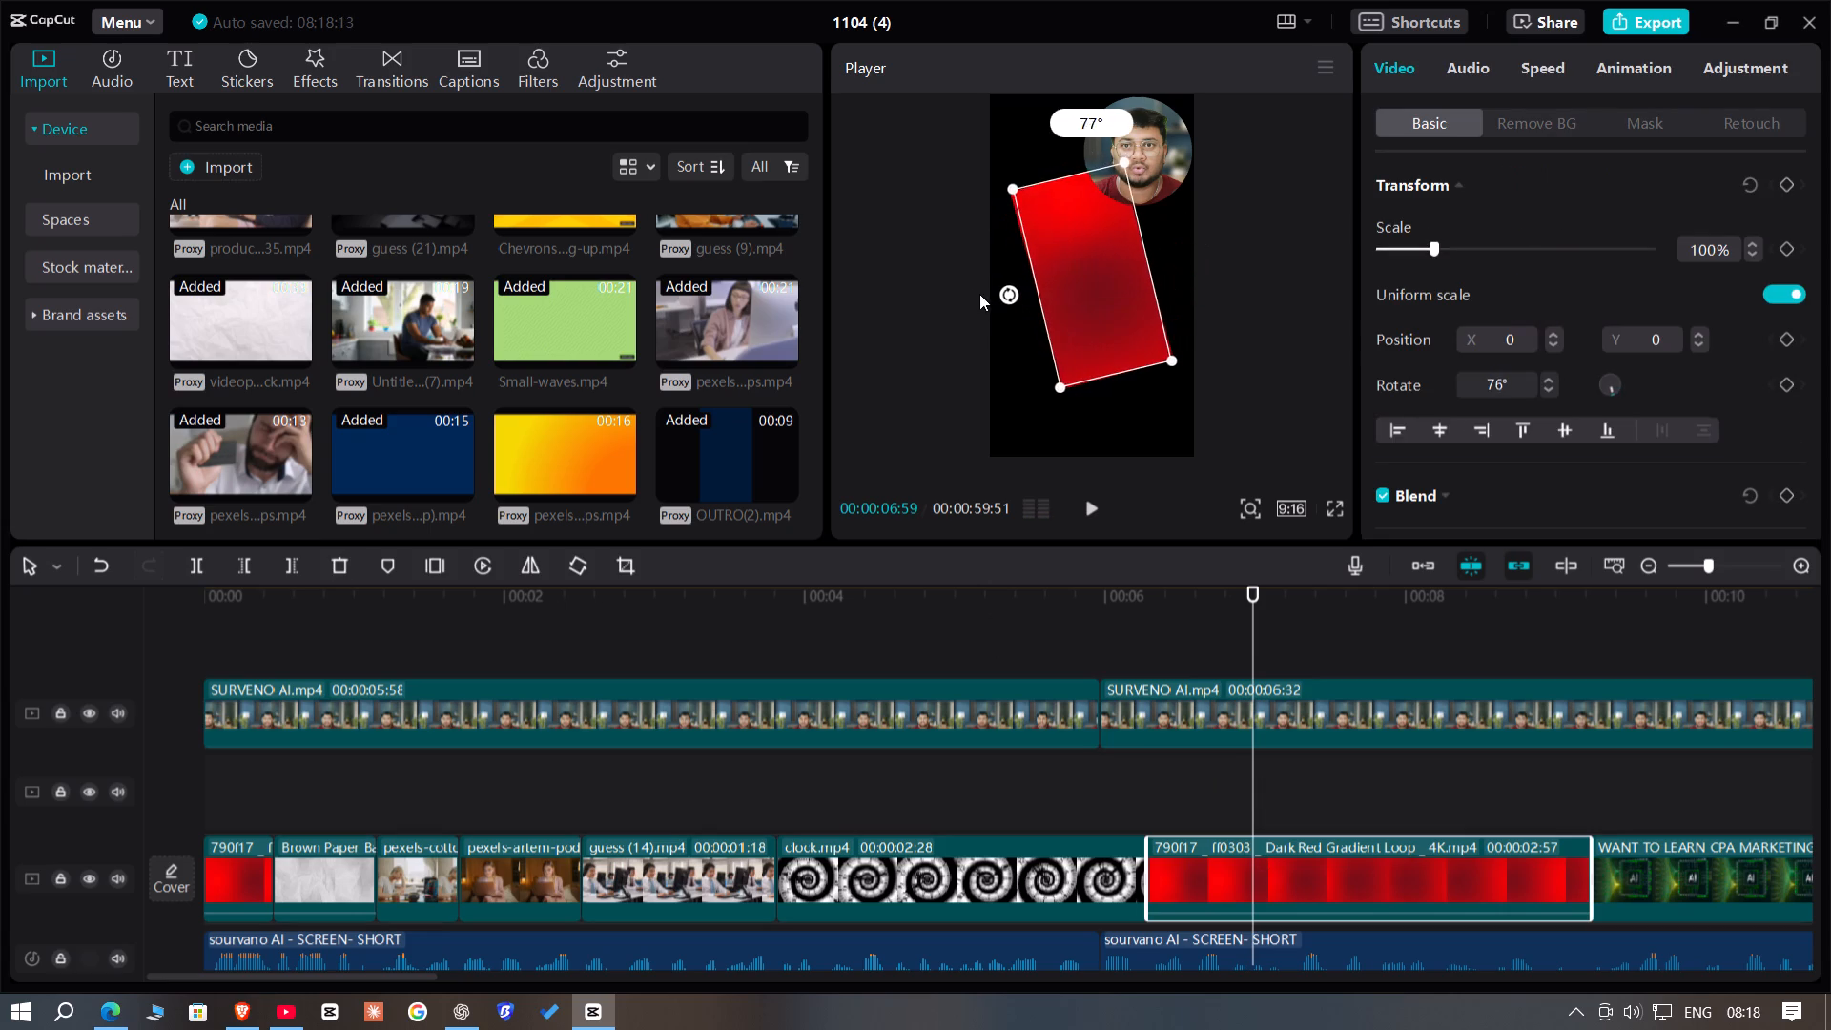
pyautogui.moveTo(979, 294); pyautogui.dragTo(951, 274)
pyautogui.moveTo(1144, 373); pyautogui.dragTo(1187, 475)
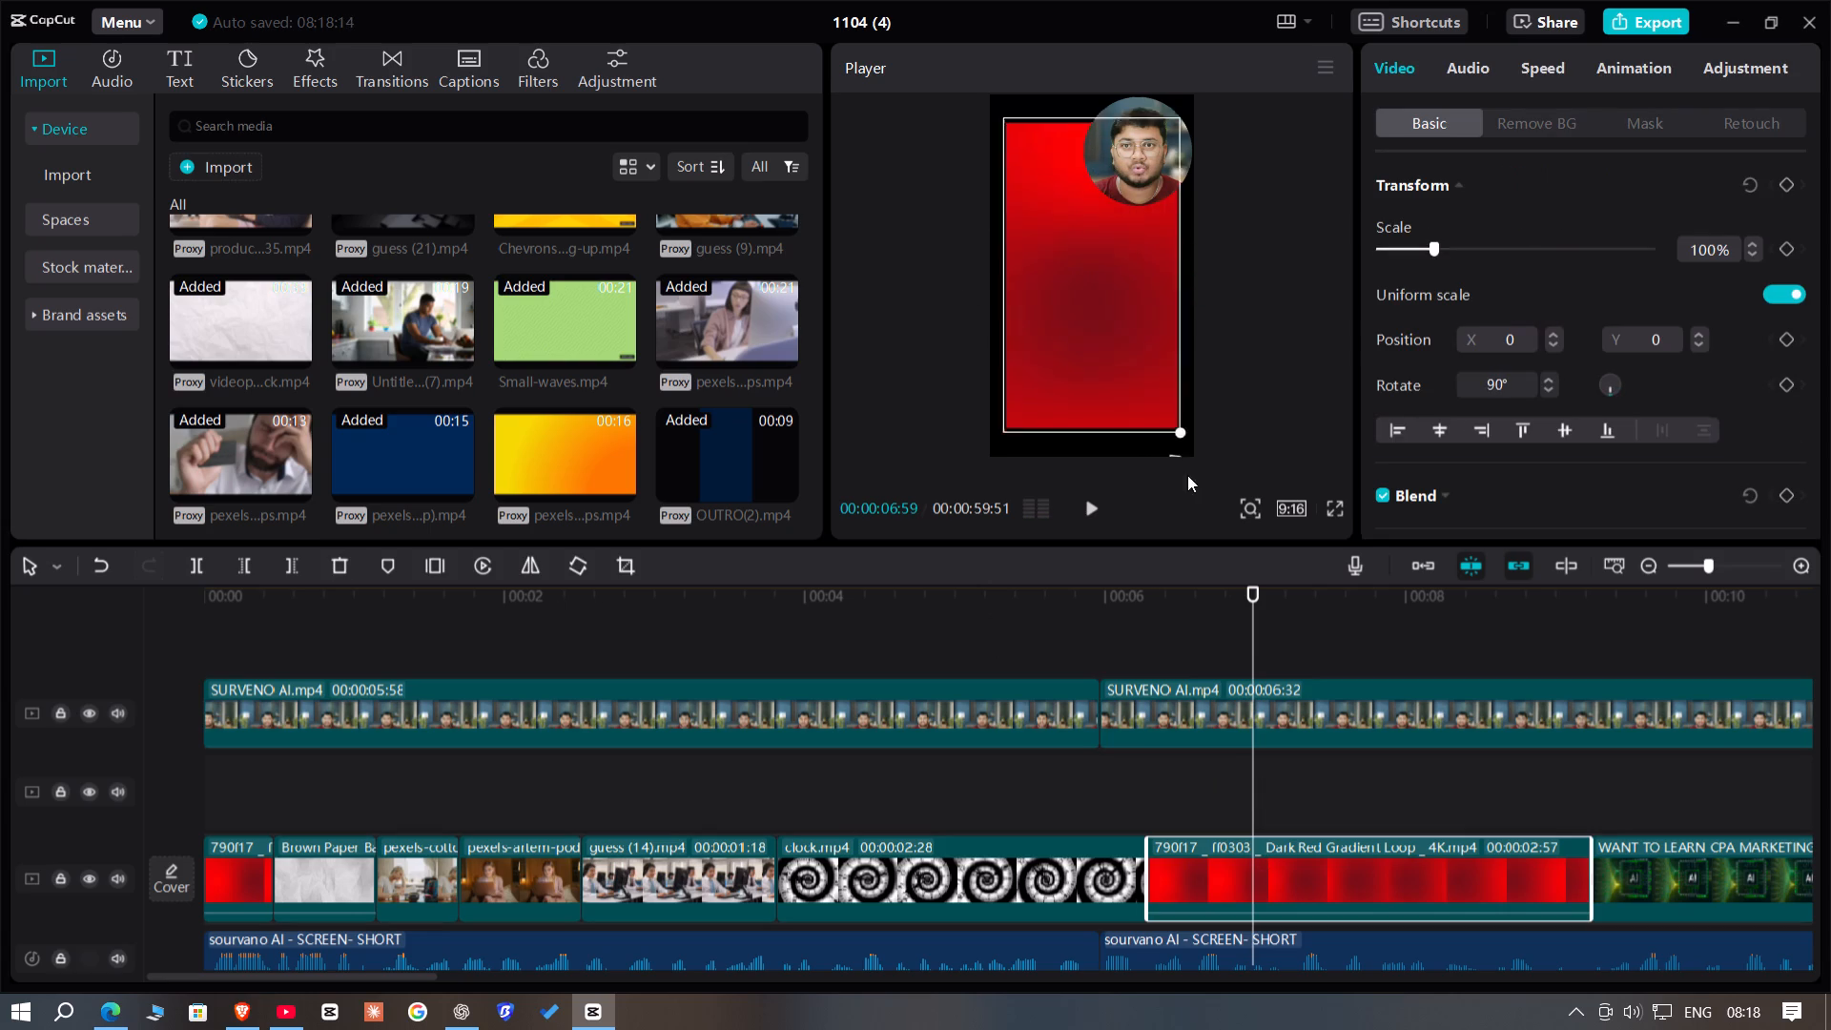
pyautogui.moveTo(1187, 475); pyautogui.dragTo(1210, 525)
# Rotate the Brown Paper Bag clip around 00:00:12:41 to portrait orientation and enlarge it to fill the frame.
pyautogui.press('space')
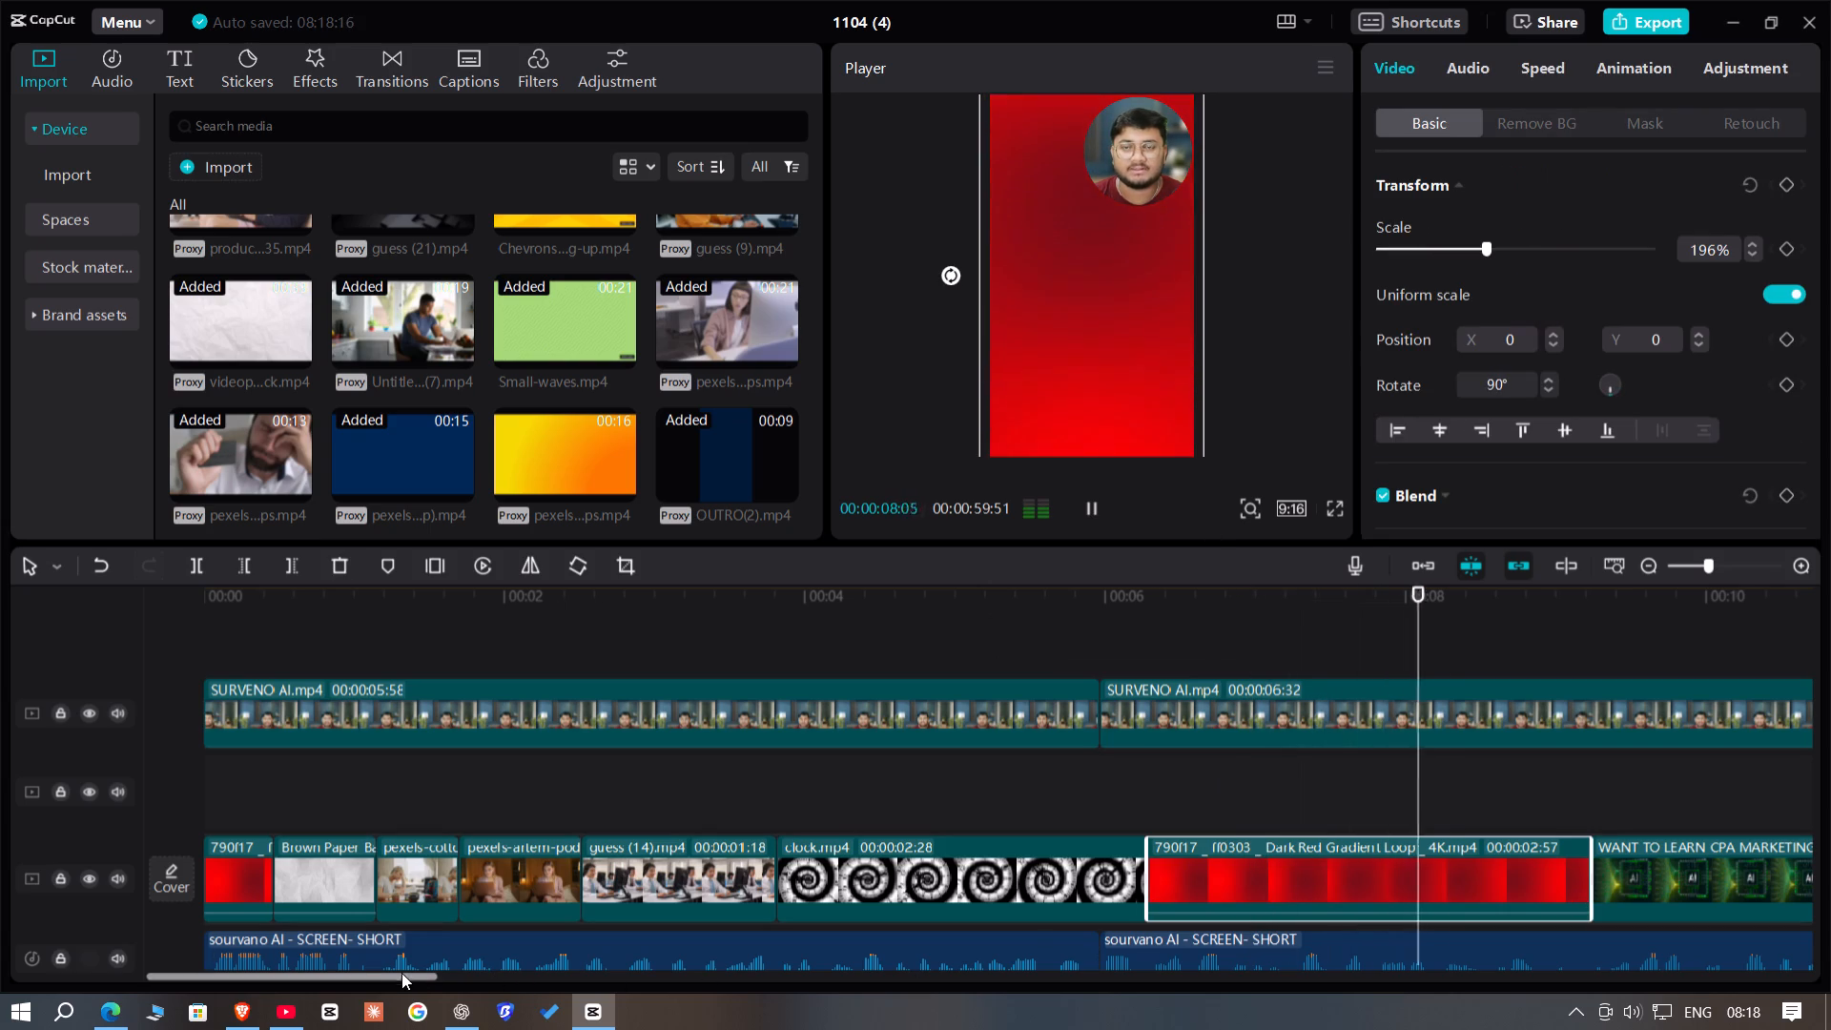
pyautogui.moveTo(384, 975); pyautogui.dragTo(542, 980)
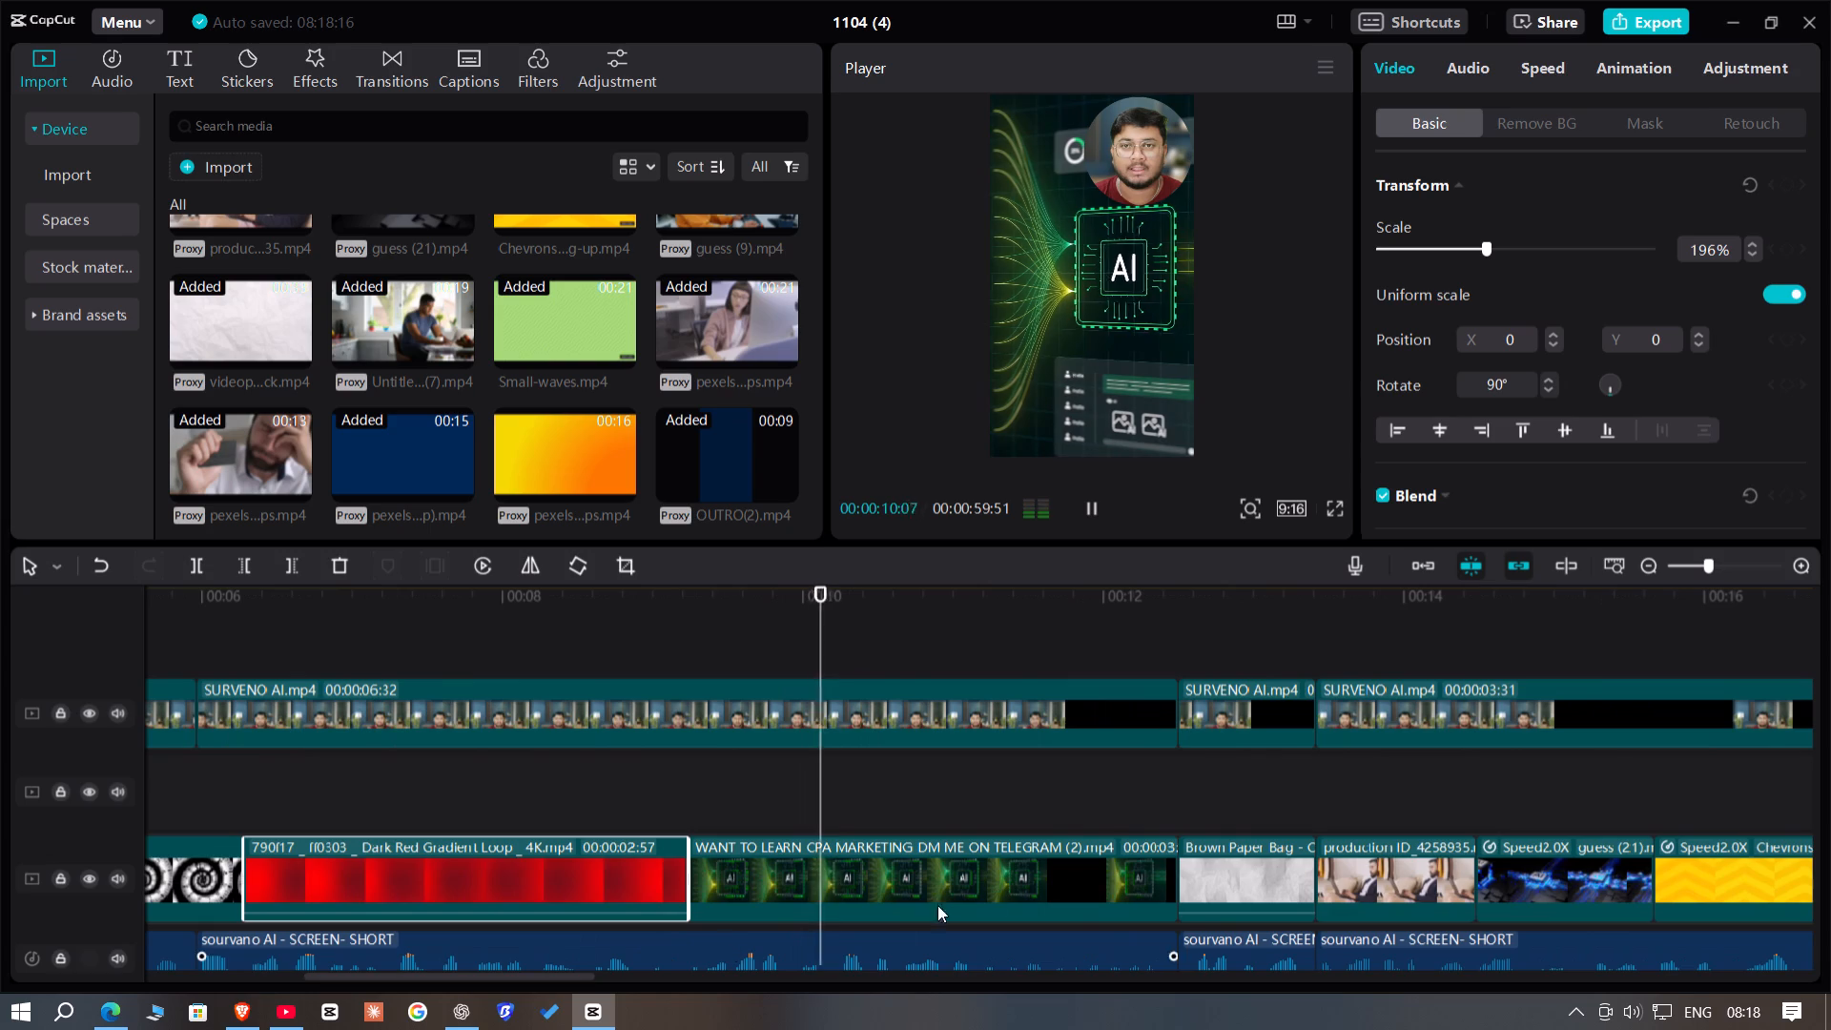
pyautogui.click(1205, 795)
pyautogui.click(1239, 878)
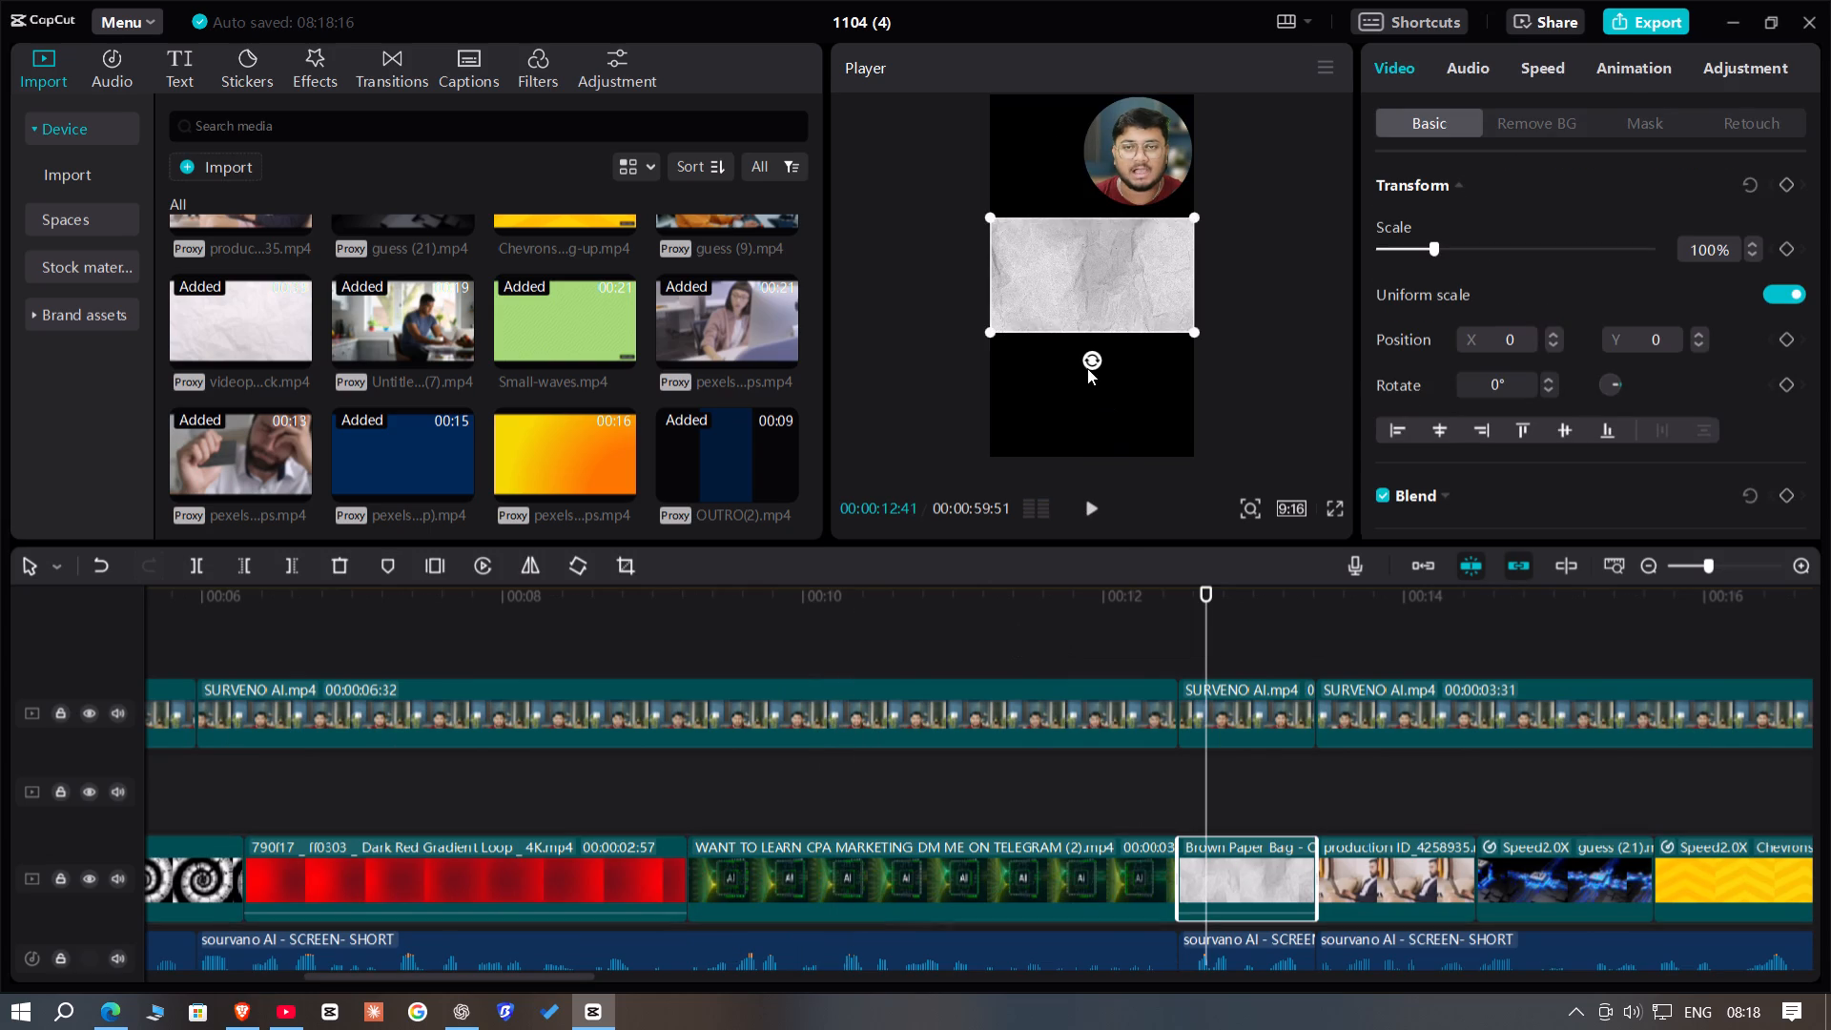
pyautogui.moveTo(1087, 368); pyautogui.dragTo(934, 273)
pyautogui.moveTo(1152, 377); pyautogui.dragTo(1224, 528)
# Scale the production ID clip of the man on the bed to 332% and shift it horizontally to about X 738.
pyautogui.click(1411, 818)
pyautogui.click(1399, 883)
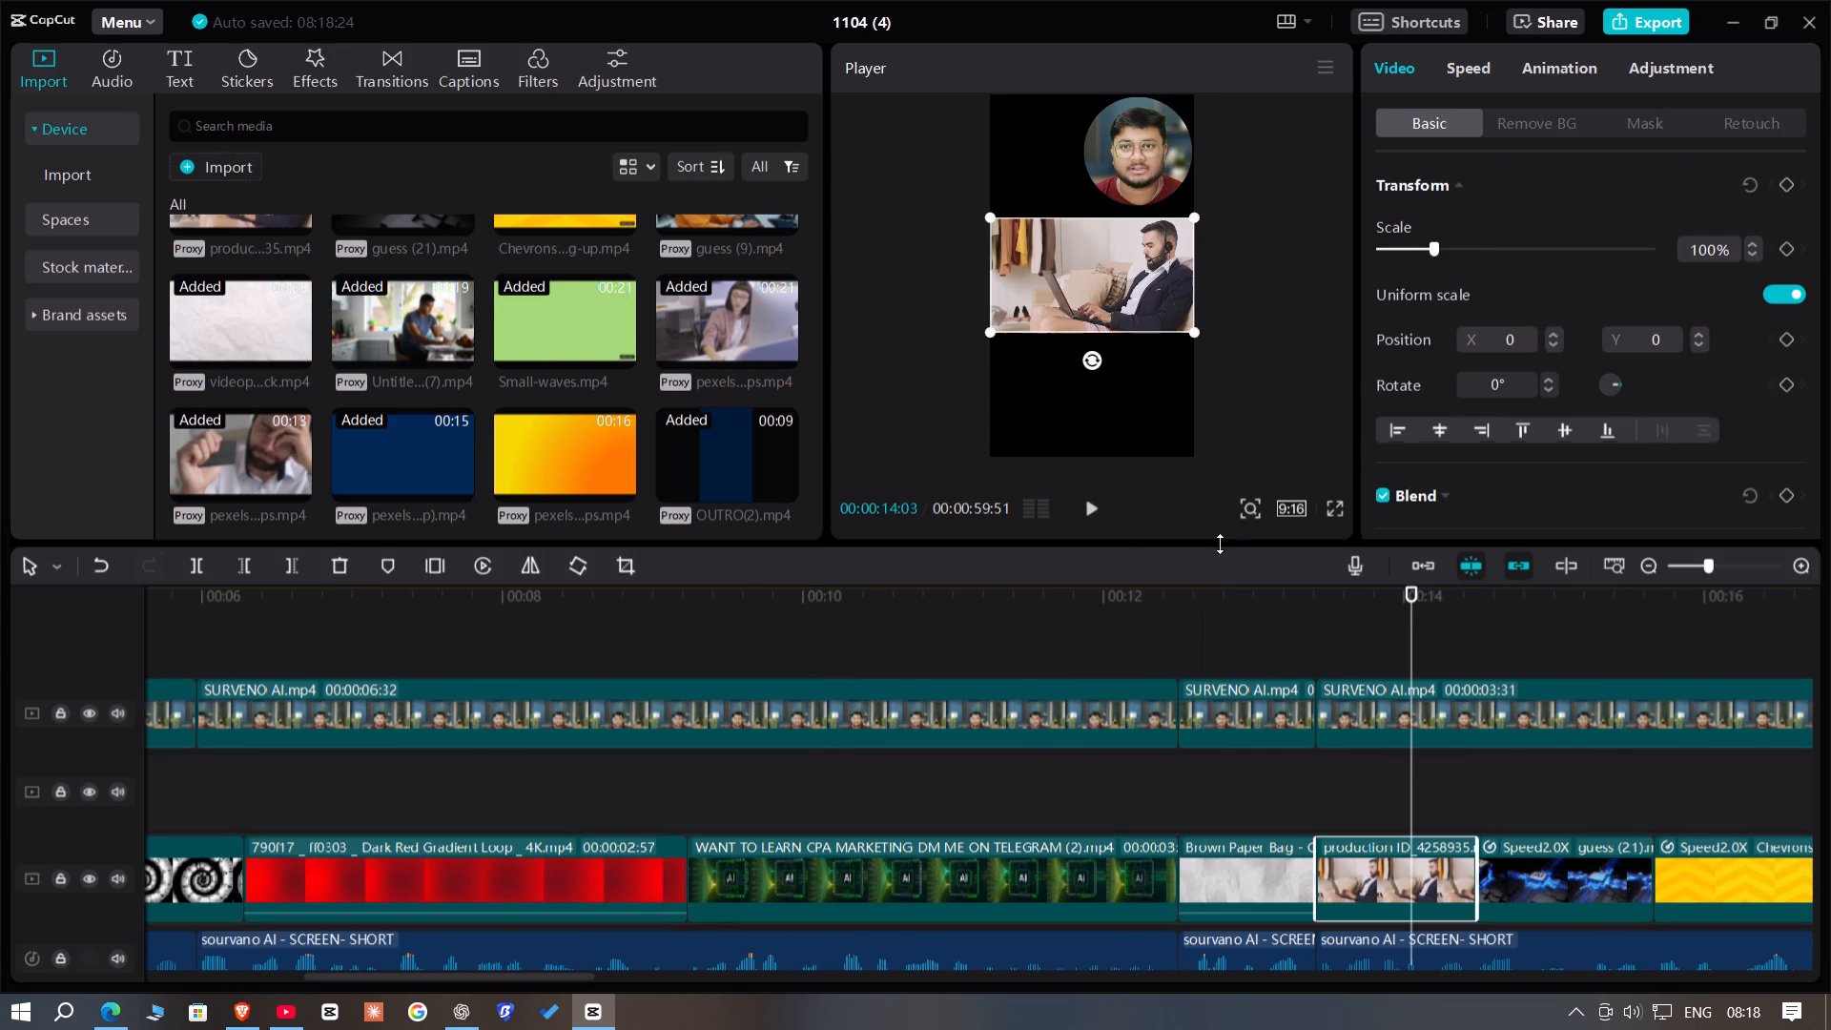
pyautogui.moveTo(1197, 331); pyautogui.dragTo(1426, 734)
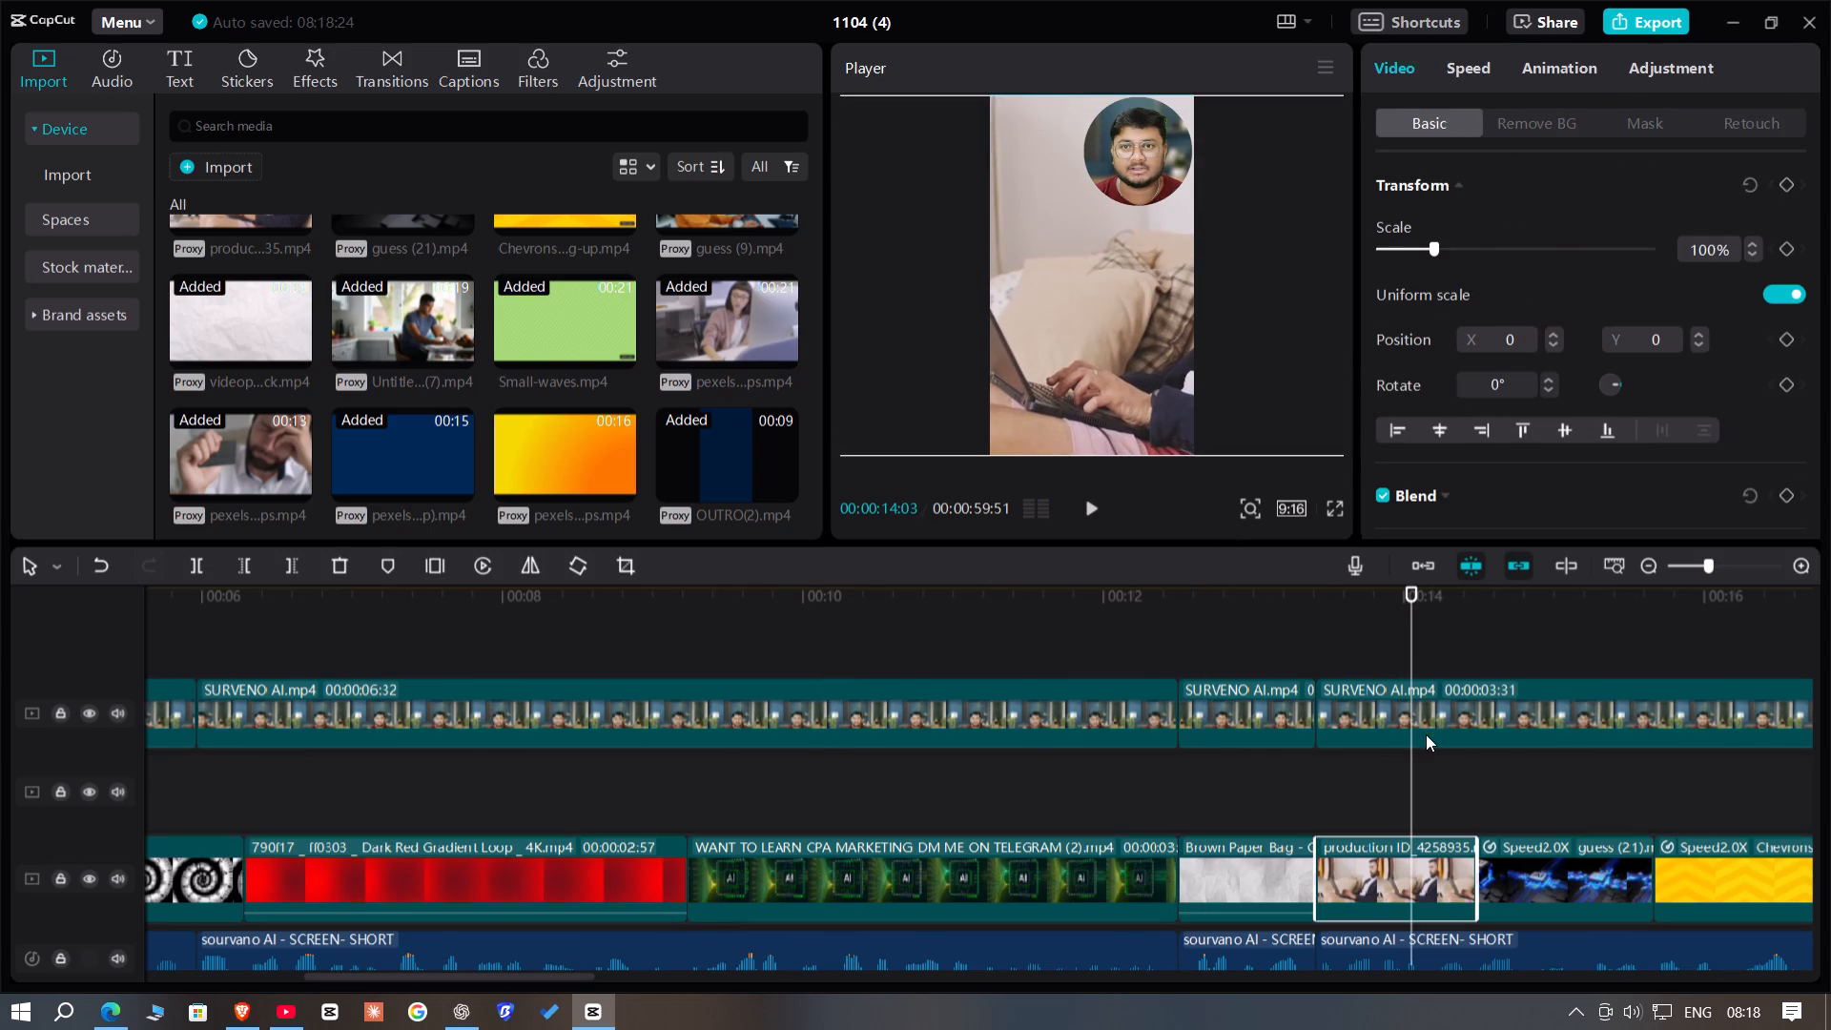
pyautogui.moveTo(1426, 734); pyautogui.dragTo(1435, 751)
pyautogui.moveTo(1065, 350); pyautogui.dragTo(1137, 351)
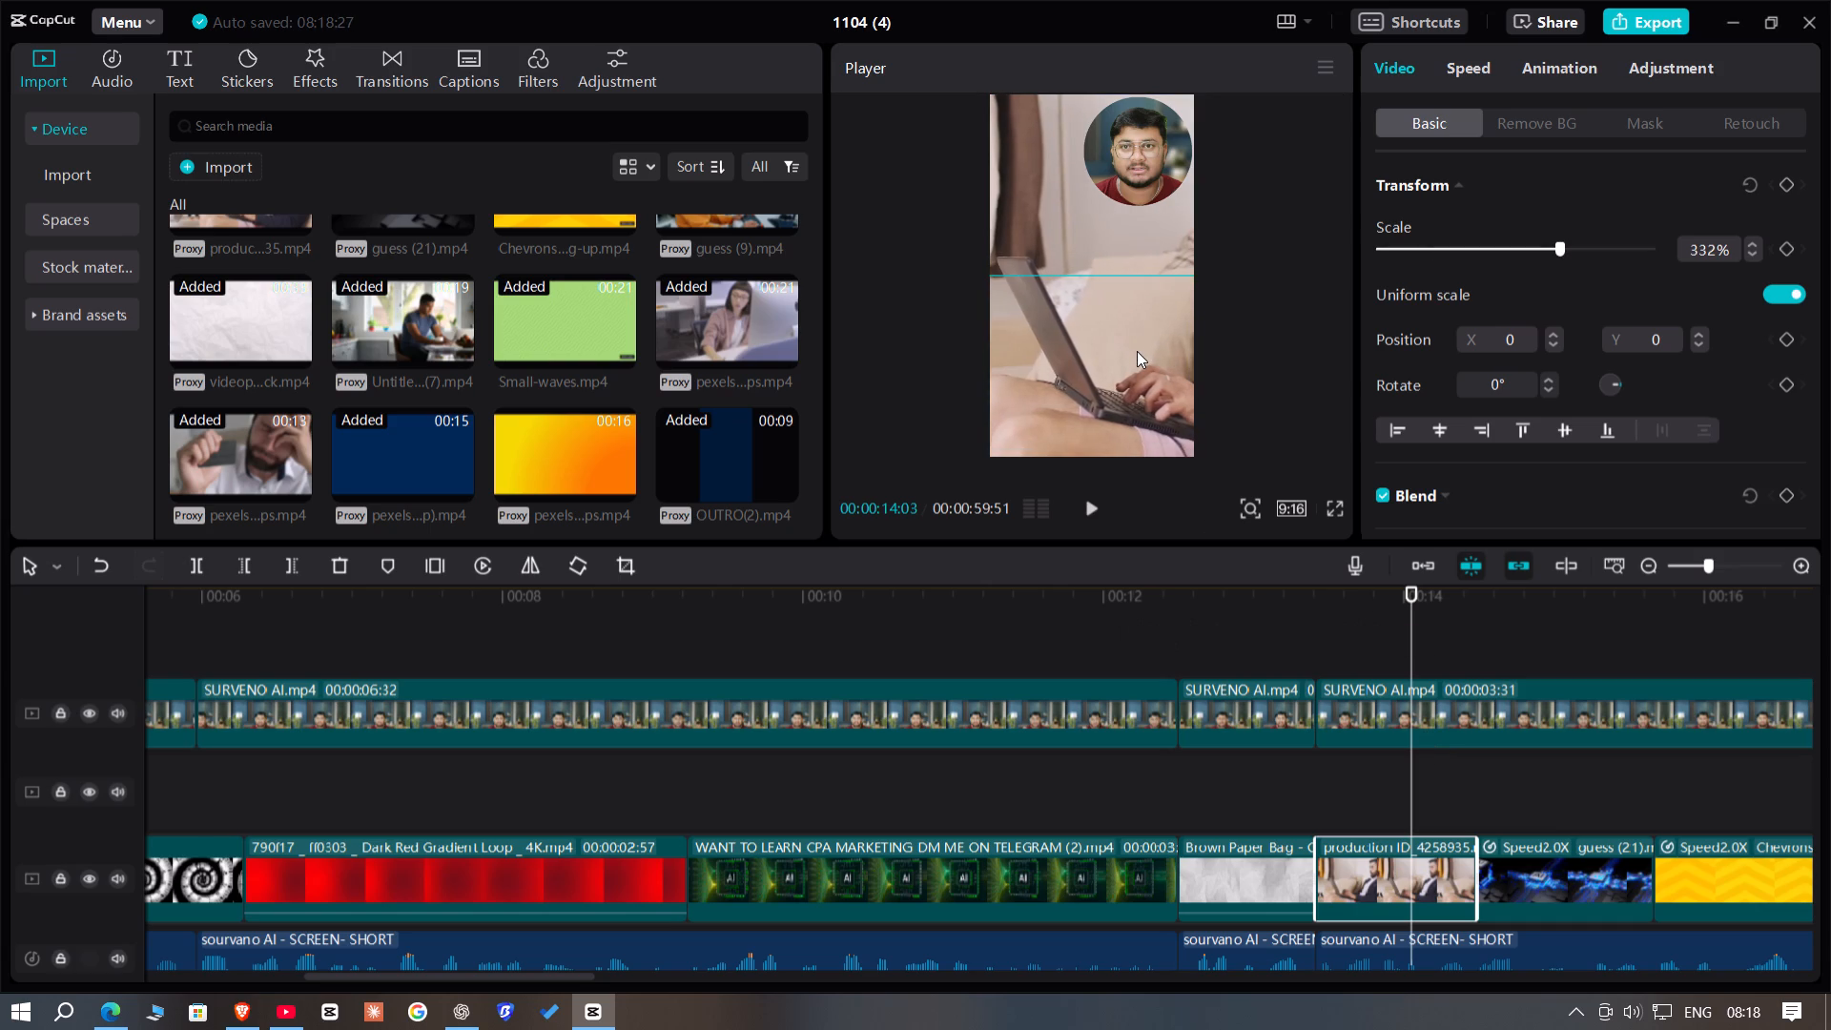
pyautogui.moveTo(1137, 351); pyautogui.dragTo(1134, 351)
# Animate the production ID clip with a Transform keyframe at 00:00:13:25 and a position of about X -2057 at 00:00:14:28, framing the bearded man.
pyautogui.doubleClick(1335, 822)
pyautogui.moveTo(1337, 822); pyautogui.dragTo(1317, 820)
pyautogui.click(1348, 869)
pyautogui.click(1786, 185)
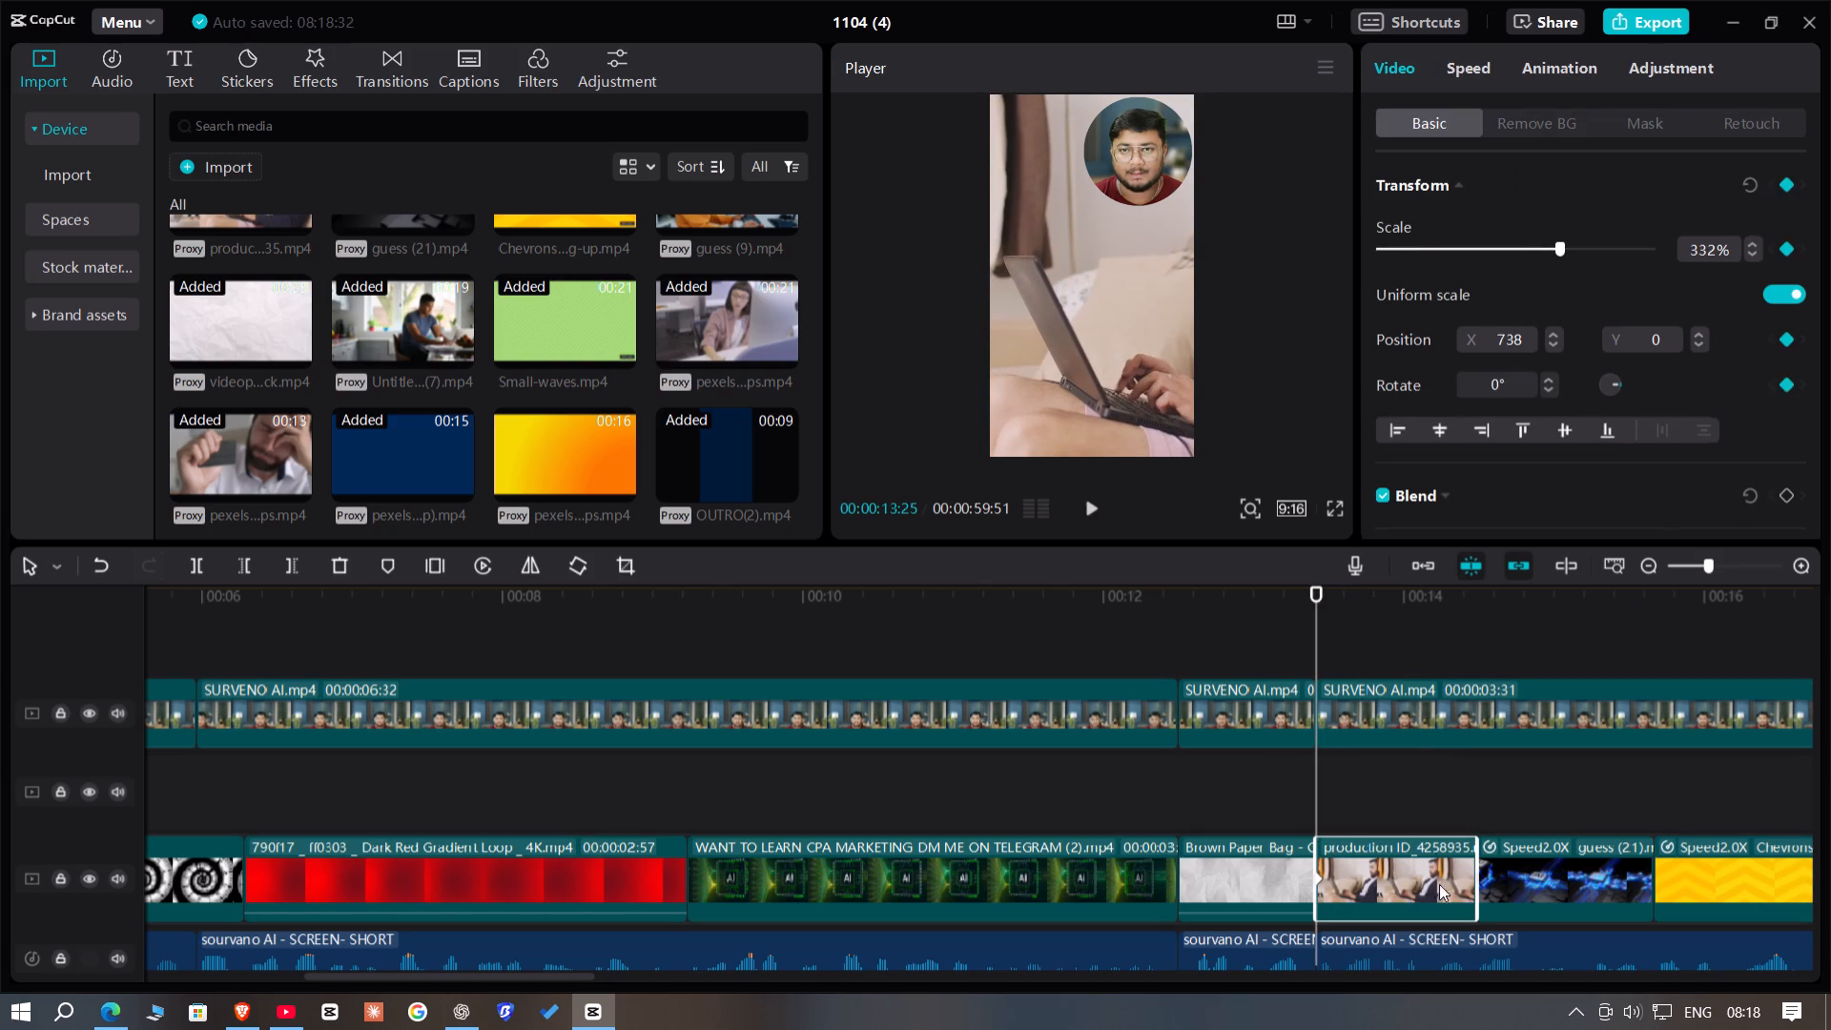
pyautogui.doubleClick(1463, 783)
pyautogui.doubleClick(1471, 788)
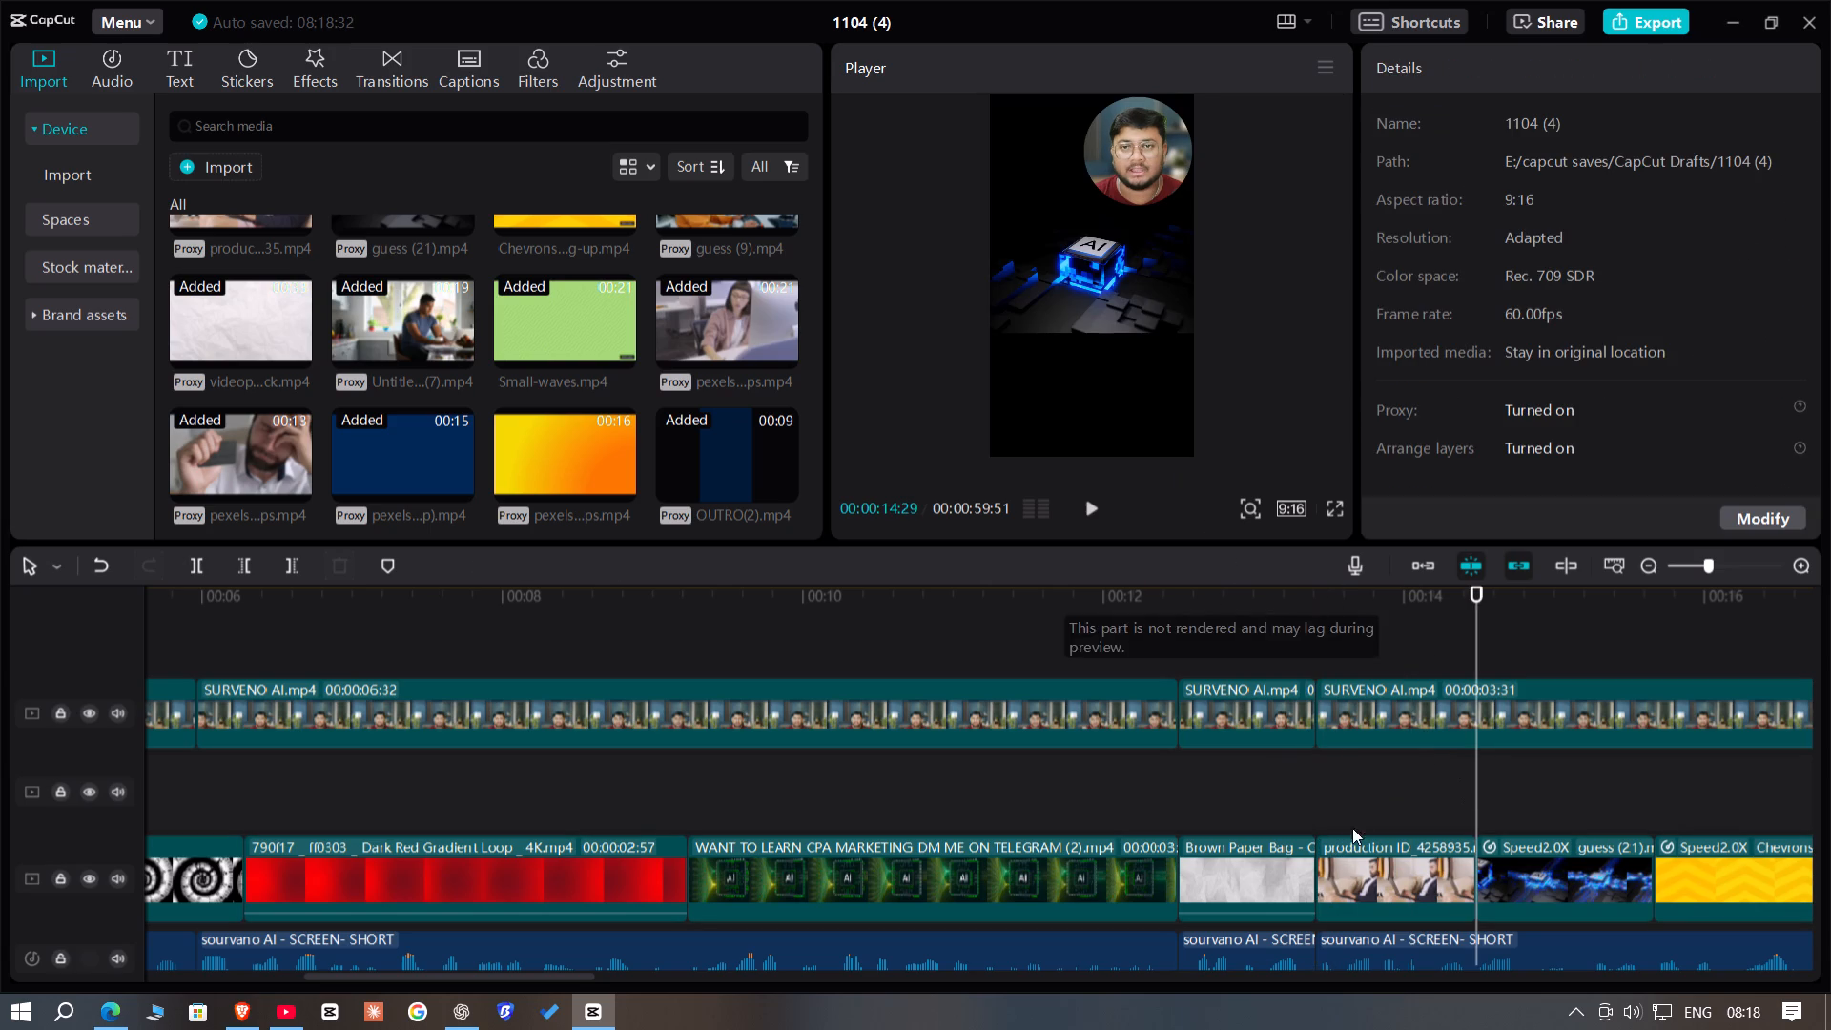
pyautogui.press('Left')
pyautogui.press('Left')
pyautogui.doubleClick(1478, 785)
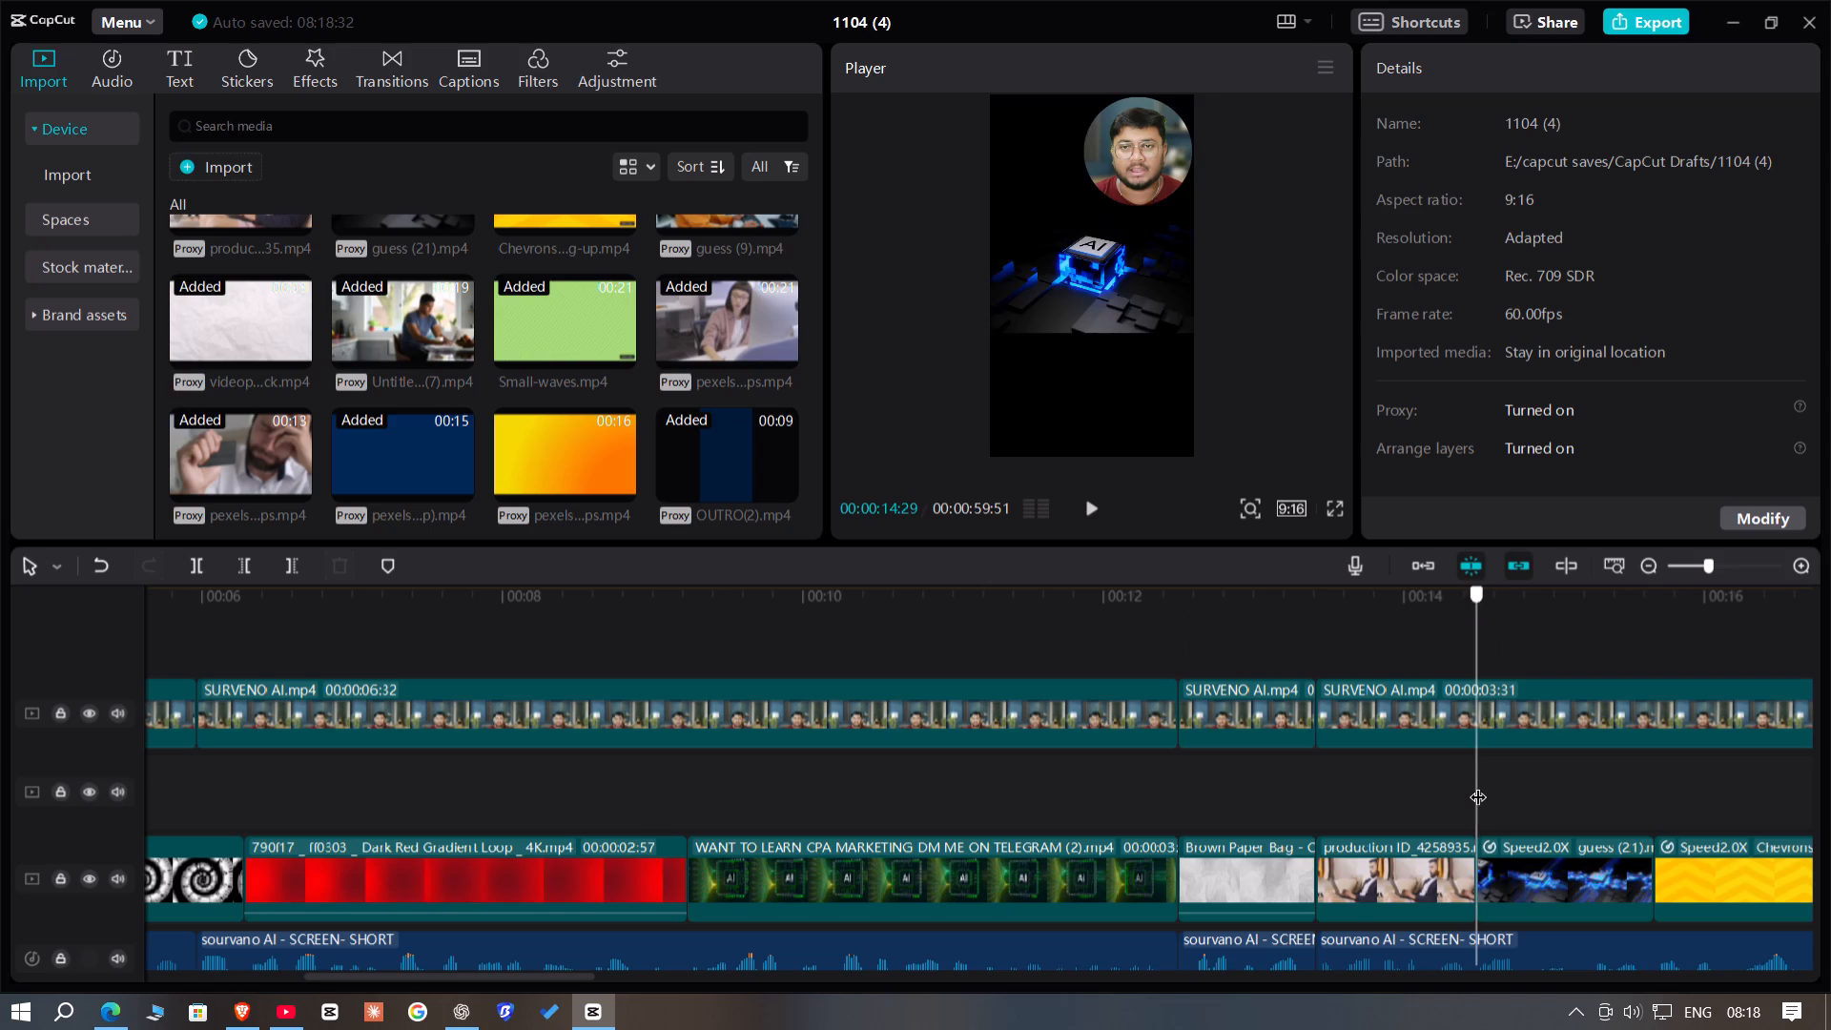
pyautogui.press('Left')
pyautogui.moveTo(1155, 395); pyautogui.dragTo(1014, 389)
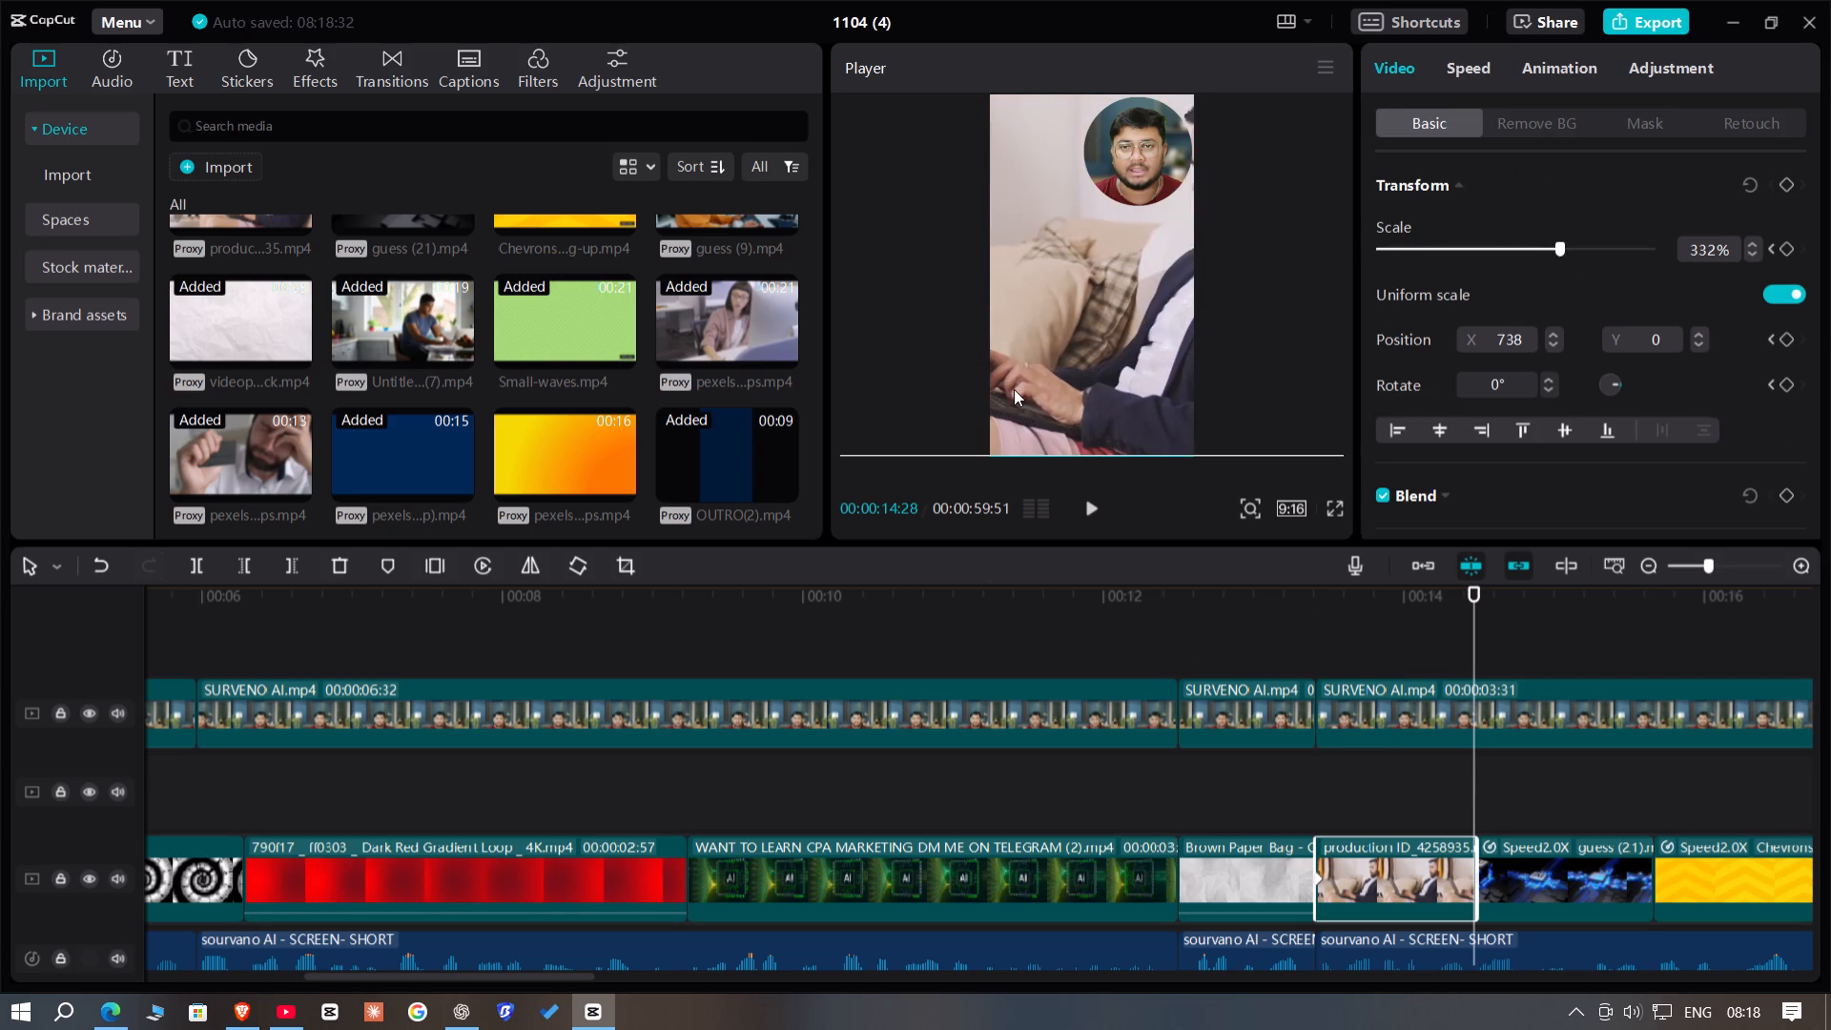
pyautogui.moveTo(1014, 389); pyautogui.dragTo(918, 396)
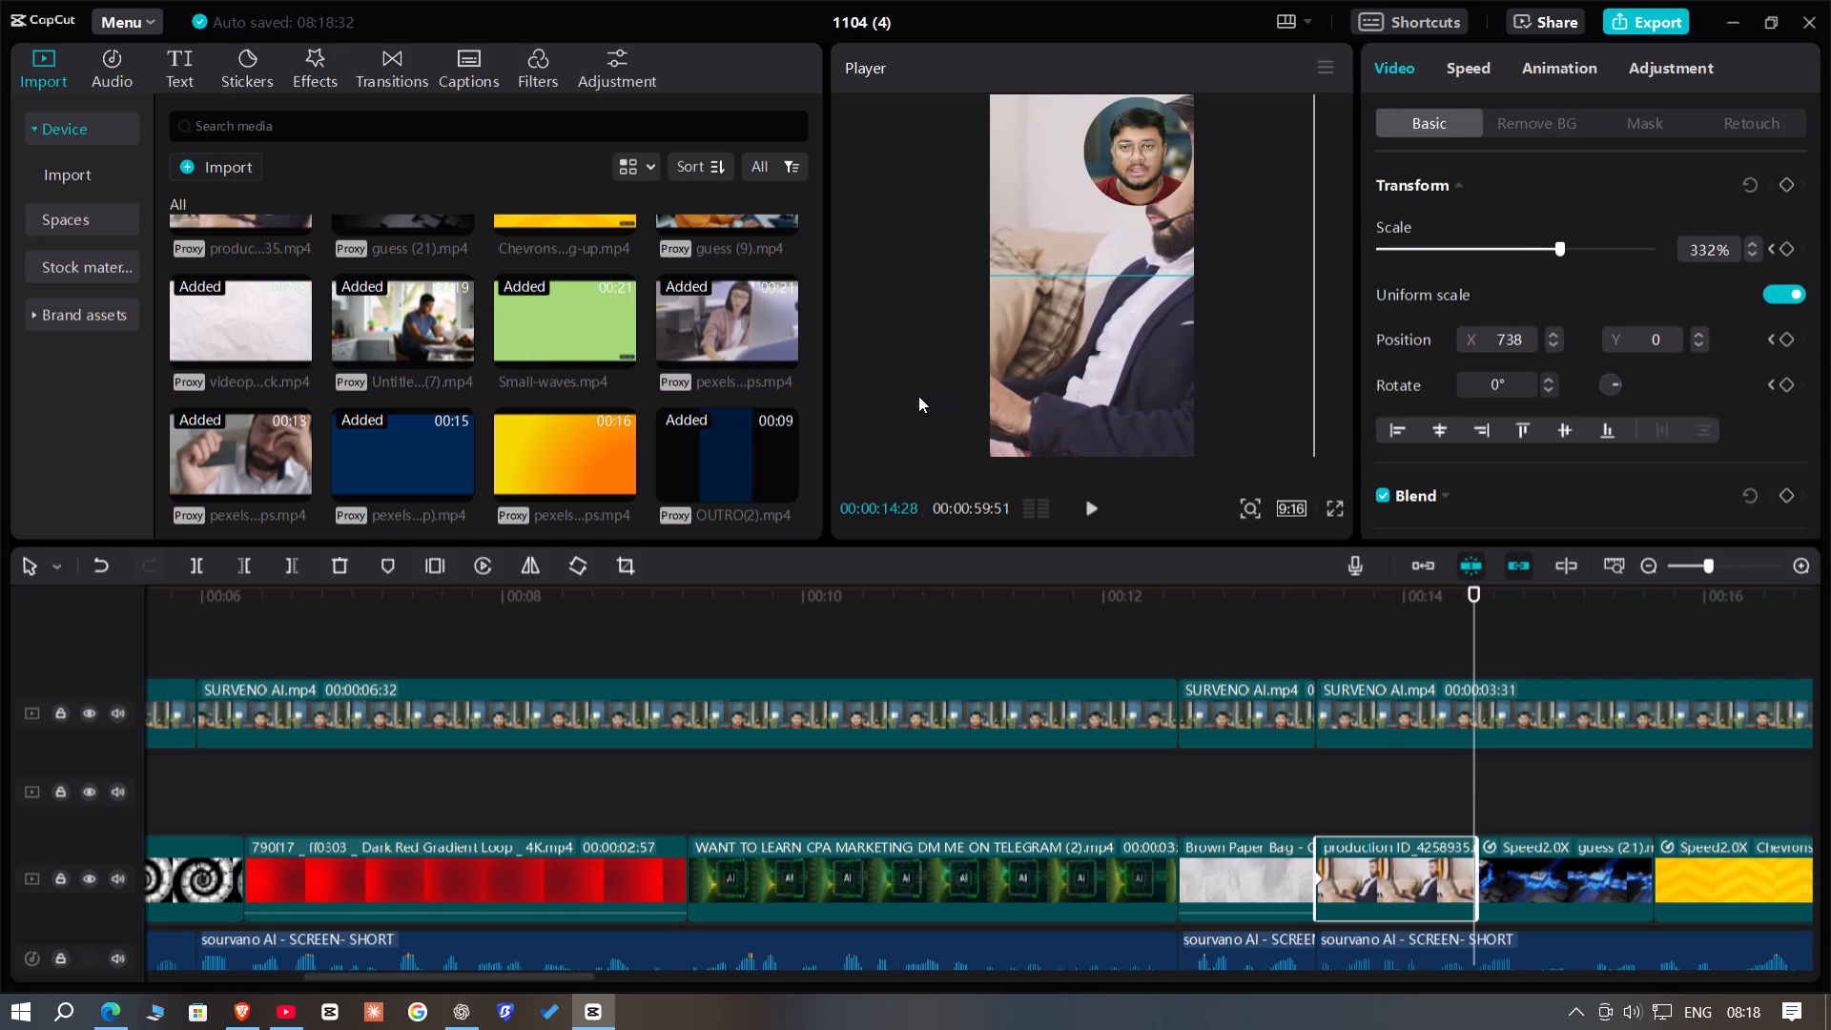
pyautogui.moveTo(918, 396); pyautogui.dragTo(891, 394)
pyautogui.click(891, 393)
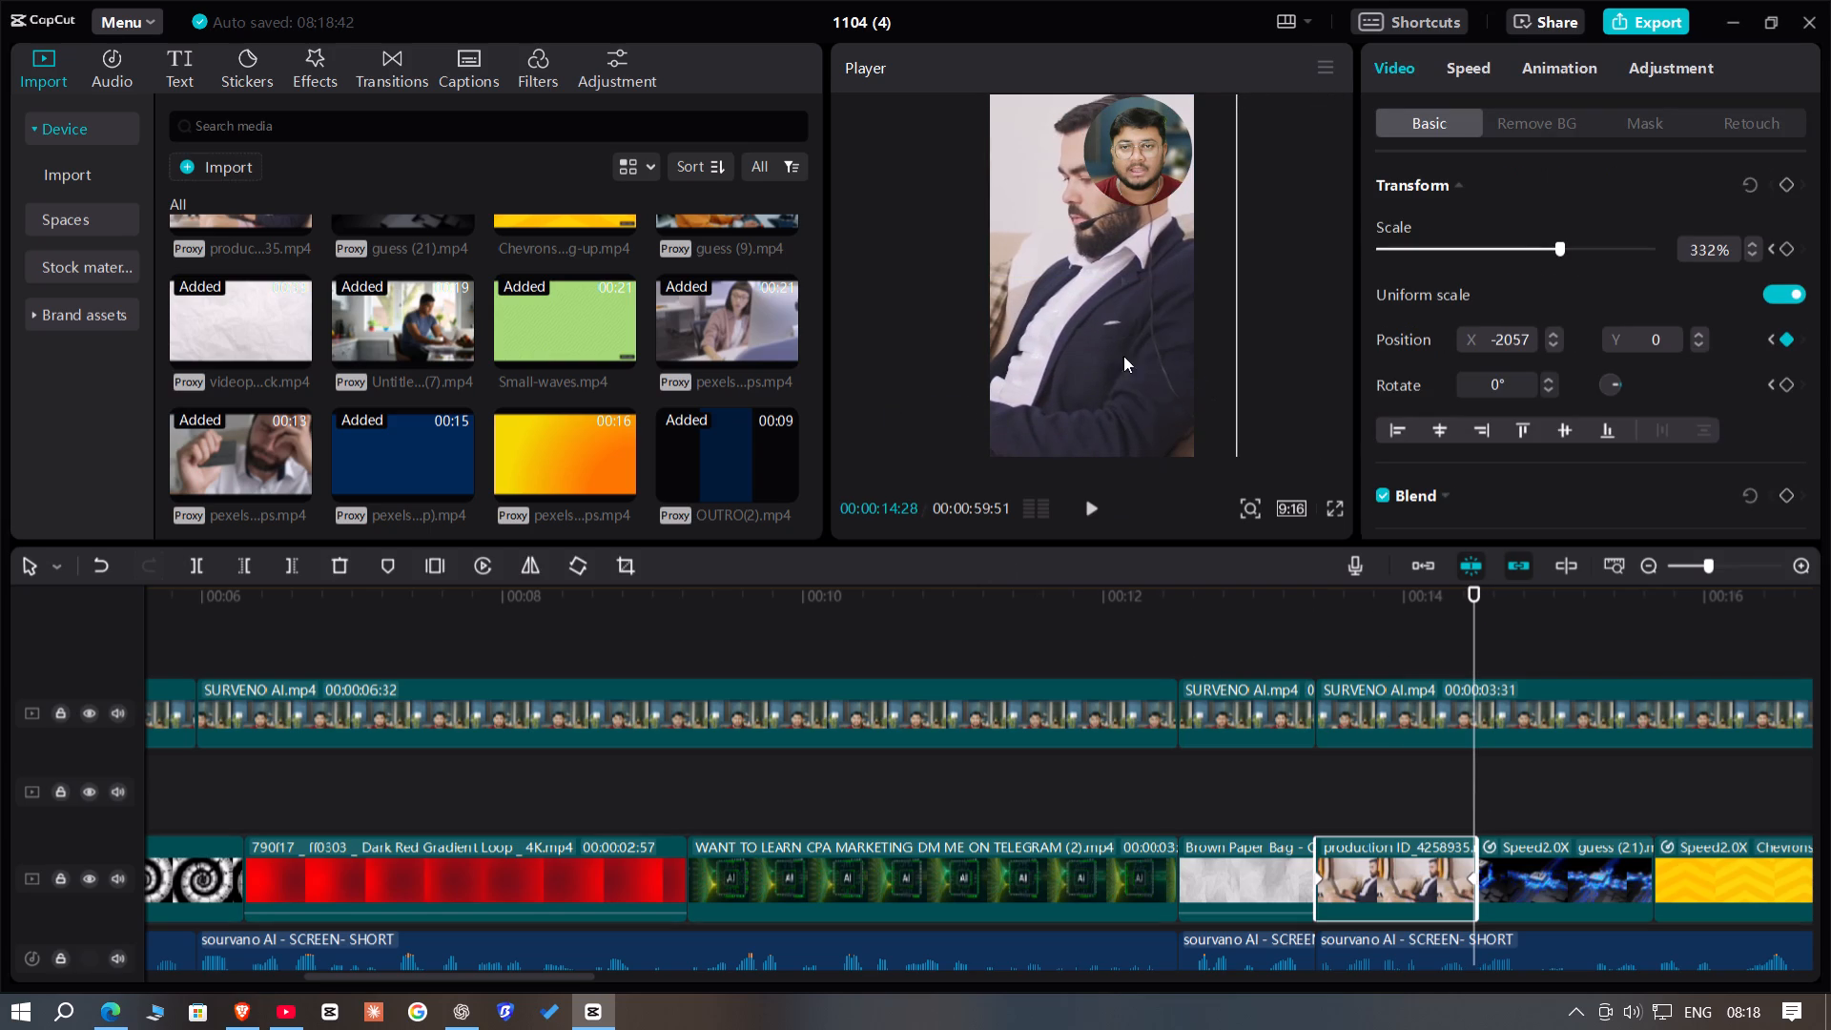
pyautogui.moveTo(1107, 372); pyautogui.dragTo(1095, 377)
# Shorten the production ID clip's pan by shifting the picture left at its 00:00:13:25 keyframe, and preview the movement.
pyautogui.click(1368, 794)
pyautogui.moveTo(1368, 794); pyautogui.dragTo(1312, 794)
pyautogui.press('Right')
pyautogui.press('Left')
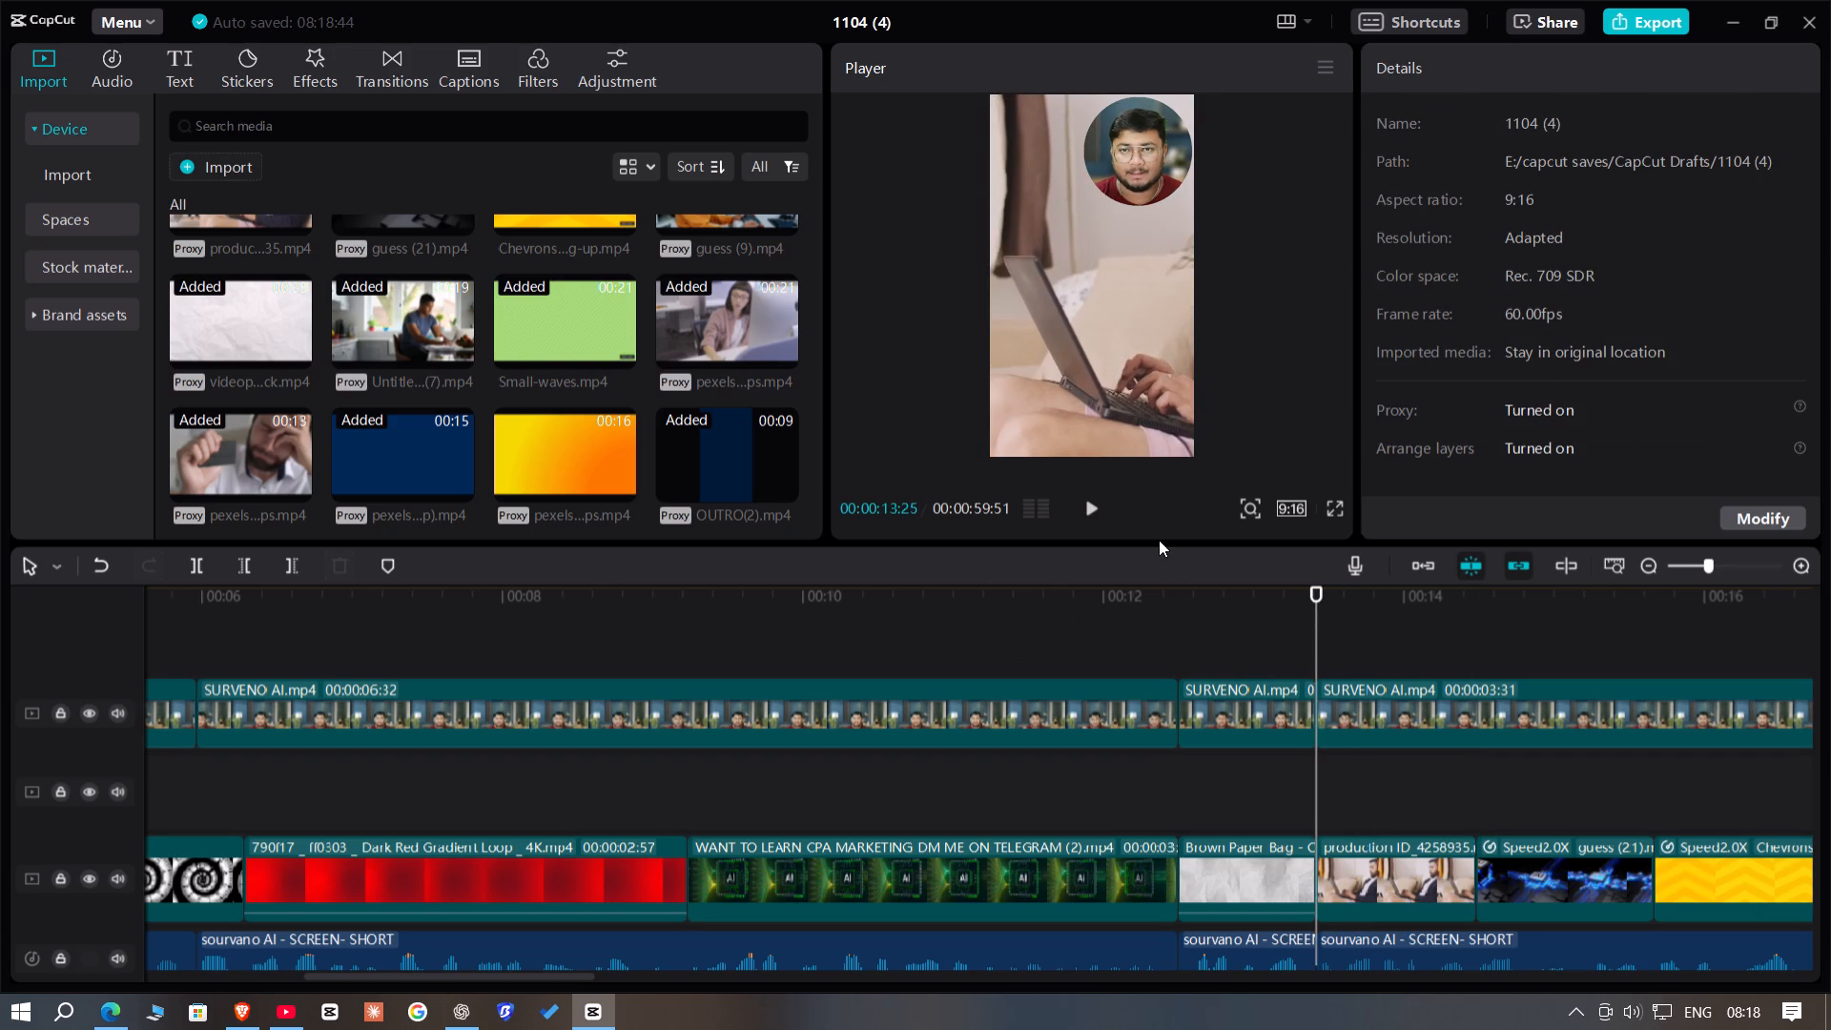
pyautogui.press('Left')
pyautogui.press('Right')
pyautogui.moveTo(1132, 391); pyautogui.dragTo(982, 389)
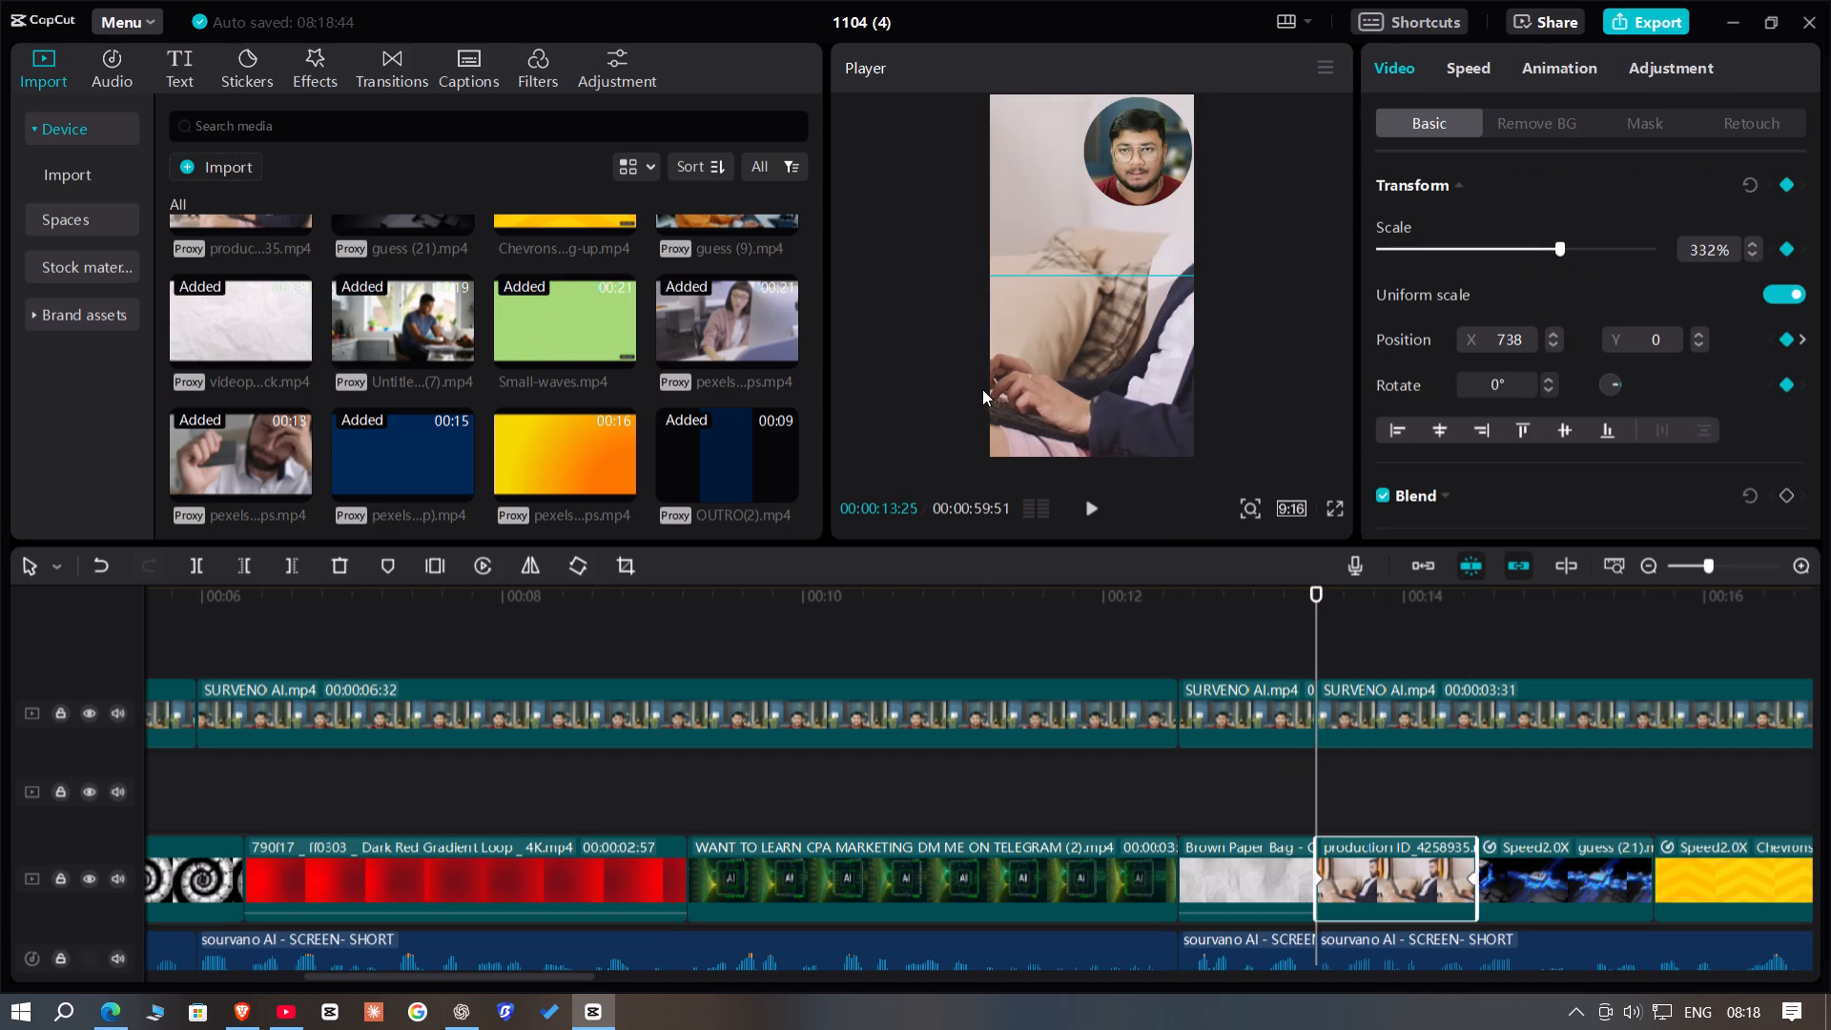
pyautogui.moveTo(982, 389); pyautogui.dragTo(975, 389)
pyautogui.click(1279, 782)
pyautogui.press('space')
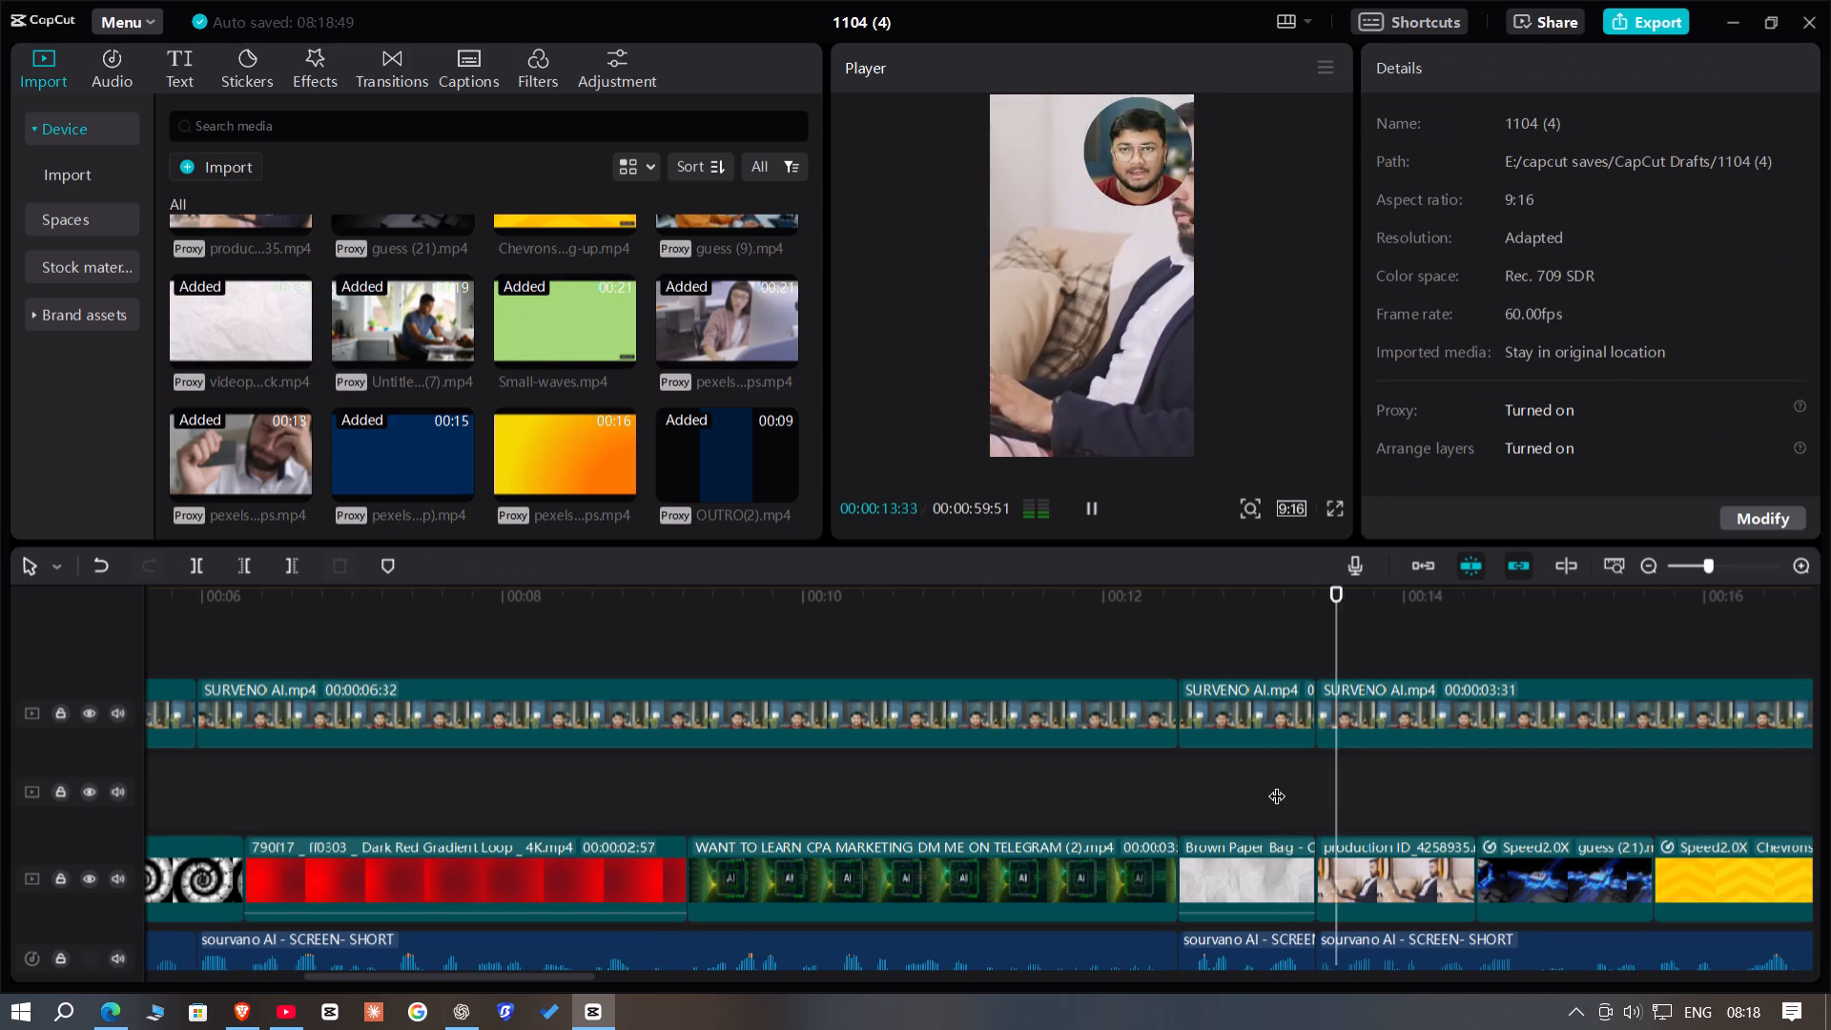
pyautogui.press('space')
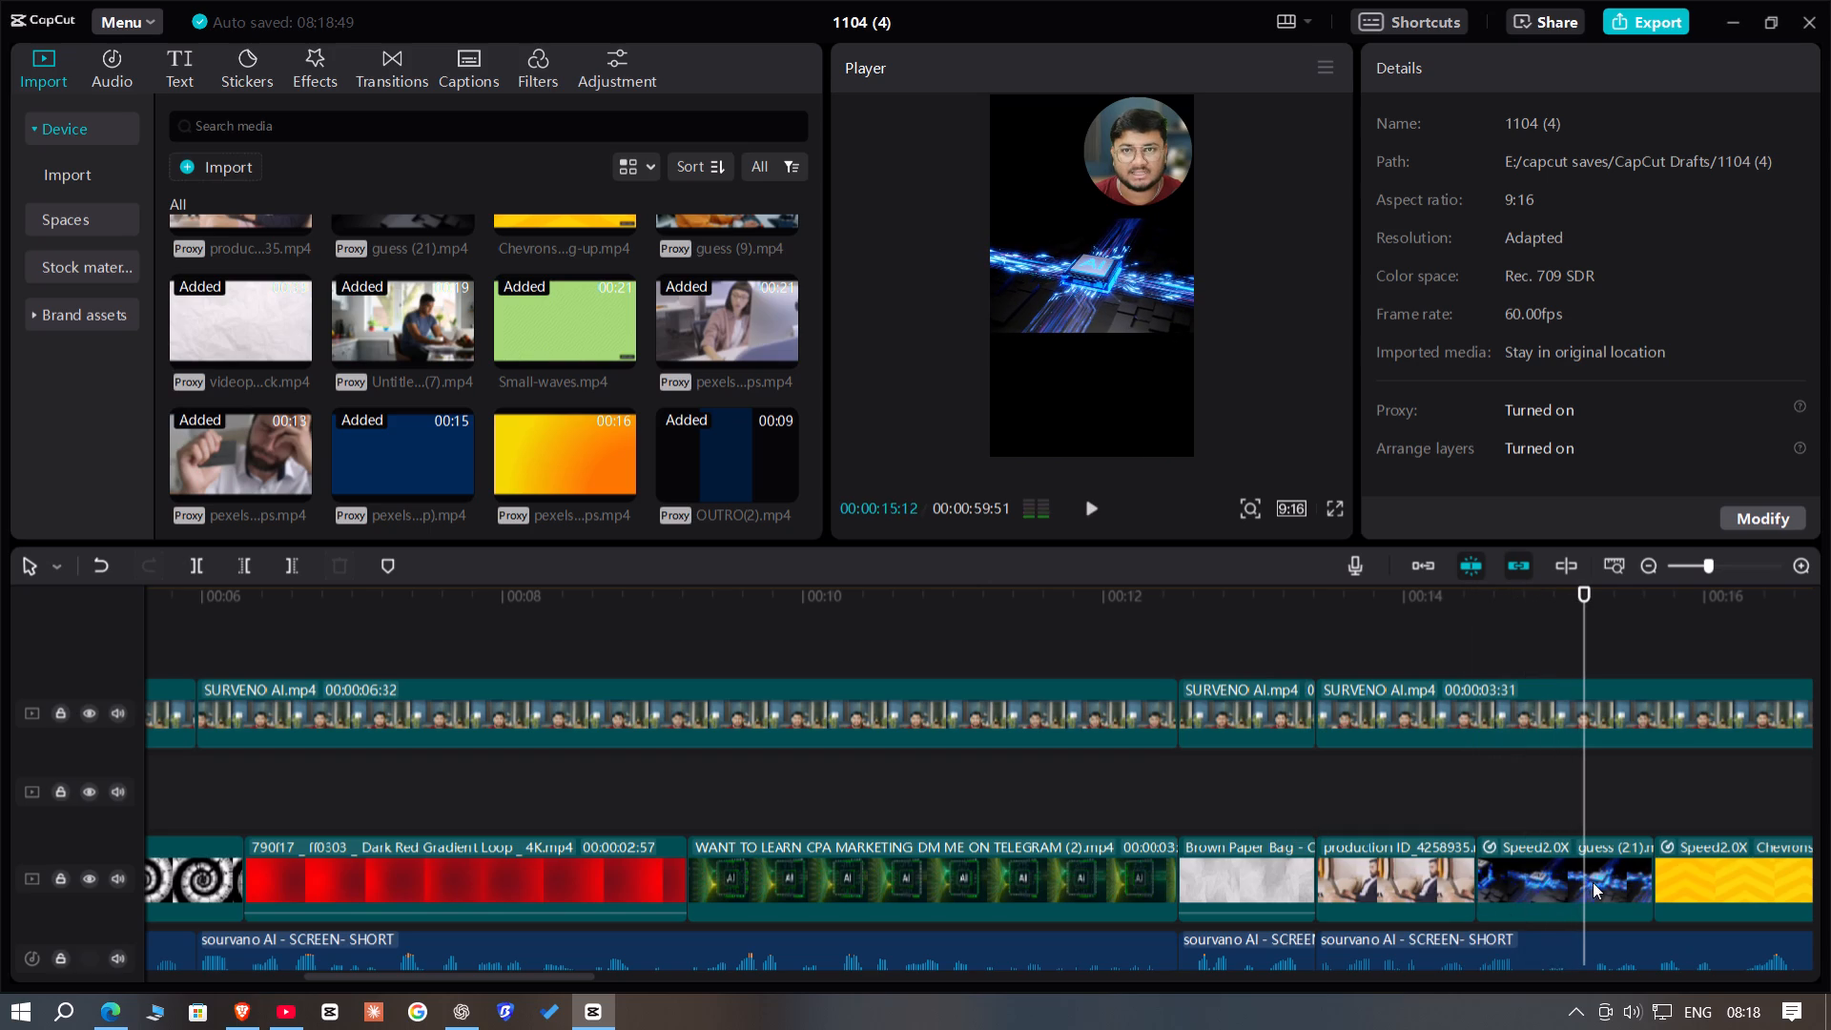
# Scale the guess (21).mp4 clip of the AI chip to 344% to fill the vertical frame.
pyautogui.click(1593, 882)
pyautogui.moveTo(1197, 338); pyautogui.dragTo(1390, 651)
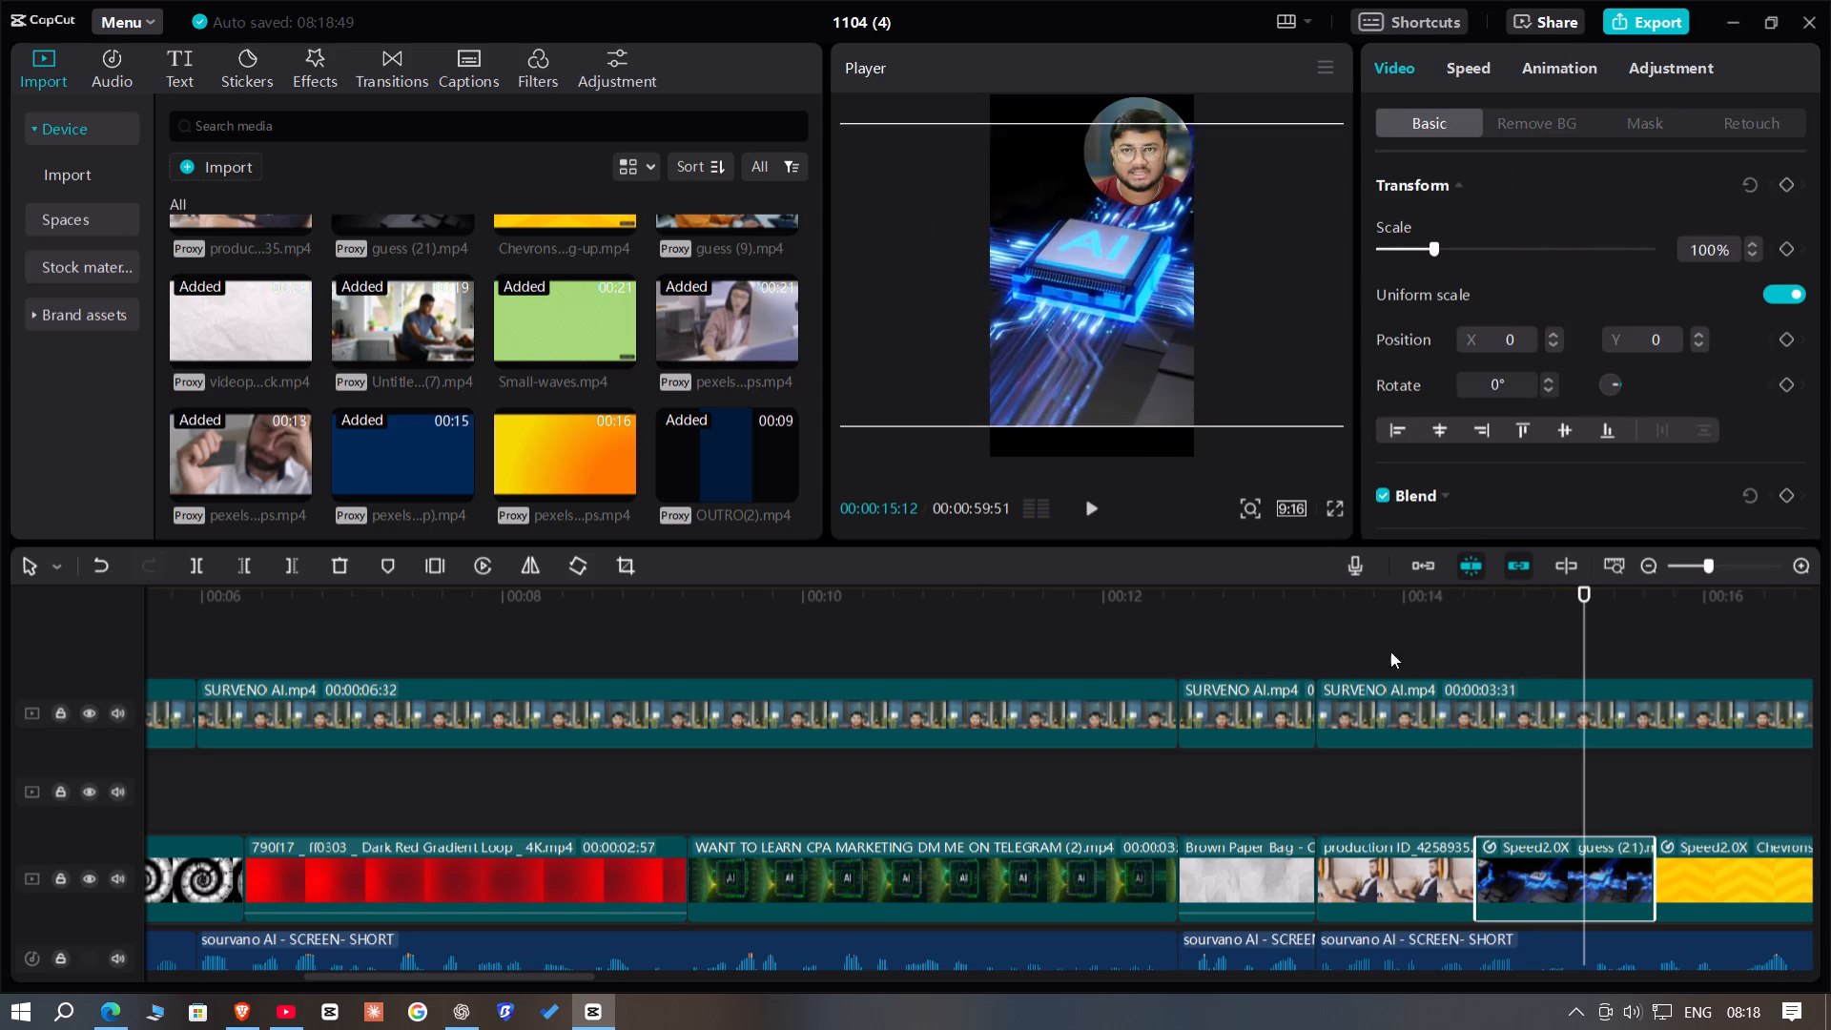
pyautogui.moveTo(1390, 651); pyautogui.dragTo(1471, 759)
# Scale the yellow Chevrons clip to 344% to fill the vertical frame.
pyautogui.press('space')
pyautogui.press('space')
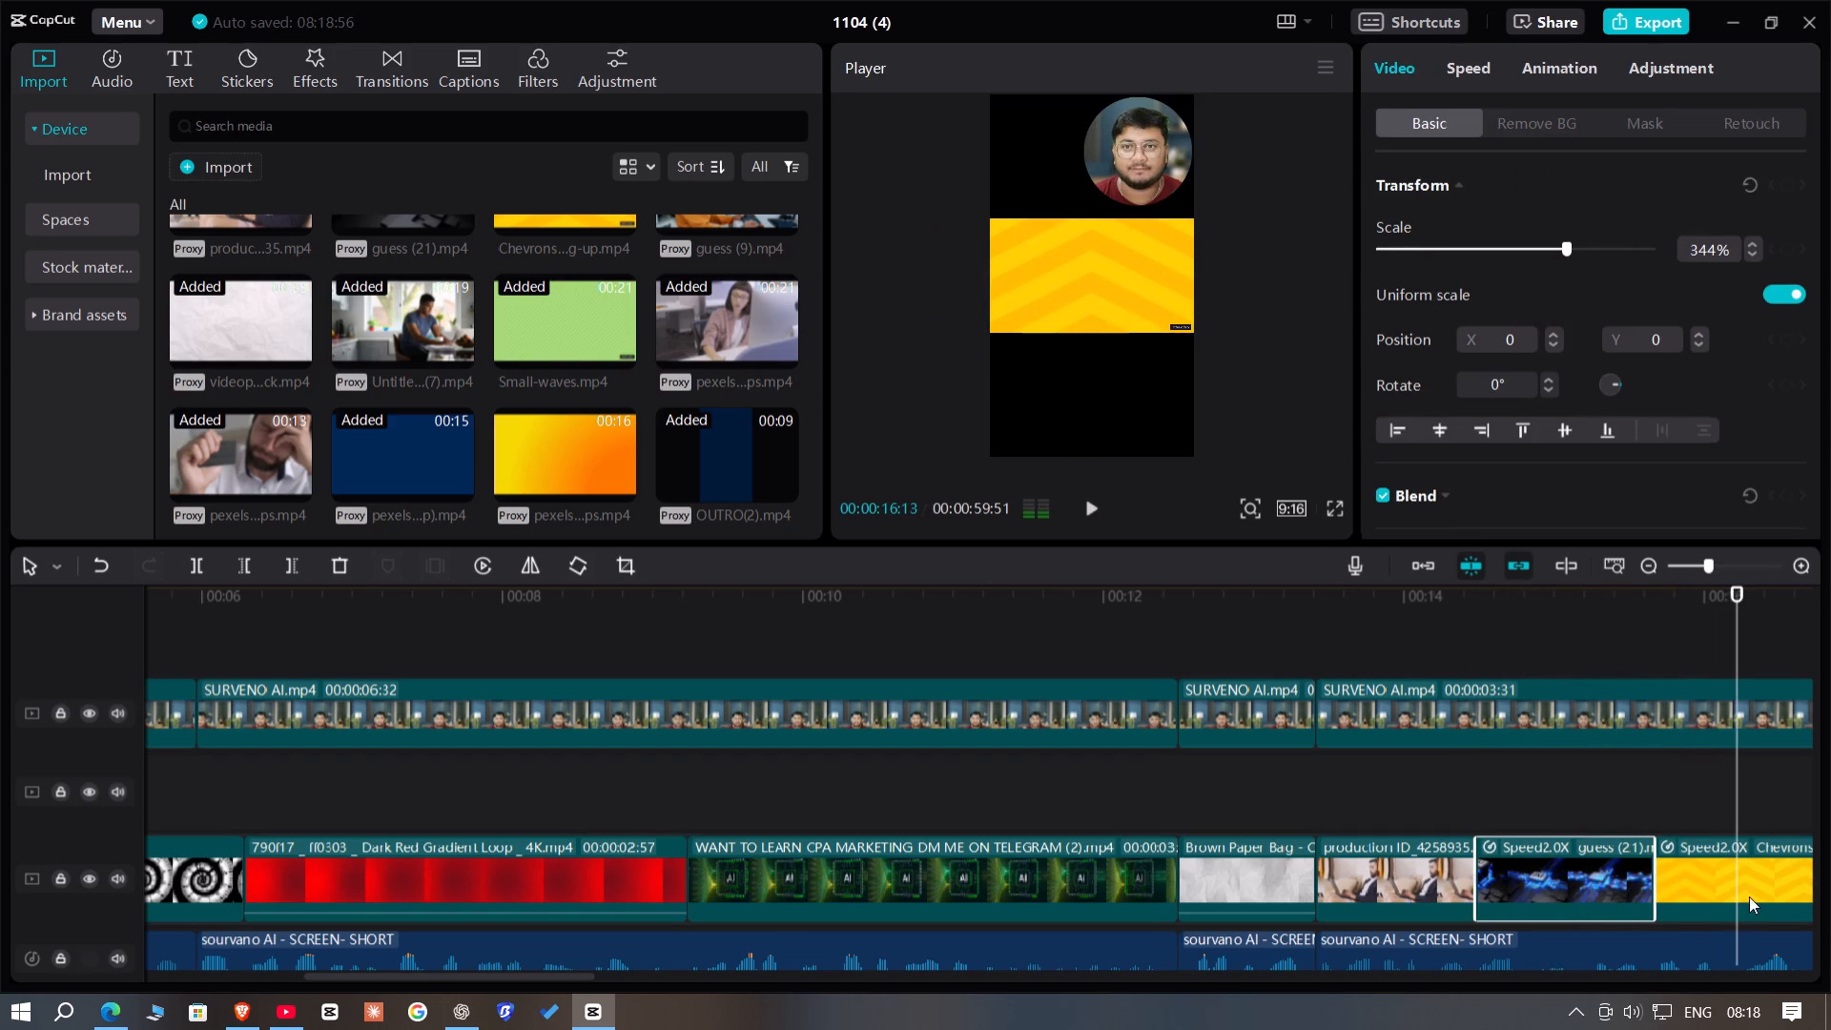
pyautogui.click(1756, 869)
pyautogui.moveTo(1193, 341); pyautogui.dragTo(1395, 679)
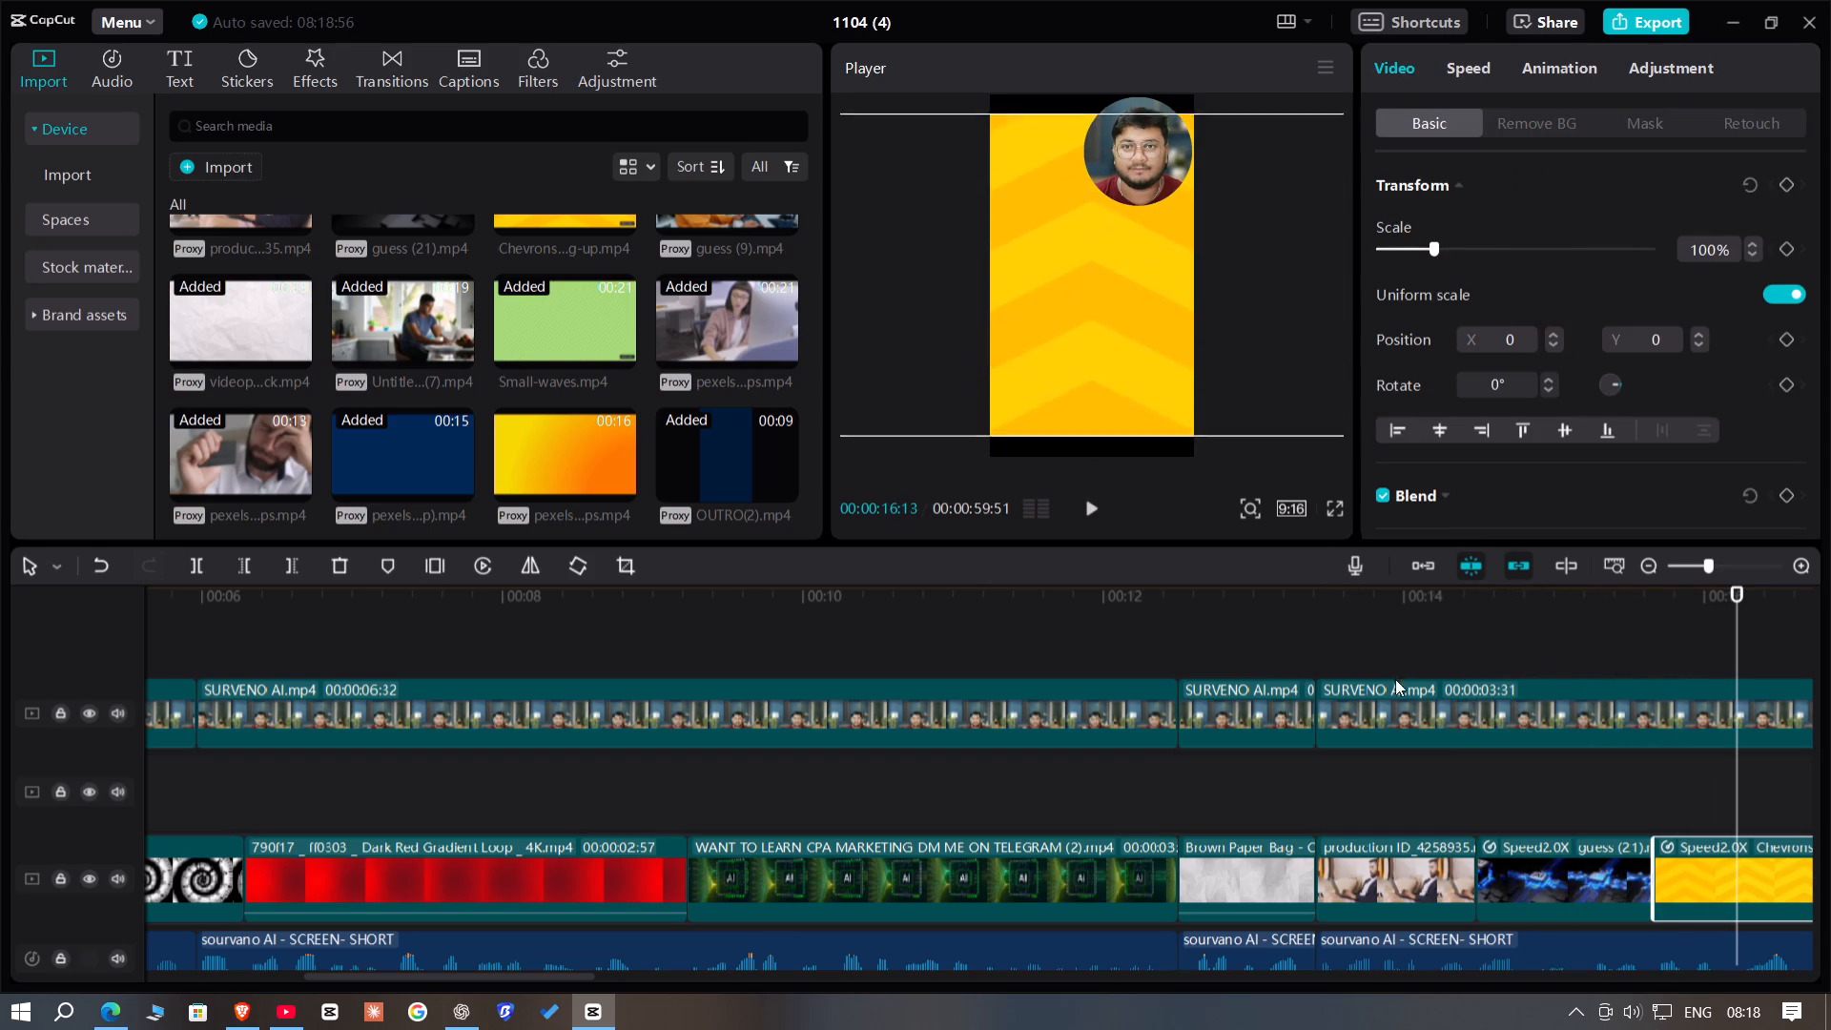
pyautogui.moveTo(1395, 679); pyautogui.dragTo(1458, 760)
# Scale the guess (9).mp4 headset clip to 374% and shift it to about X 1937 to frame the woman.
pyautogui.press('space')
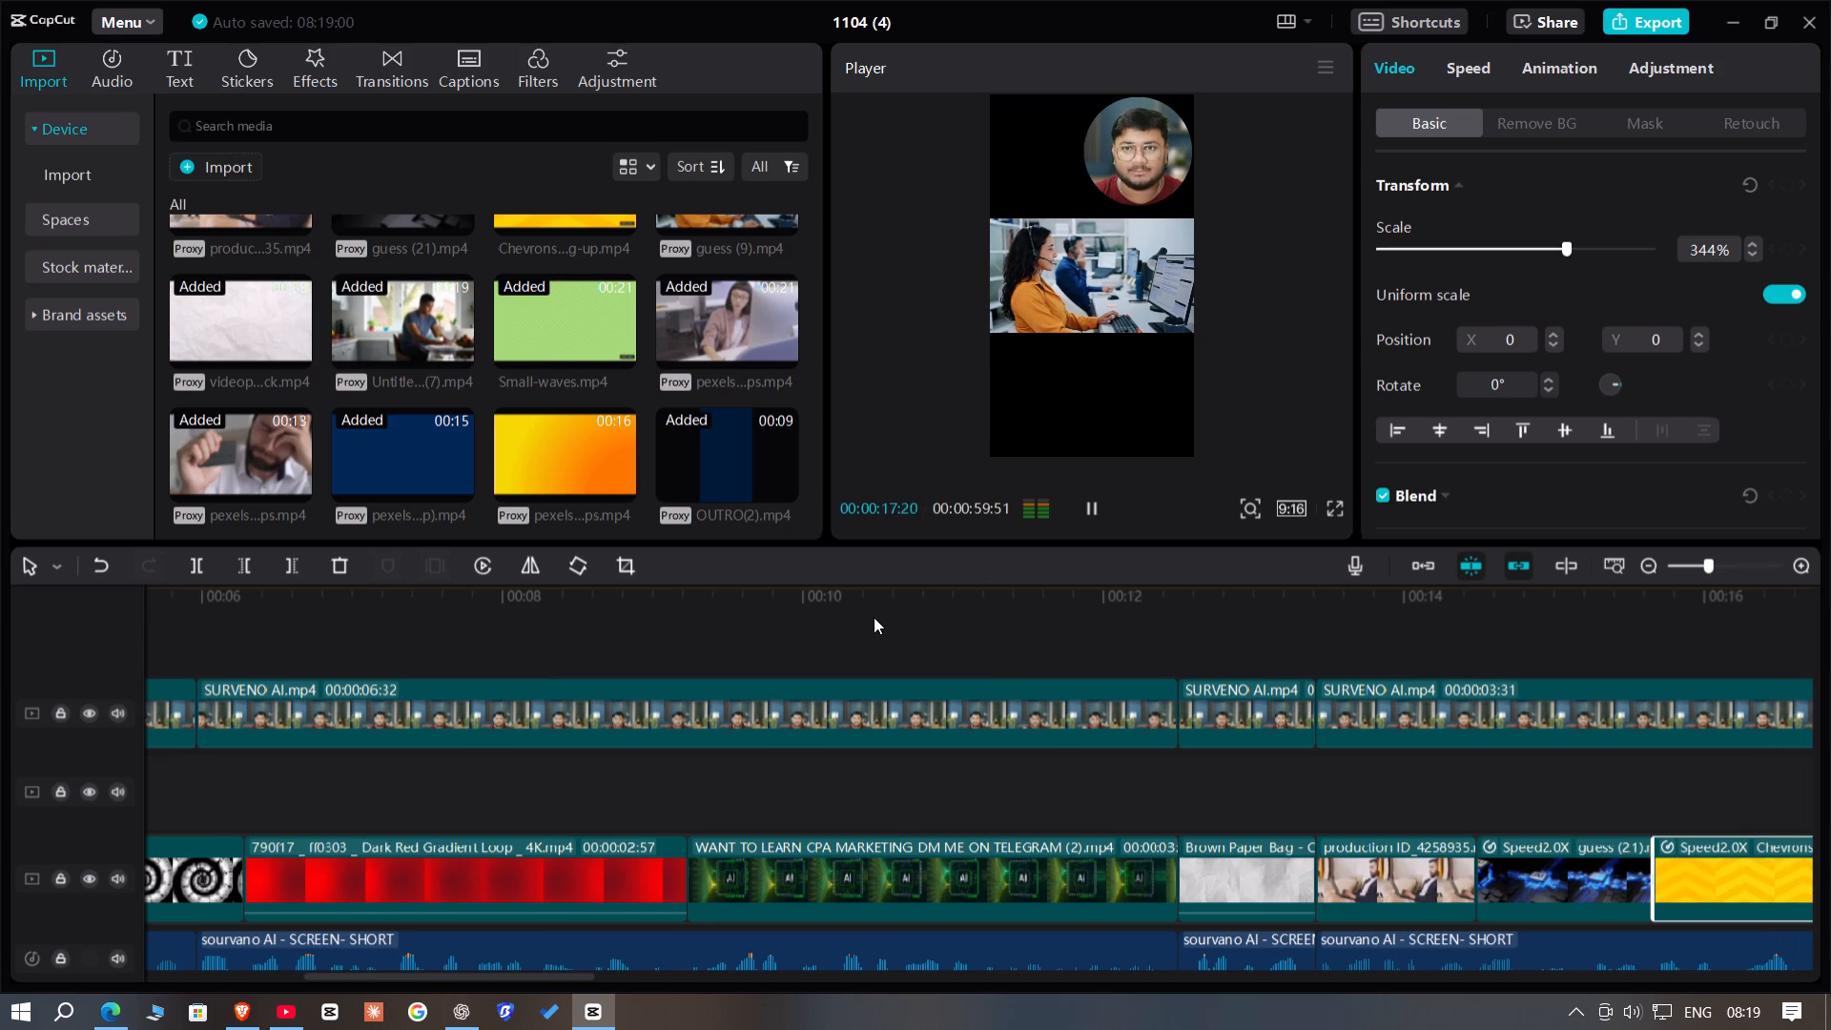
pyautogui.press('space')
pyautogui.click(1026, 905)
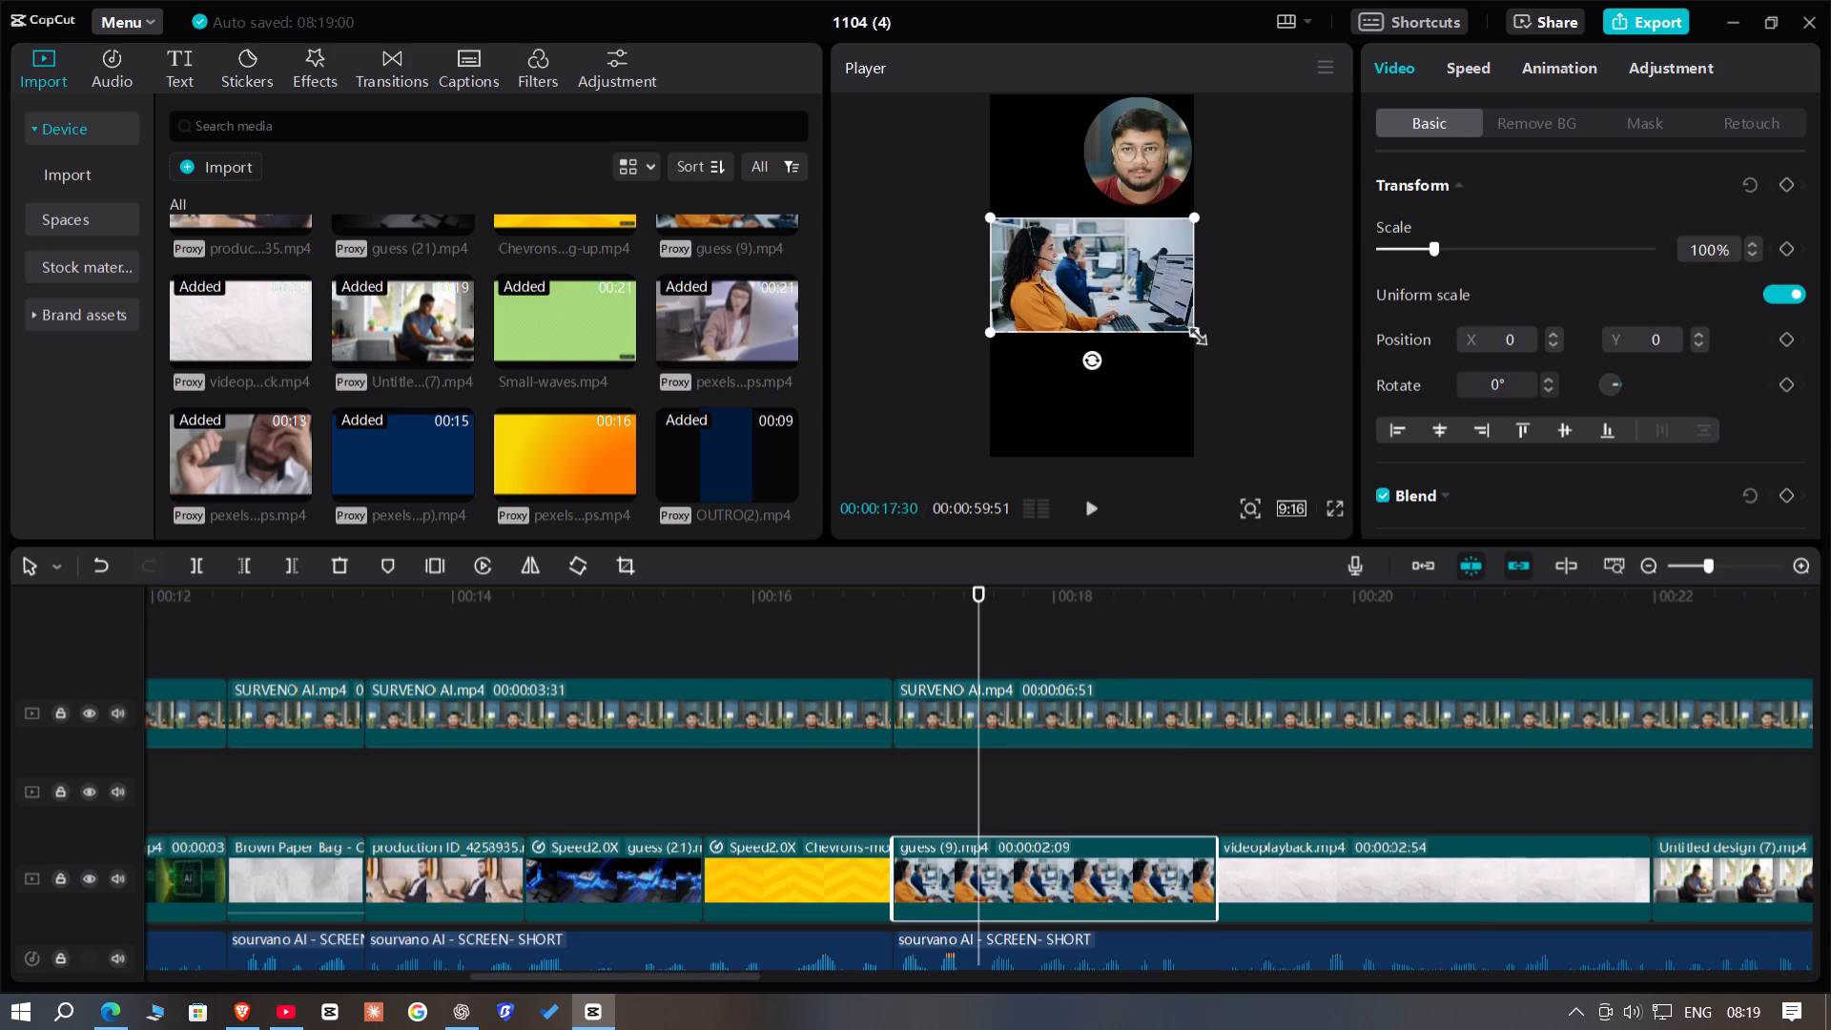
pyautogui.moveTo(1188, 331); pyautogui.dragTo(1435, 818)
pyautogui.moveTo(1130, 364); pyautogui.dragTo(1309, 381)
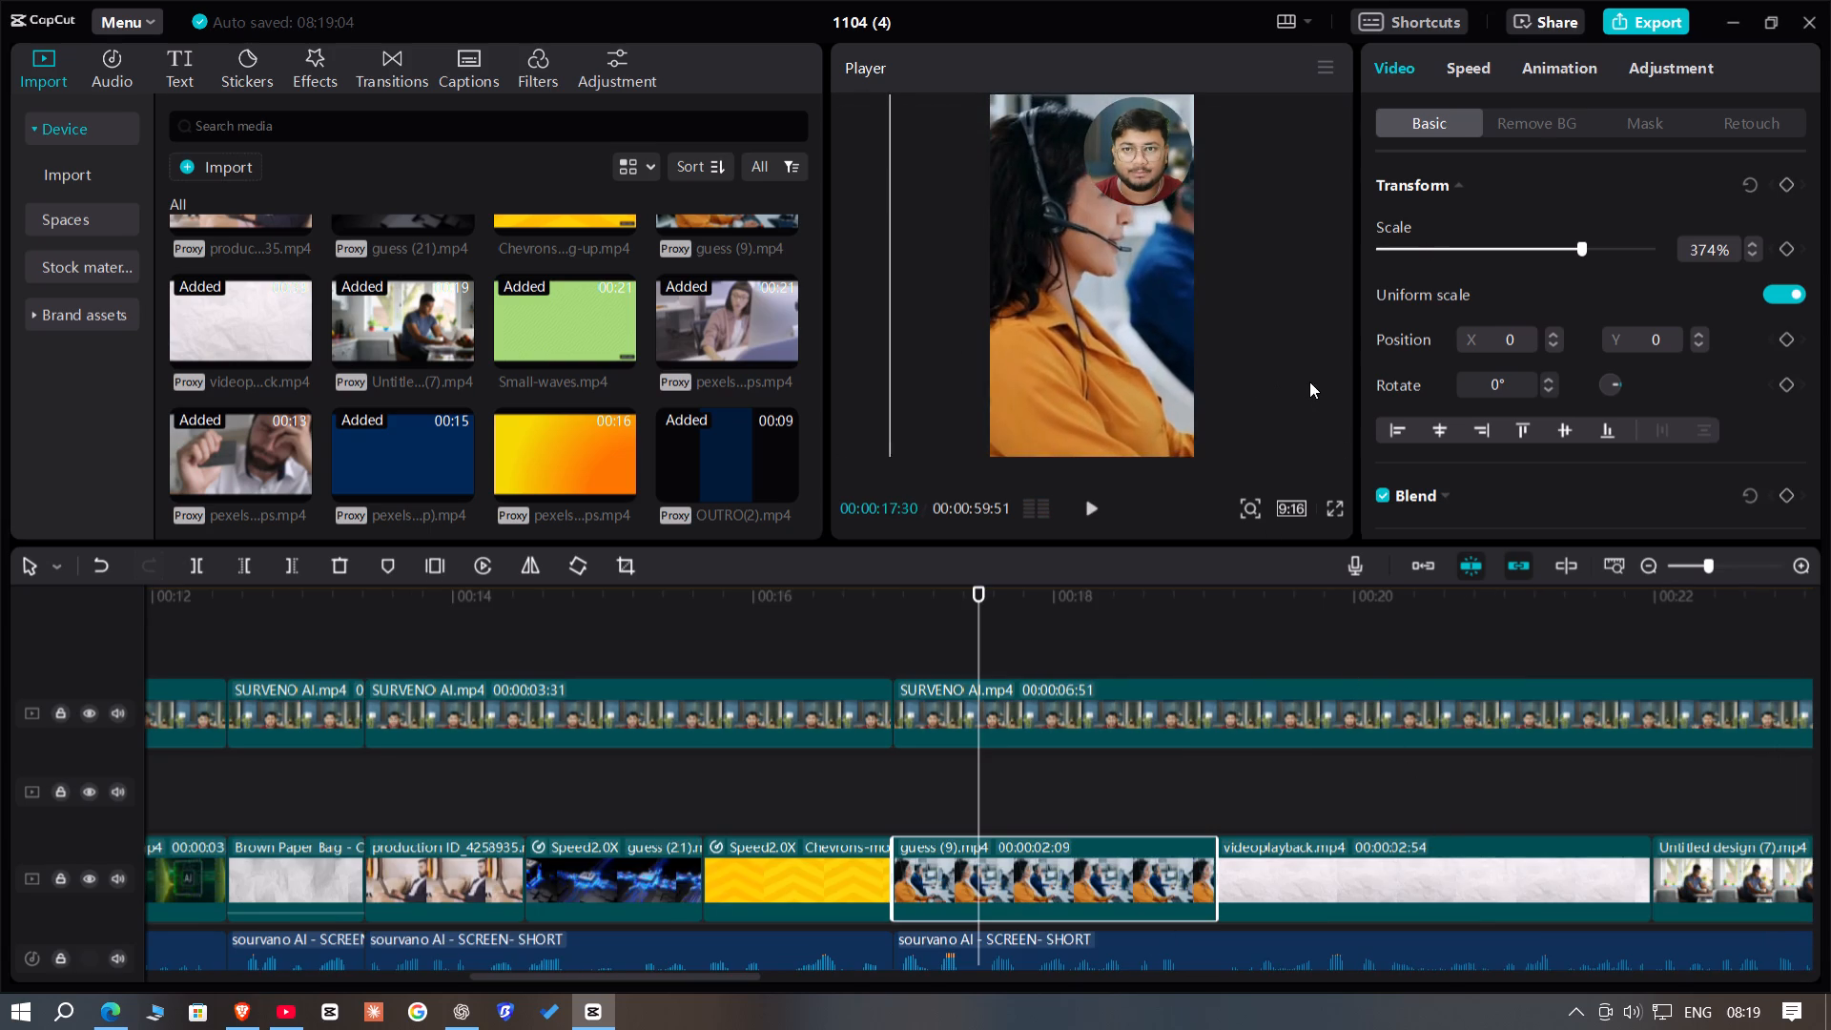
pyautogui.moveTo(1309, 381); pyautogui.dragTo(1312, 363)
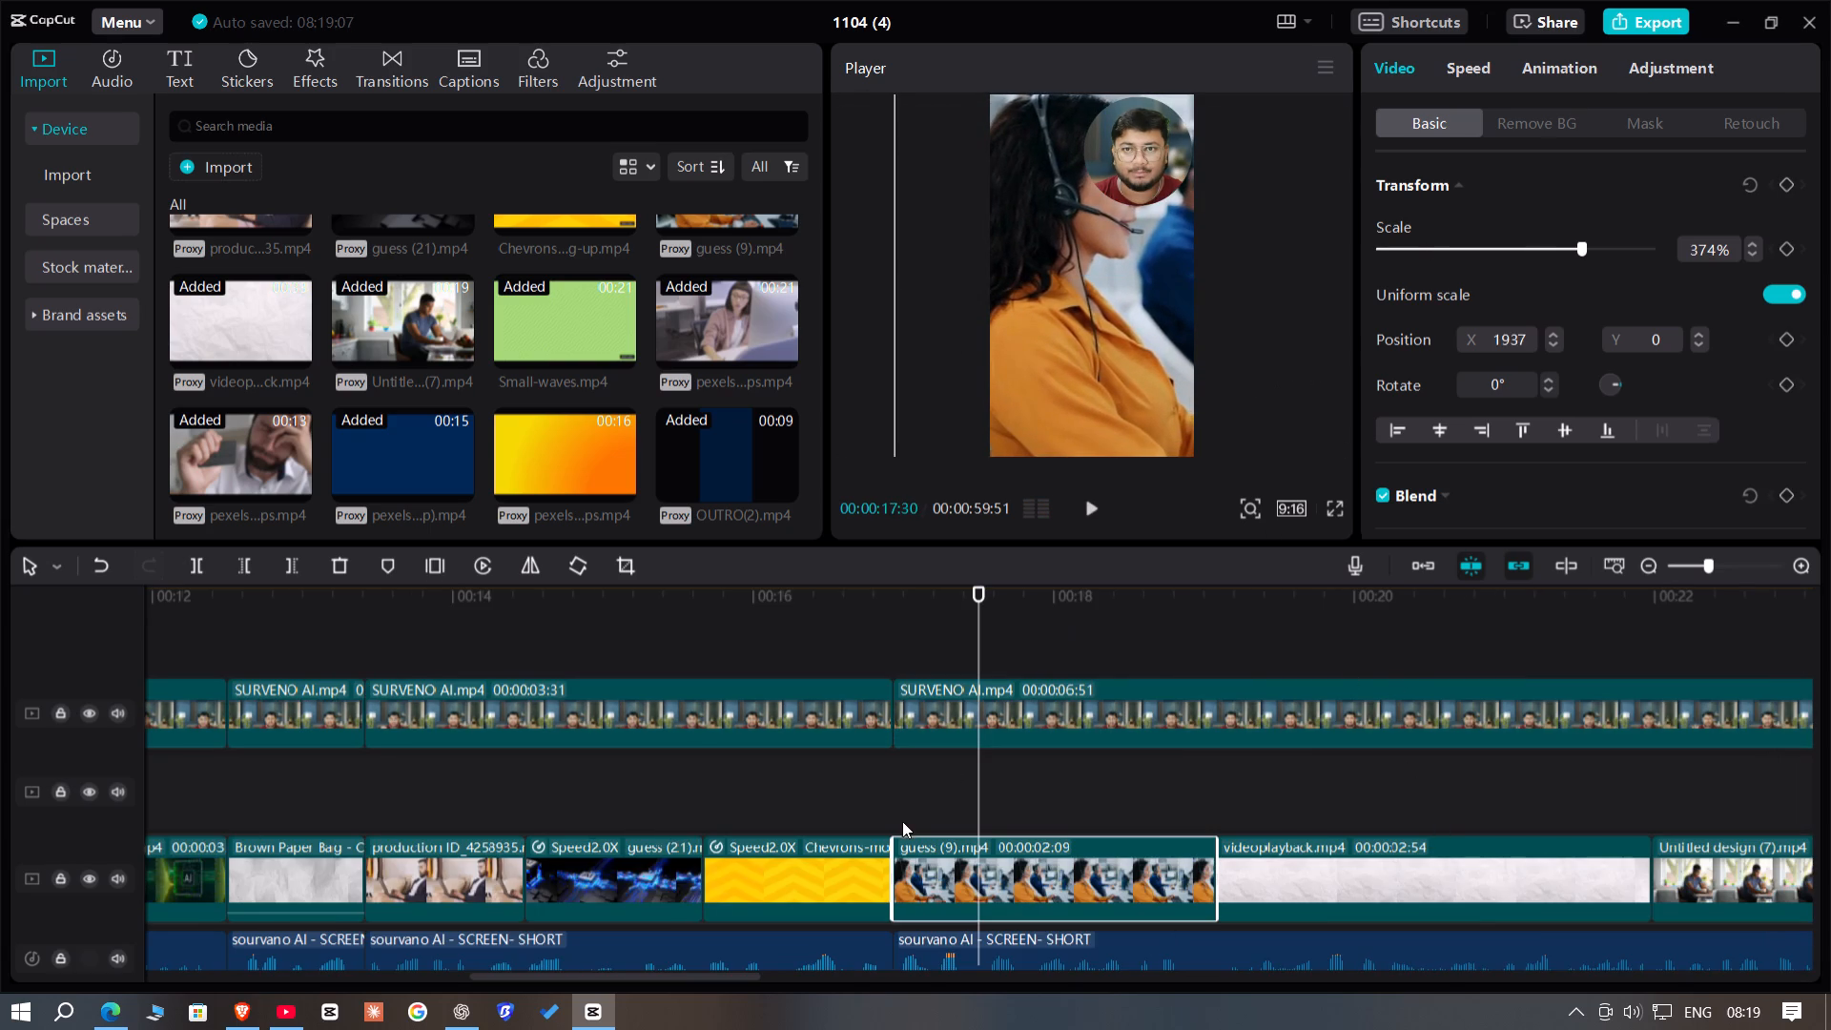
# Animate guess (9).mp4 with a Transform keyframe at 00:00:16:56 and a leftward picture shift on its last frame, and preview the pan.
pyautogui.doubleClick(894, 792)
pyautogui.click(934, 893)
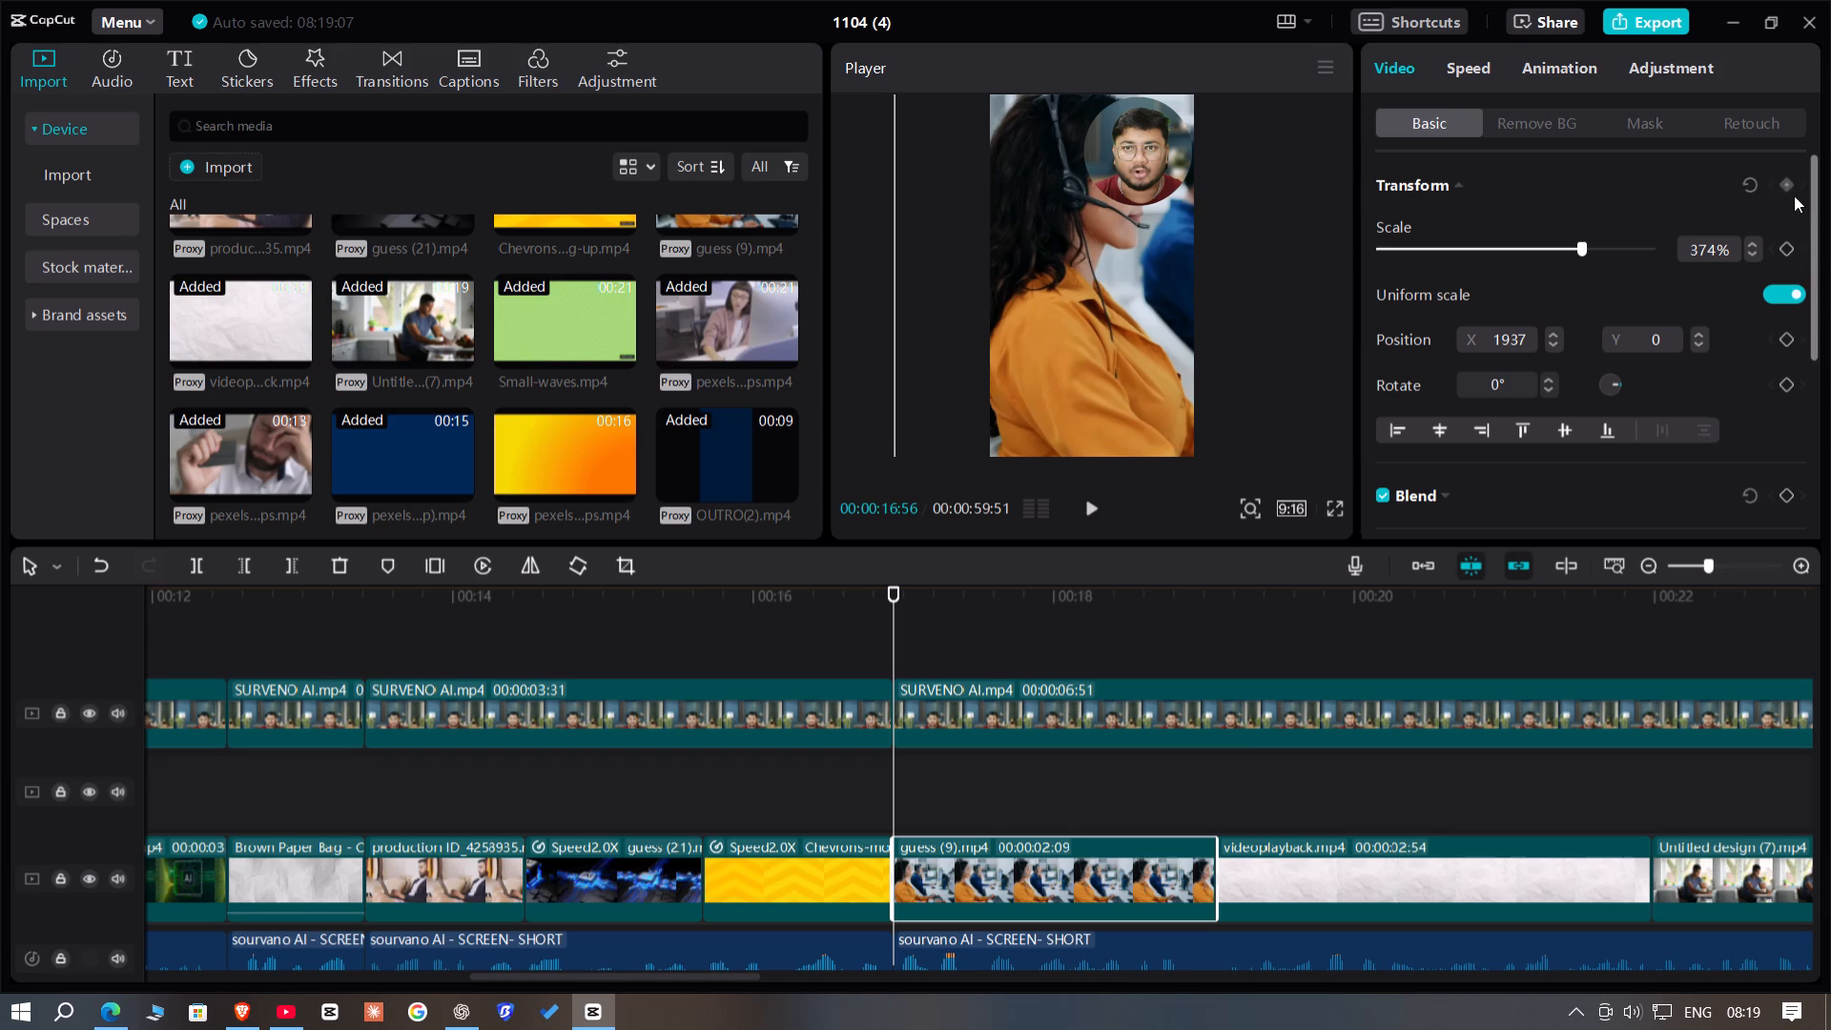
pyautogui.click(1794, 196)
pyautogui.doubleClick(1211, 785)
pyautogui.press('Left')
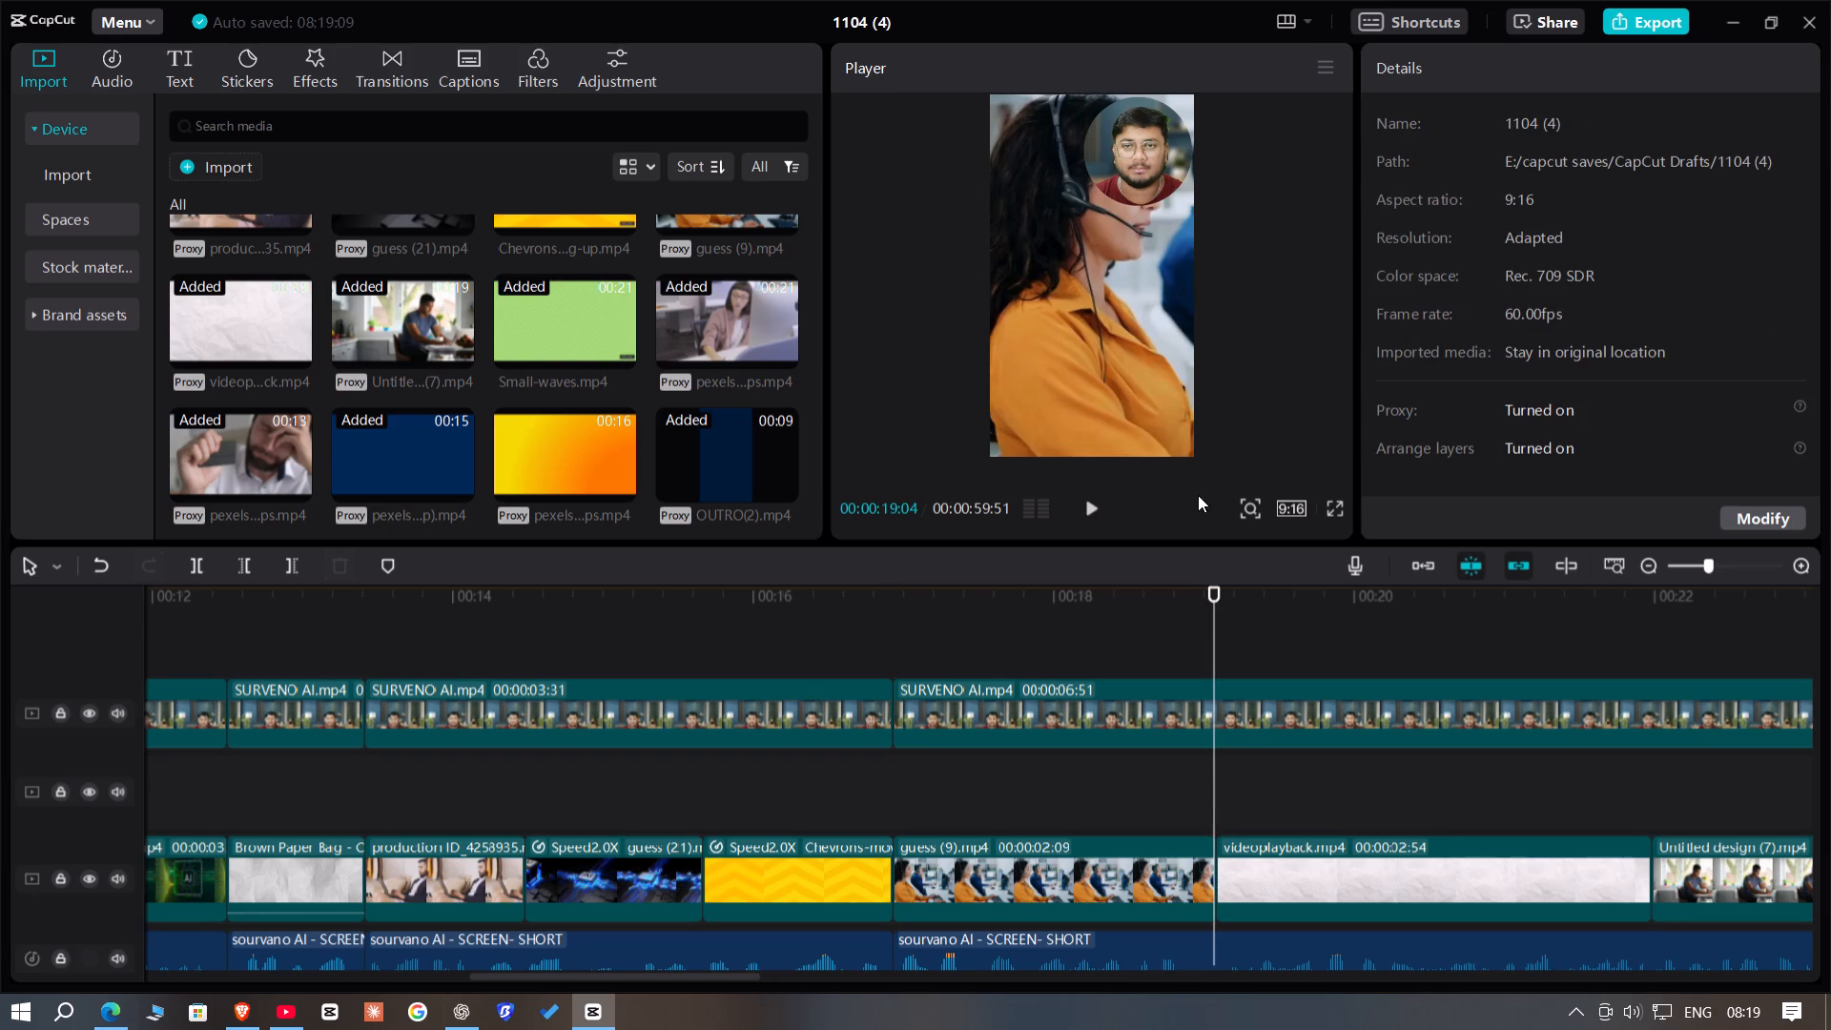
pyautogui.moveTo(1169, 405); pyautogui.dragTo(1042, 407)
pyautogui.click(853, 778)
pyautogui.press('space')
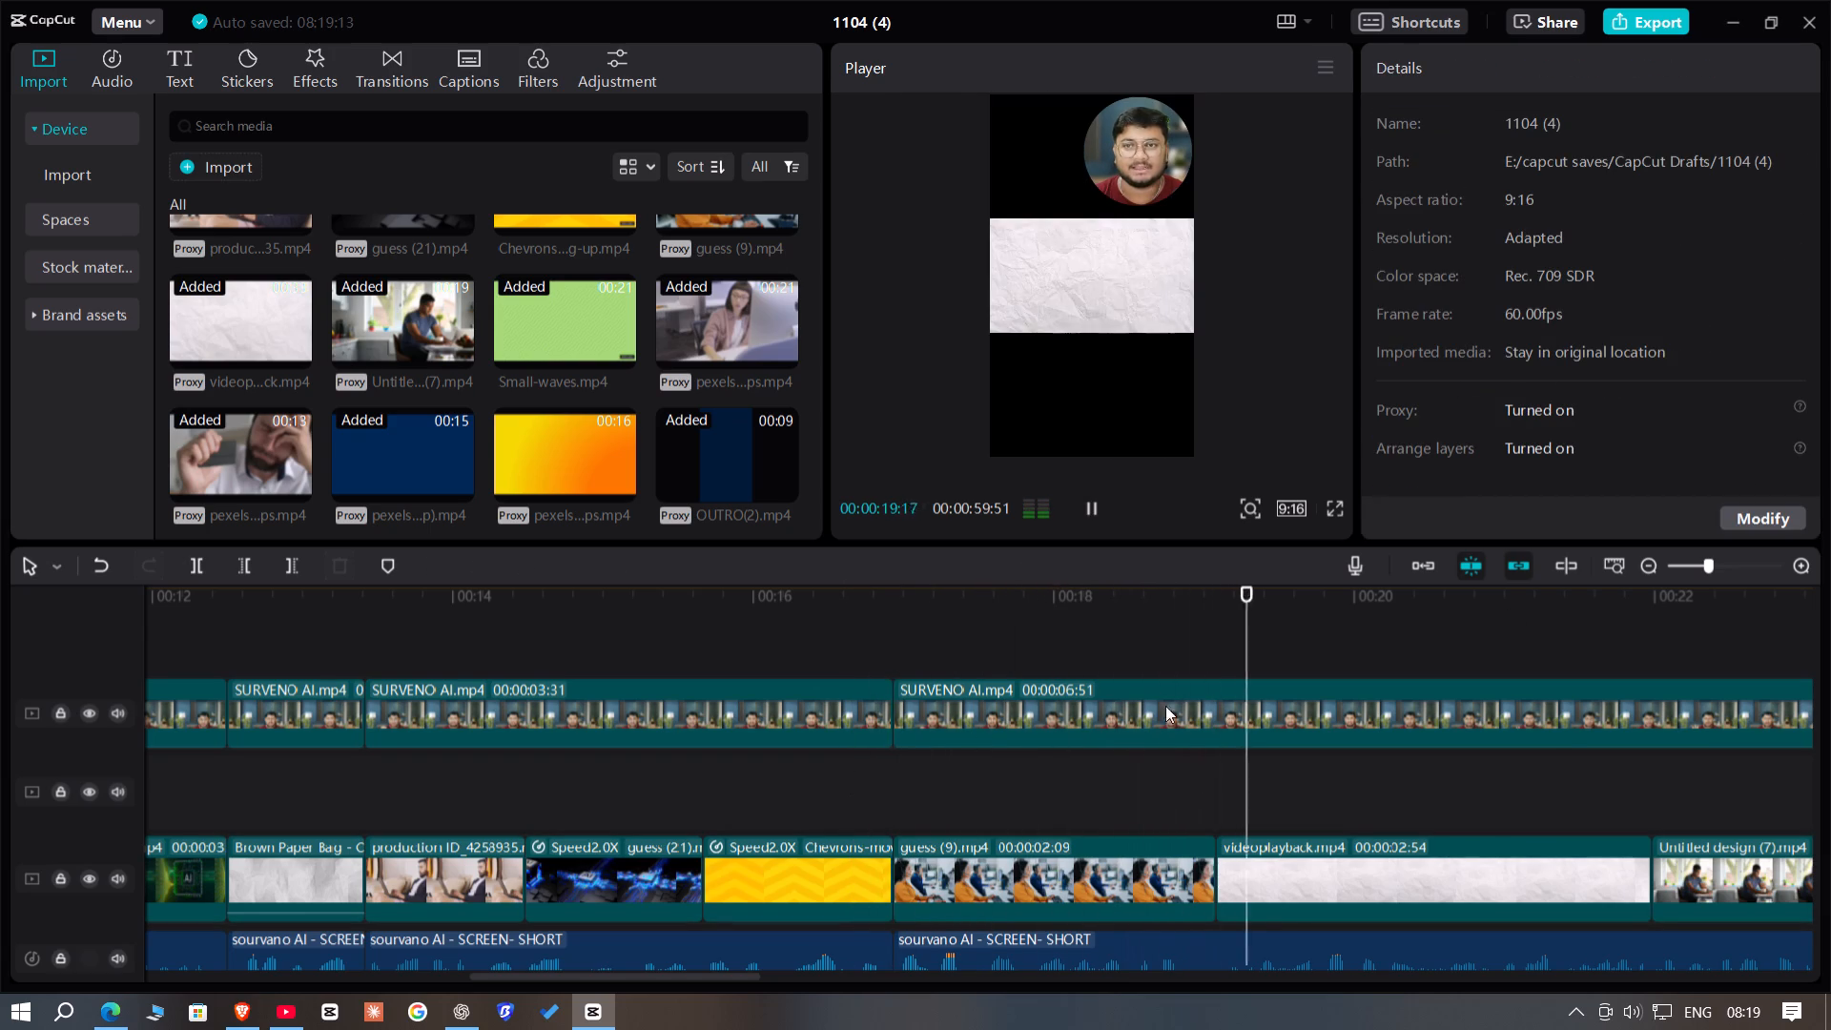
# Rotate the videoplayback.mp4 crumpled-paper clip to 90° and scale it to 216% to fill the vertical frame.
pyautogui.click(1444, 865)
pyautogui.moveTo(1094, 359); pyautogui.dragTo(992, 284)
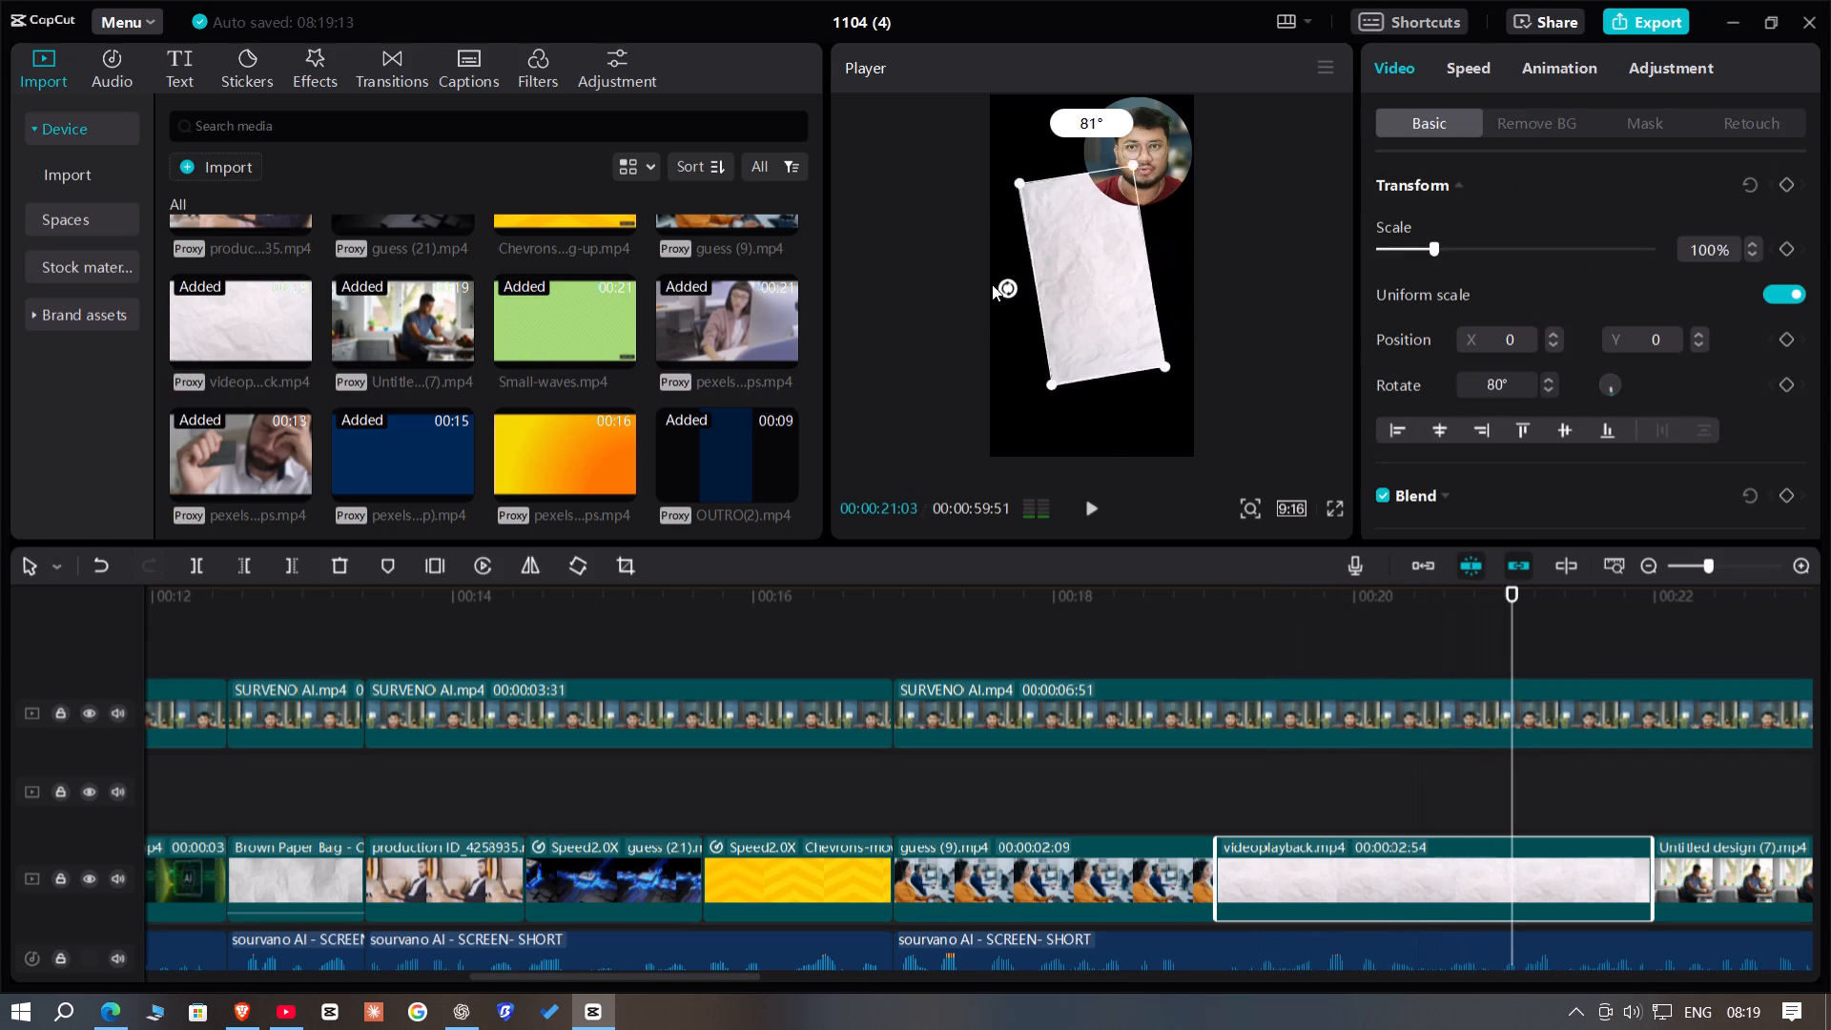
pyautogui.moveTo(992, 284); pyautogui.dragTo(973, 281)
pyautogui.moveTo(1143, 381); pyautogui.dragTo(1244, 566)
# Scale the Untitled design (7).mp4 clip to 355% and shift it to about X -1823, Y -88 to frame the man at his laptop.
pyautogui.press('space')
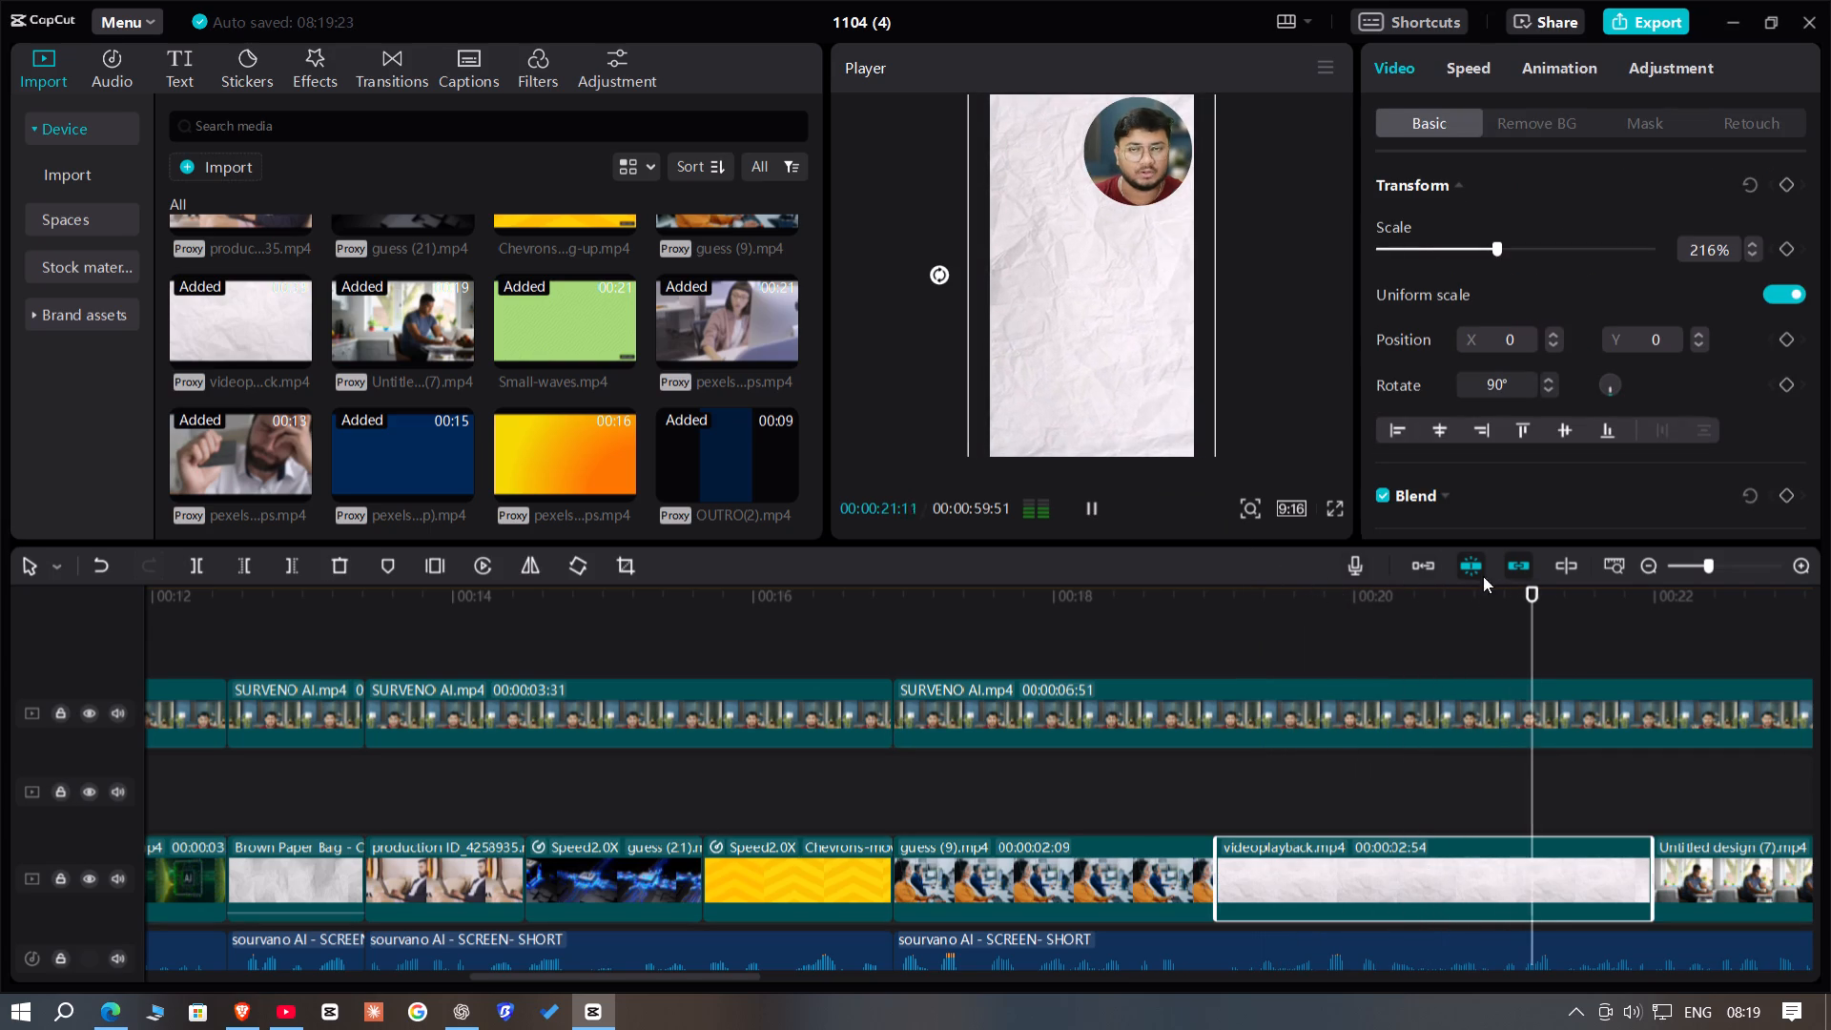
pyautogui.click(1699, 567)
pyautogui.click(1577, 784)
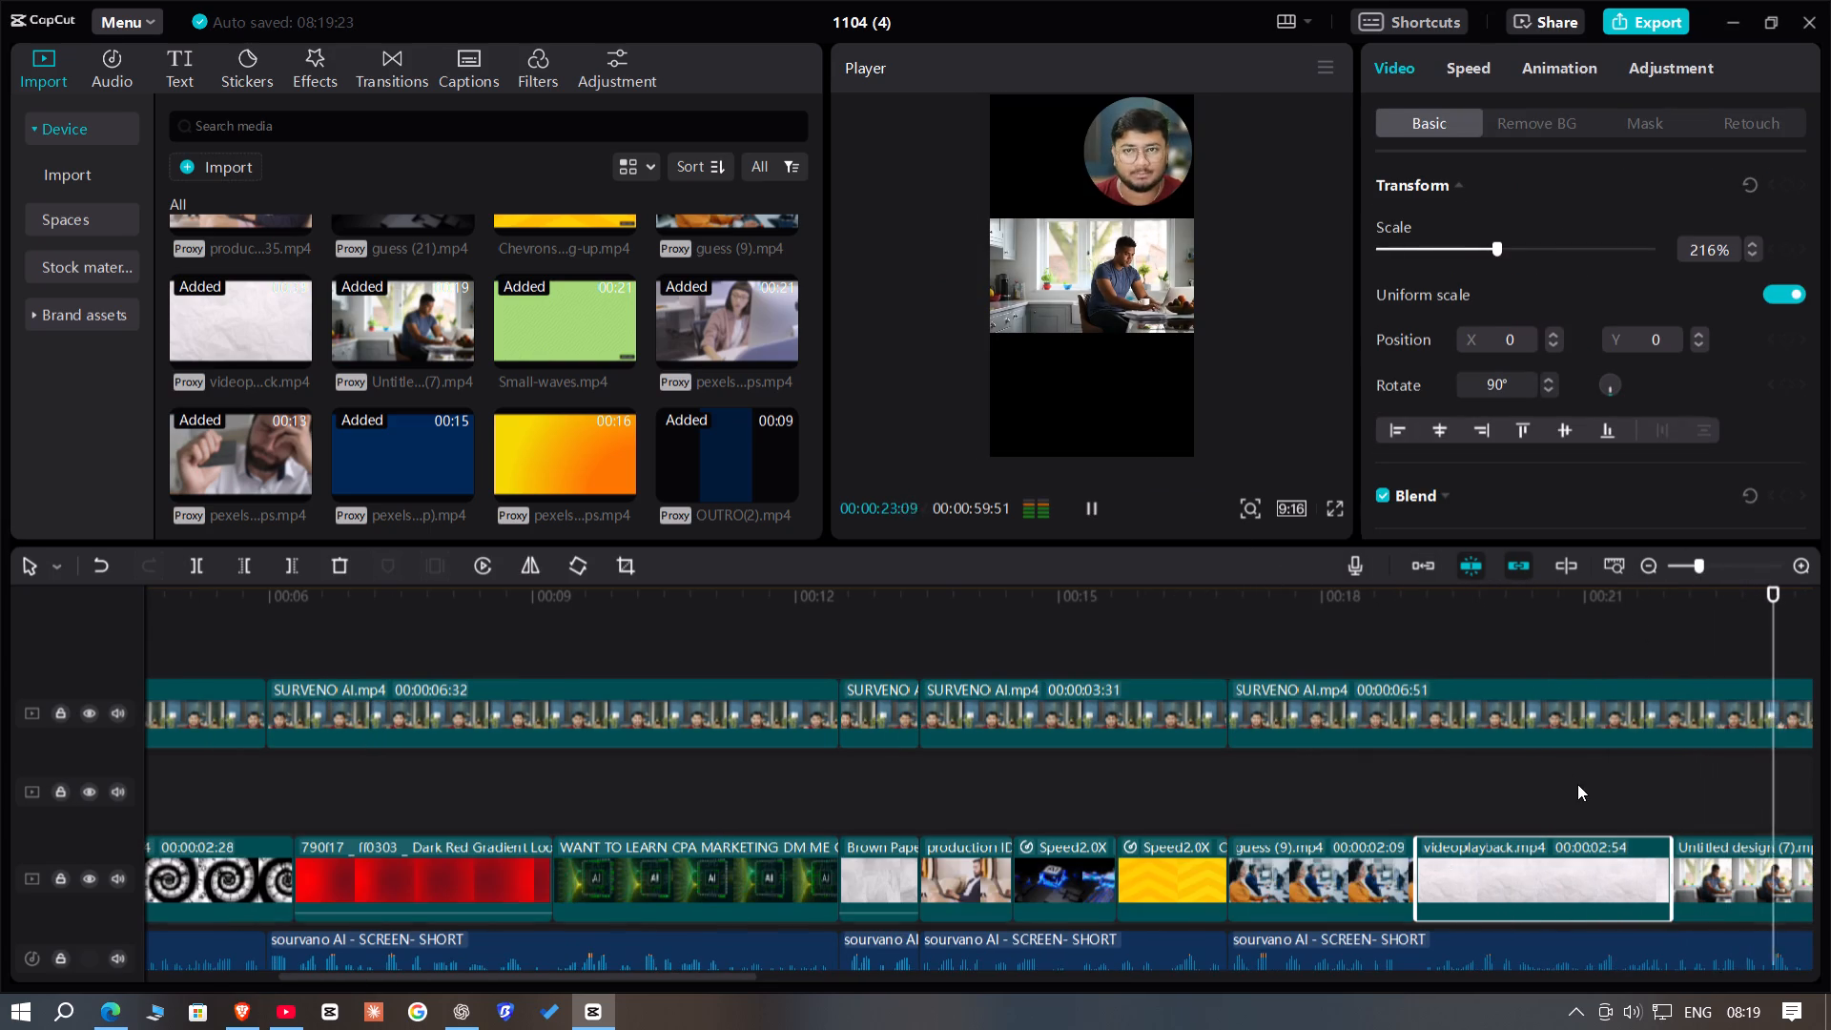
pyautogui.moveTo(1577, 784); pyautogui.dragTo(764, 893)
pyautogui.click(769, 893)
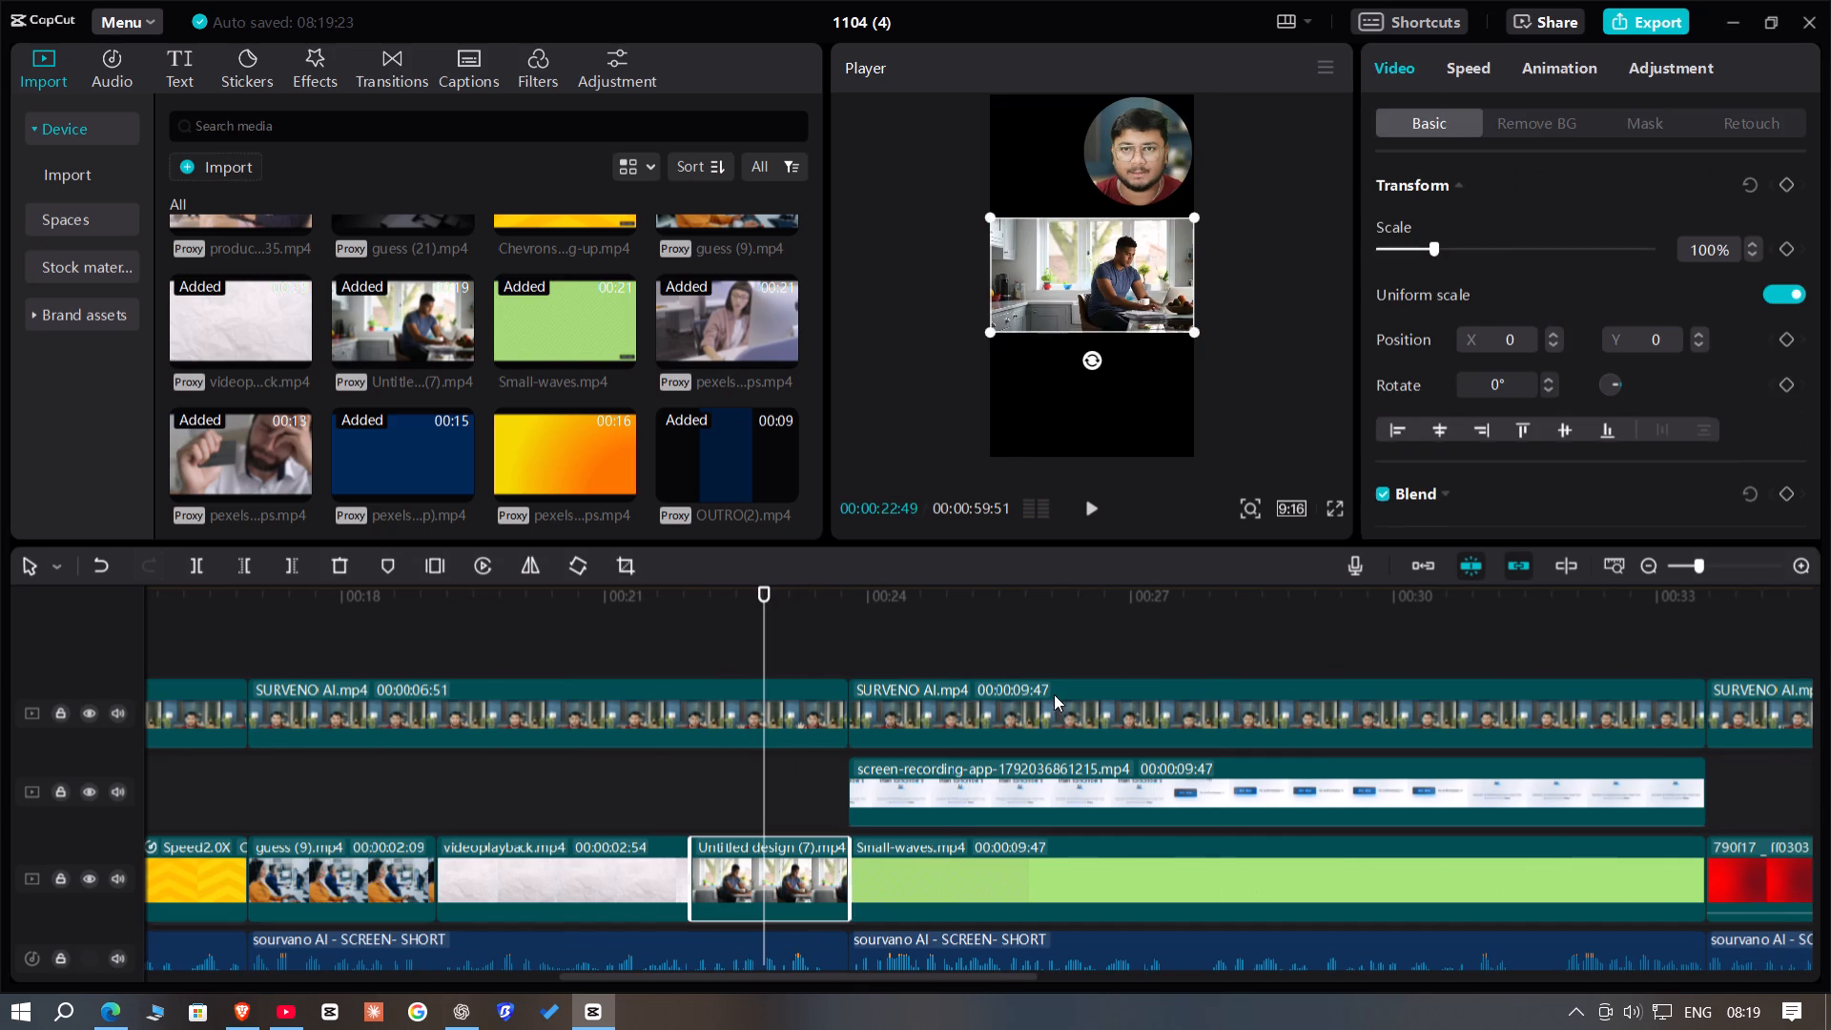
pyautogui.moveTo(1188, 334); pyautogui.dragTo(1419, 795)
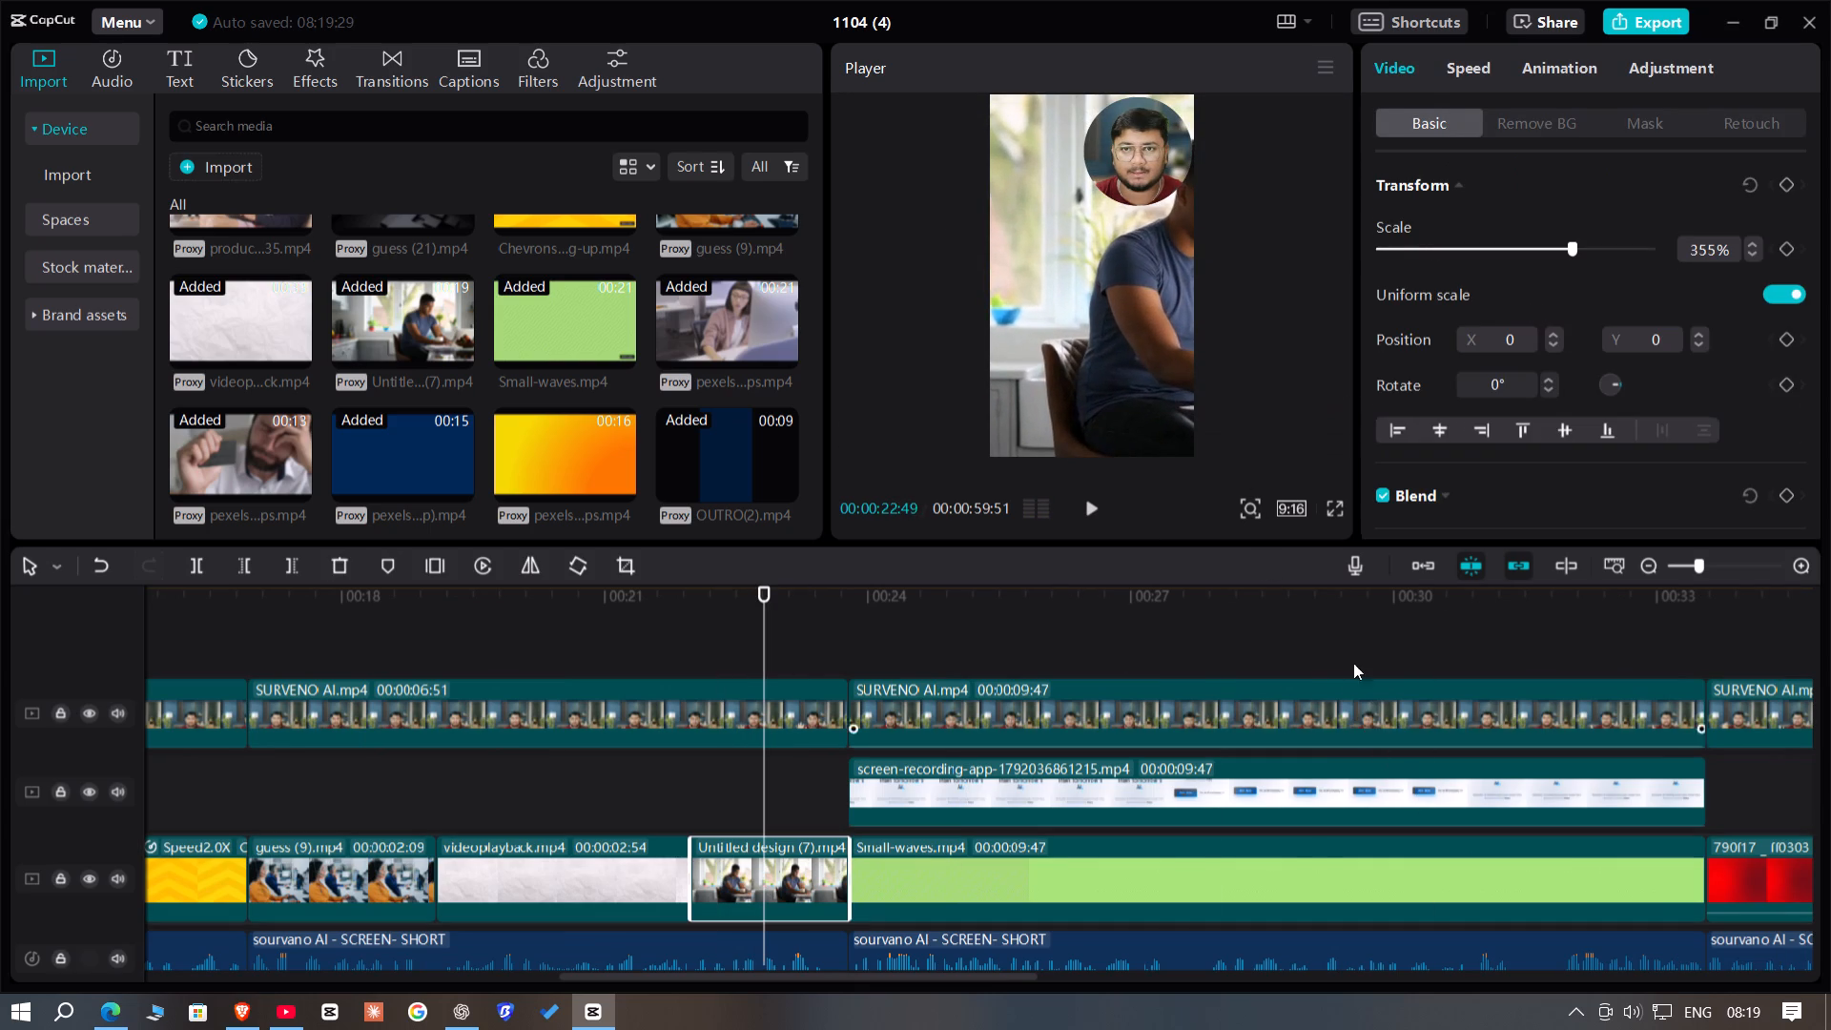
pyautogui.moveTo(1152, 368); pyautogui.dragTo(980, 373)
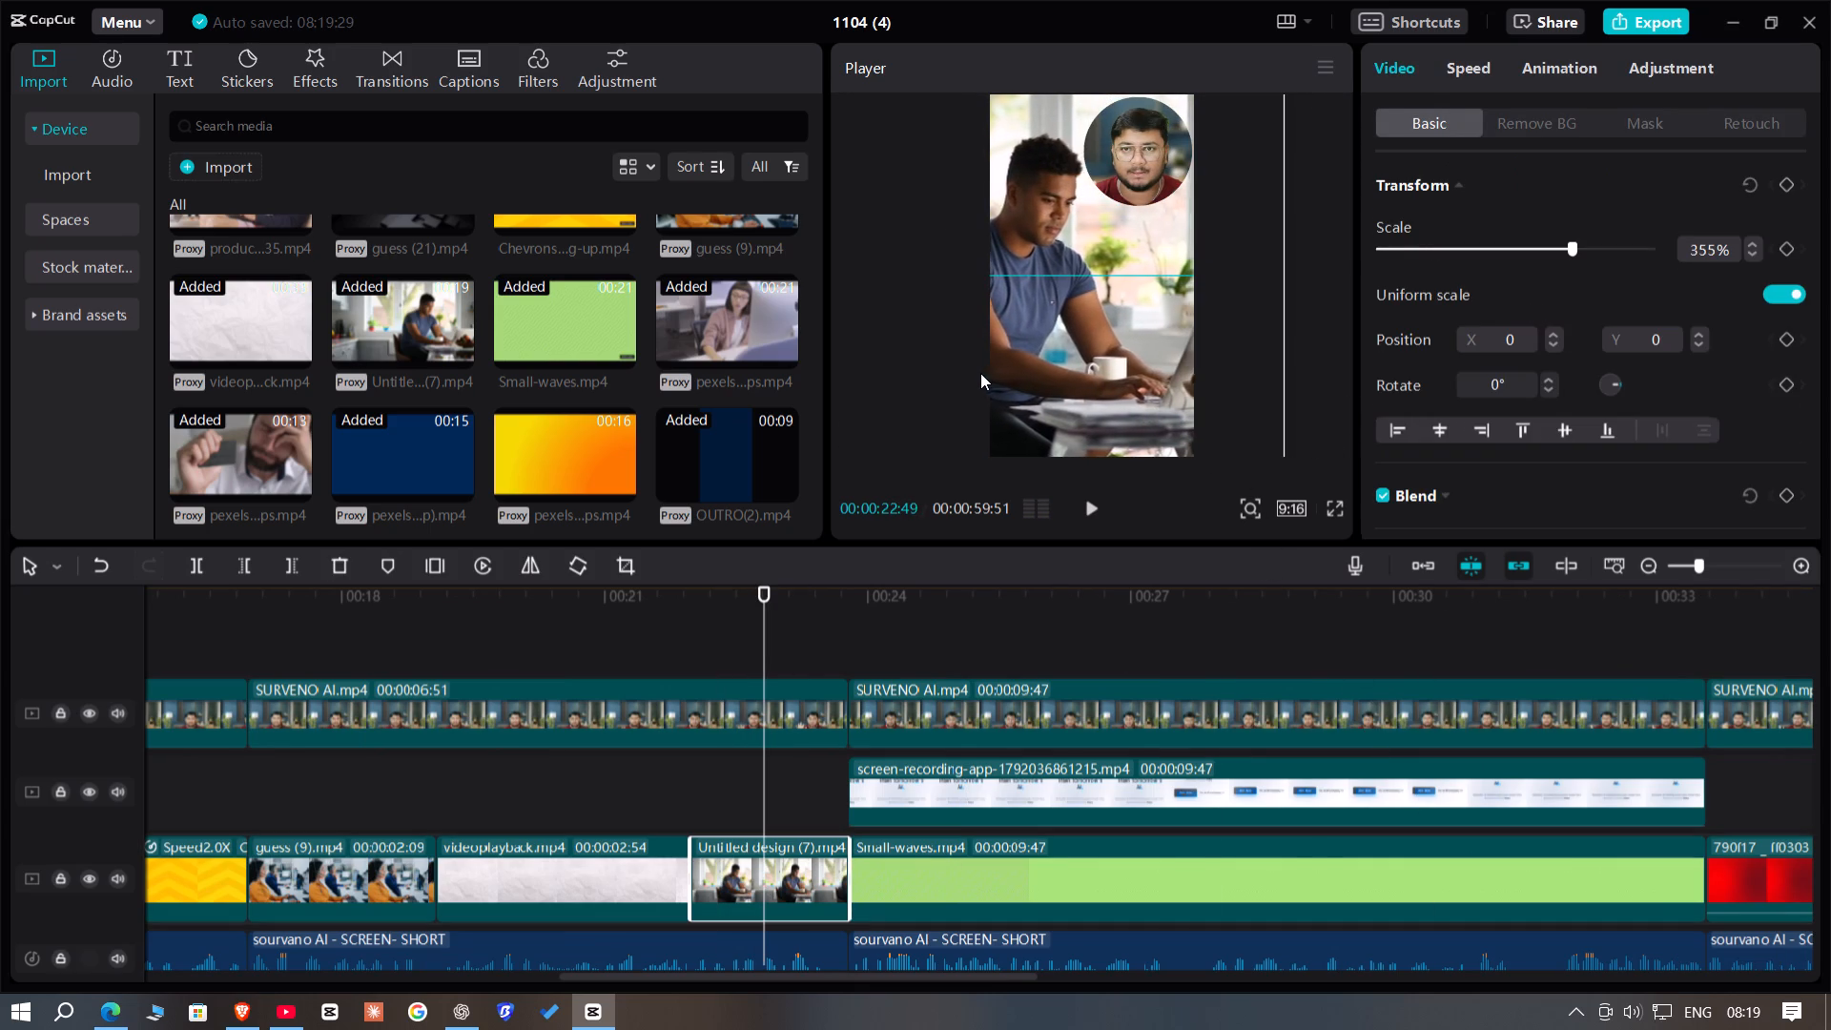
pyautogui.moveTo(980, 373); pyautogui.dragTo(978, 376)
# Animate Untitled design (7).mp4 with a Transform keyframe at 00:00:21:59 and a rightward picture shift at 00:00:23:46, and preview the pan.
pyautogui.click(751, 757)
pyautogui.moveTo(751, 757); pyautogui.dragTo(690, 758)
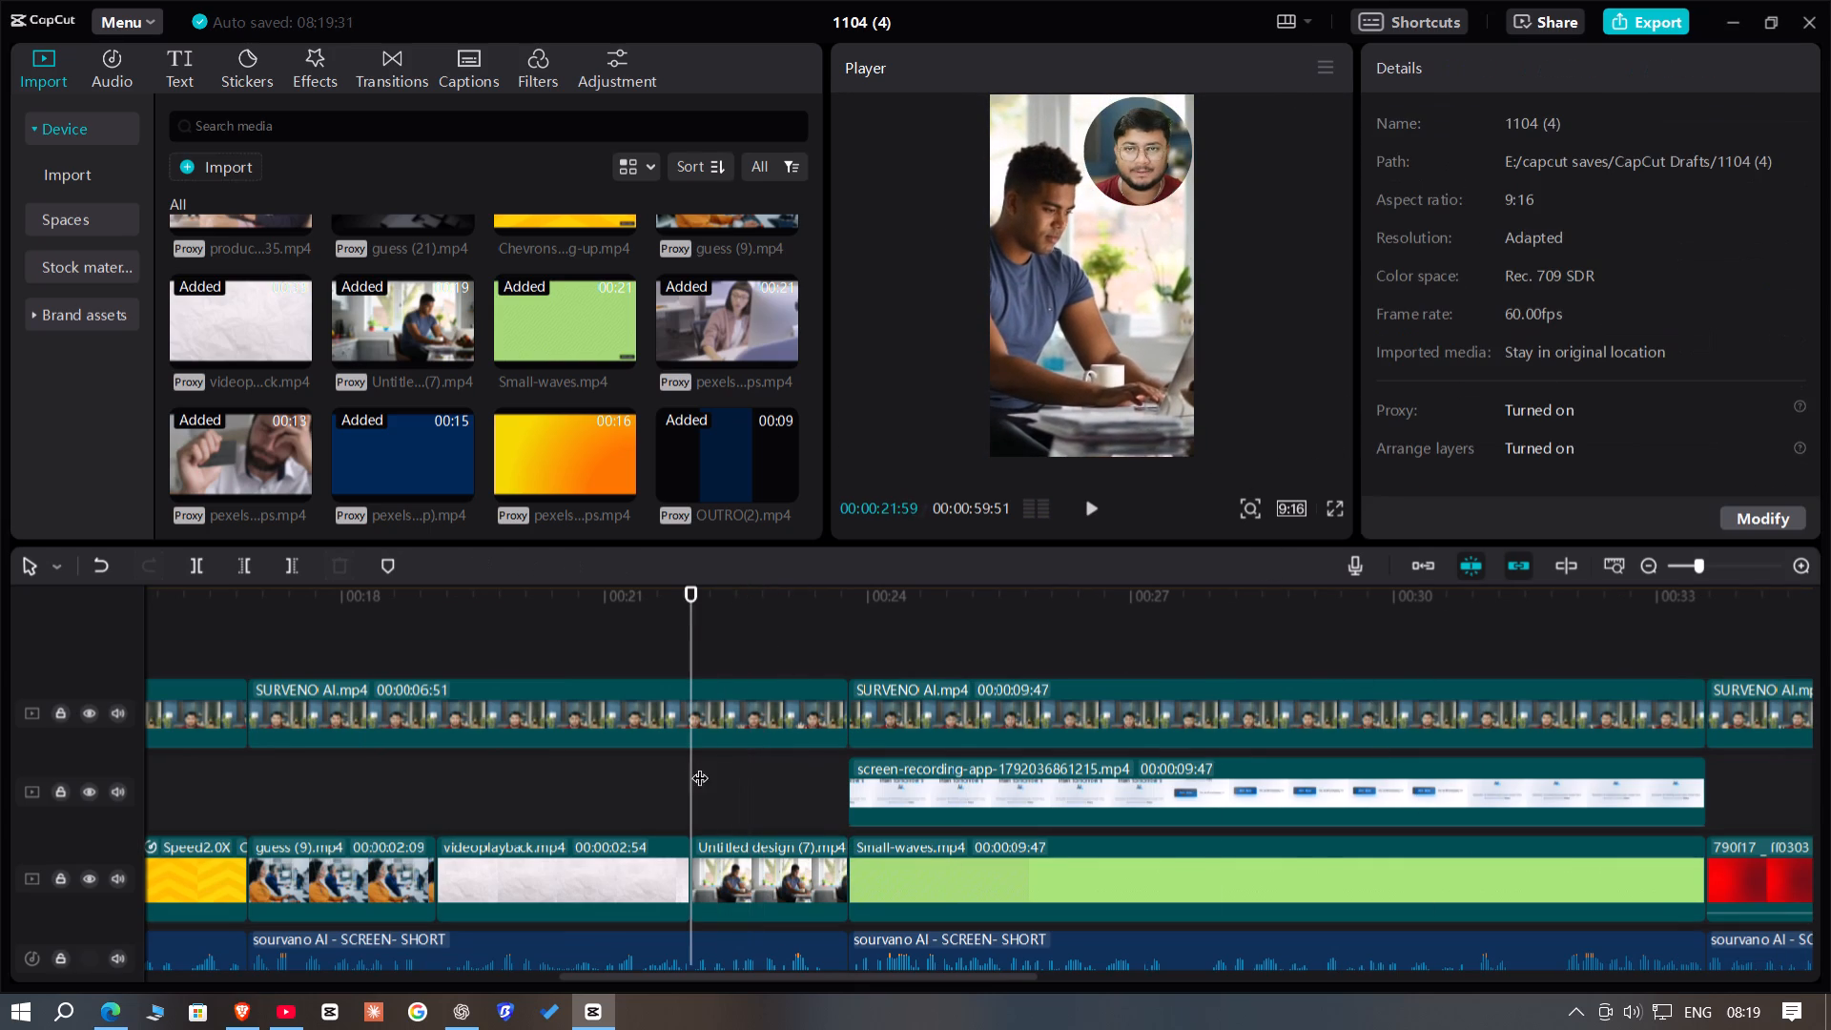
pyautogui.click(777, 872)
pyautogui.click(1782, 179)
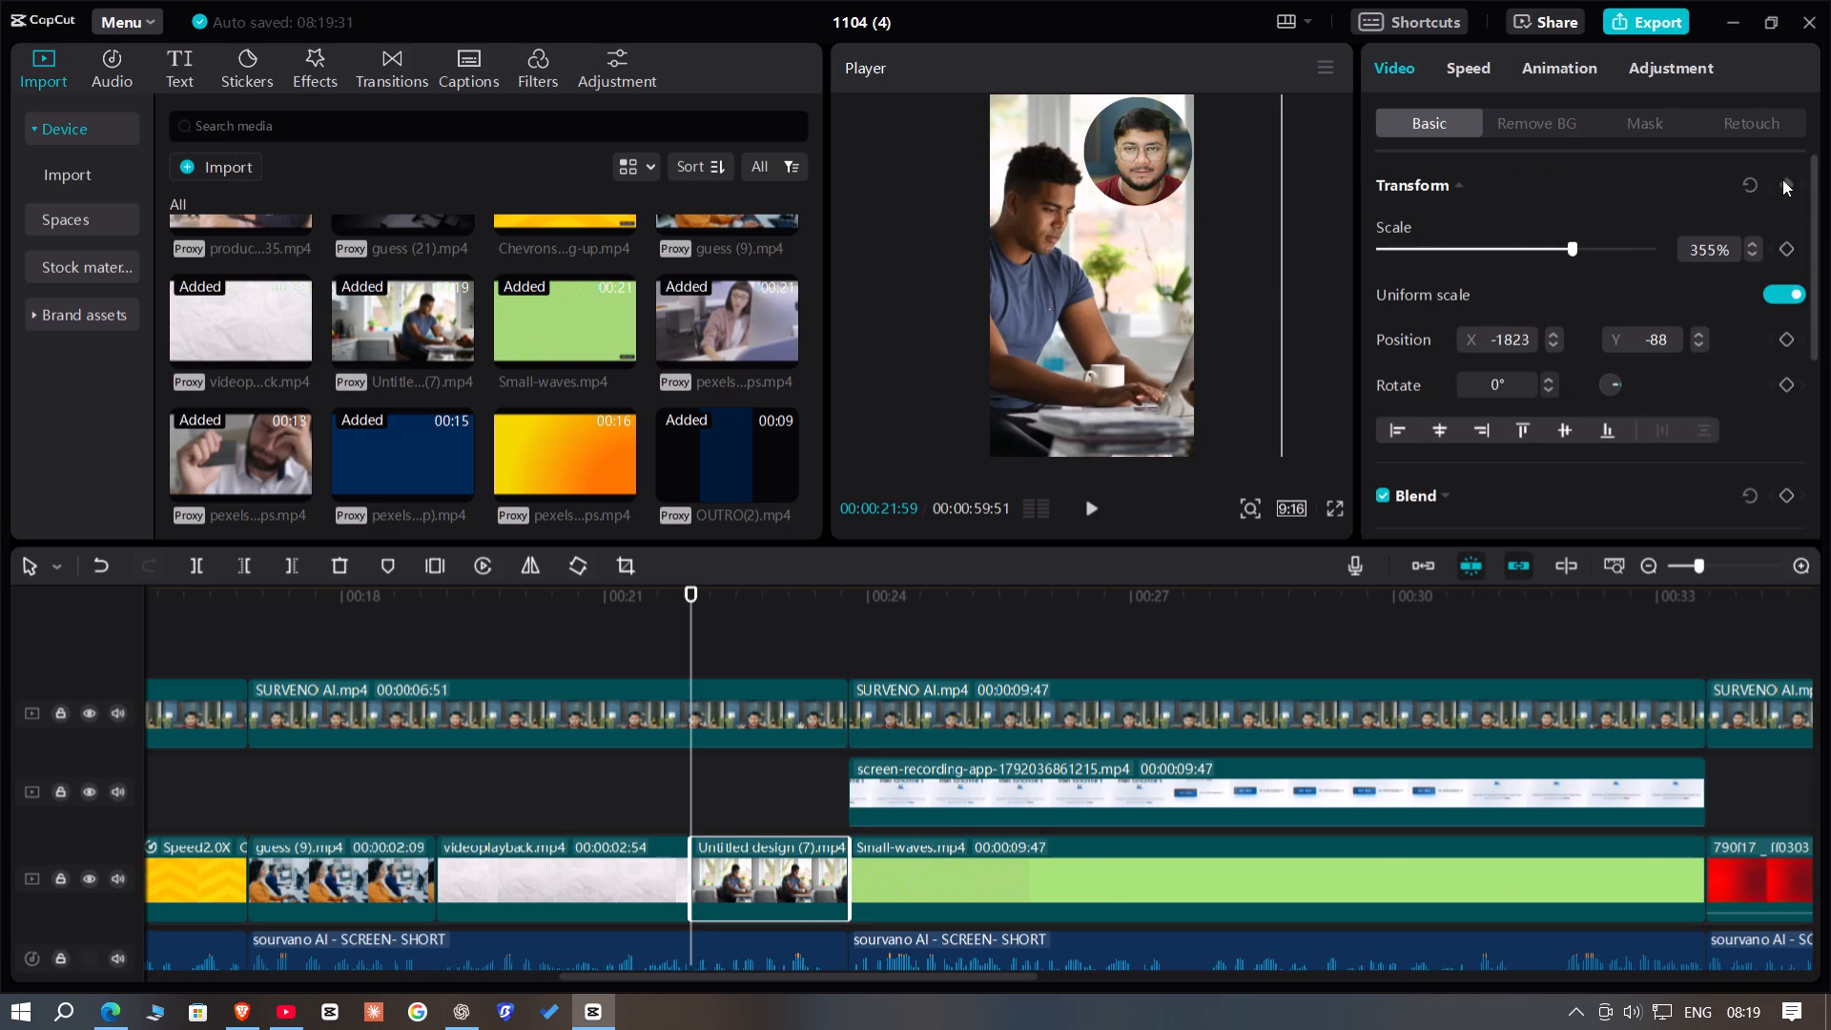
pyautogui.click(794, 789)
pyautogui.moveTo(802, 791); pyautogui.dragTo(850, 817)
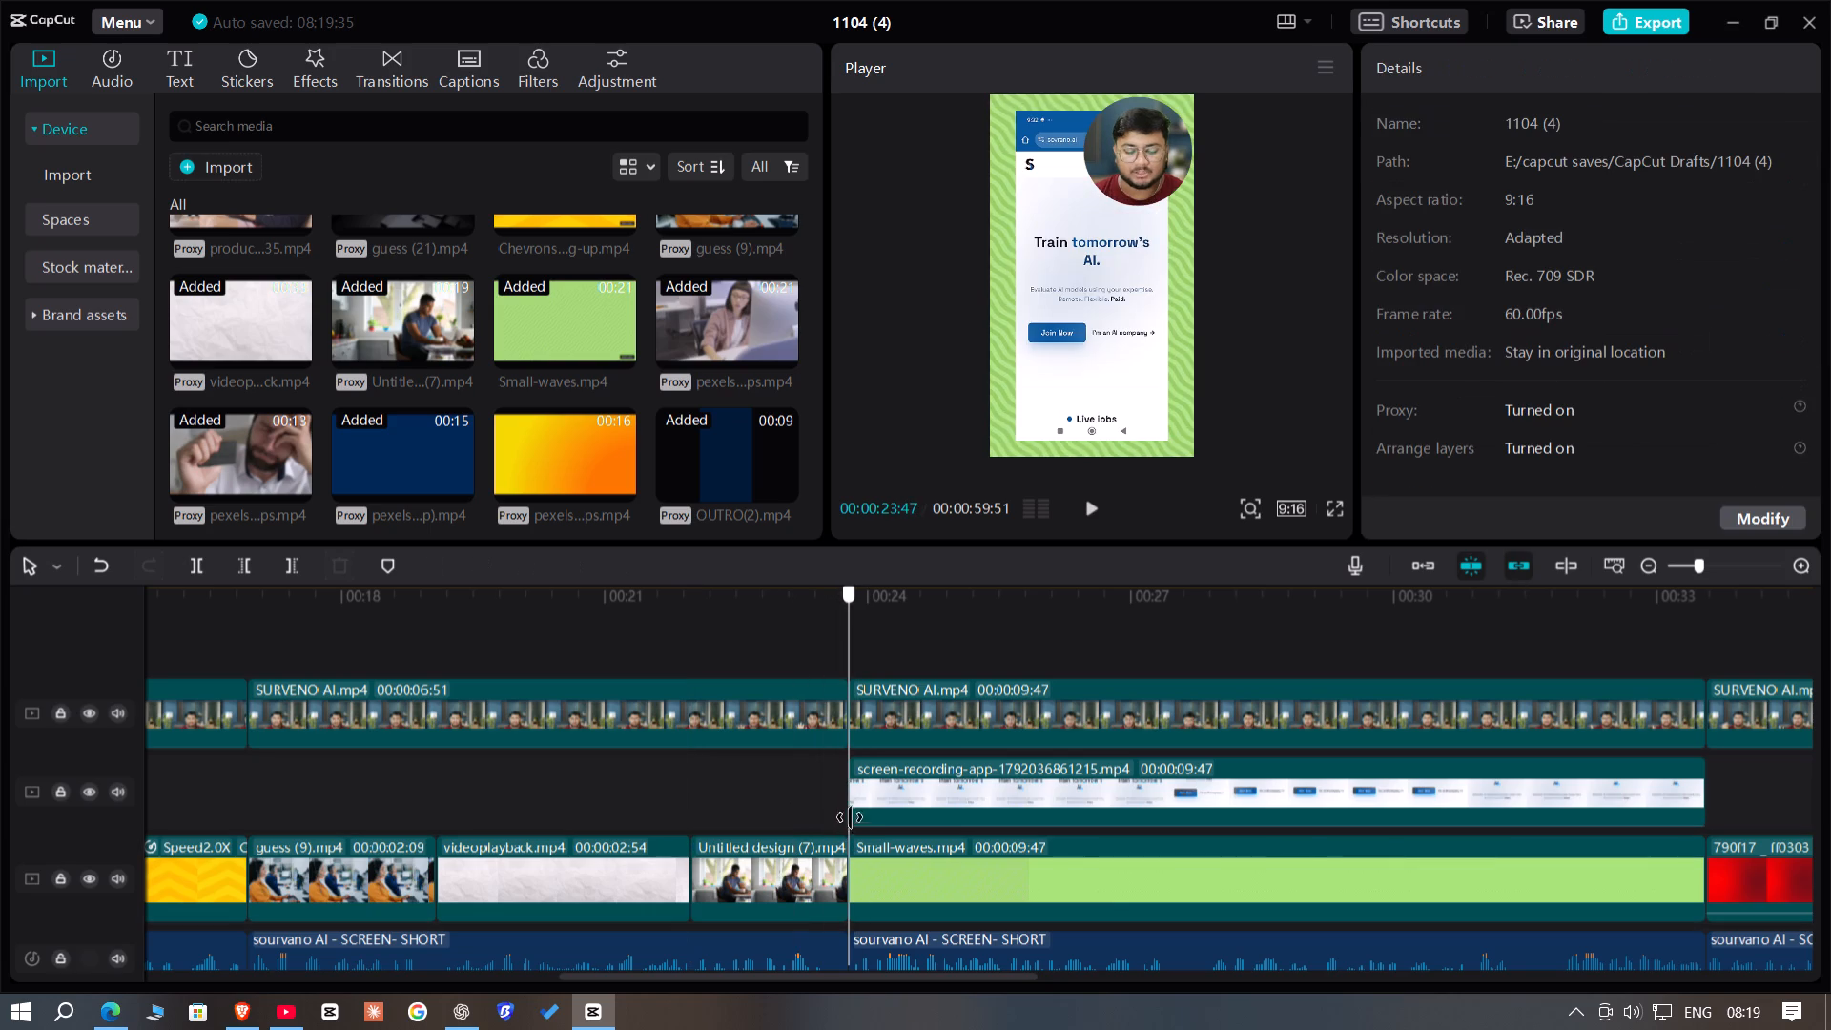
pyautogui.moveTo(850, 817); pyautogui.dragTo(844, 817)
pyautogui.press('Left')
pyautogui.moveTo(1110, 348); pyautogui.dragTo(1186, 354)
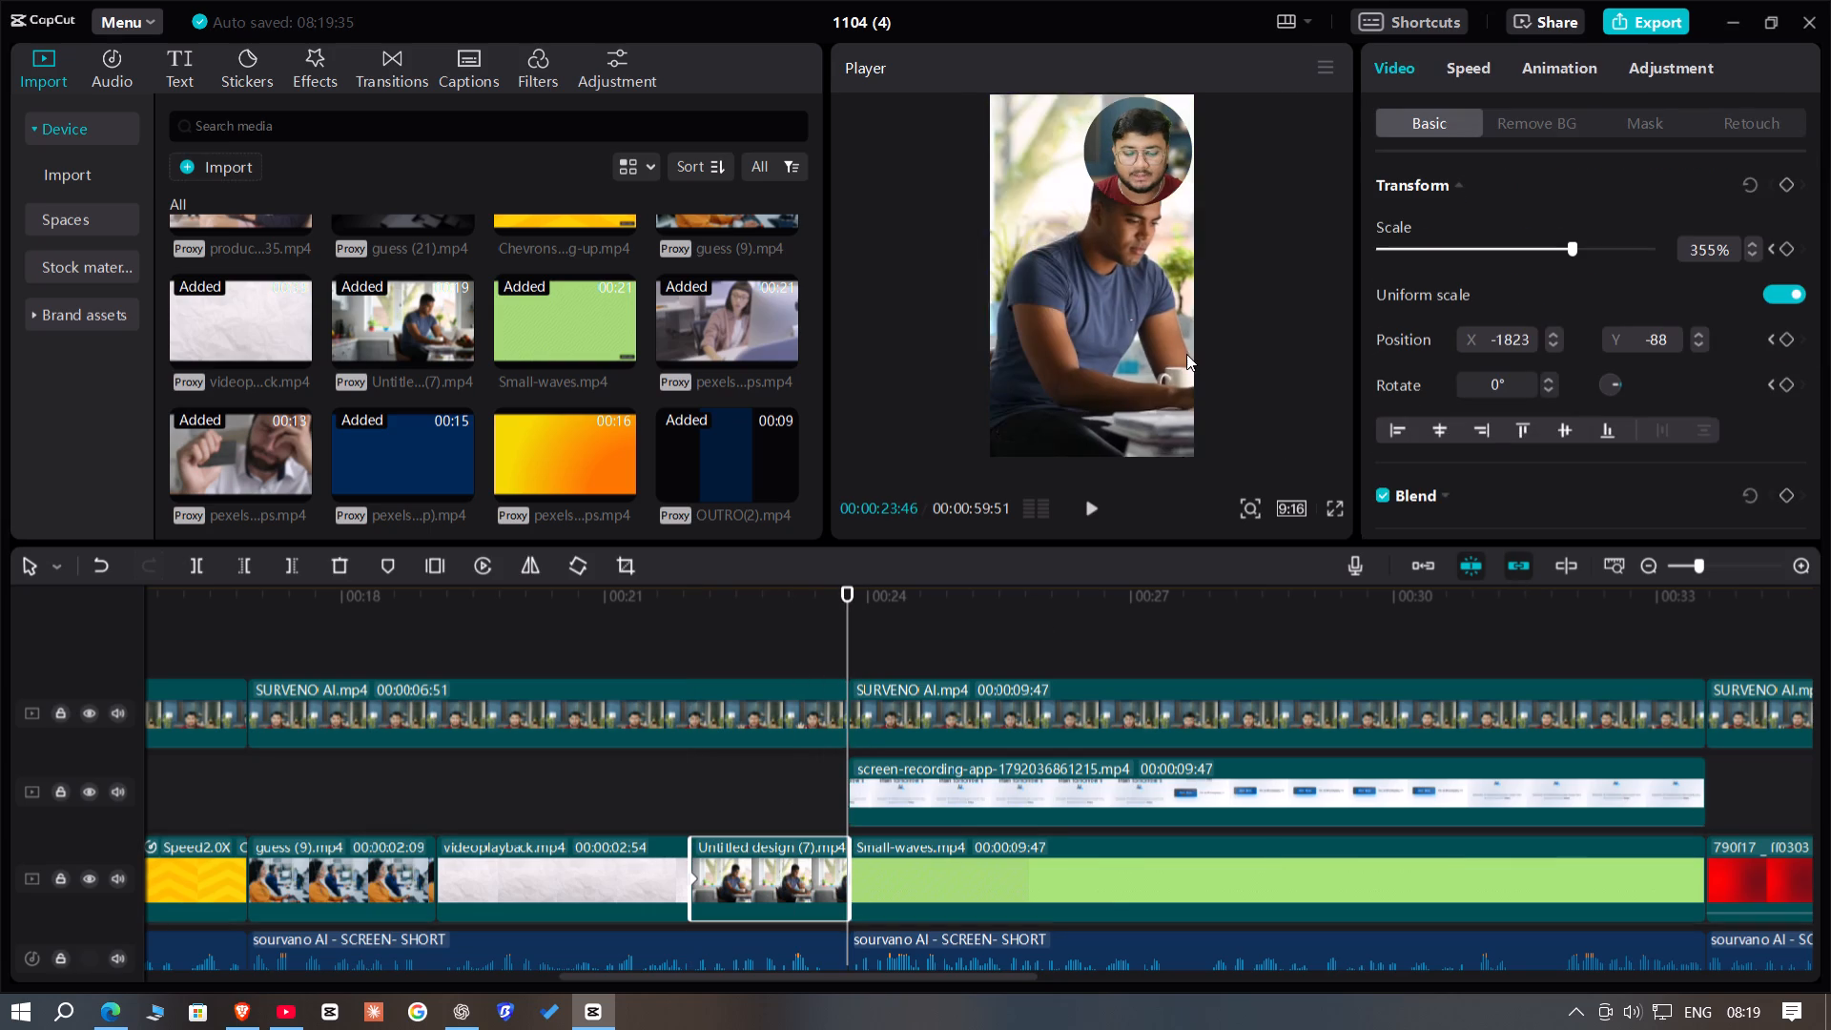
pyautogui.moveTo(1186, 354); pyautogui.dragTo(1188, 333)
pyautogui.click(1188, 333)
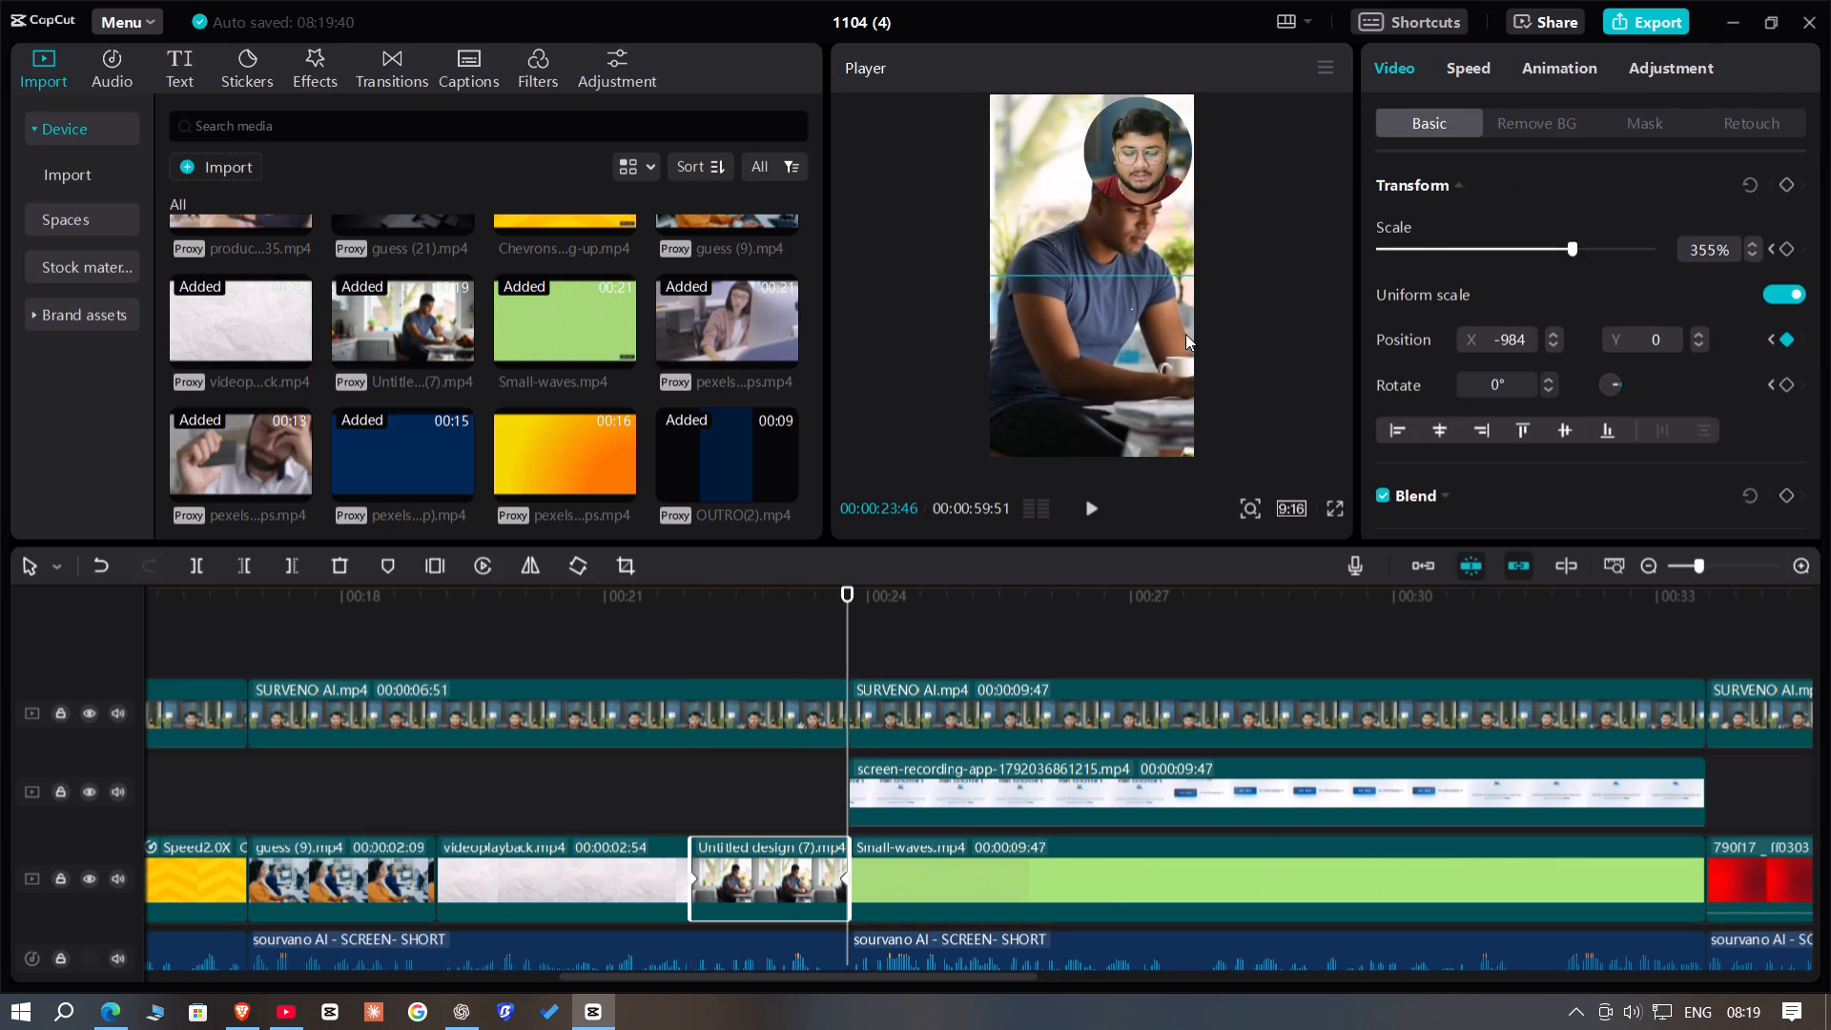
pyautogui.click(648, 792)
pyautogui.press('space')
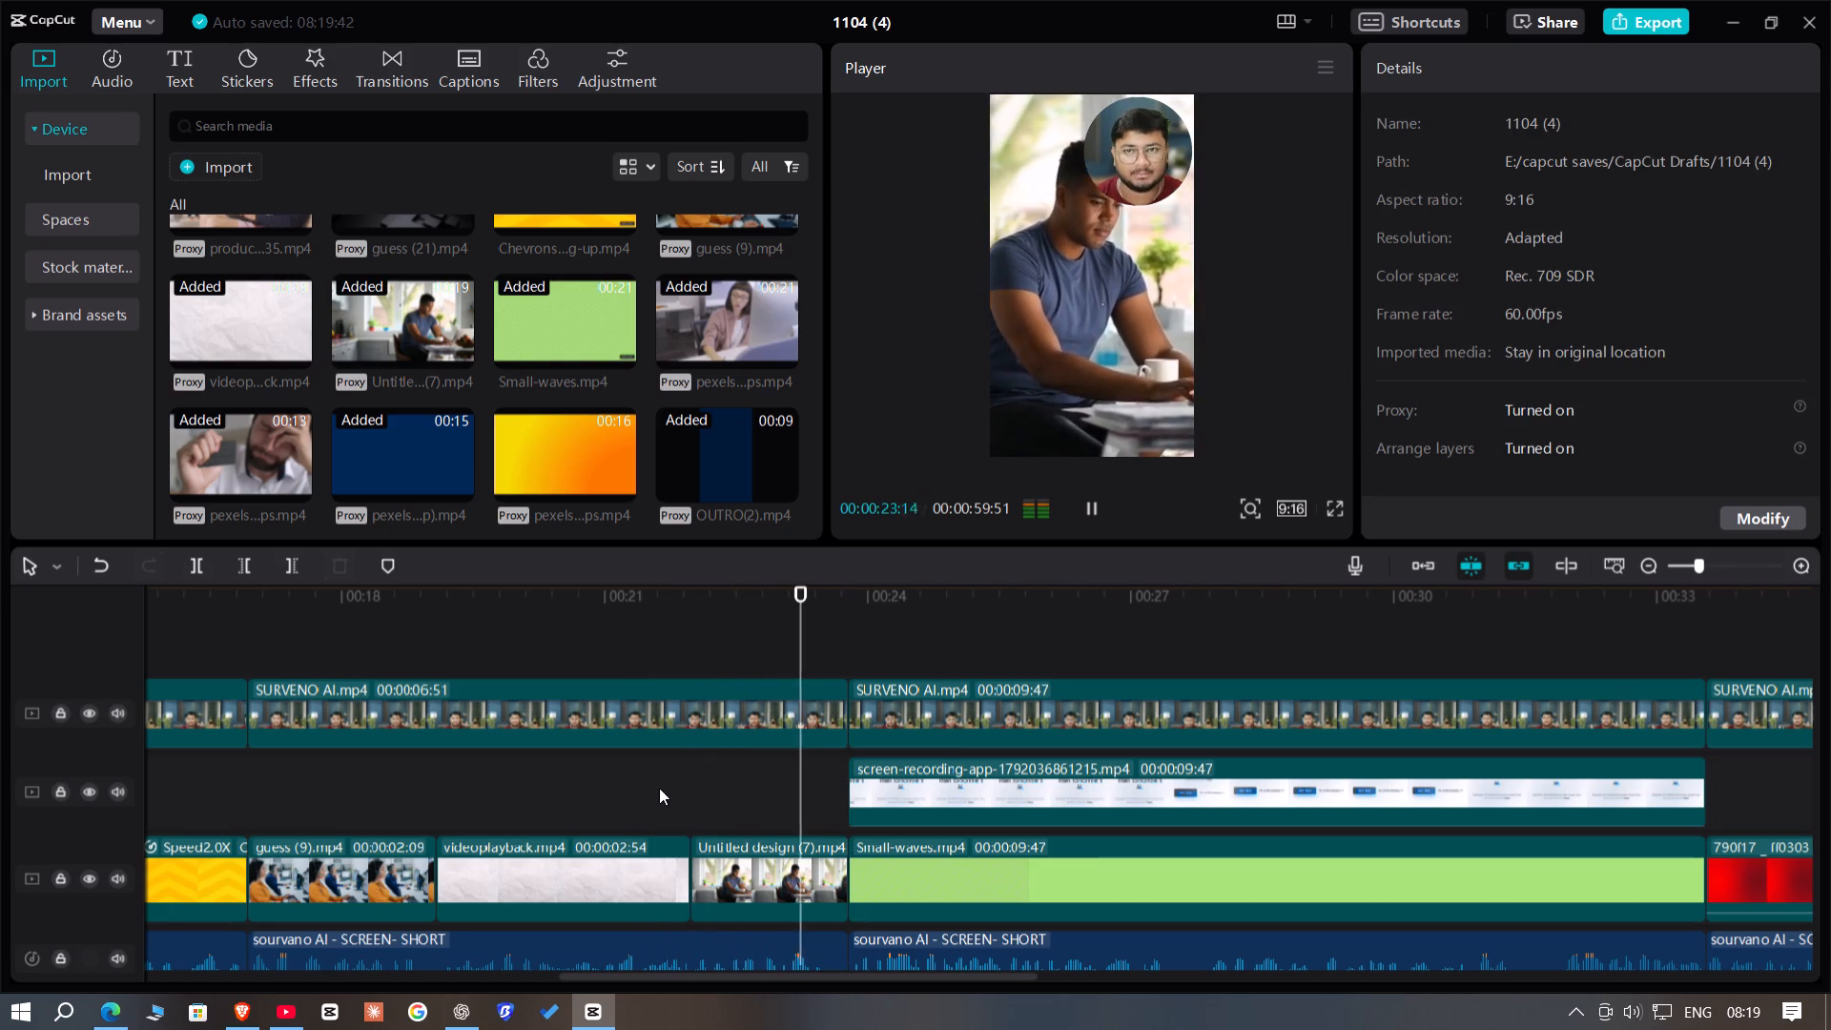
pyautogui.press('space')
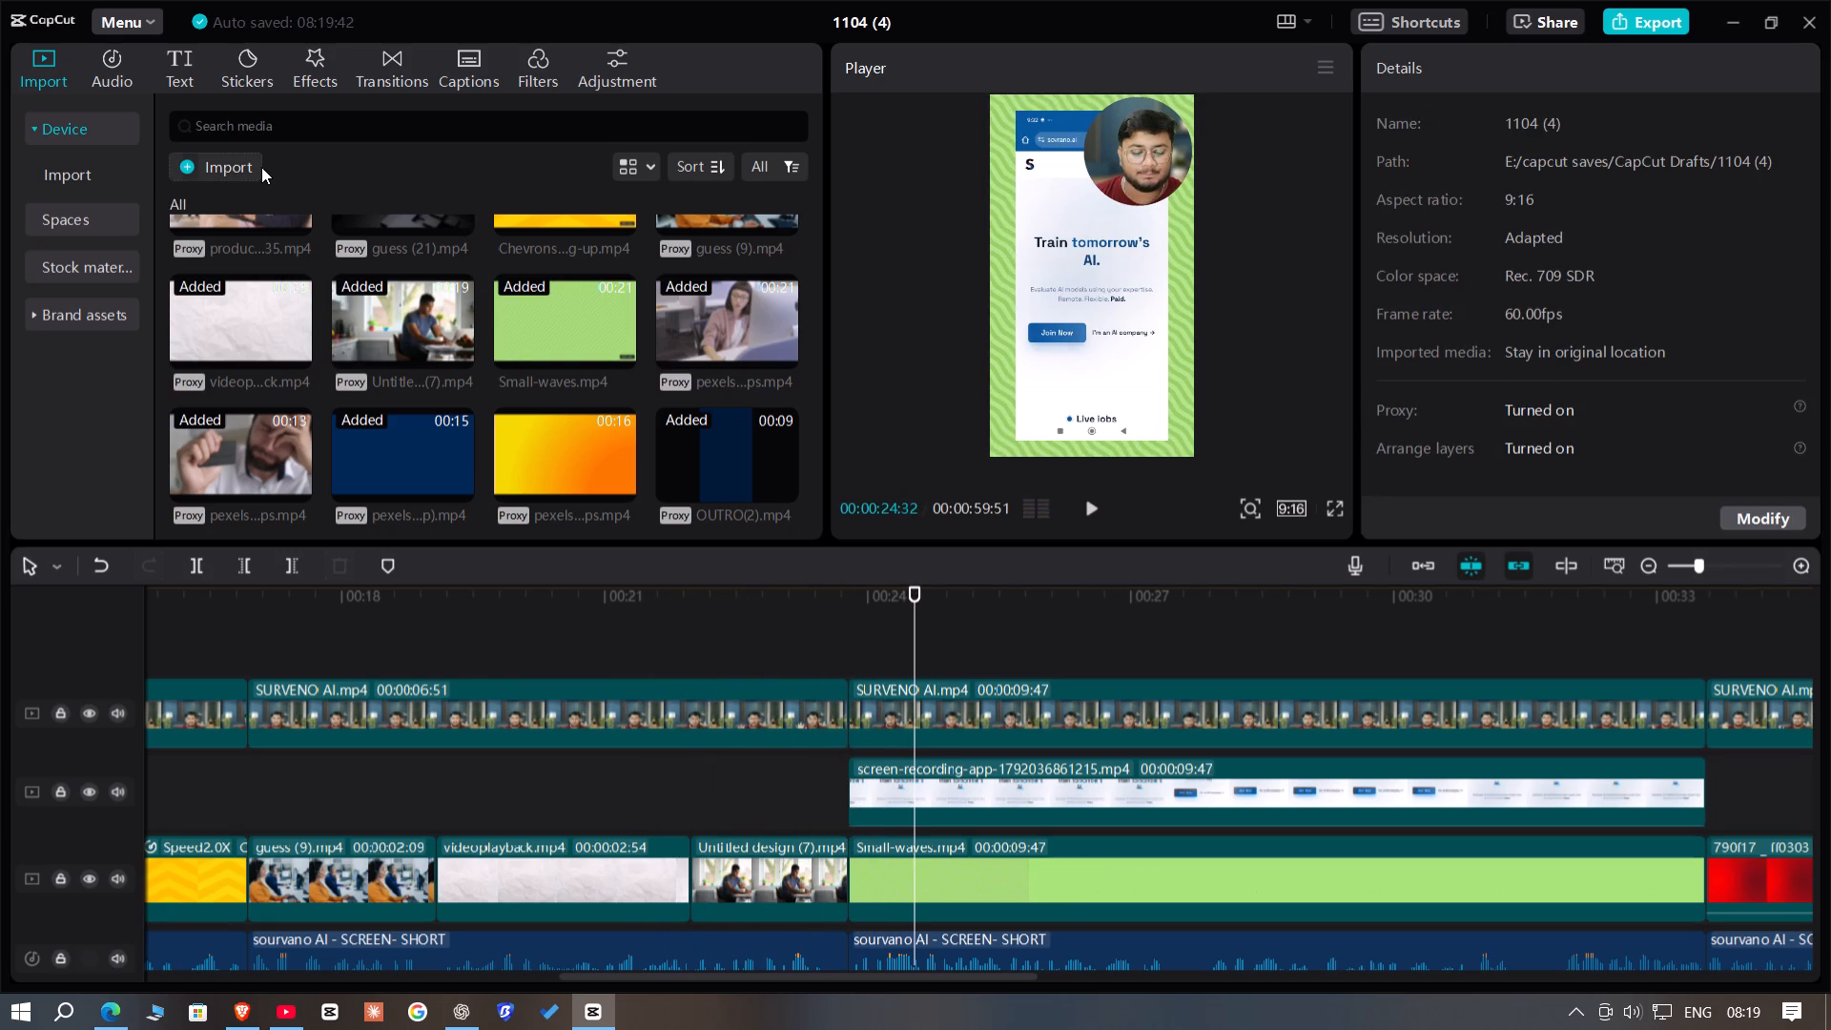
# Import the pngwing.com.png phone frame image from the Digital Piyush Video Assets folder.
pyautogui.click(259, 169)
pyautogui.click(84, 249)
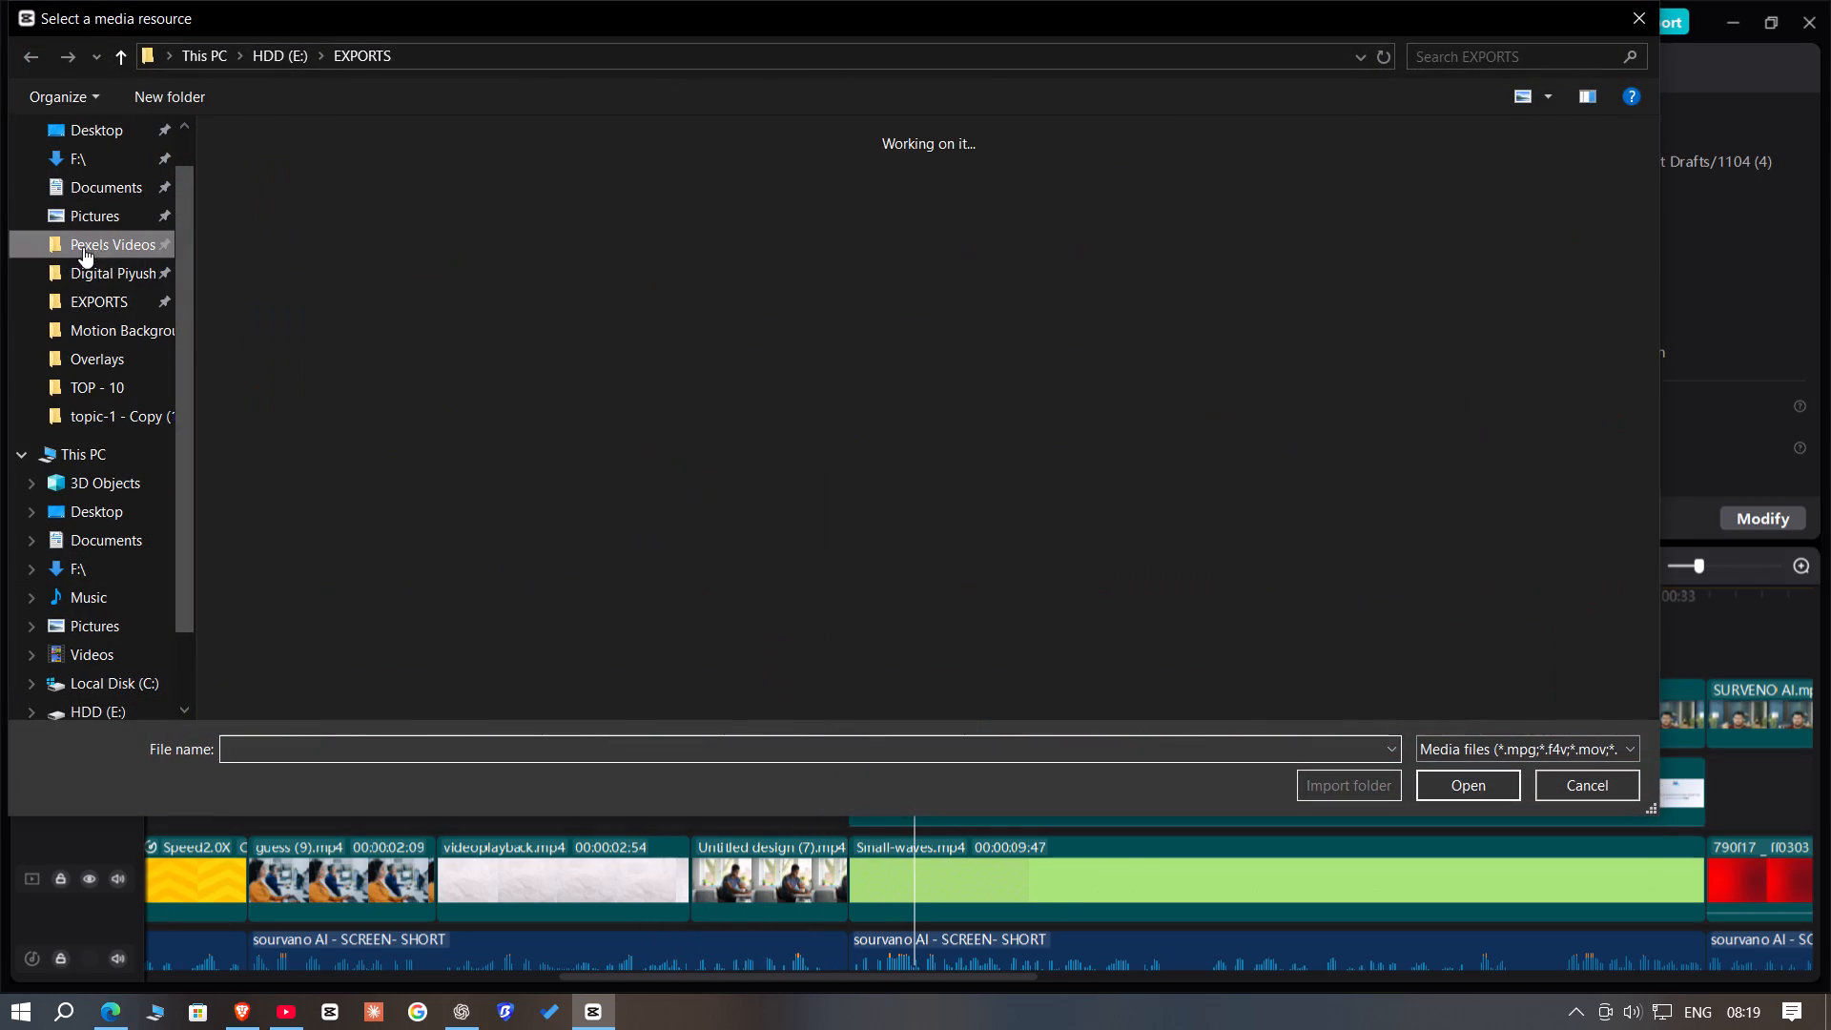
pyautogui.click(103, 277)
pyautogui.scroll(-5, 791, 382)
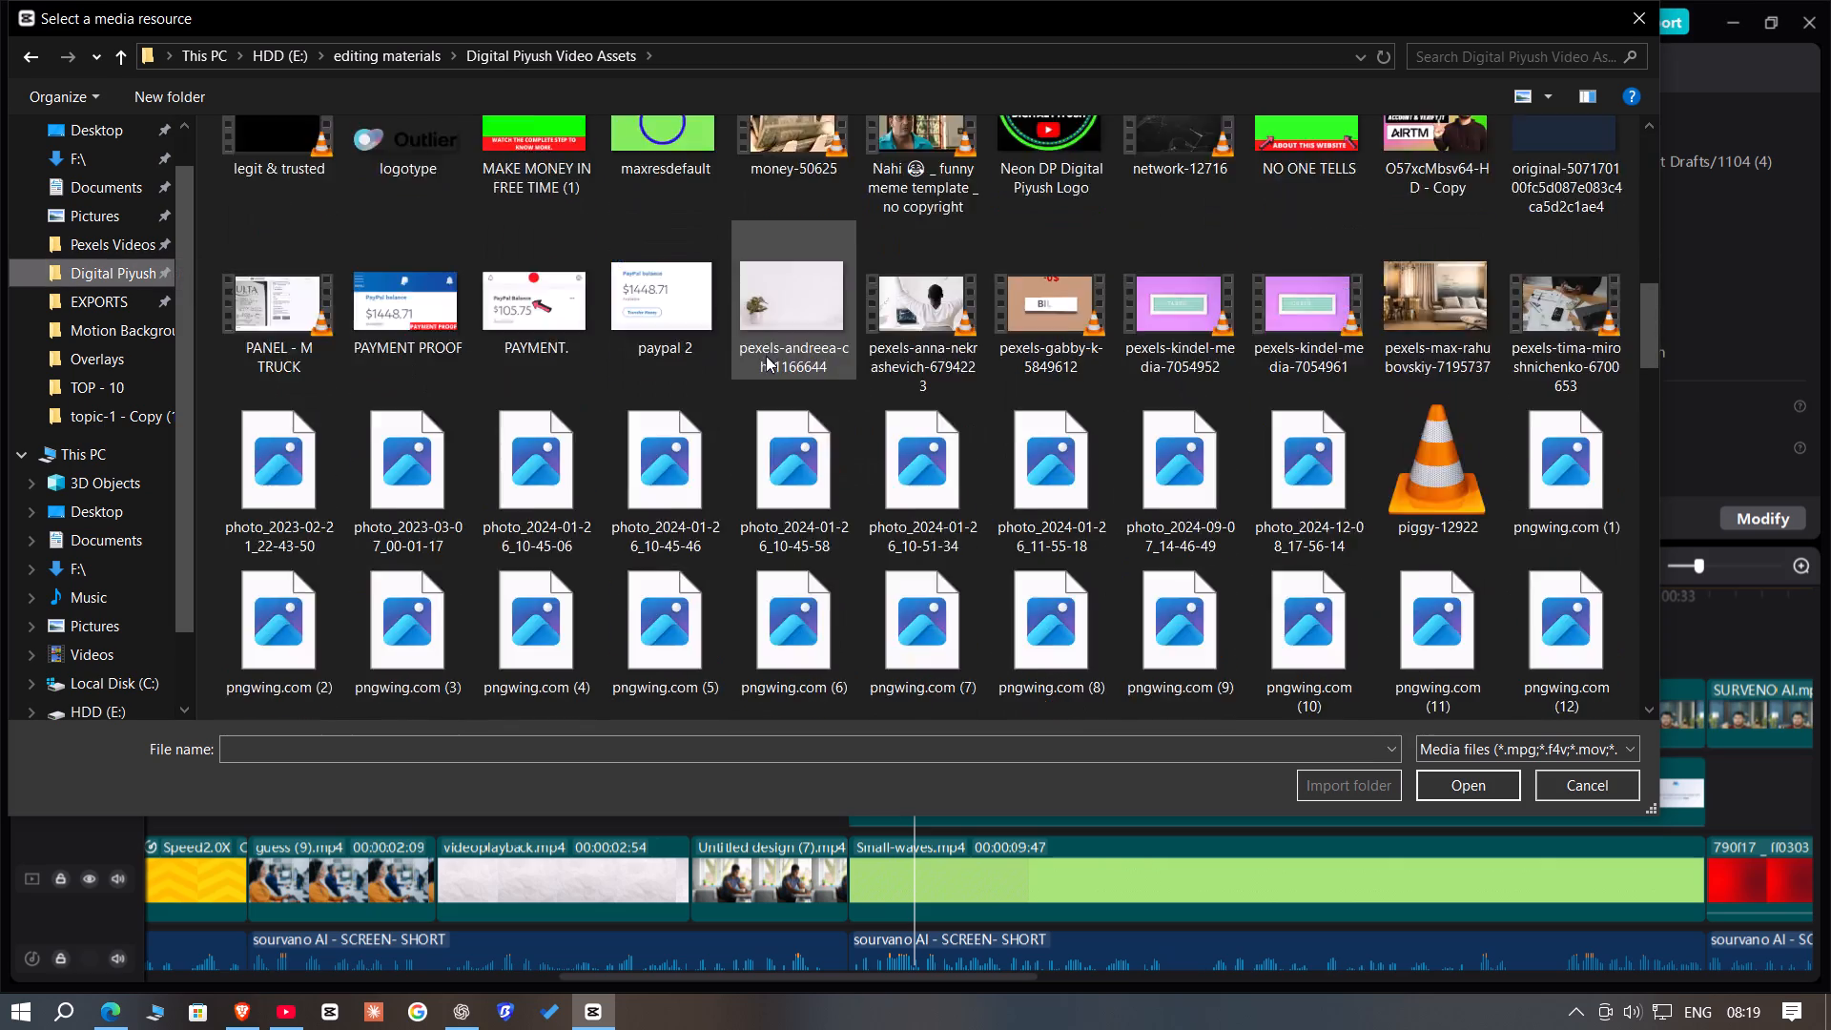
pyautogui.scroll(-1, 753, 321)
pyautogui.doubleClick(797, 632)
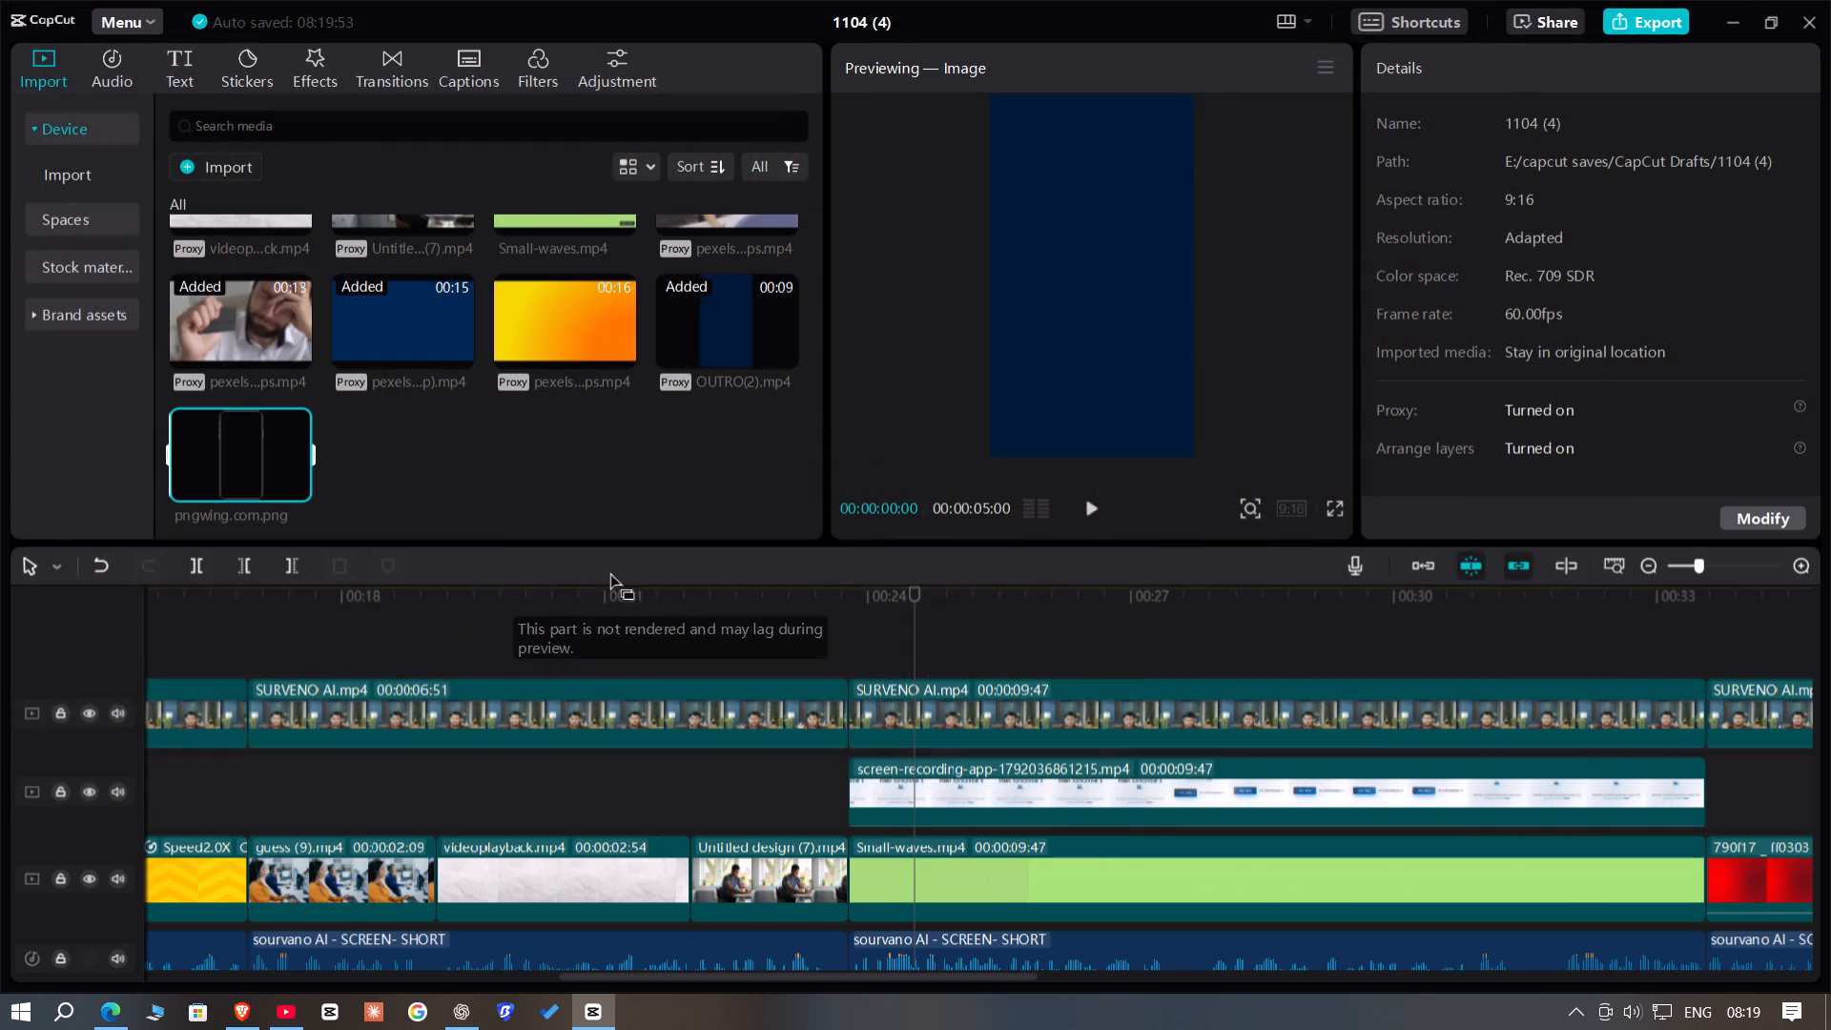
# Place pngwing.com.png on a track above the first screen recording and extend it to the recording's full 00:00:09:47 length.
pyautogui.moveTo(258, 440); pyautogui.dragTo(851, 774)
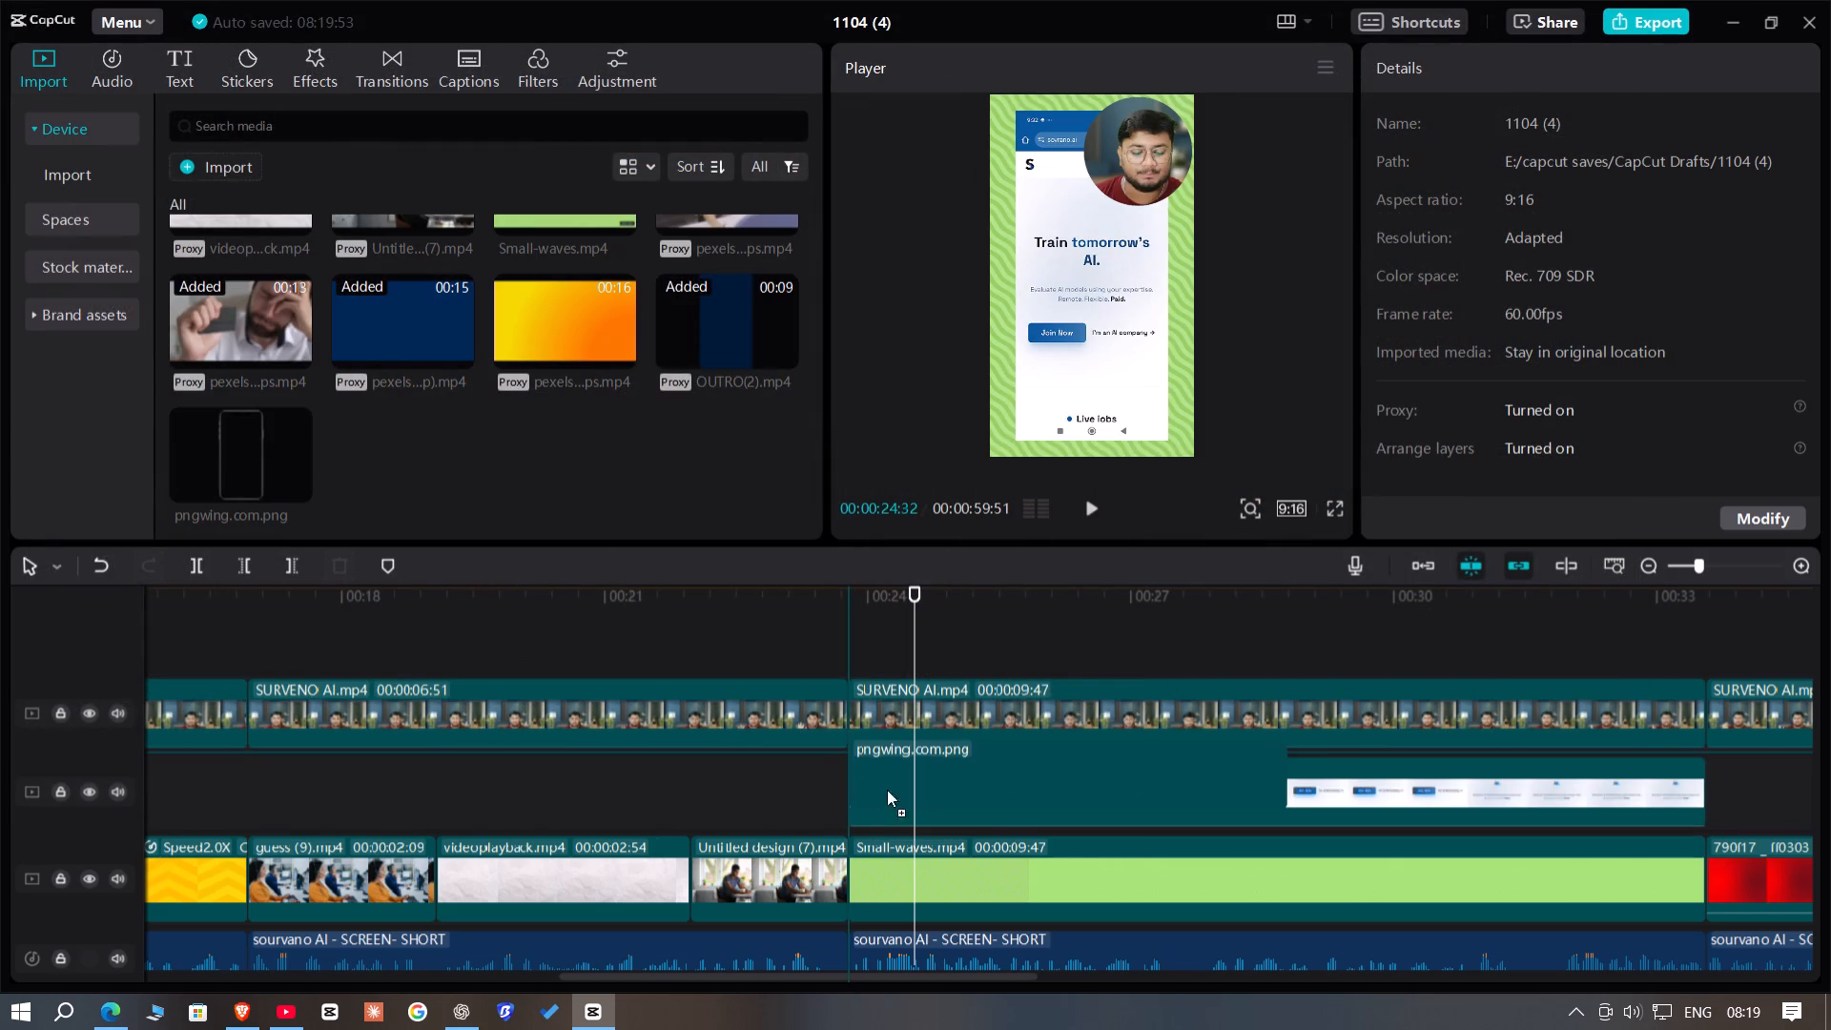
pyautogui.moveTo(1287, 782); pyautogui.dragTo(1696, 794)
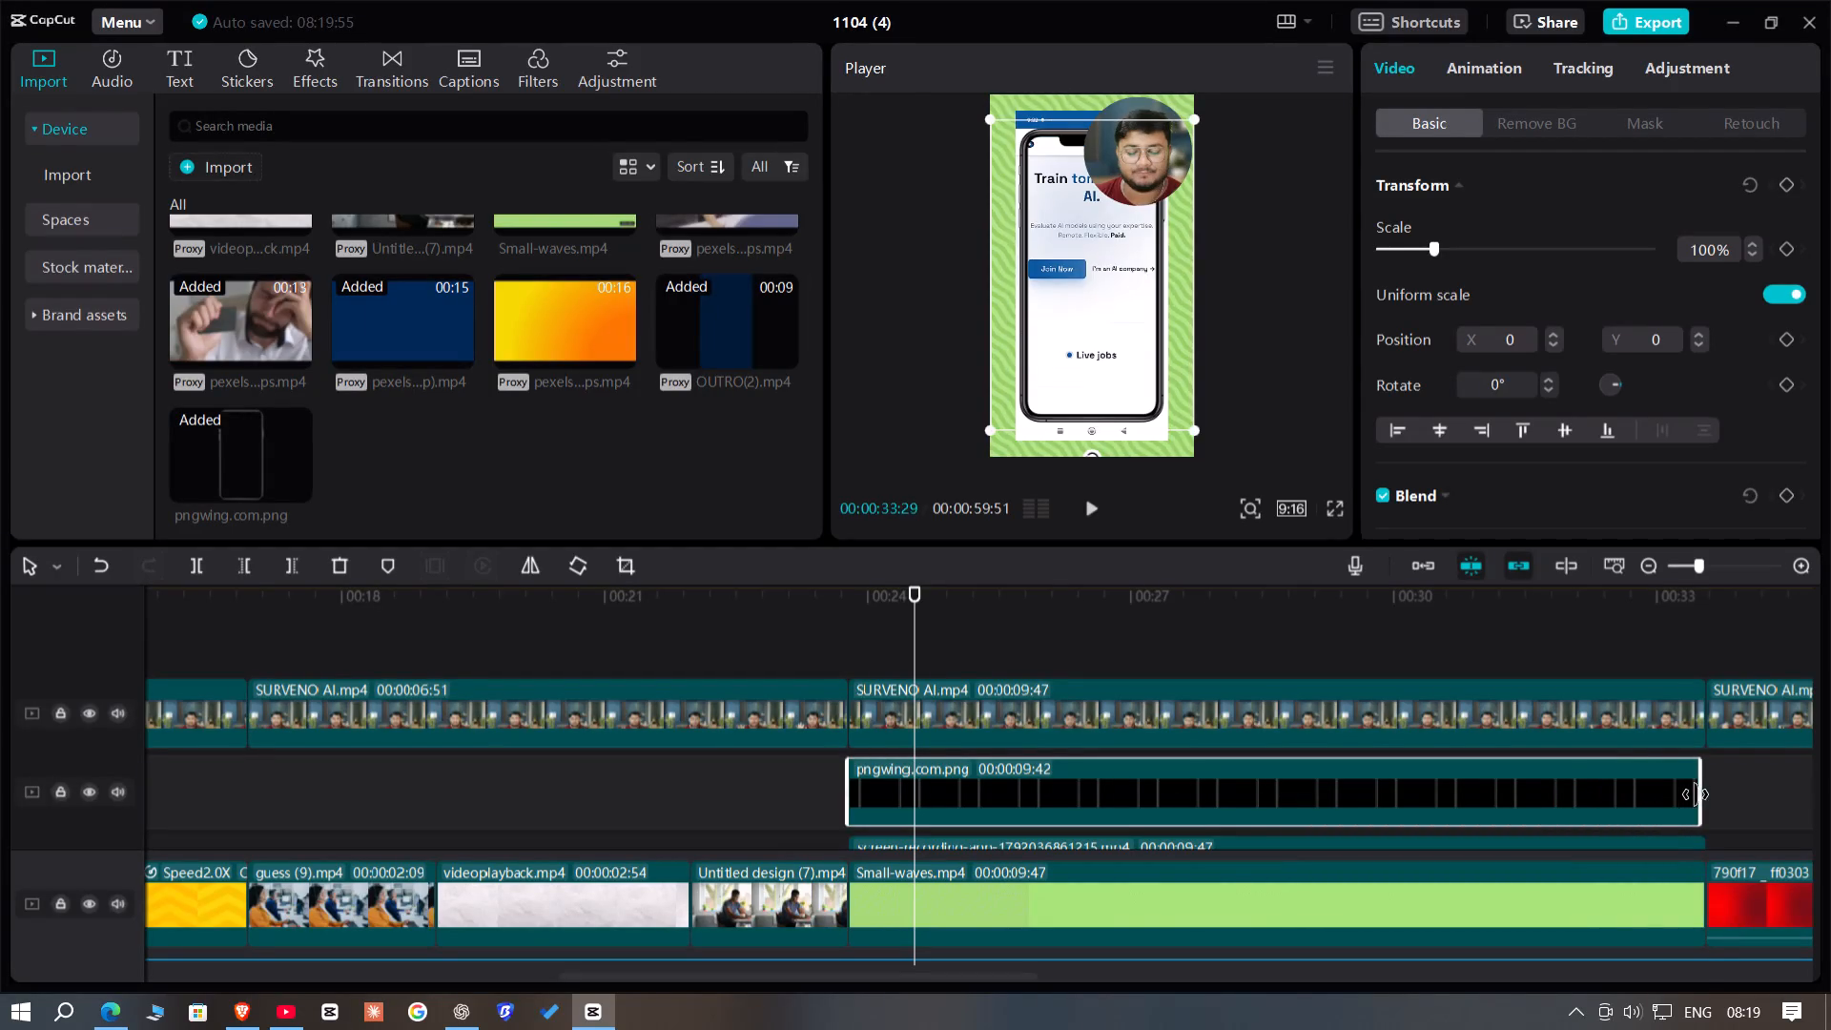
pyautogui.moveTo(1696, 794); pyautogui.dragTo(1701, 794)
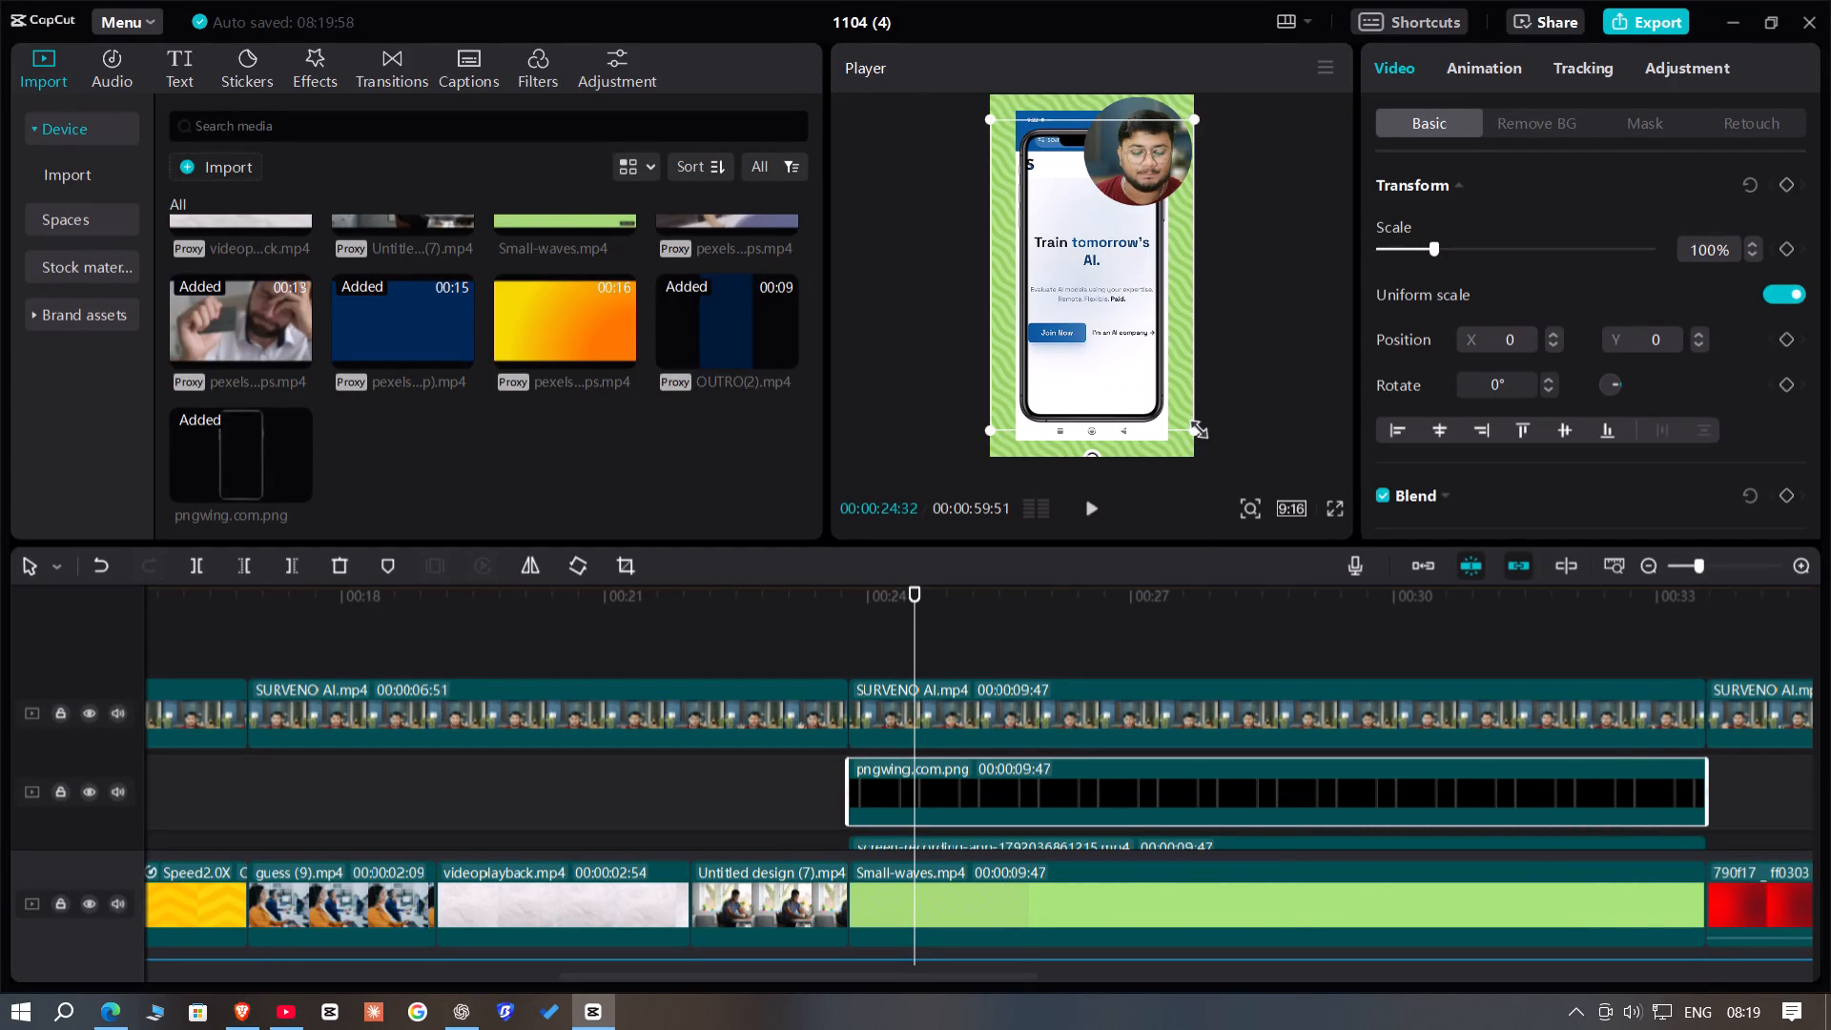
# Scale the pngwing.com.png phone frame to 117% so that it surrounds the screen recording.
pyautogui.moveTo(1193, 425); pyautogui.dragTo(1200, 448)
pyautogui.doubleClick(1750, 238)
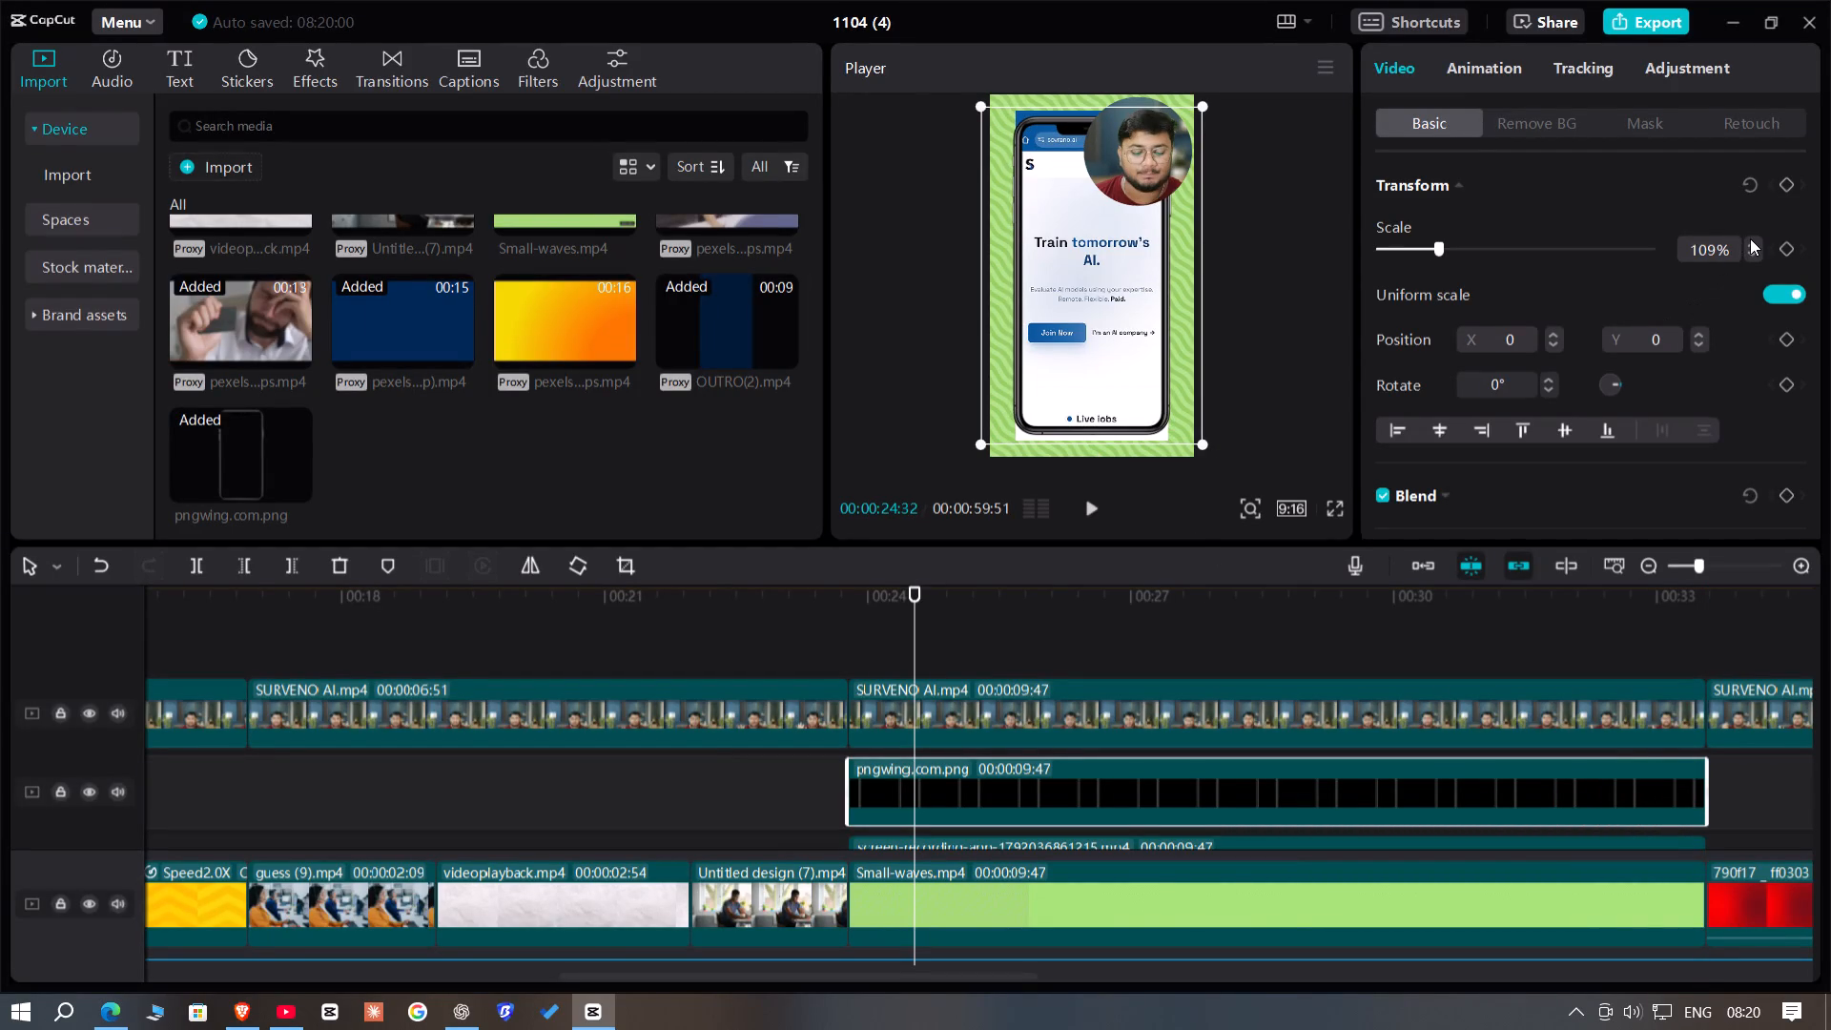
pyautogui.tripleClick(1753, 243)
pyautogui.tripleClick(1753, 243)
pyautogui.doubleClick(1753, 243)
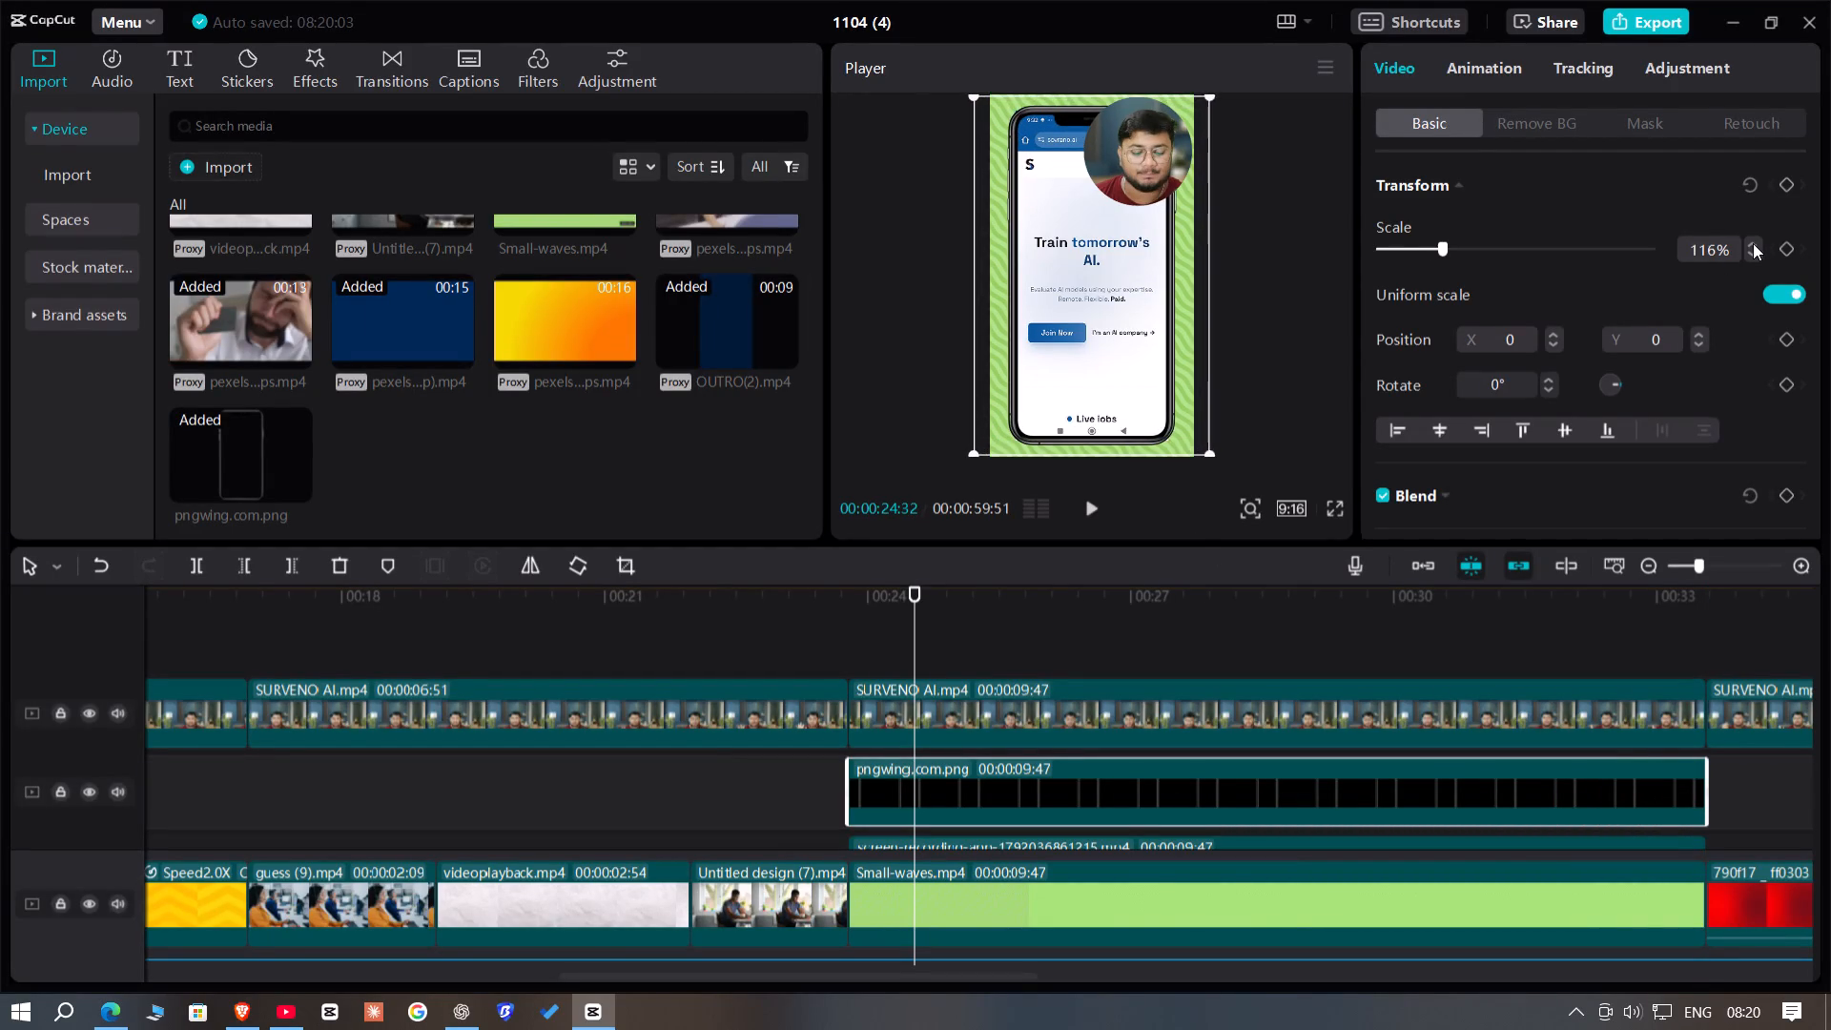
# Copy the phone frame clip above the second screen recording at 00:00:38:20 and trim the copy to 00:00:08:29.
pyautogui.scroll(-3, 1538, 797)
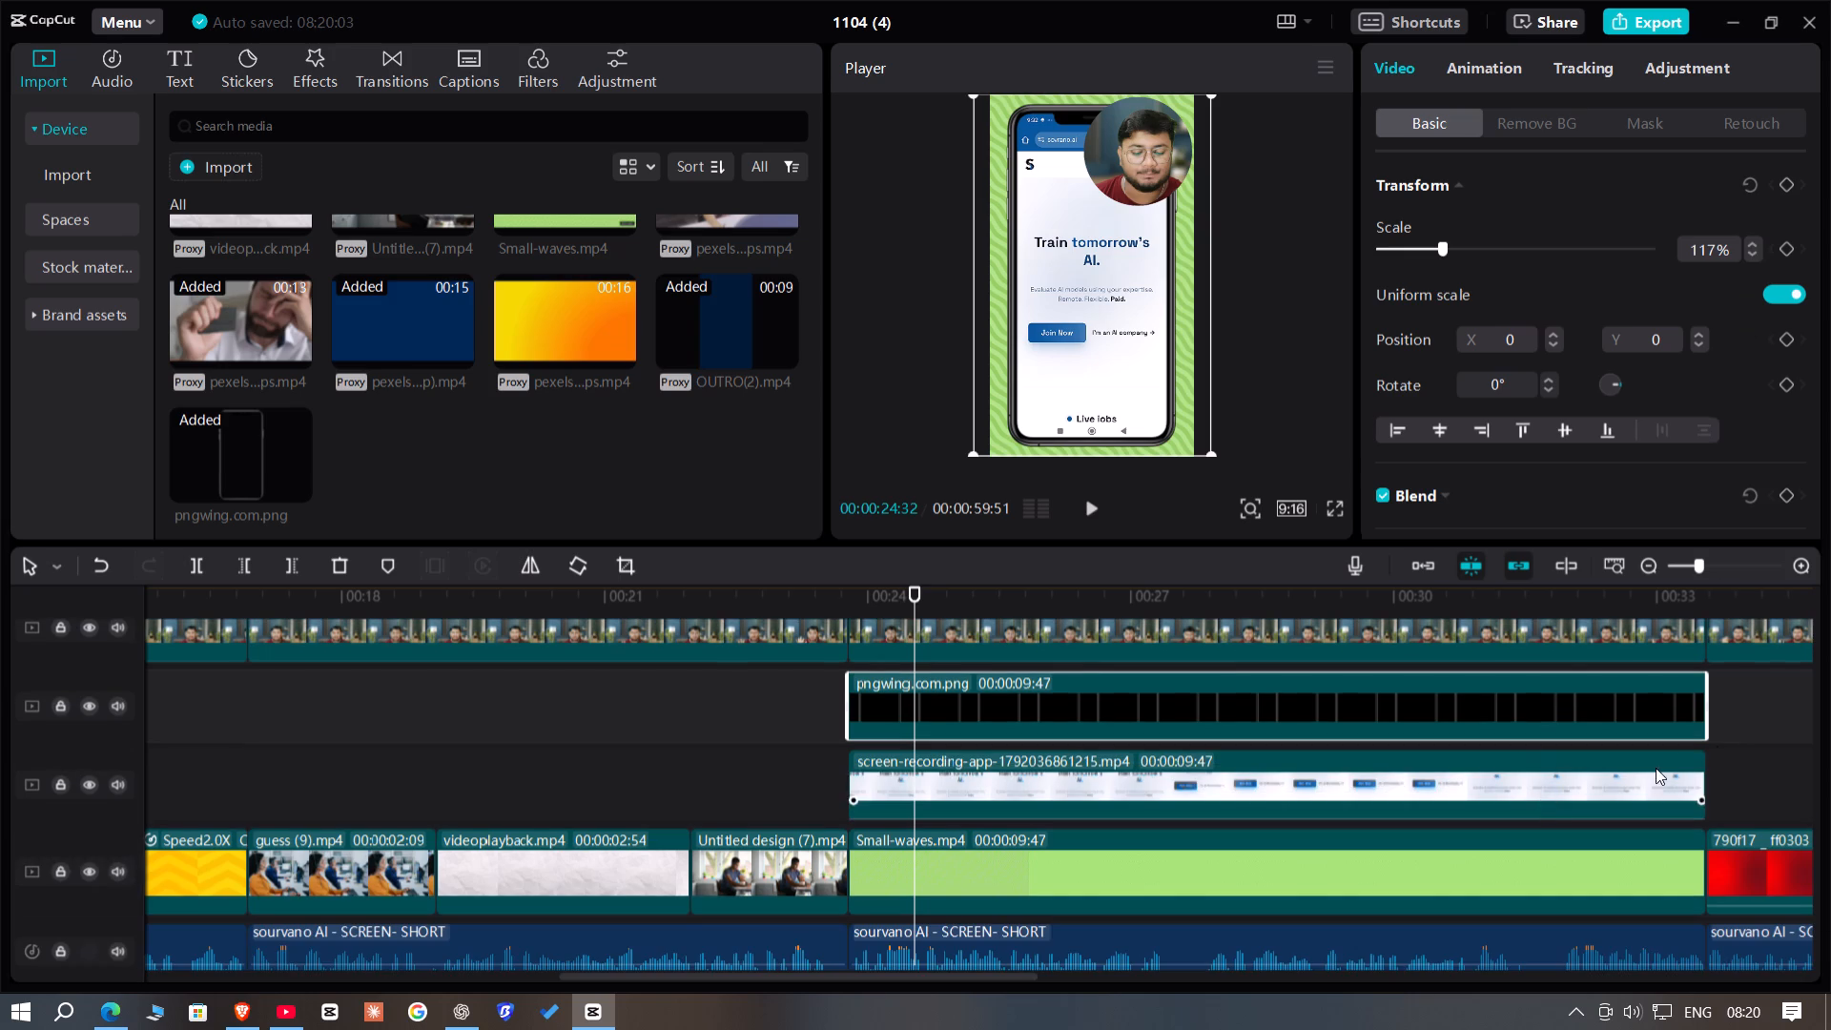
pyautogui.moveTo(1792, 680); pyautogui.dragTo(1787, 689)
pyautogui.click(966, 686)
pyautogui.rightClick(966, 686)
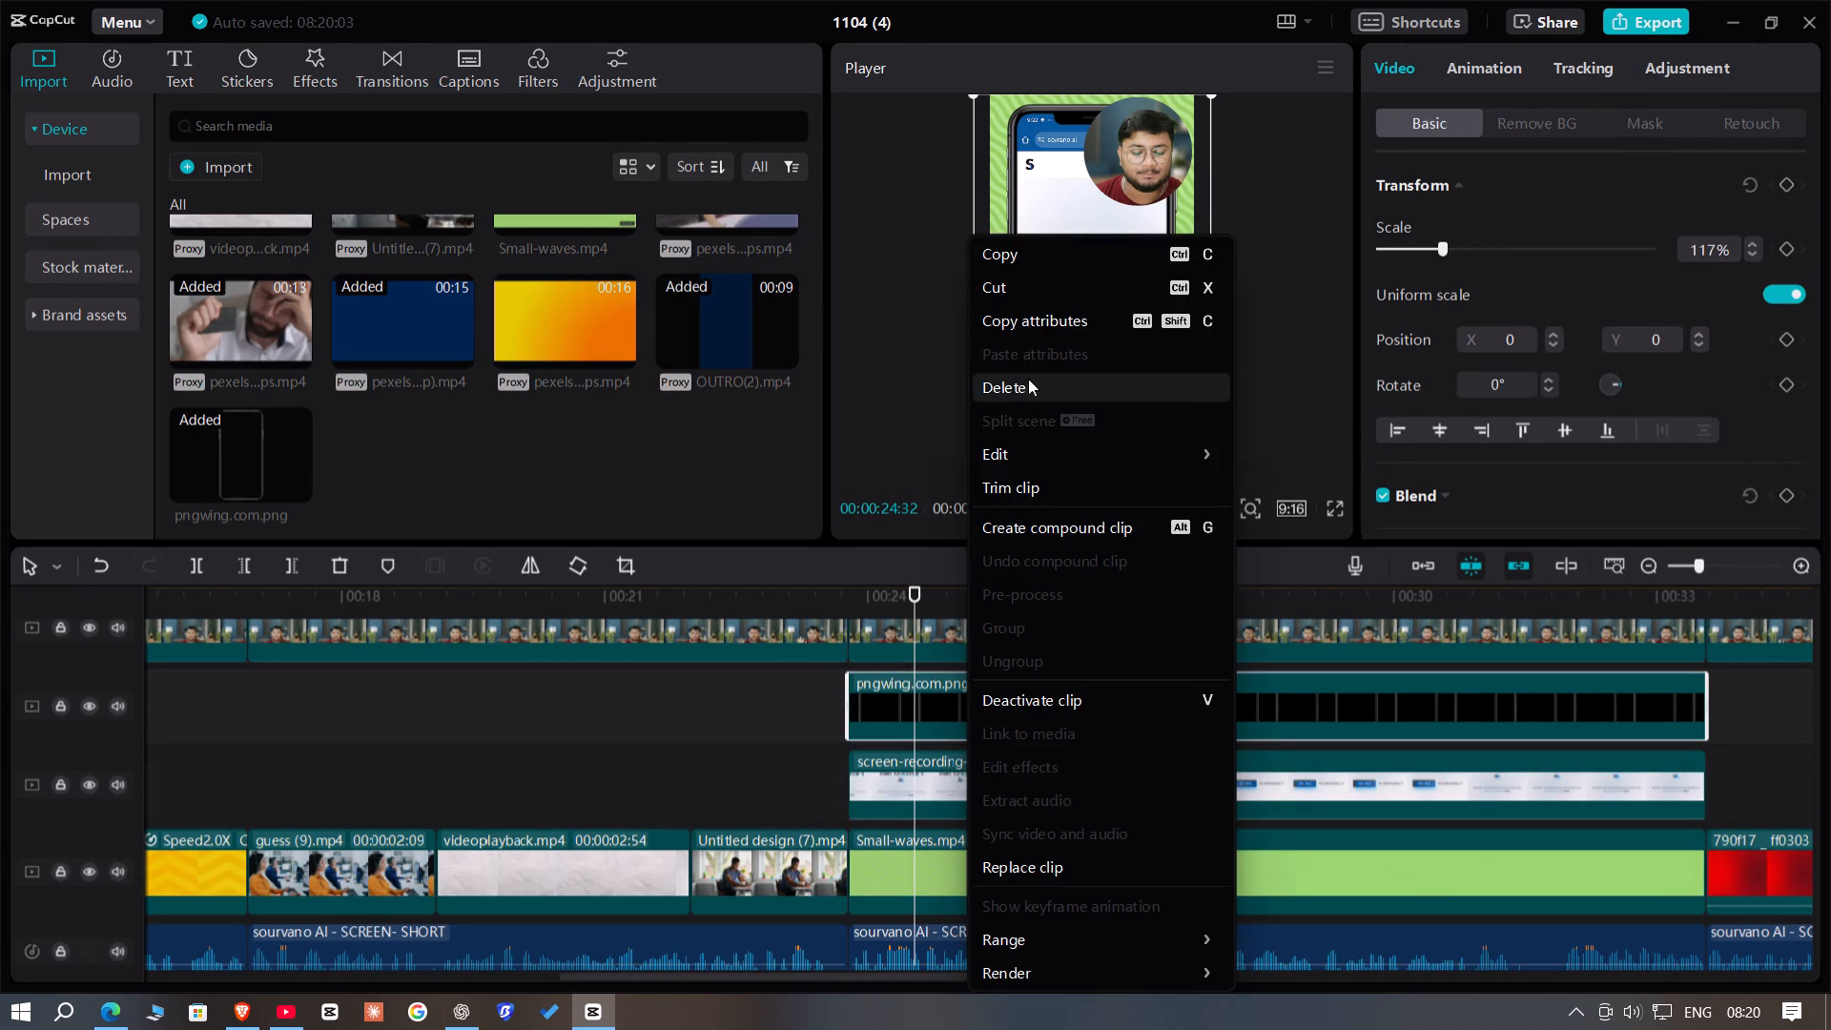
pyautogui.click(1012, 260)
pyautogui.click(1694, 562)
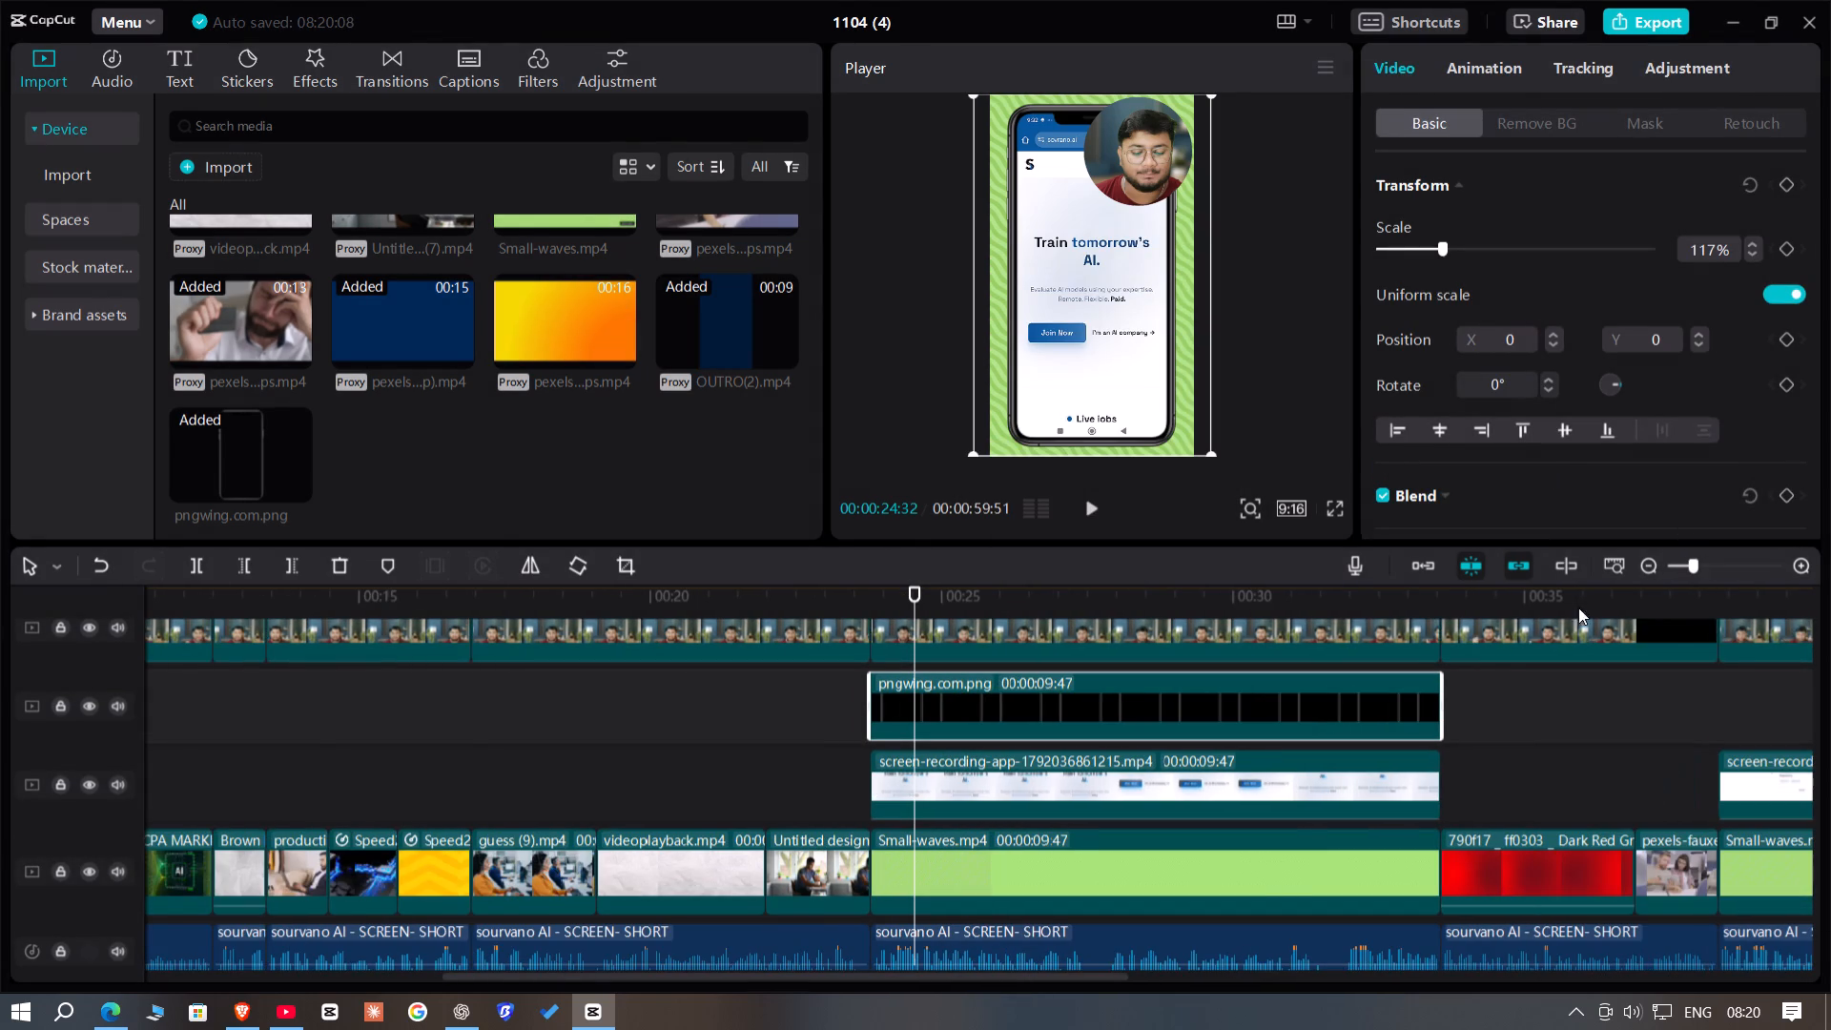
pyautogui.doubleClick(1463, 584)
pyautogui.click(1474, 592)
pyautogui.moveTo(1474, 592); pyautogui.dragTo(1135, 628)
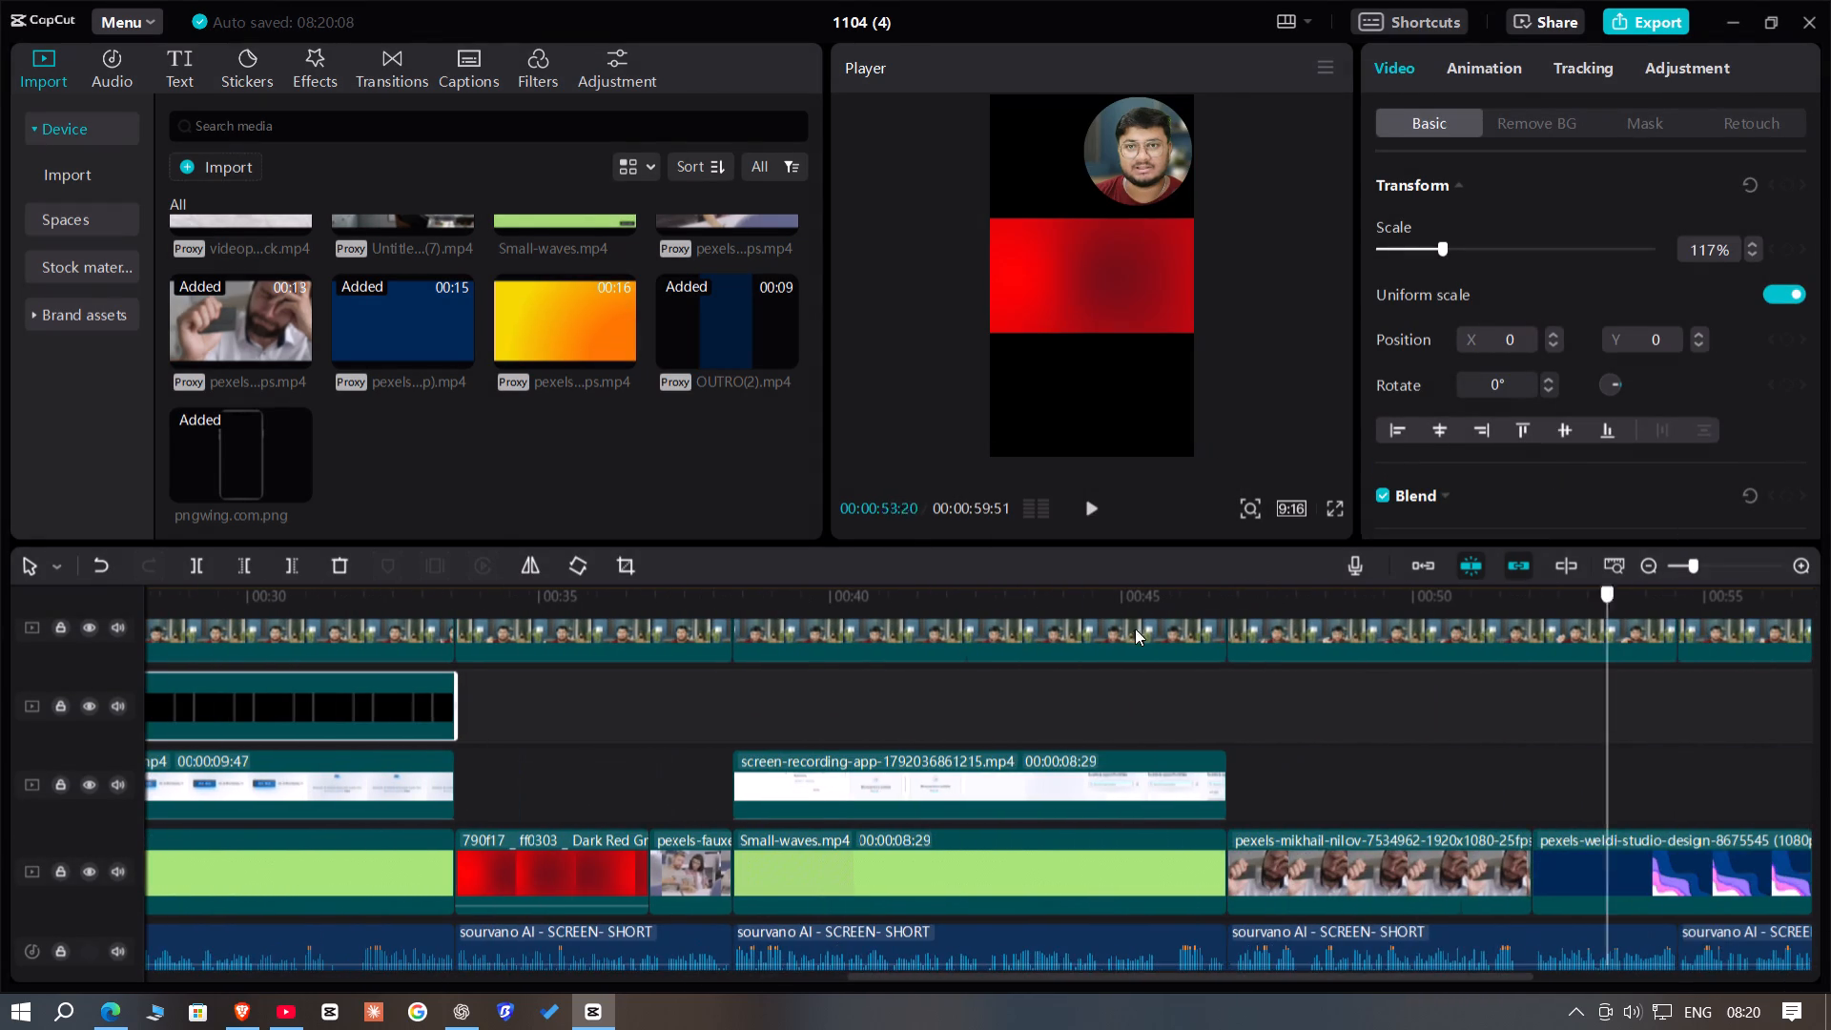
pyautogui.moveTo(1135, 628); pyautogui.dragTo(728, 616)
pyautogui.hotkey('ctrl', 'v')
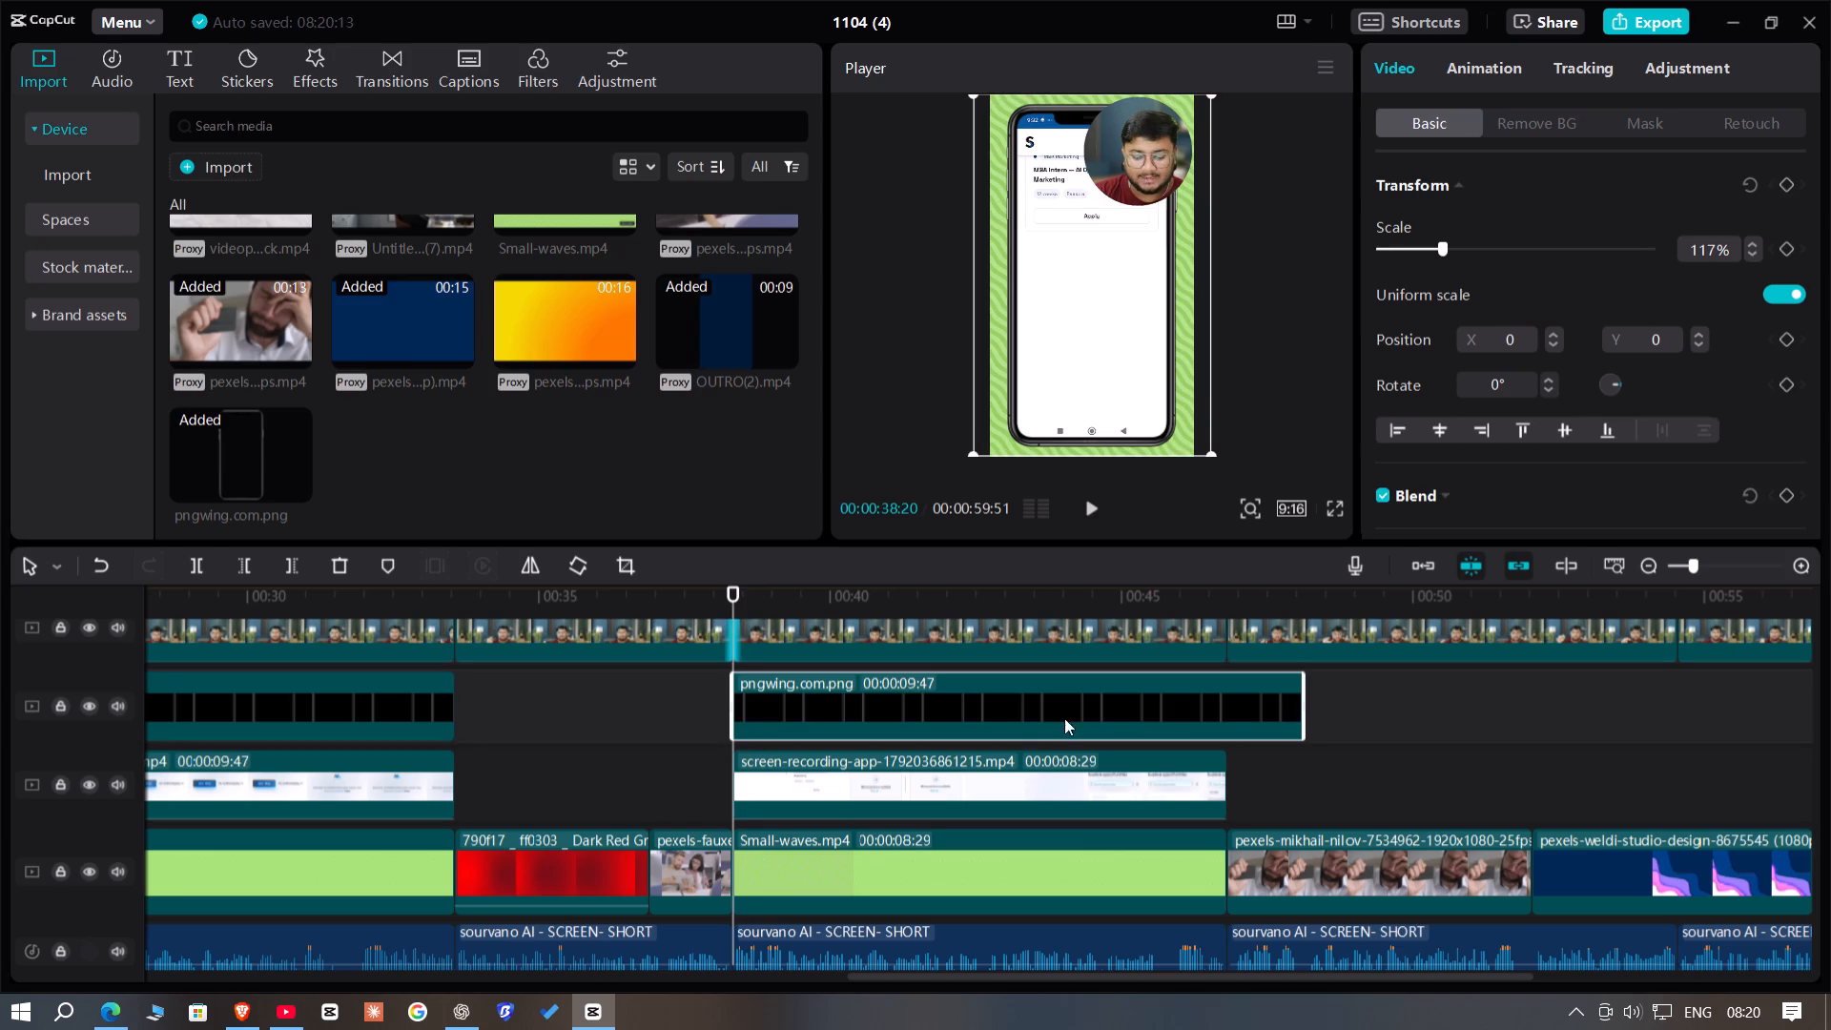
pyautogui.moveTo(1299, 690); pyautogui.dragTo(1221, 711)
# Combine the second phone frame and the screen recording beneath it into a compound clip.
pyautogui.moveTo(1296, 701); pyautogui.dragTo(1119, 784)
pyautogui.rightClick(1119, 784)
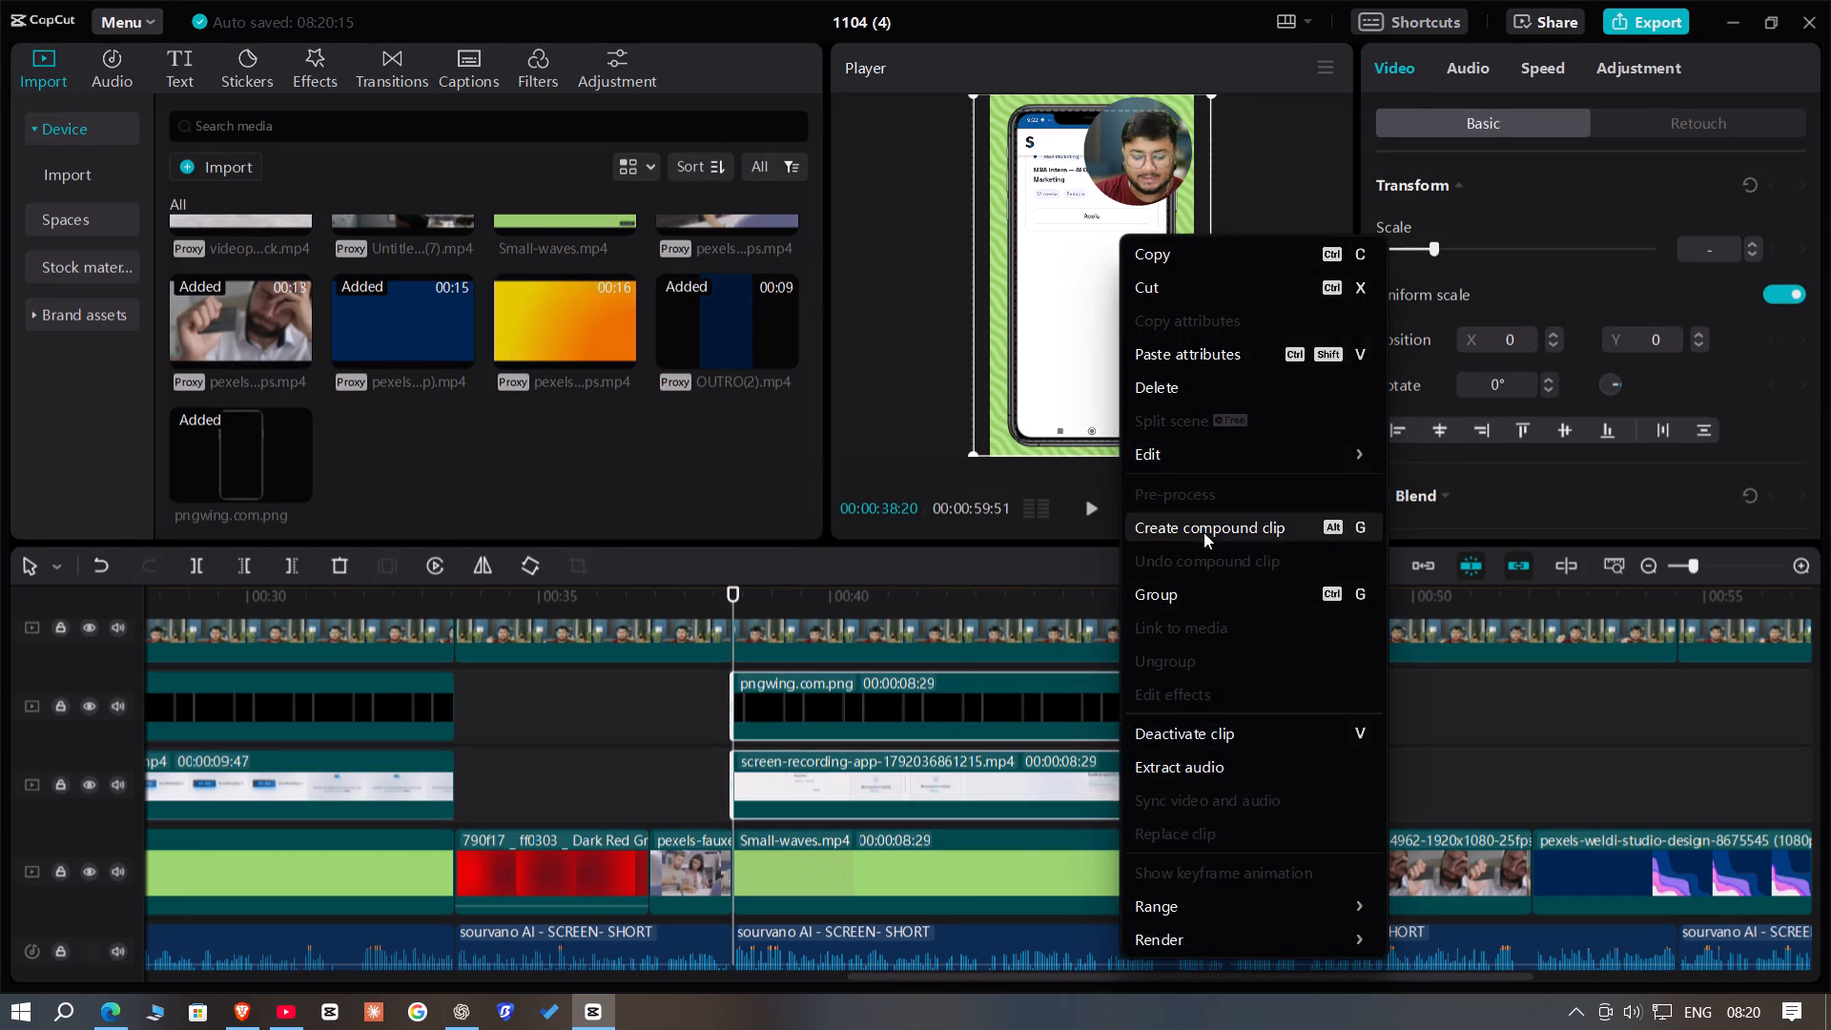
pyautogui.click(1204, 532)
# Combine the first phone frame and the 00:00:09:47 screen recording beneath it into a compound clip.
pyautogui.click(564, 759)
pyautogui.moveTo(482, 704); pyautogui.dragTo(386, 788)
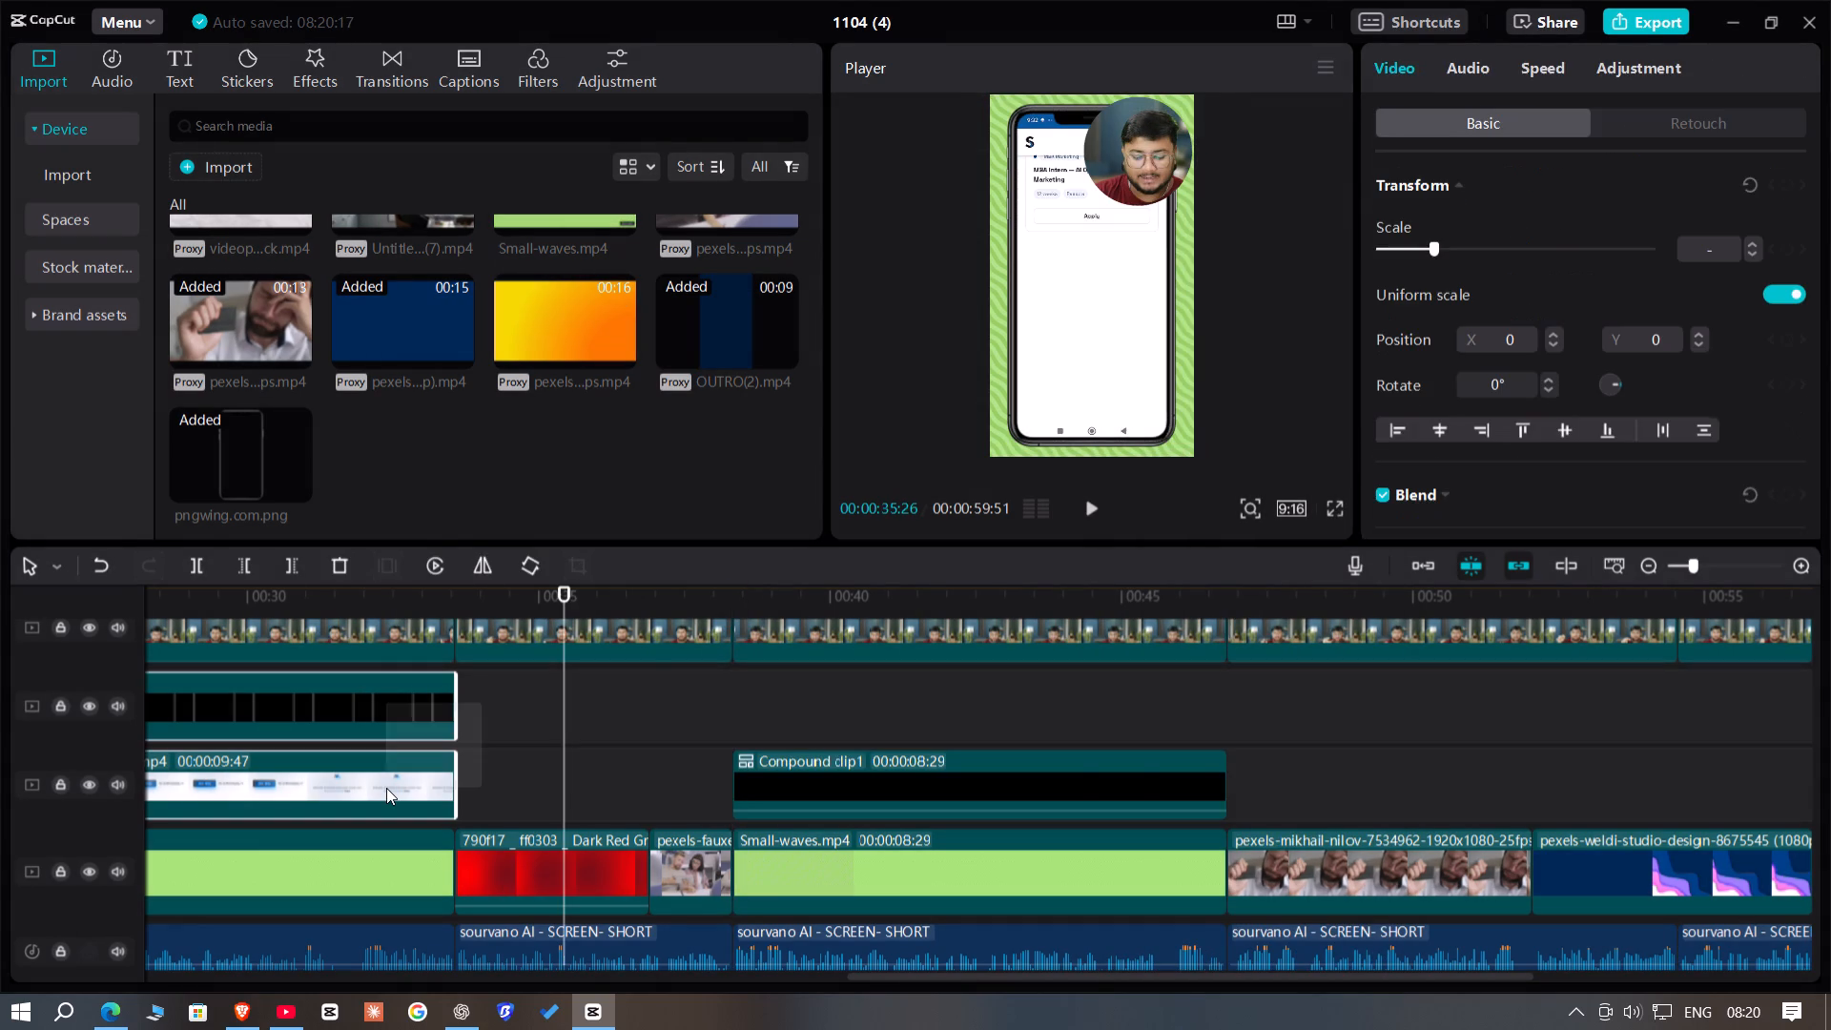
pyautogui.moveTo(386, 788); pyautogui.dragTo(384, 790)
pyautogui.rightClick(384, 790)
pyautogui.click(509, 561)
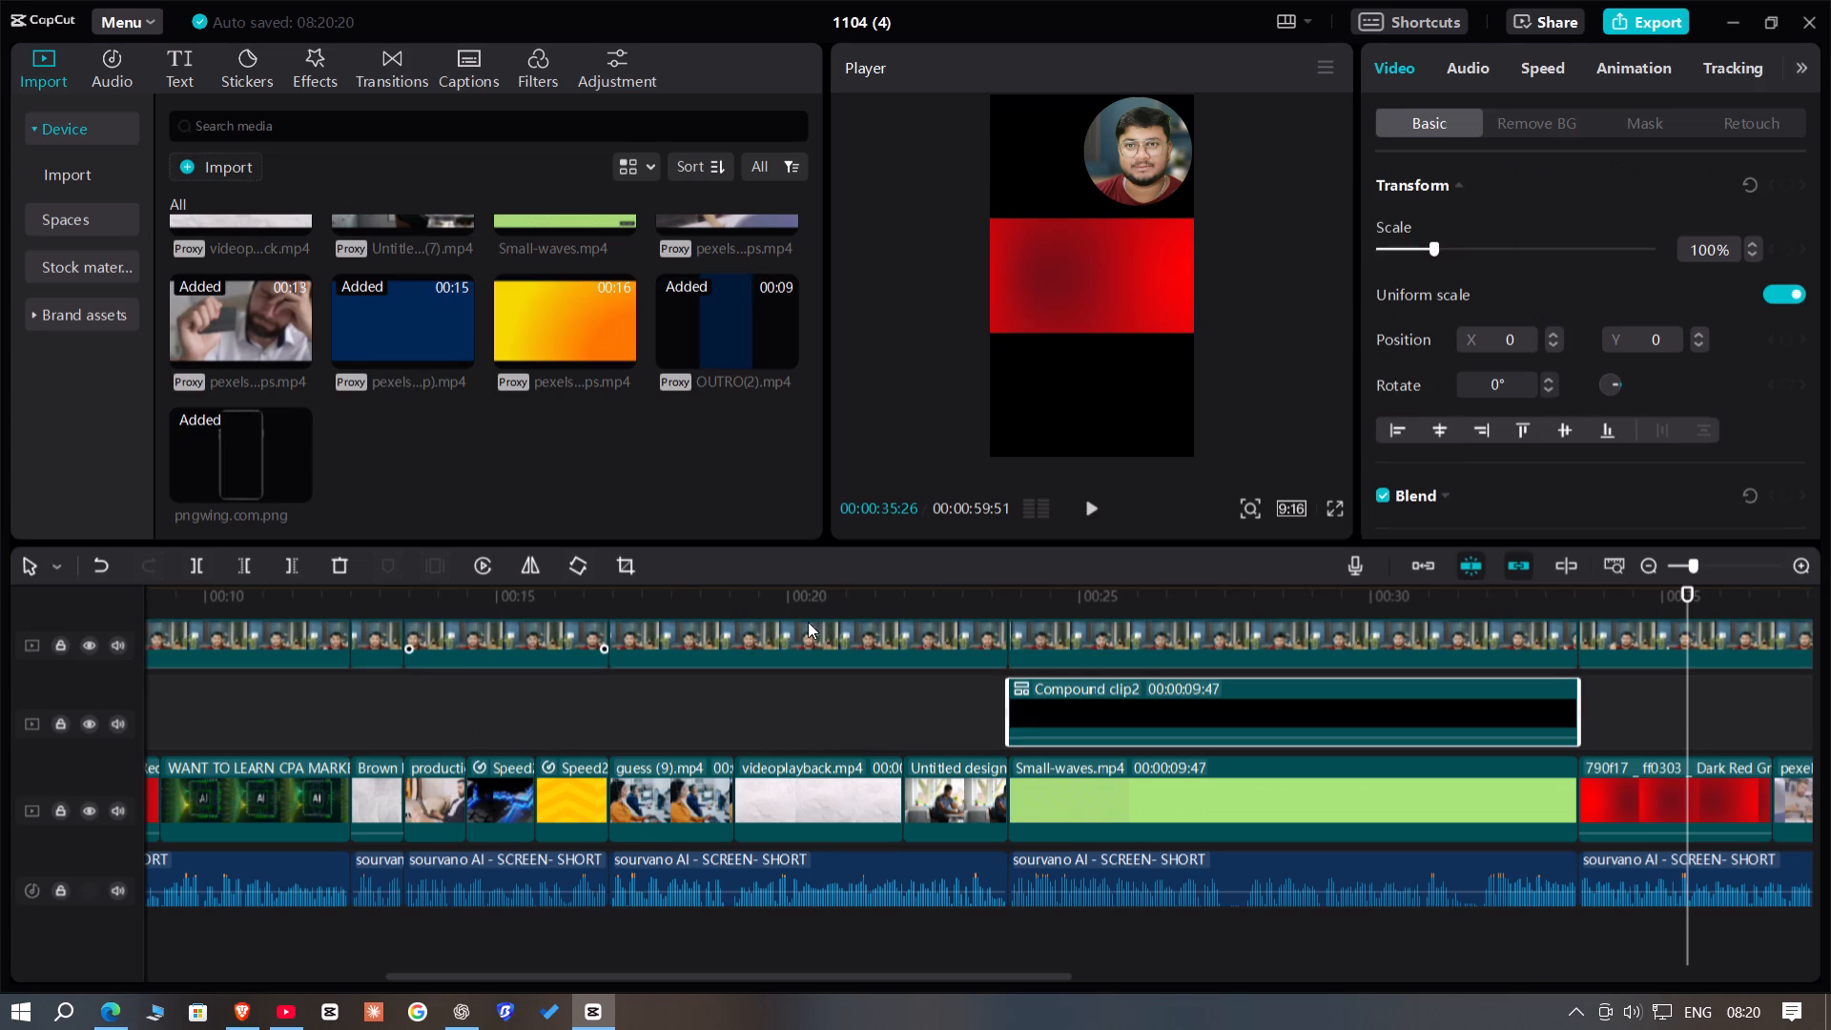
# Apply the Slide Up entrance animation to the 00:00:09:47 compound clip of the first screen recording.
pyautogui.click(1103, 597)
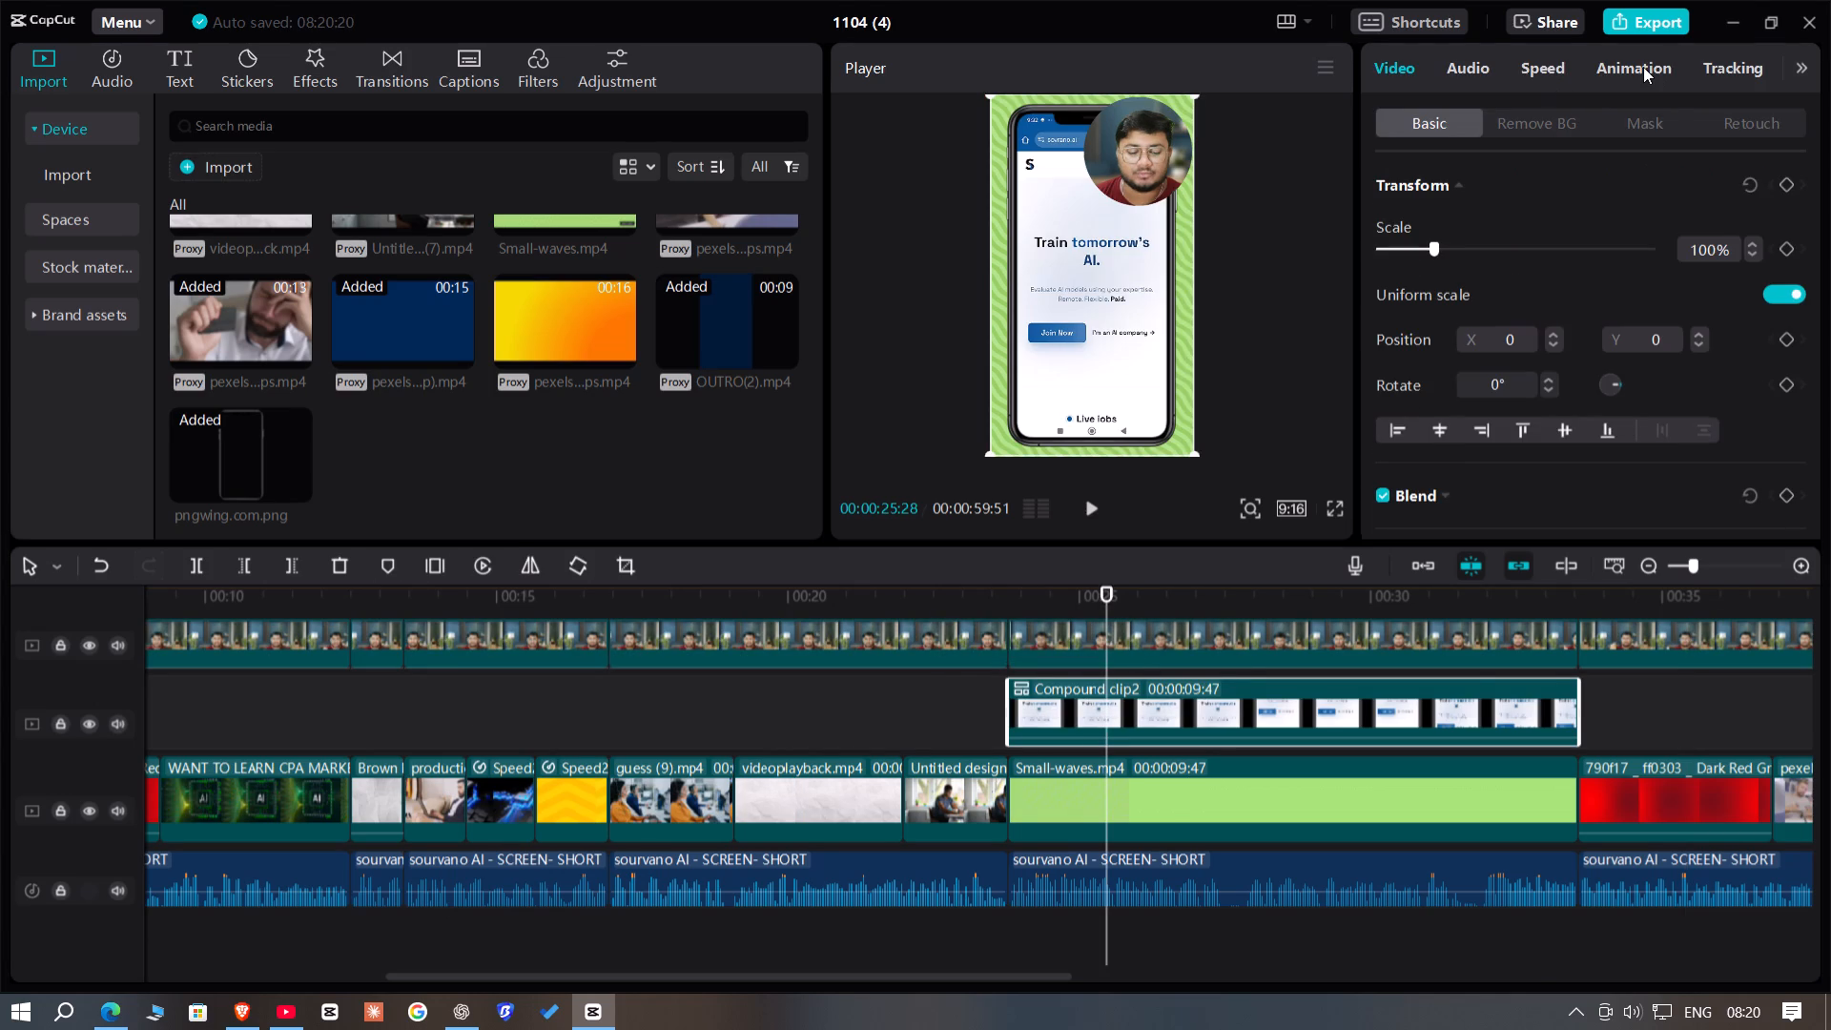
pyautogui.click(1643, 67)
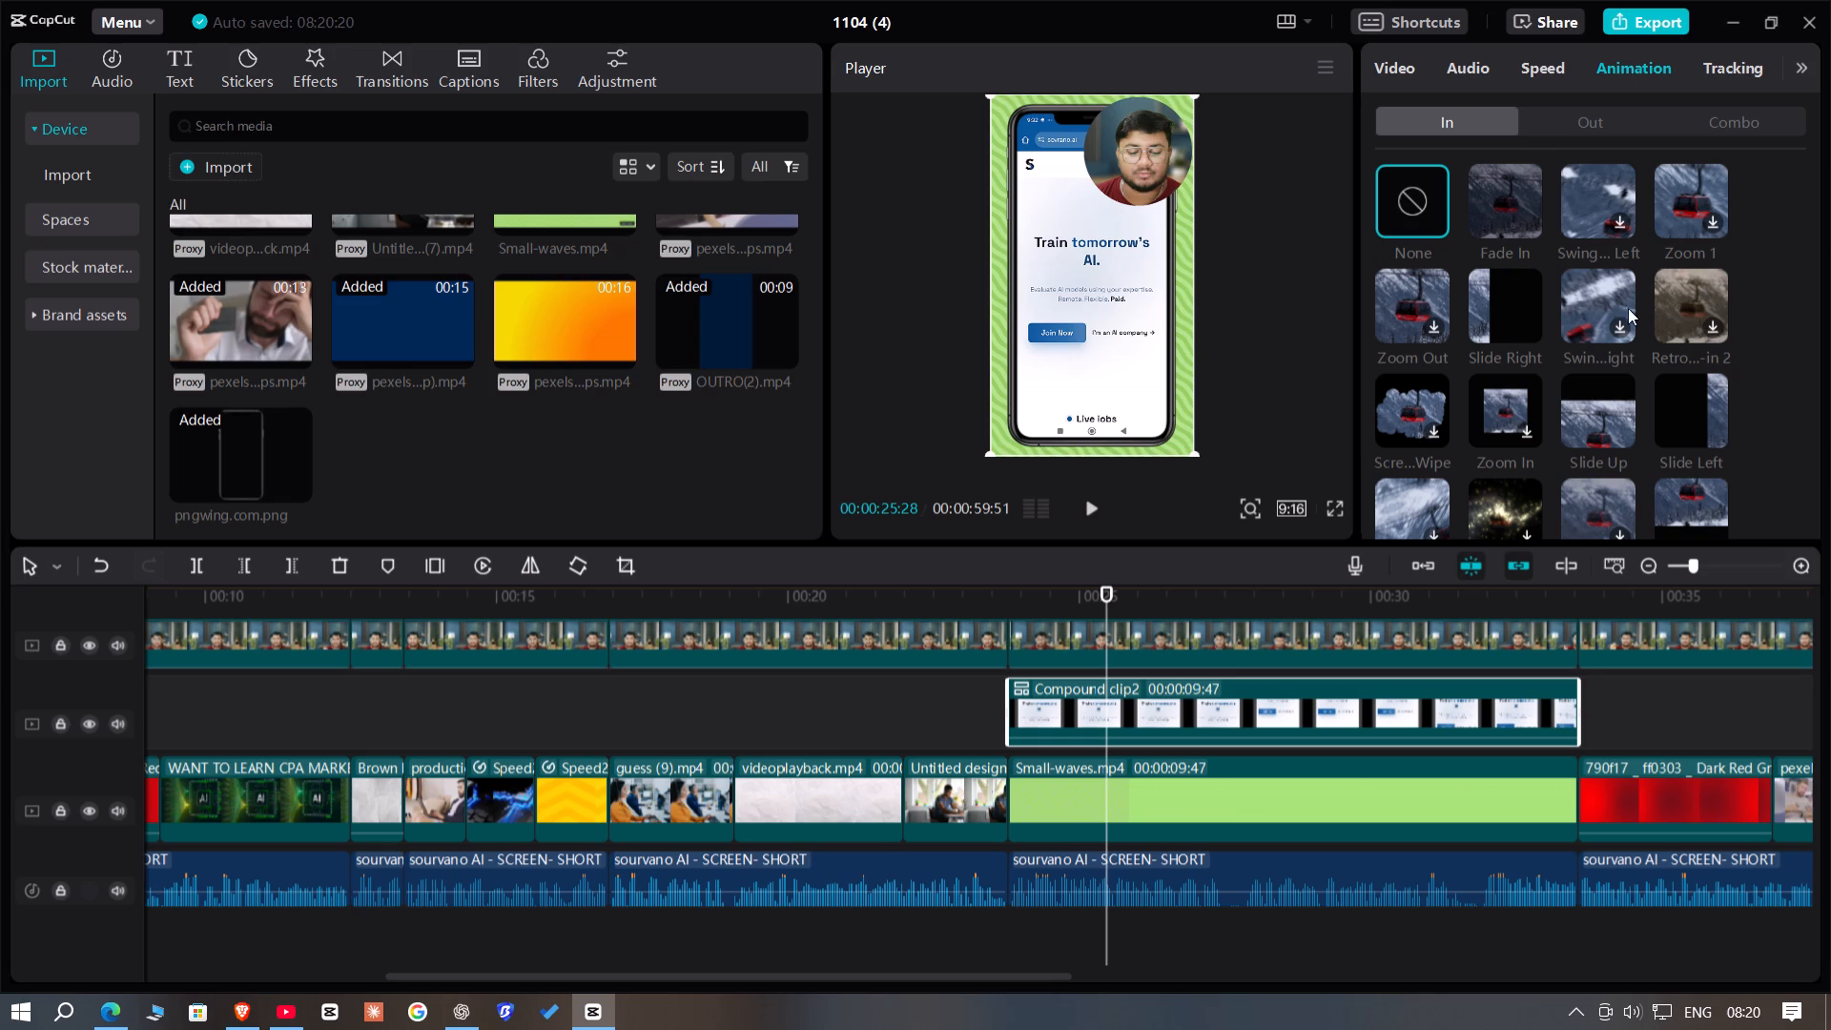
pyautogui.click(1596, 410)
# Apply the Slide Up entrance animation to the 00:00:08:29 compound clip of the second screen recording.
pyautogui.click(1615, 607)
pyautogui.moveTo(1615, 603); pyautogui.dragTo(1830, 601)
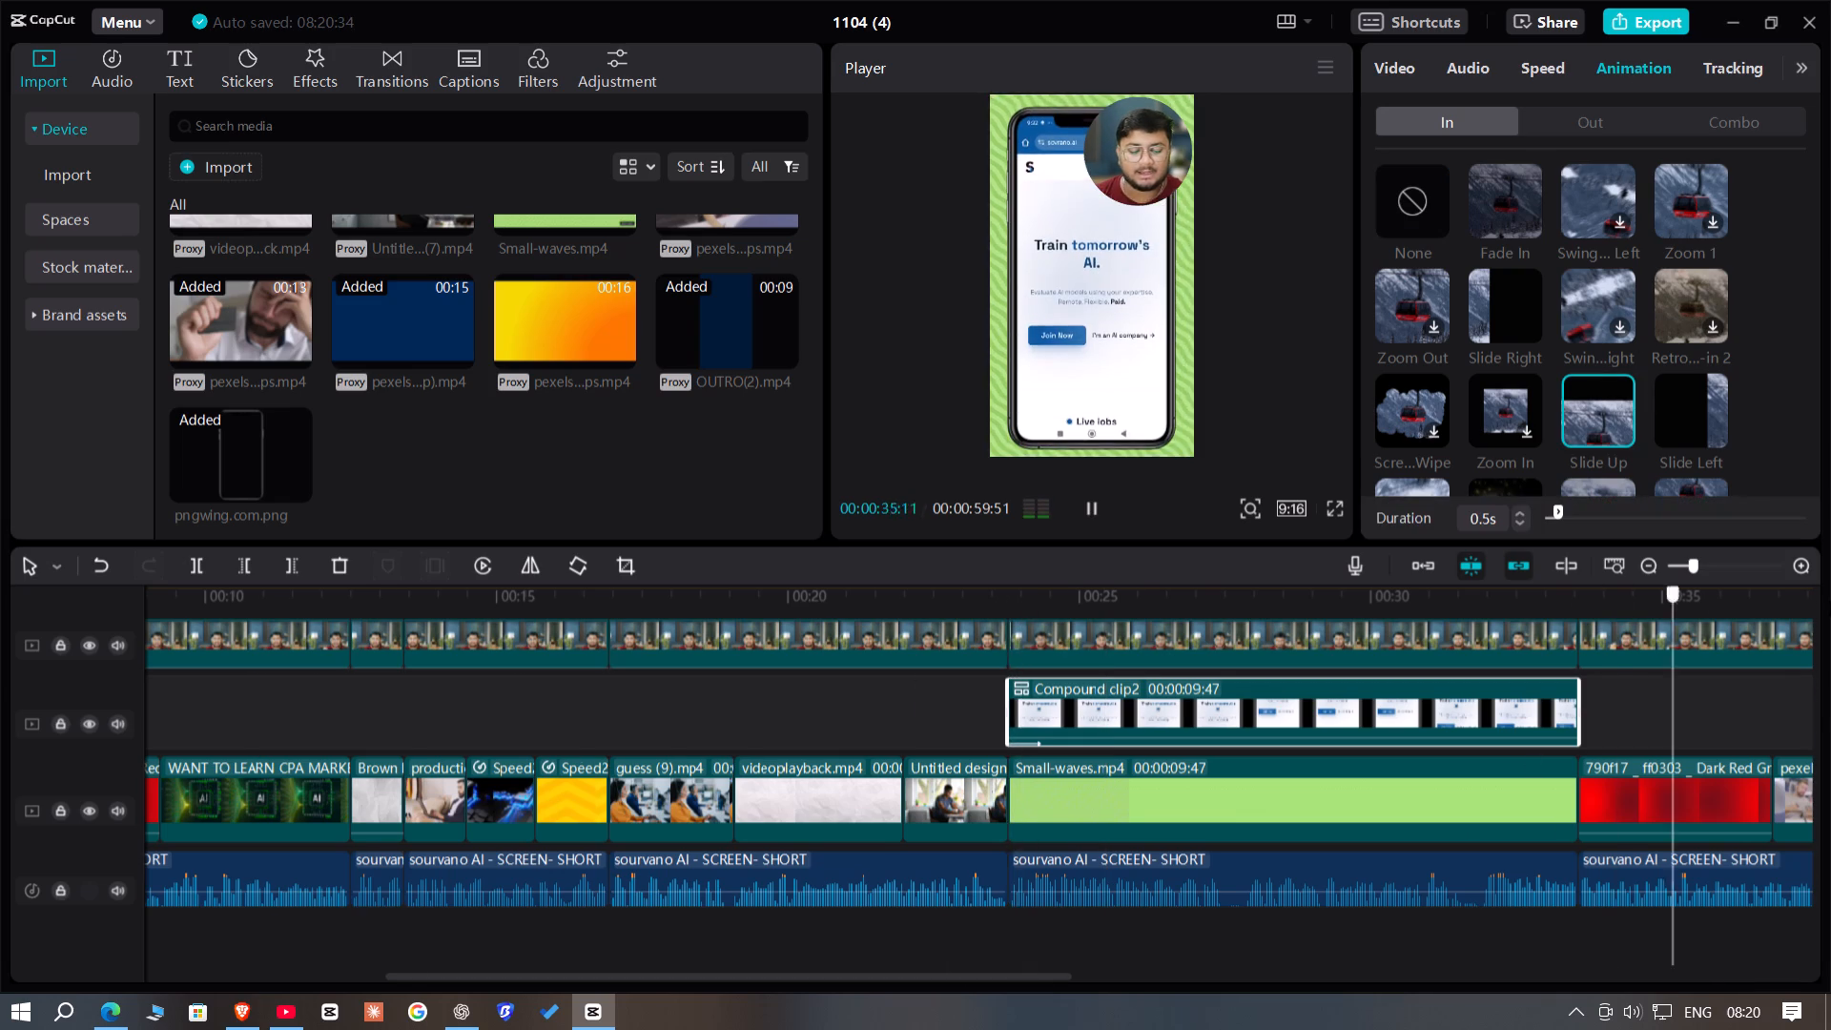
pyautogui.moveTo(1830, 601); pyautogui.dragTo(1179, 617)
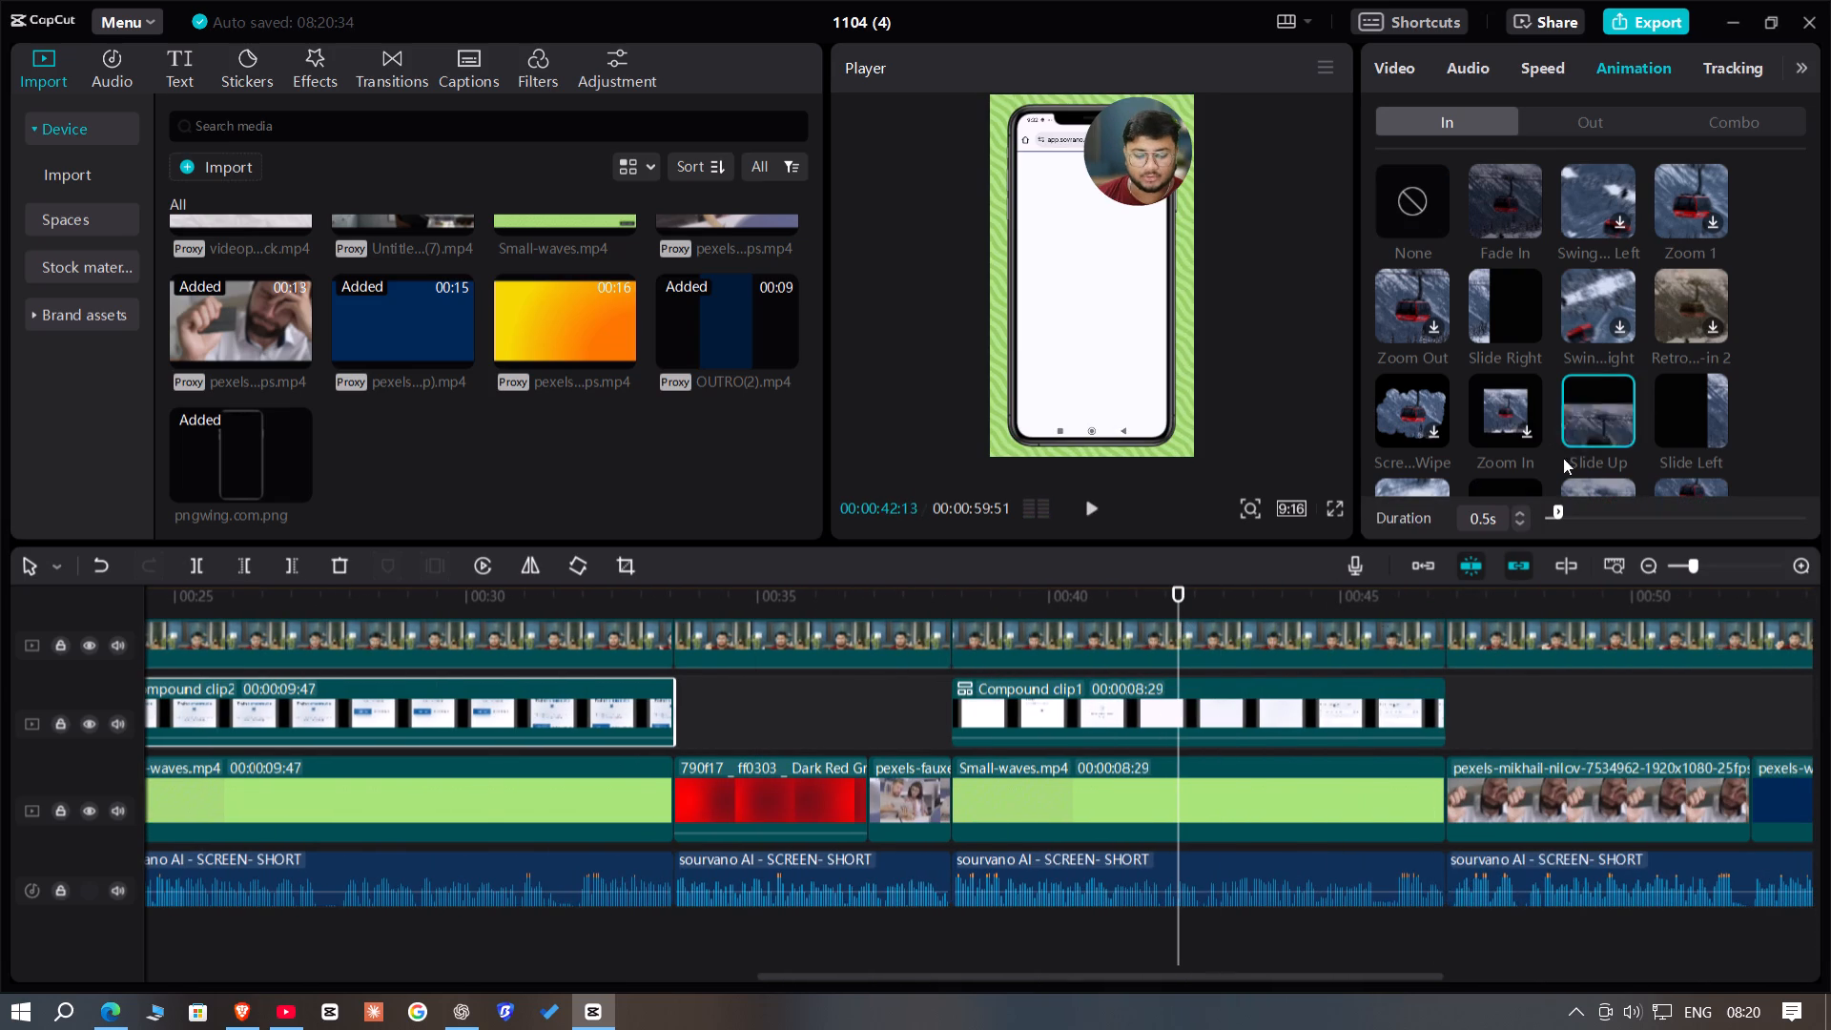
pyautogui.click(1272, 731)
pyautogui.click(1614, 416)
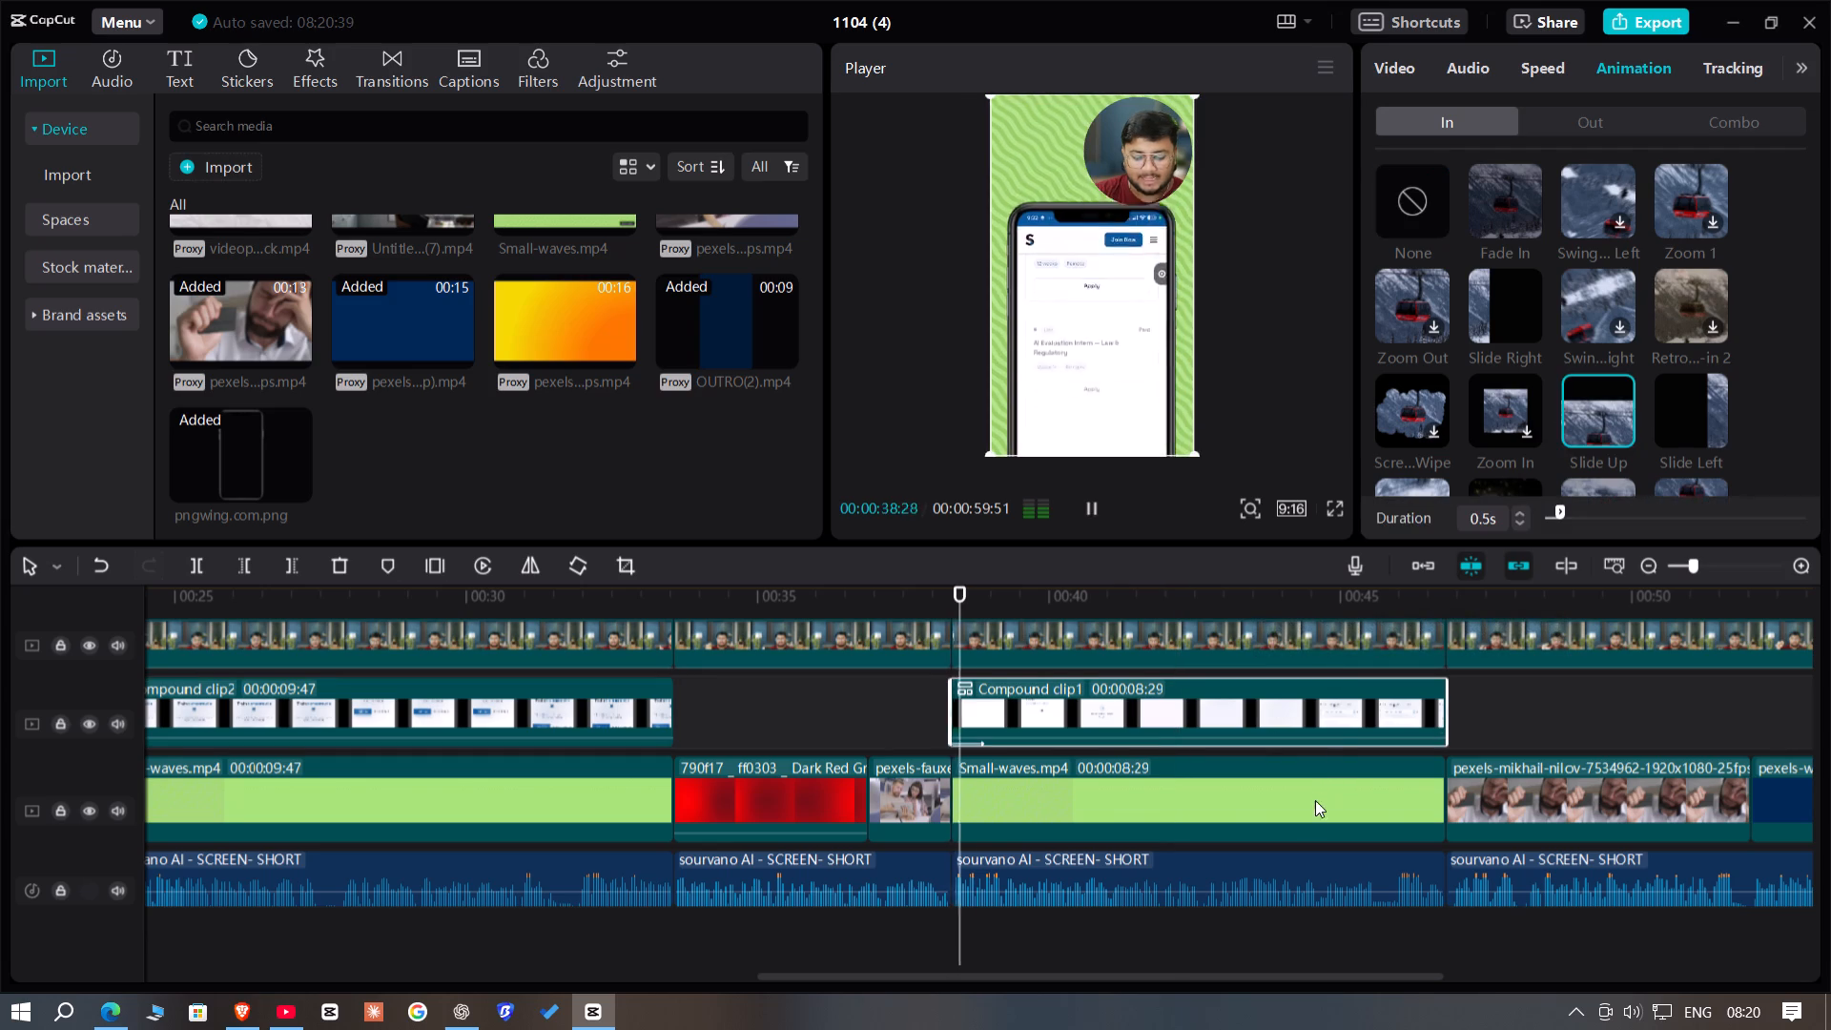
# Set the vignette to 24 on the Small-waves.mp4 background beneath the second phone mockup.
pyautogui.click(1311, 809)
pyautogui.click(1375, 68)
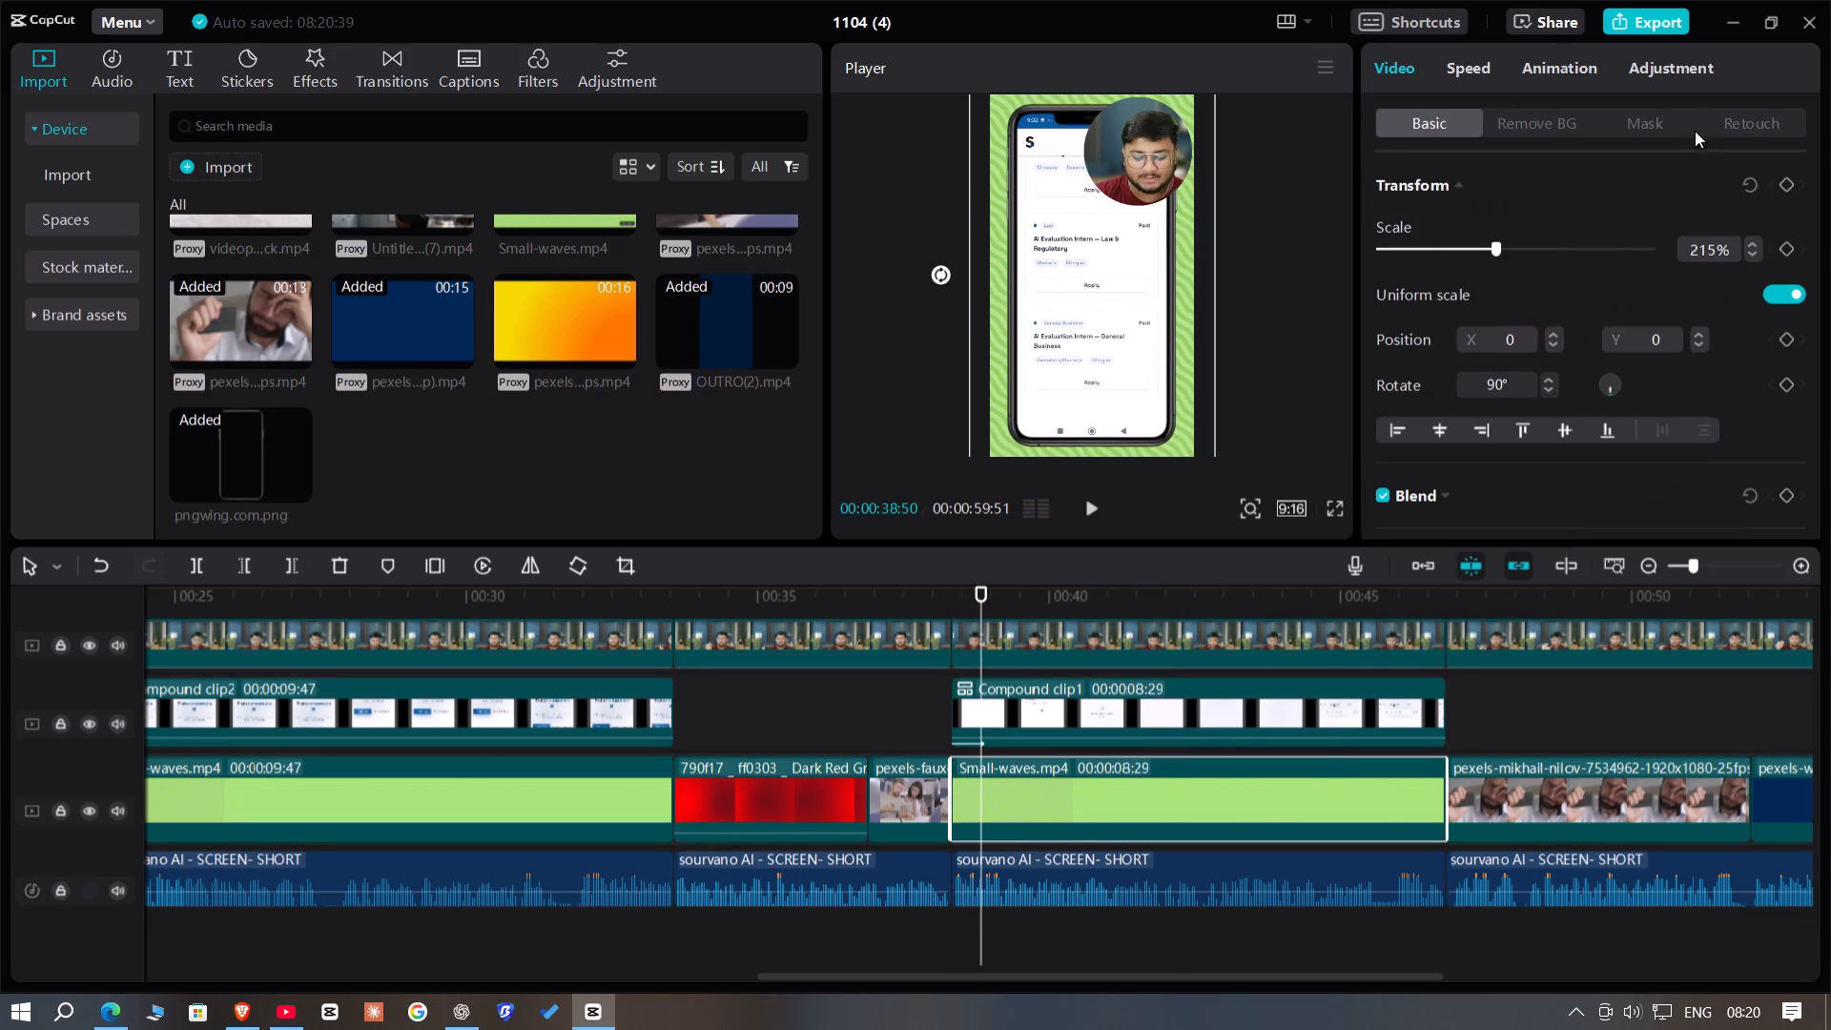
pyautogui.click(1681, 67)
pyautogui.scroll(-4, 1582, 296)
pyautogui.scroll(-12, 1430, 442)
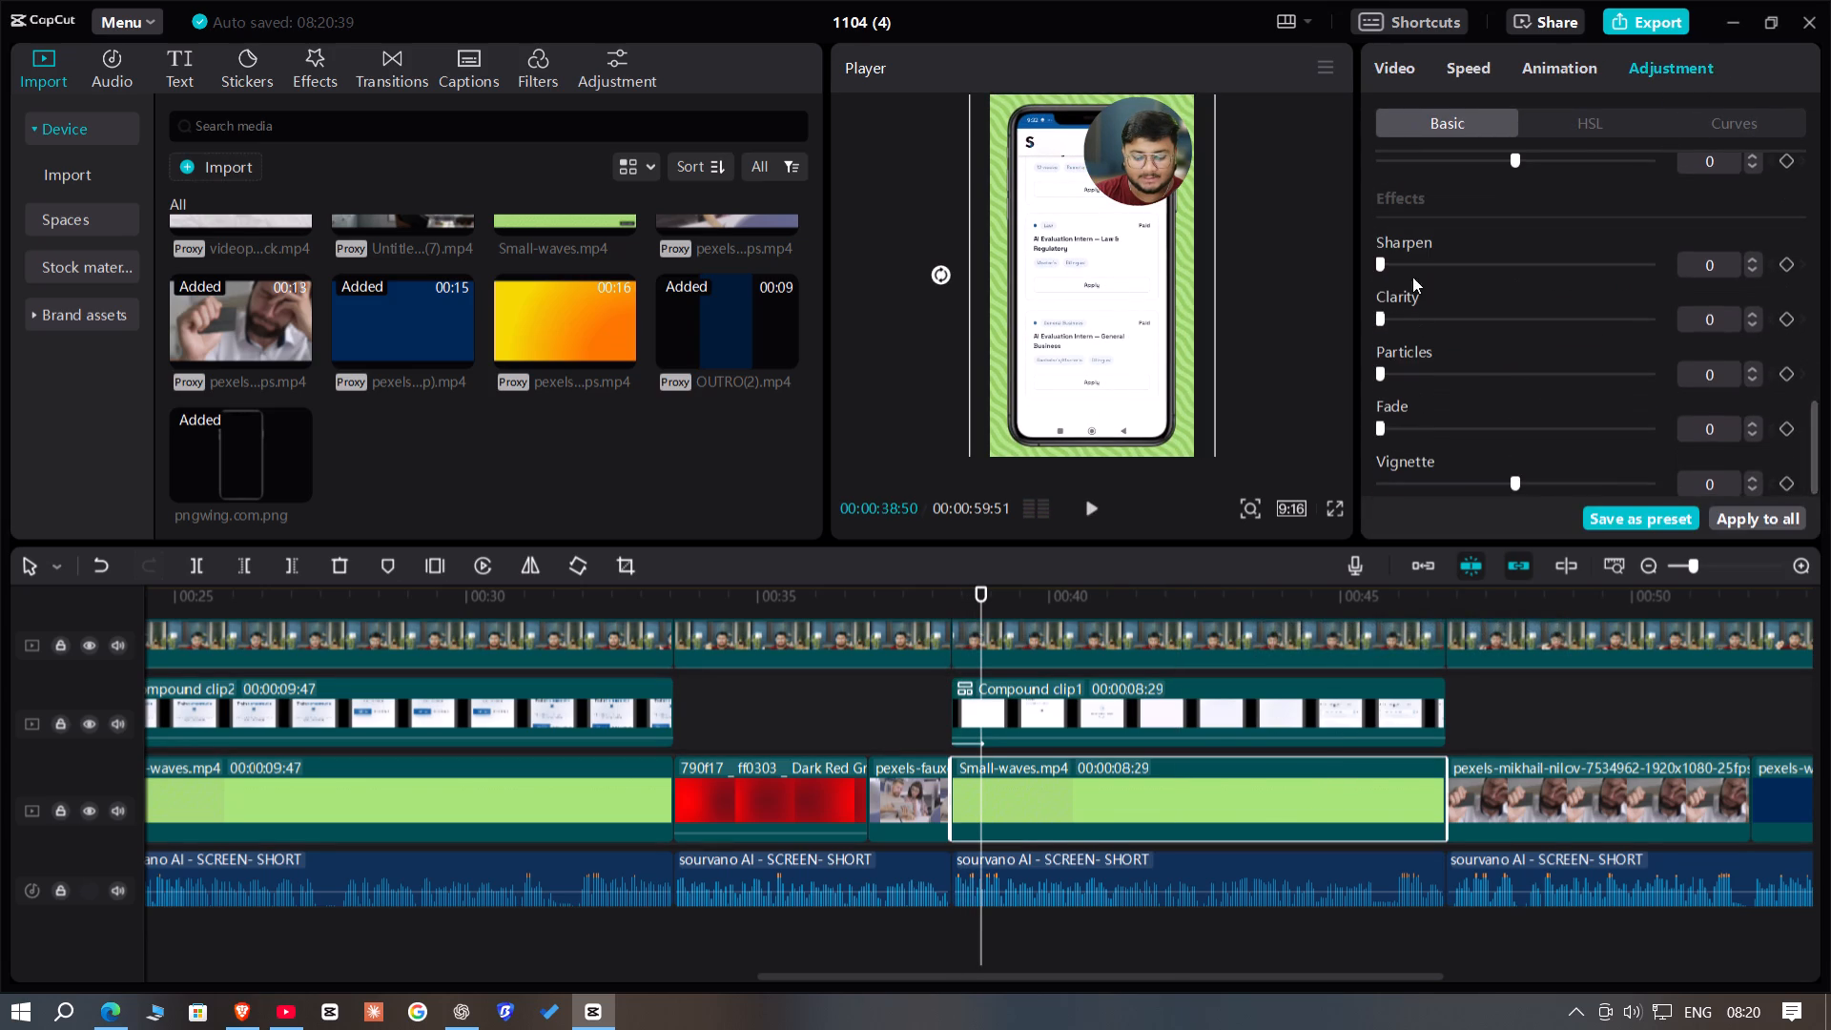
pyautogui.click(1554, 484)
pyautogui.moveTo(1554, 484); pyautogui.dragTo(1575, 484)
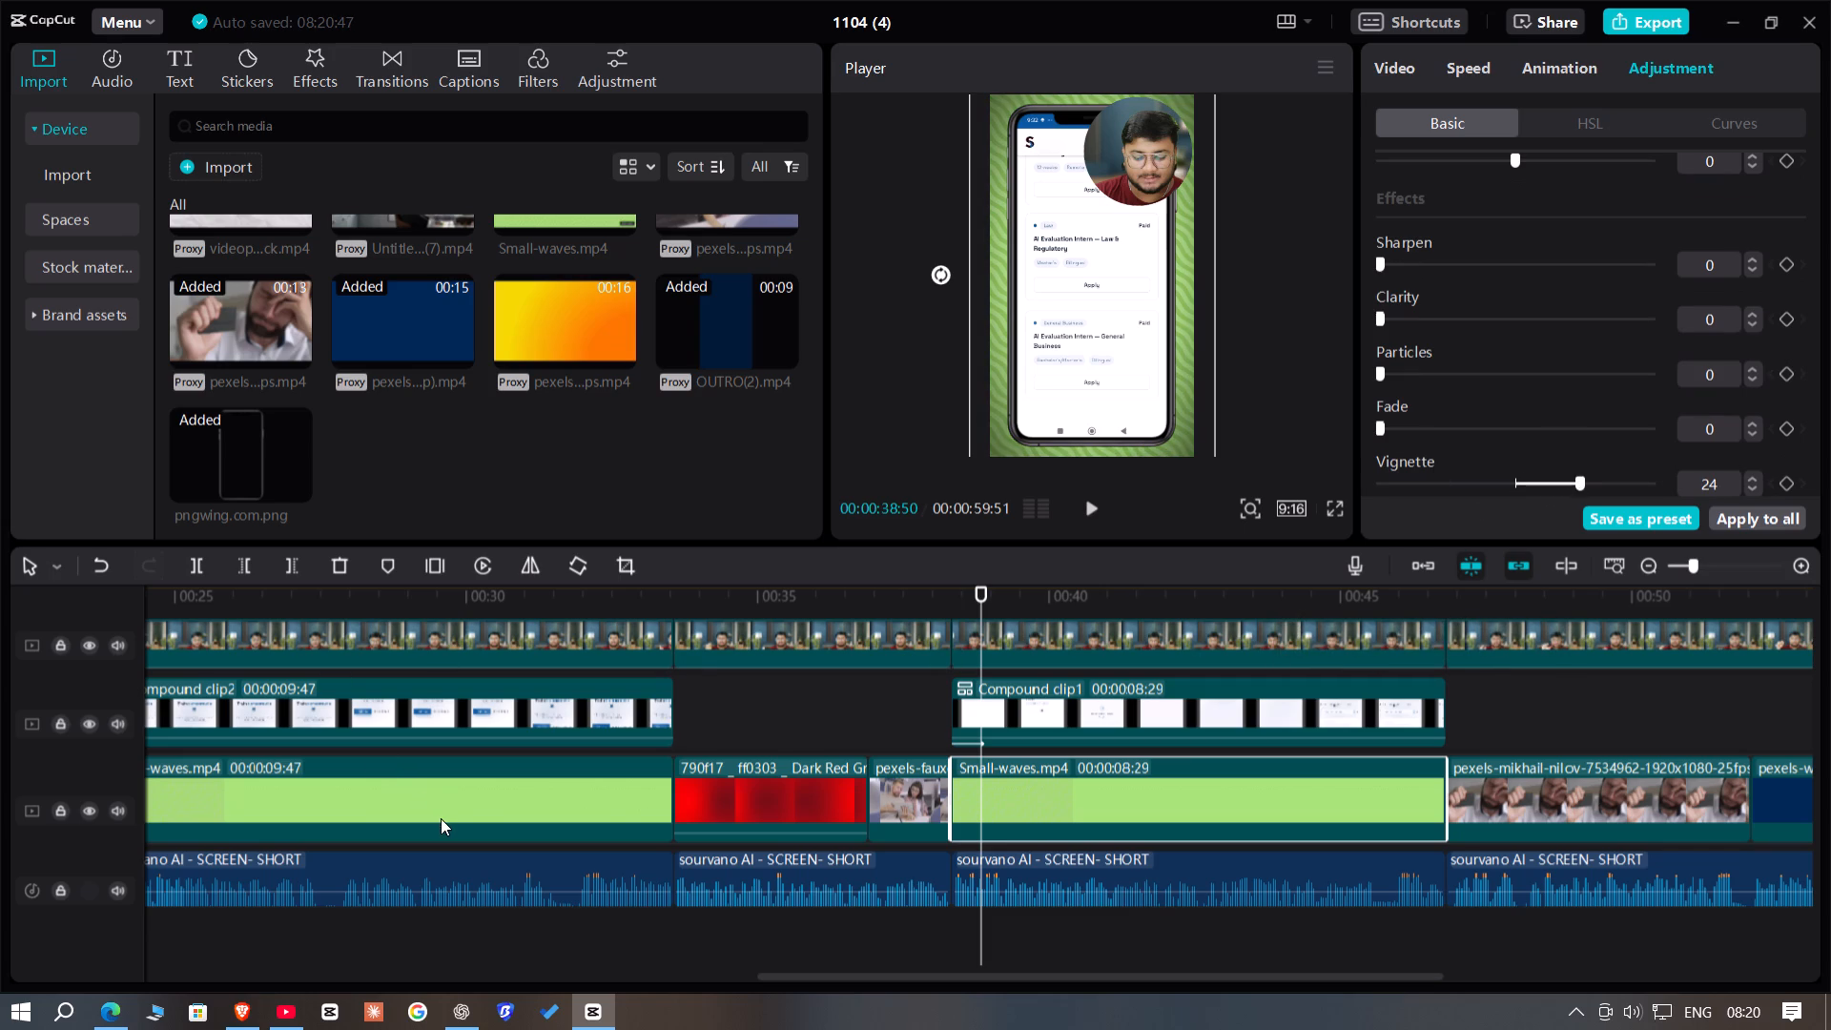
# Set the vignette to 24 on the Small-waves.mp4 background beneath the first phone mockup.
pyautogui.click(439, 818)
pyautogui.scroll(-1, 1636, 403)
pyautogui.doubleClick(1709, 484)
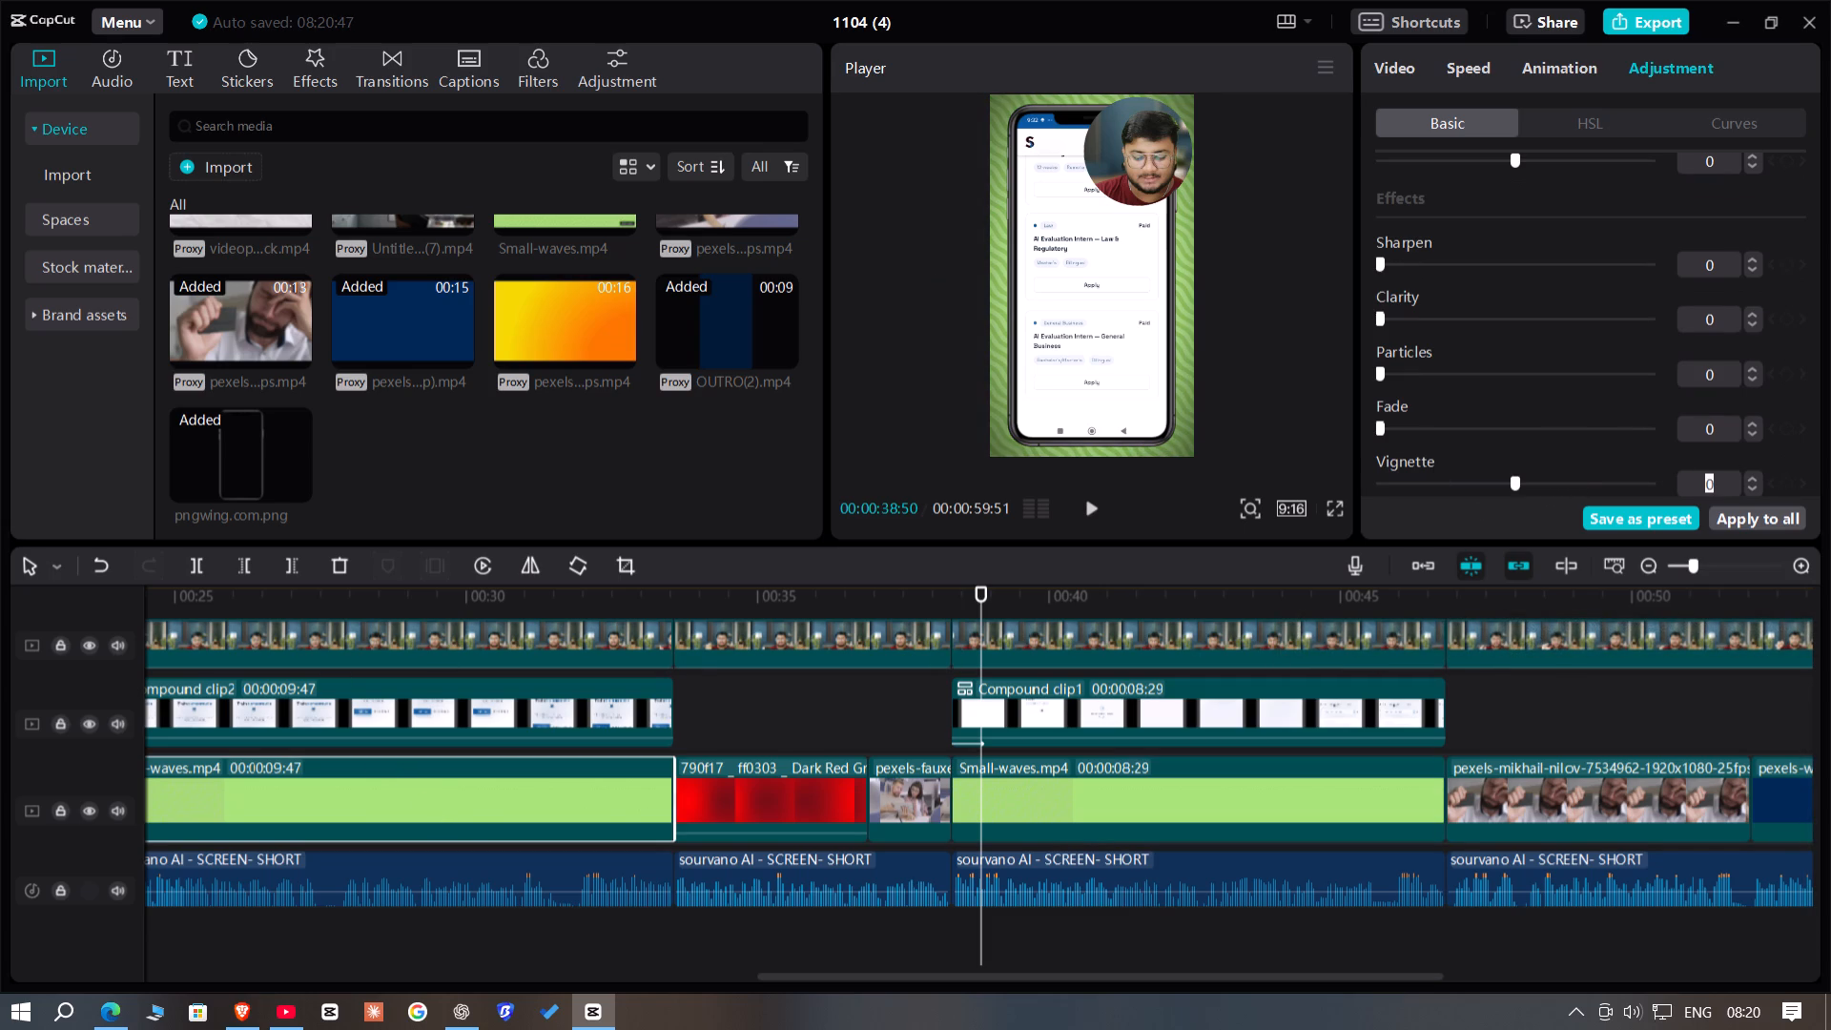
pyautogui.press('BackSpace')
pyautogui.write('24')
pyautogui.press('Return')
# Rotate the Dark Red Gradient clip after the first mockup to portrait orientation and enlarge it to fill the 9:16 frame.
pyautogui.click(1545, 722)
pyautogui.moveTo(1545, 722); pyautogui.dragTo(757, 769)
pyautogui.click(775, 824)
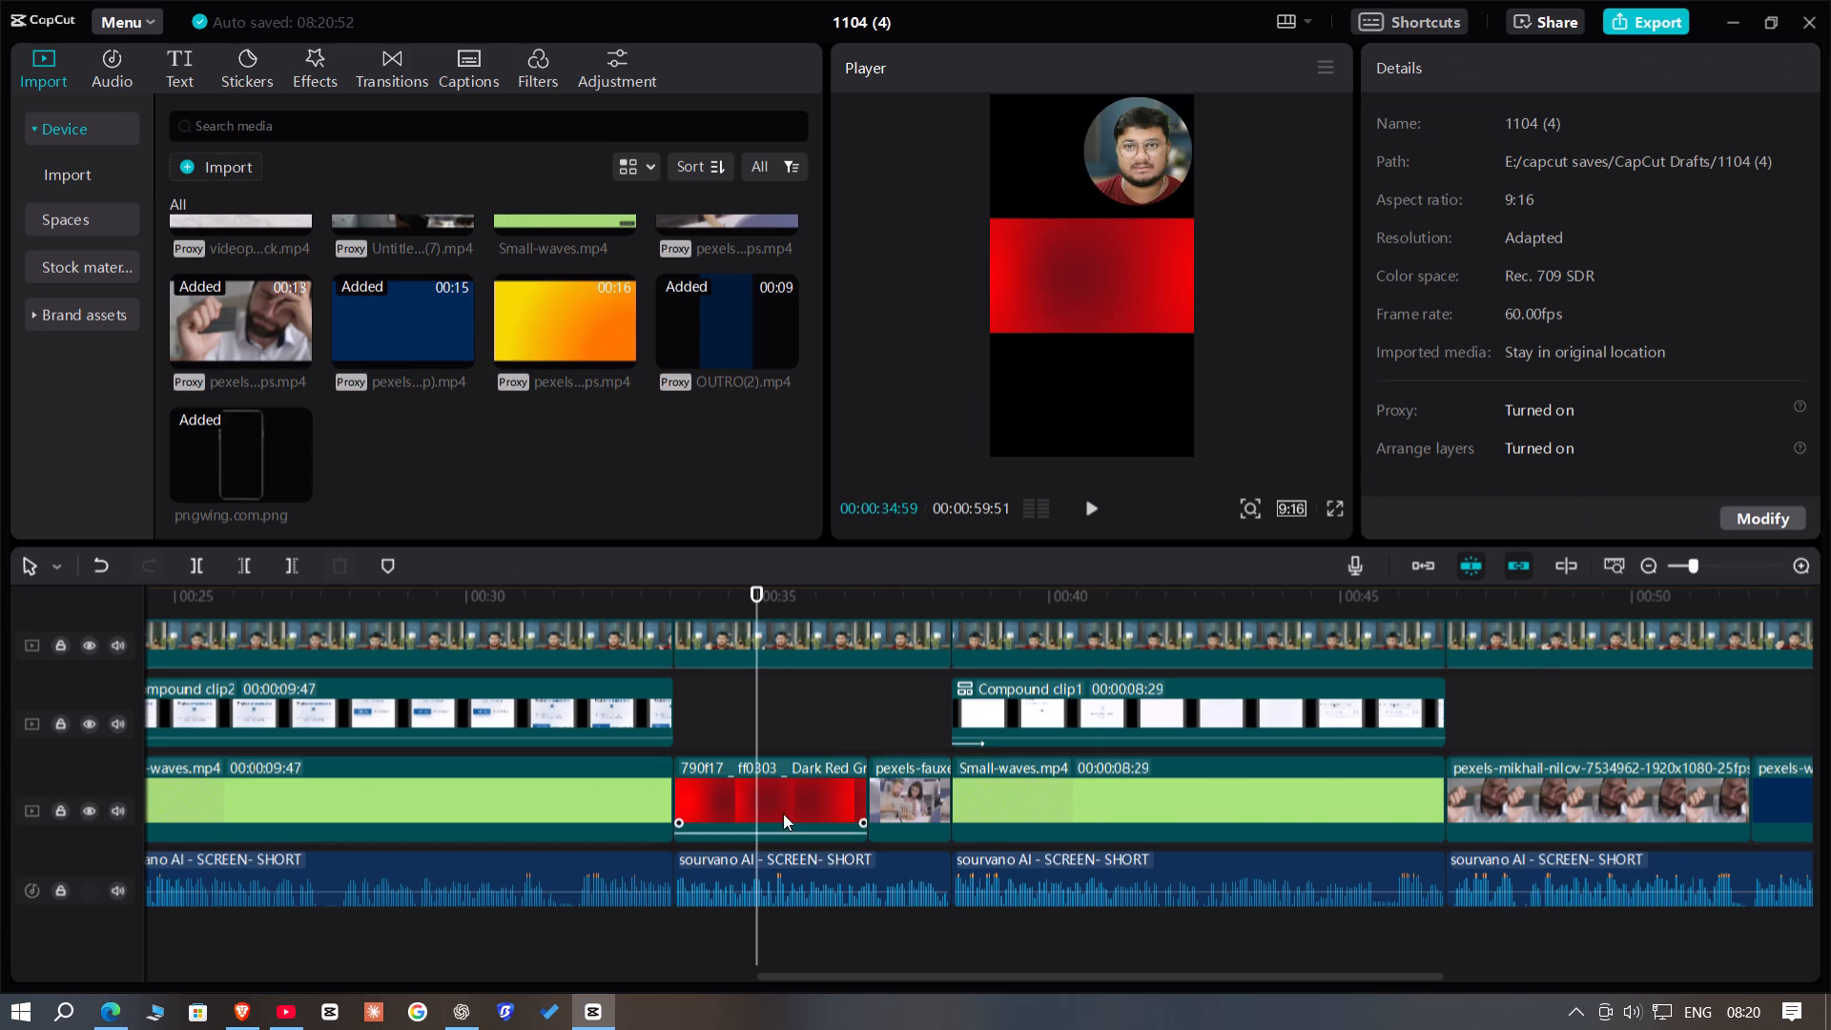
pyautogui.moveTo(1088, 357); pyautogui.dragTo(947, 274)
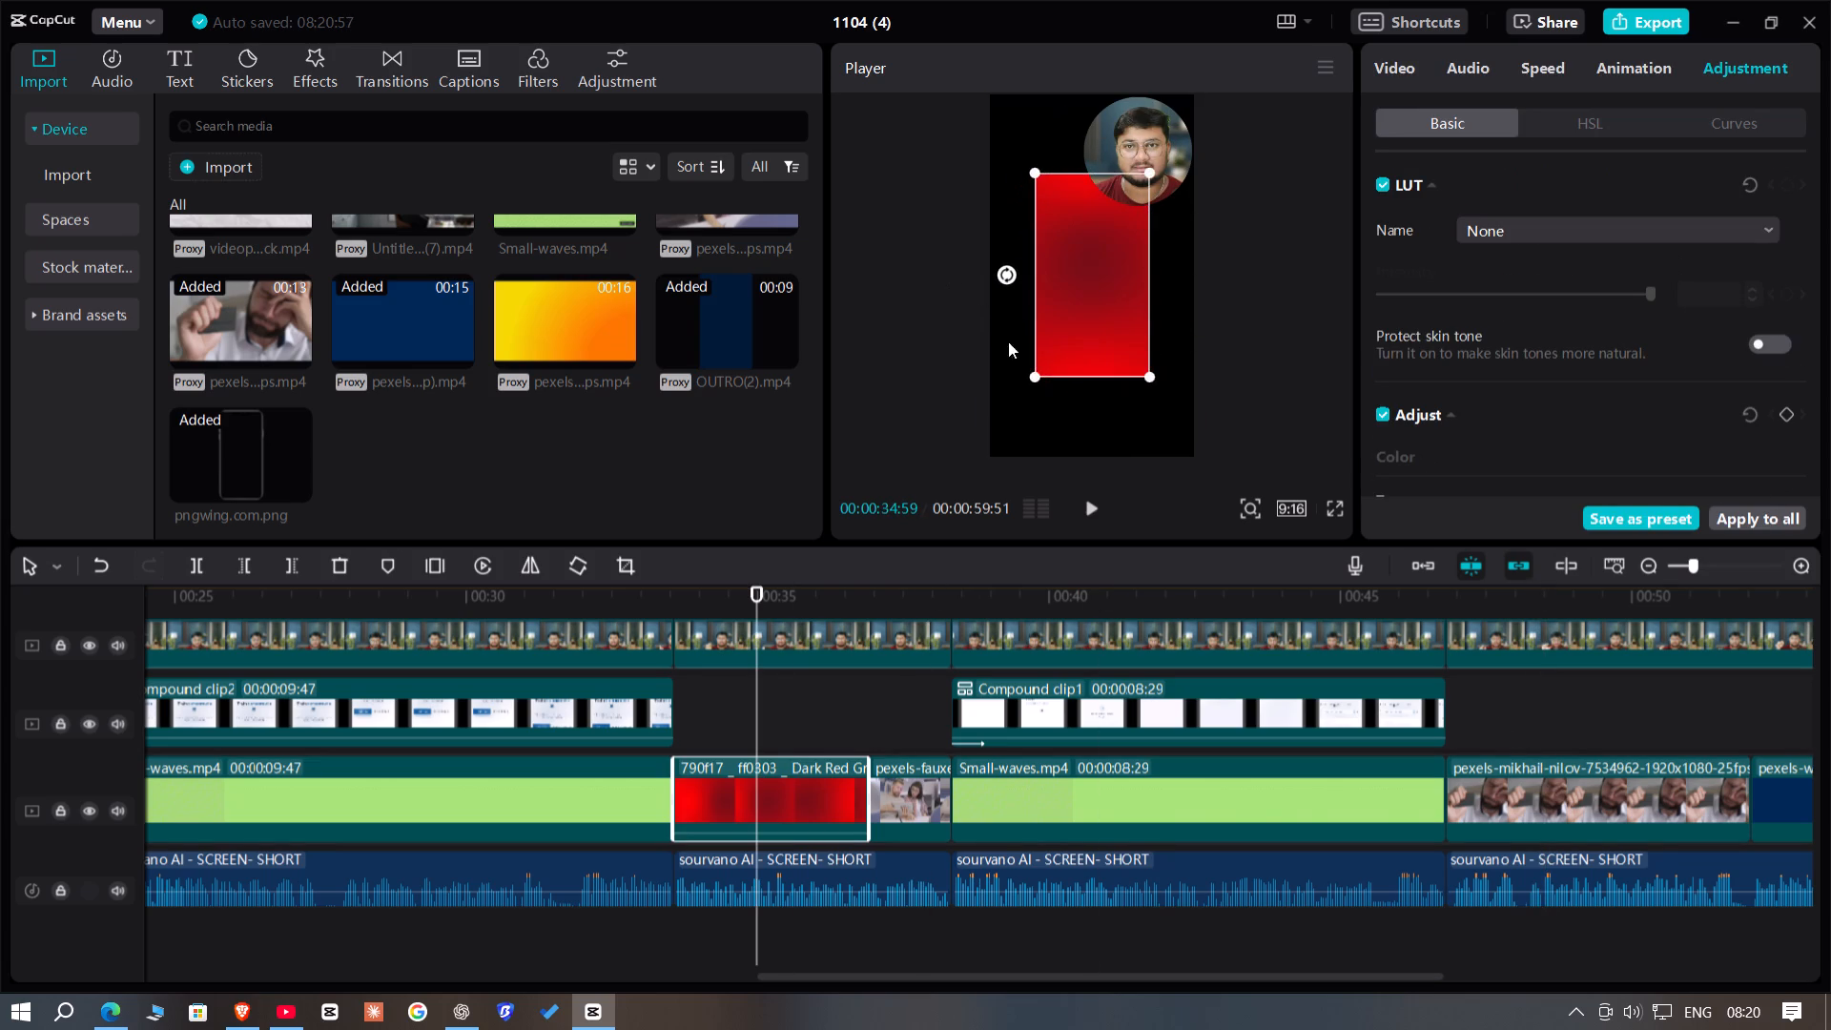
pyautogui.moveTo(1143, 375); pyautogui.dragTo(1196, 567)
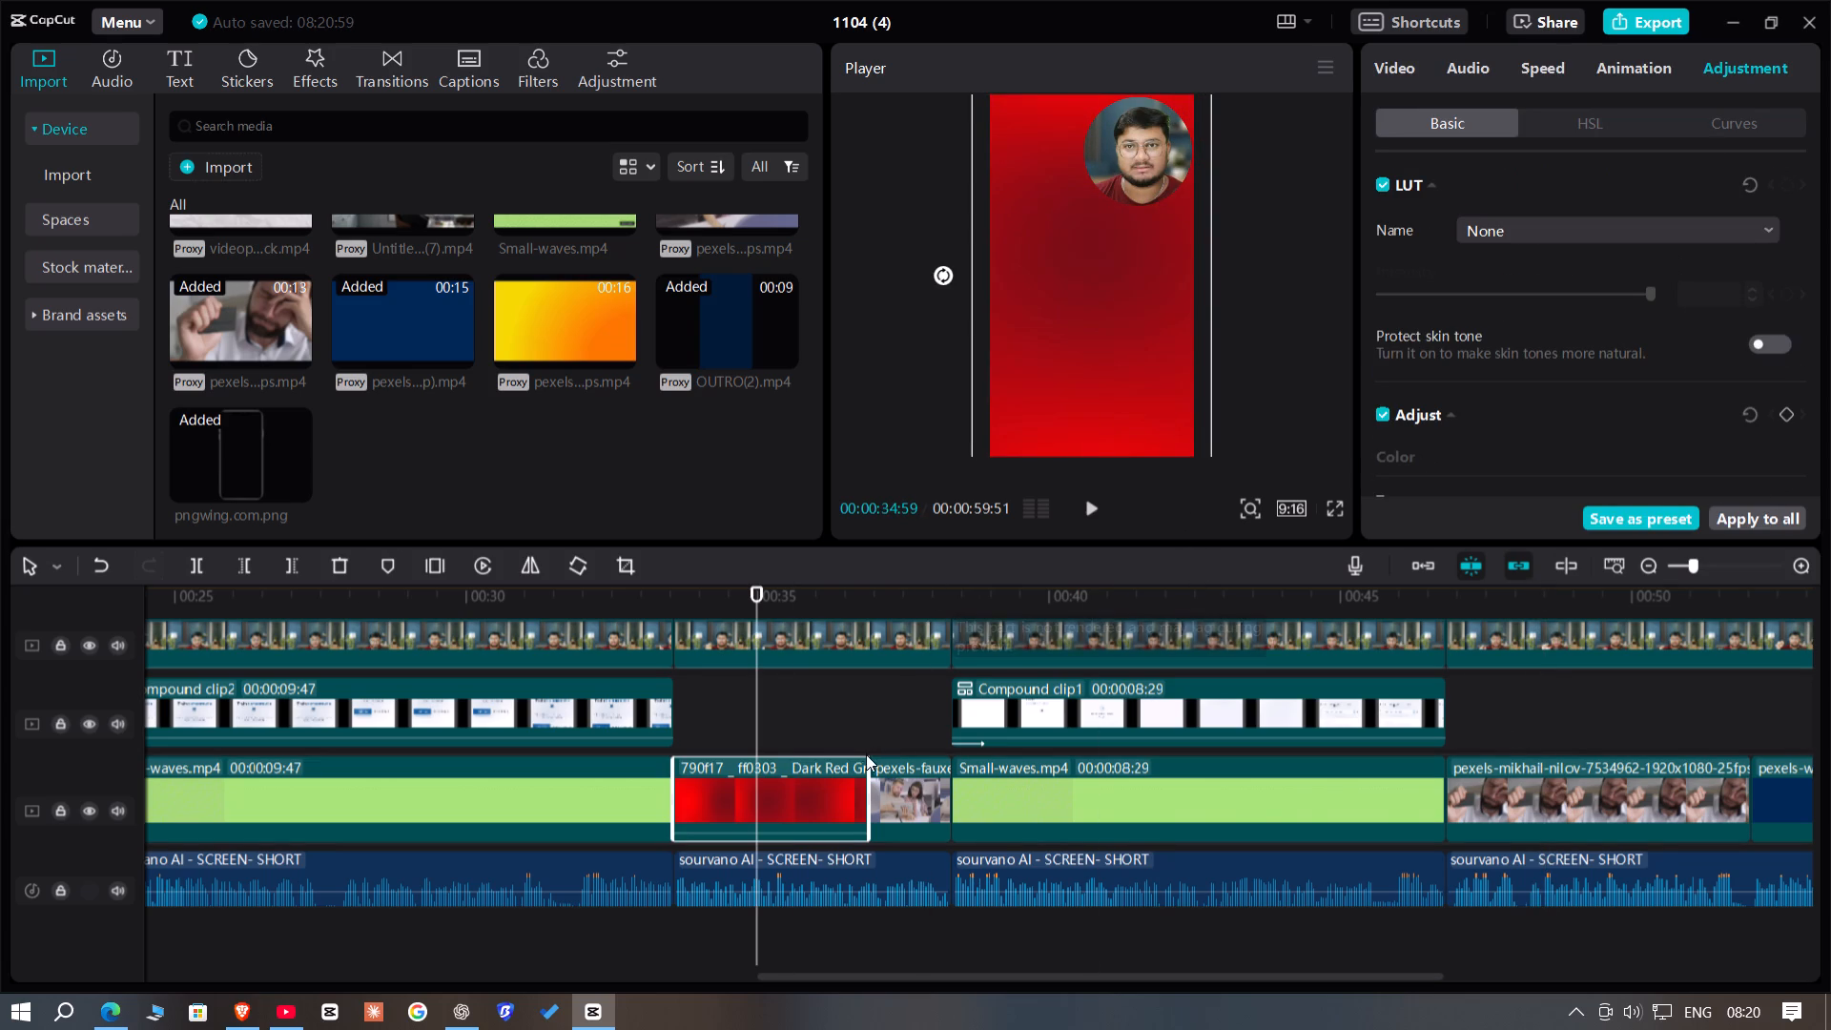
# Scale the pexels-fauxels clip to 346% to fill the frame and shift it horizontally to X 1609.
pyautogui.click(901, 718)
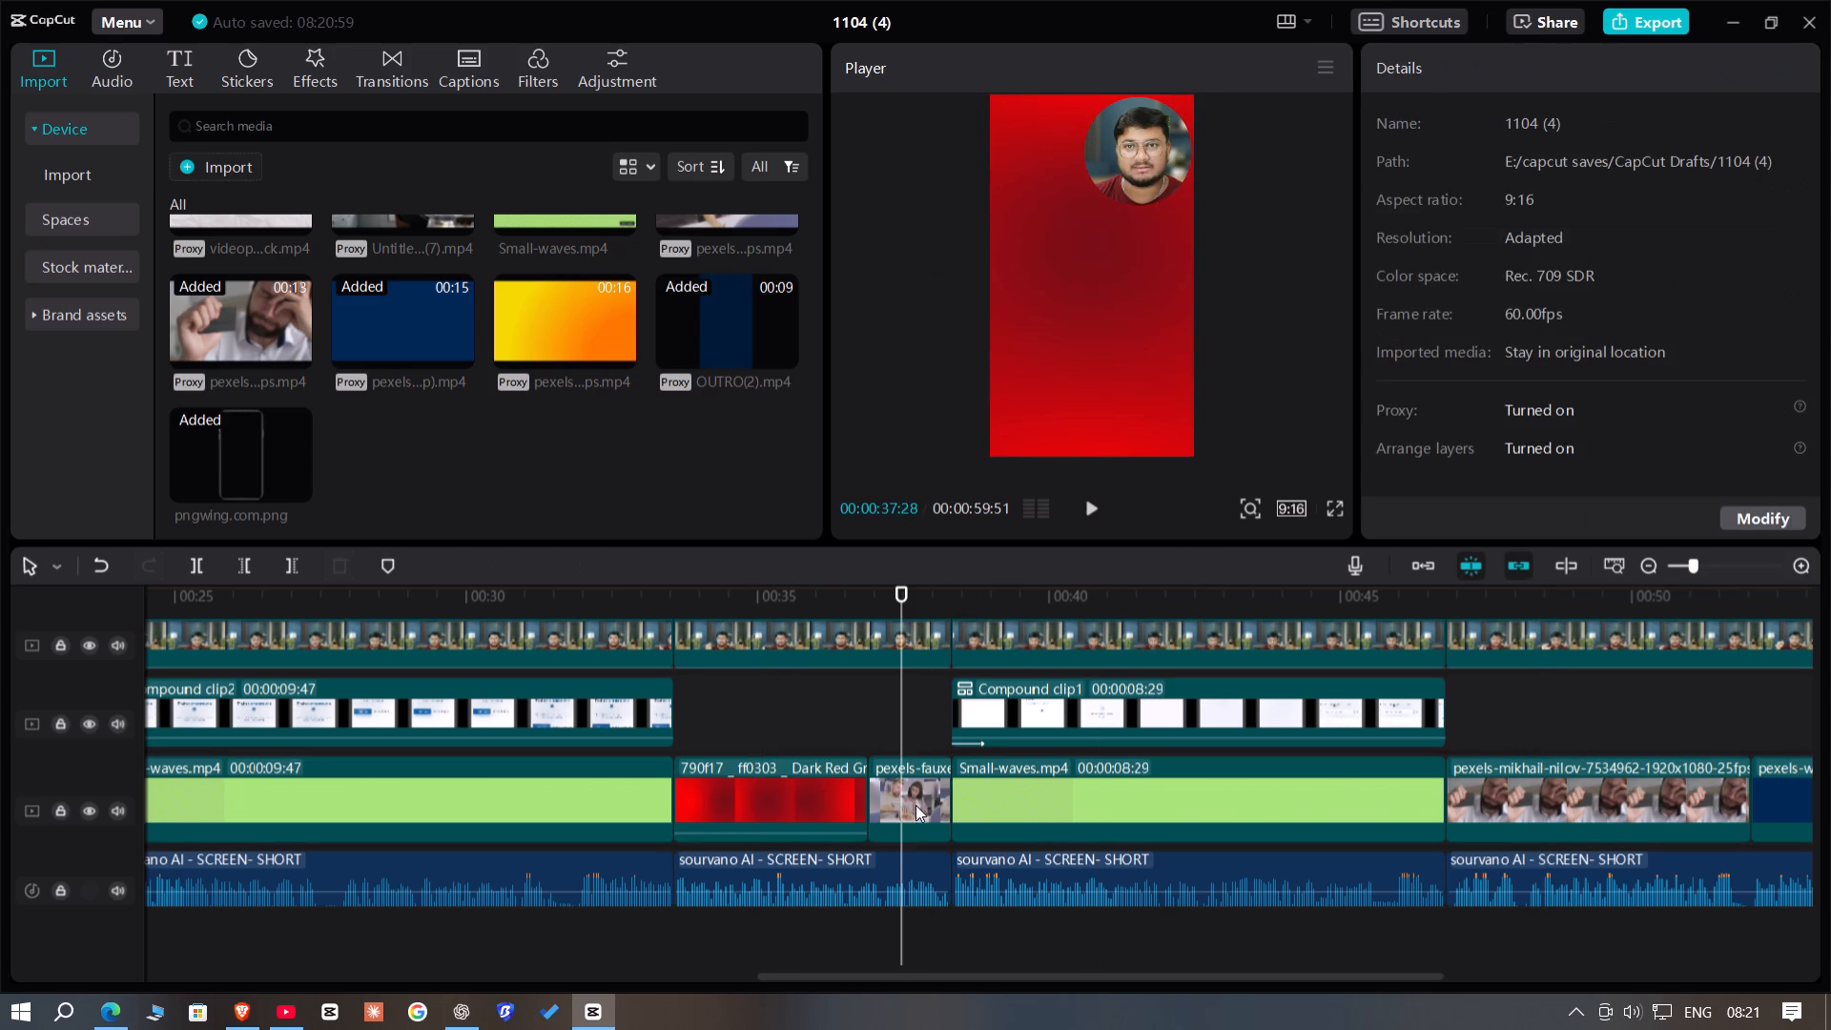
pyautogui.click(915, 805)
pyautogui.moveTo(1200, 339); pyautogui.dragTo(1433, 764)
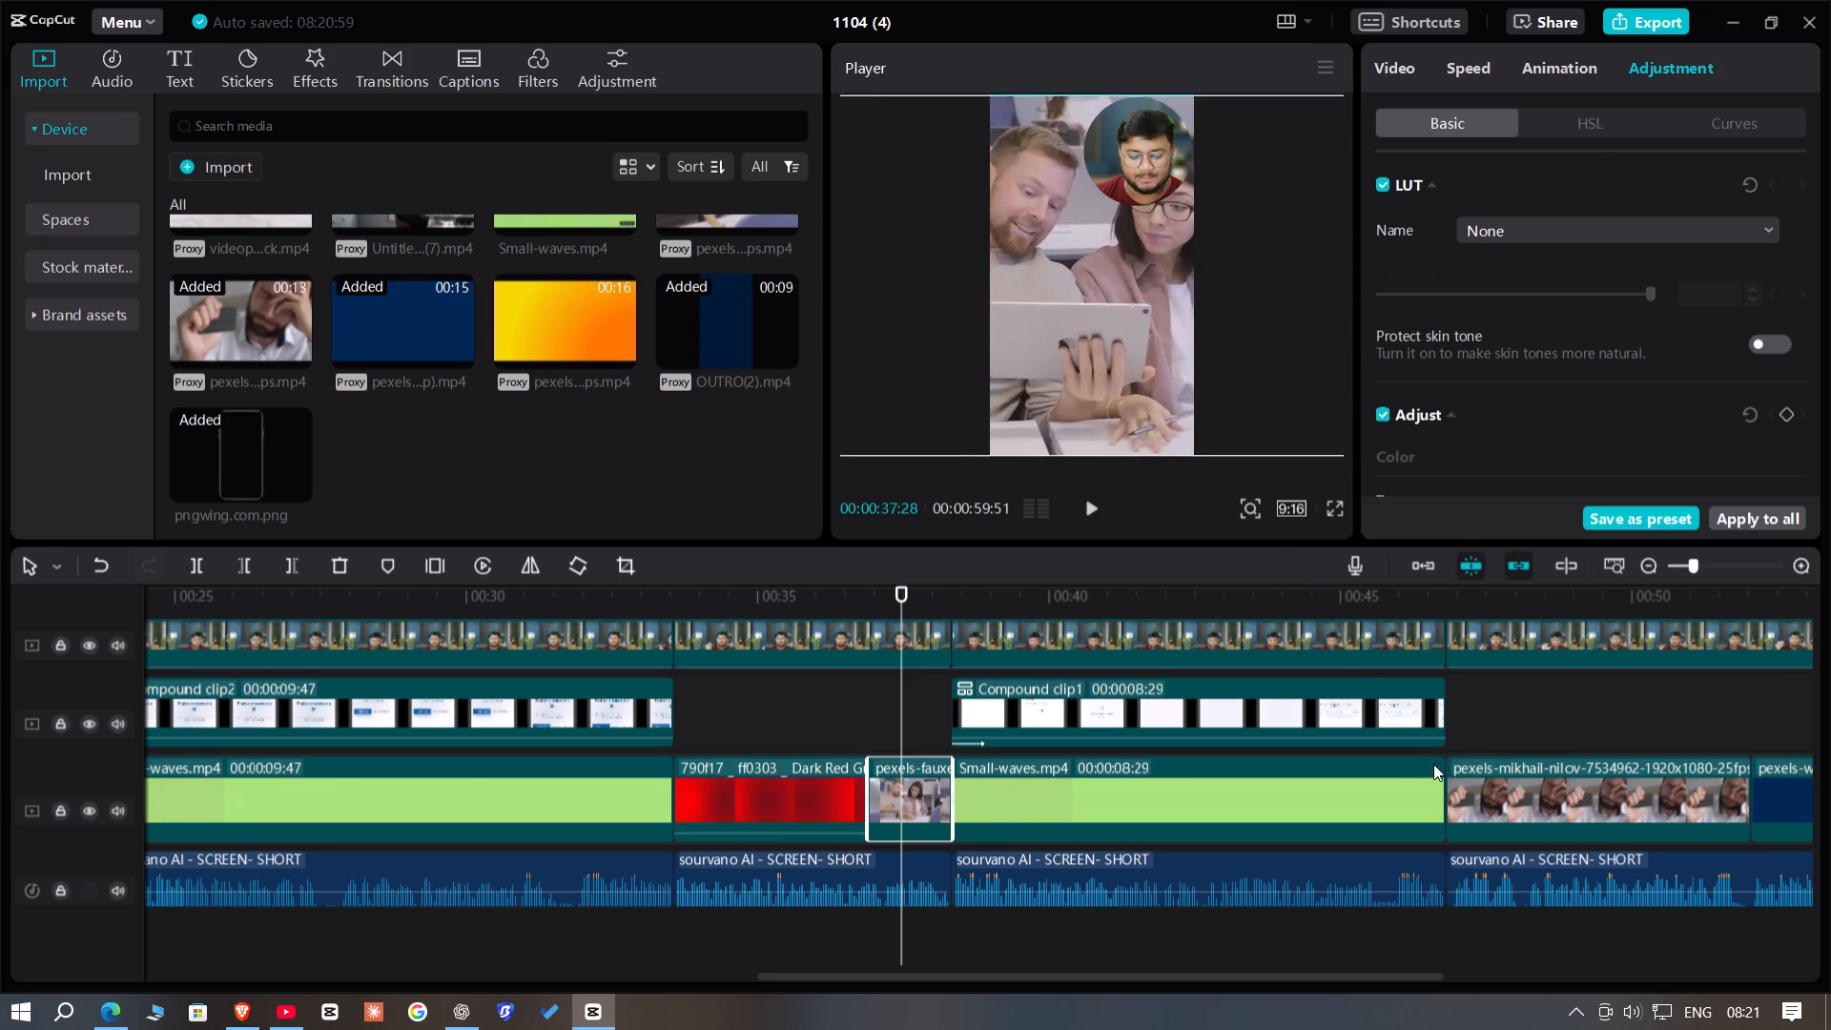
pyautogui.moveTo(1433, 764); pyautogui.dragTo(1464, 803)
pyautogui.moveTo(1132, 428); pyautogui.dragTo(1286, 439)
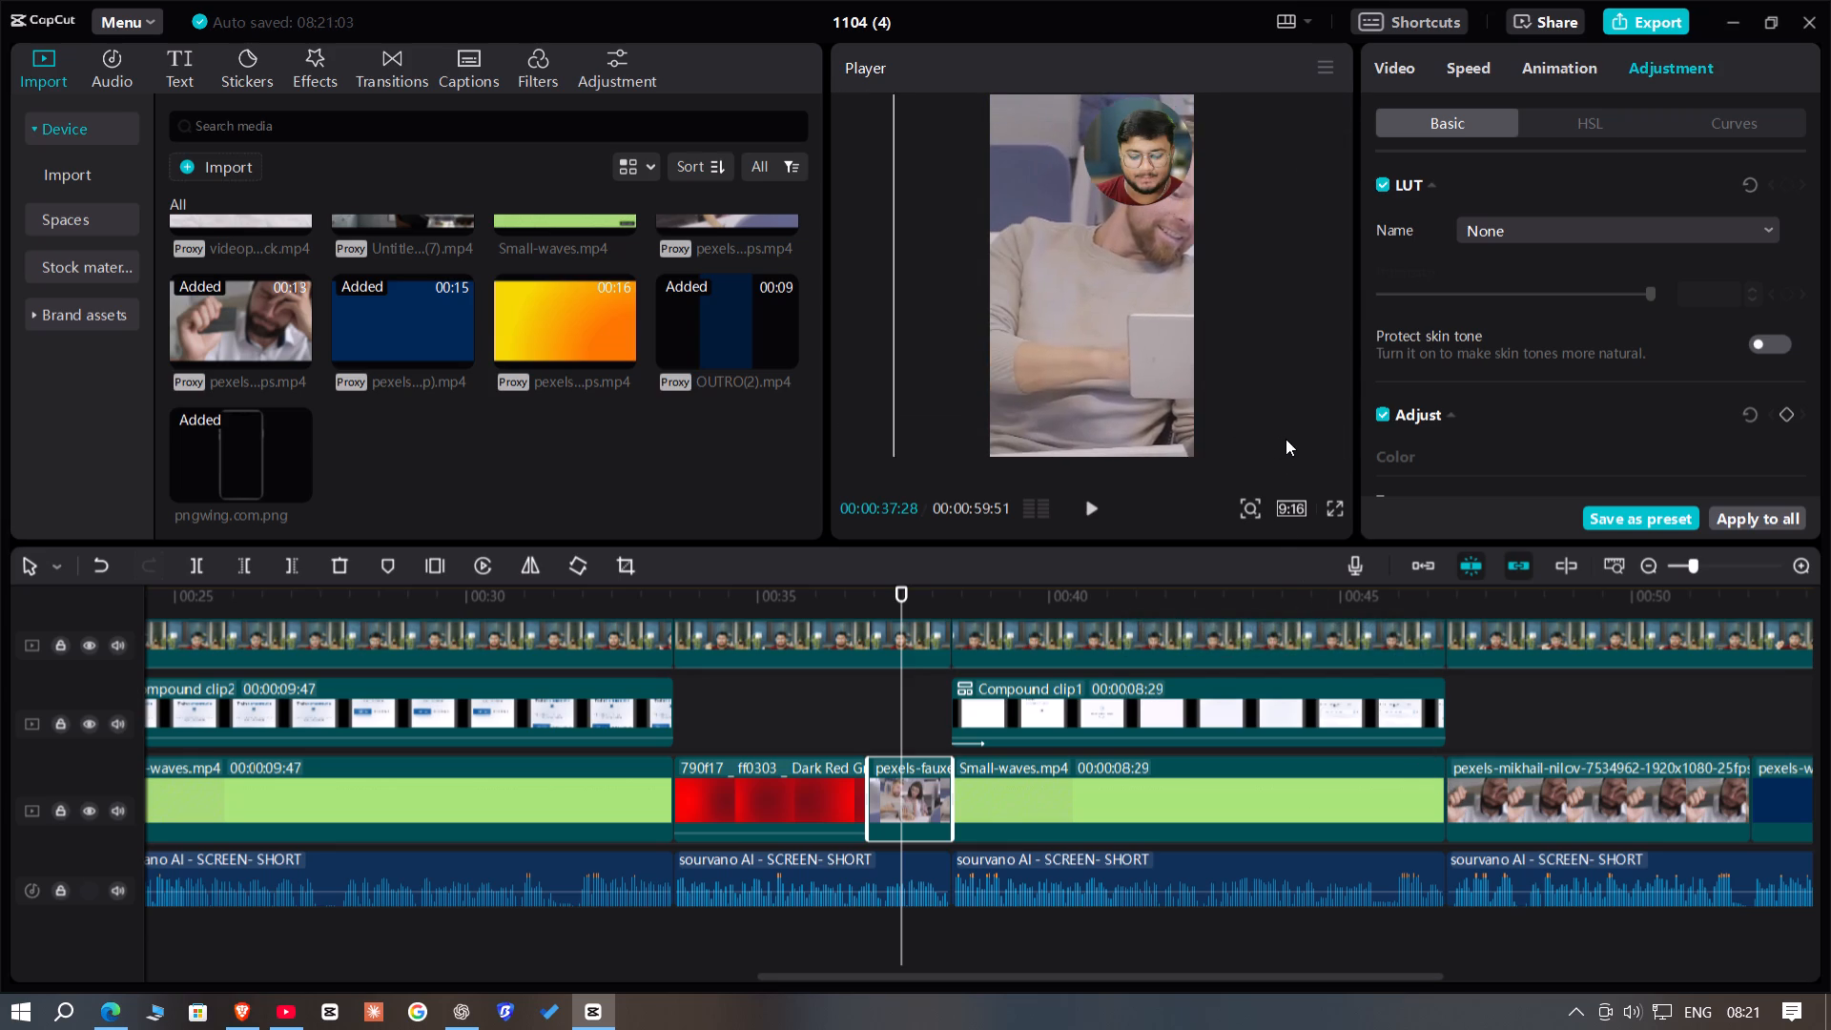
pyautogui.moveTo(1286, 439); pyautogui.dragTo(1283, 427)
# Animate a horizontal pan on the pexels-fauxels clip with a Transform keyframe at its start and position X -555 at its end.
pyautogui.tripleClick(867, 731)
pyautogui.click(869, 728)
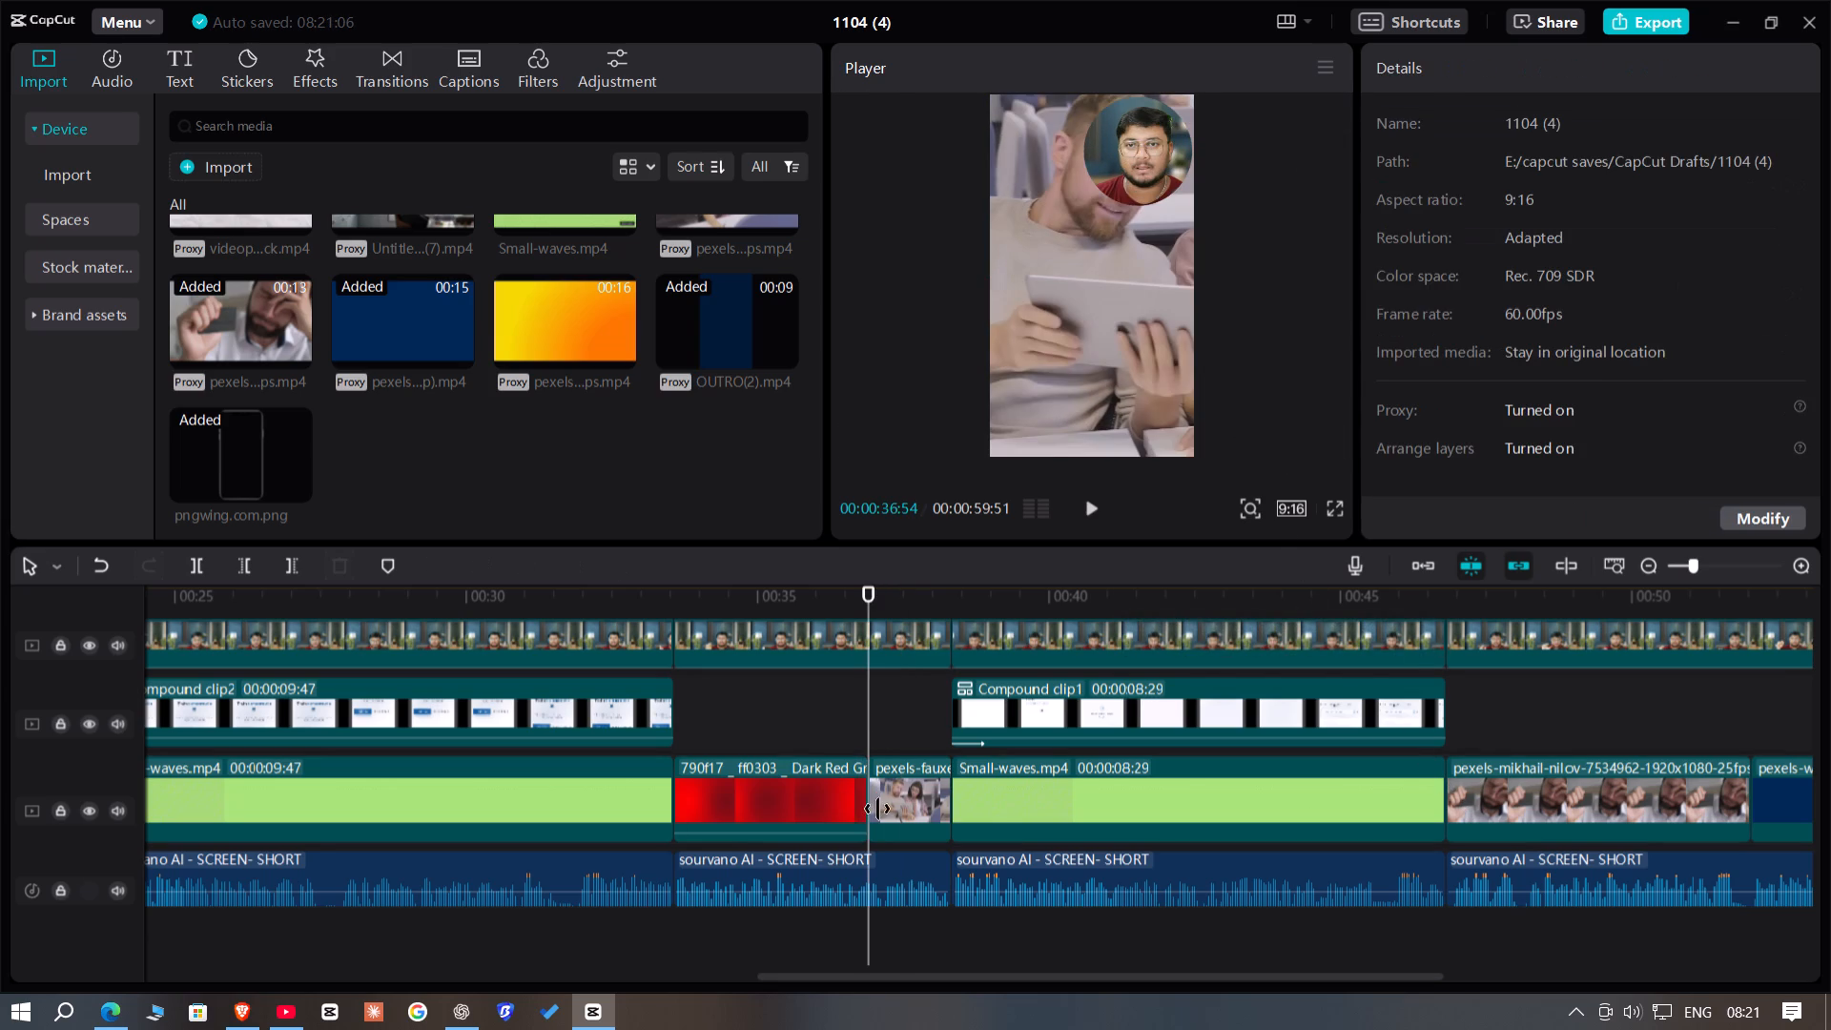
pyautogui.click(899, 810)
pyautogui.click(1366, 75)
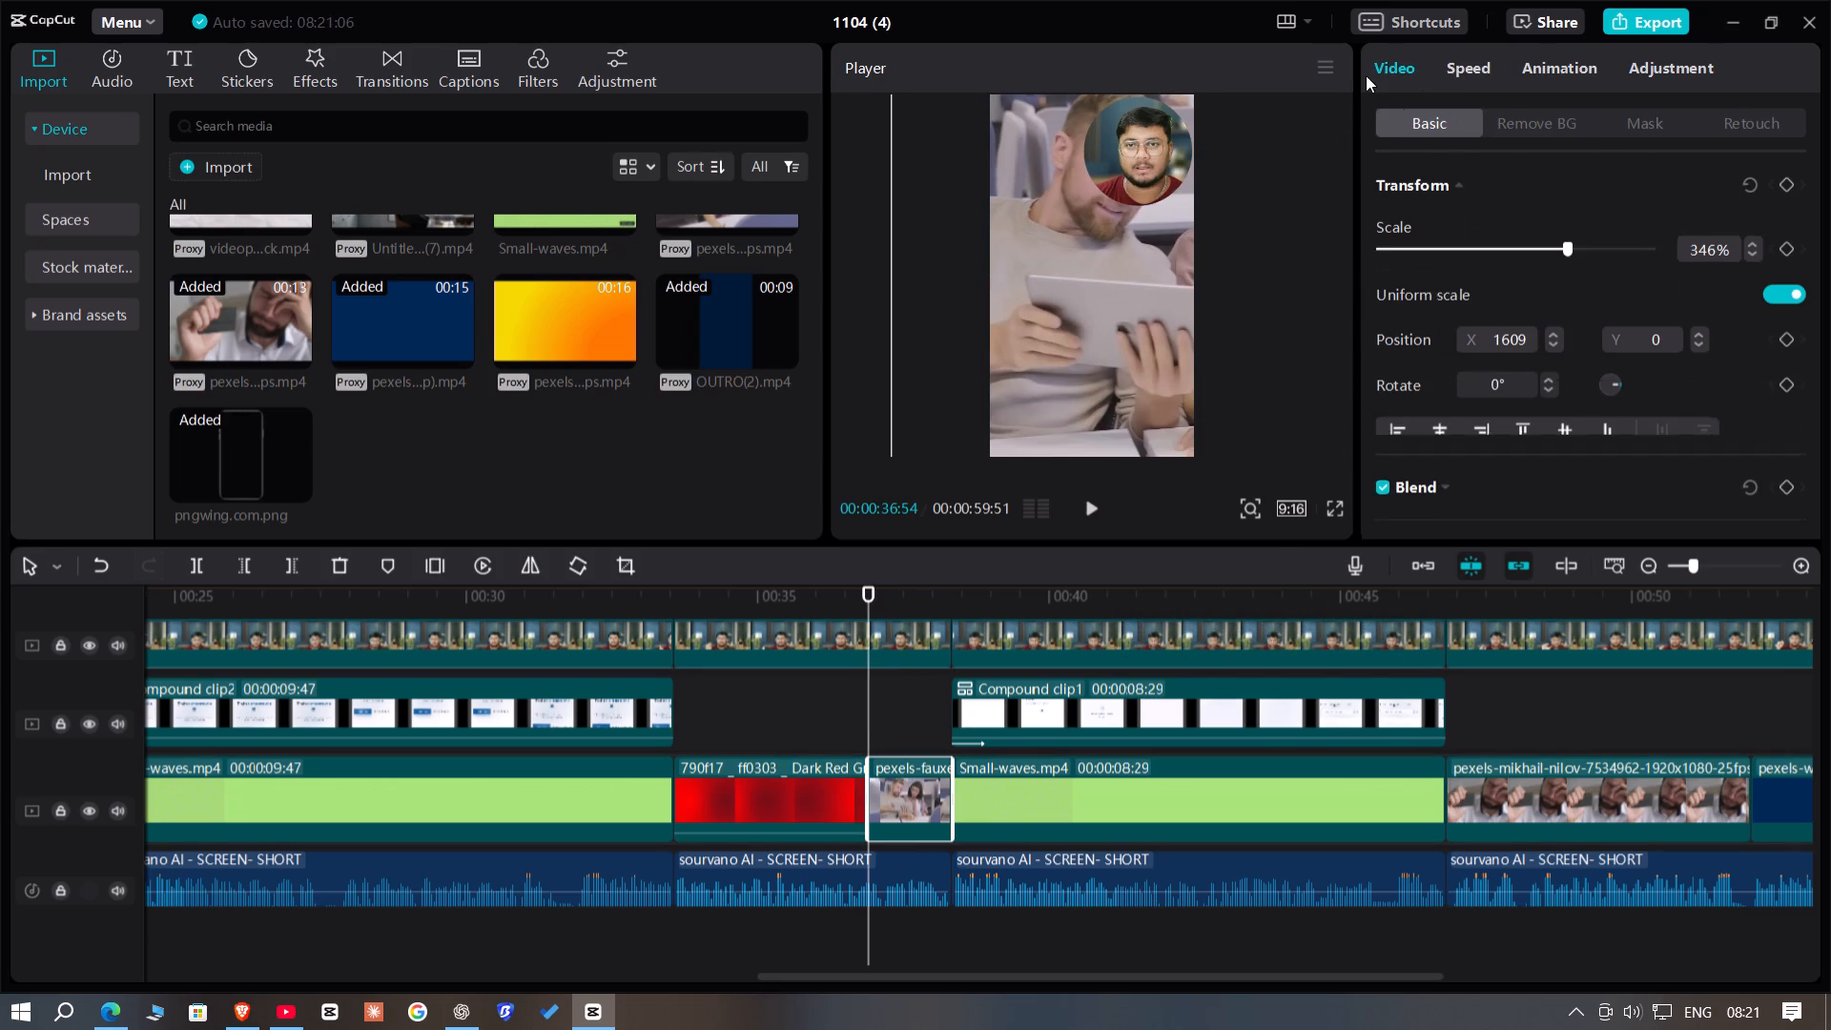
pyautogui.click(1792, 187)
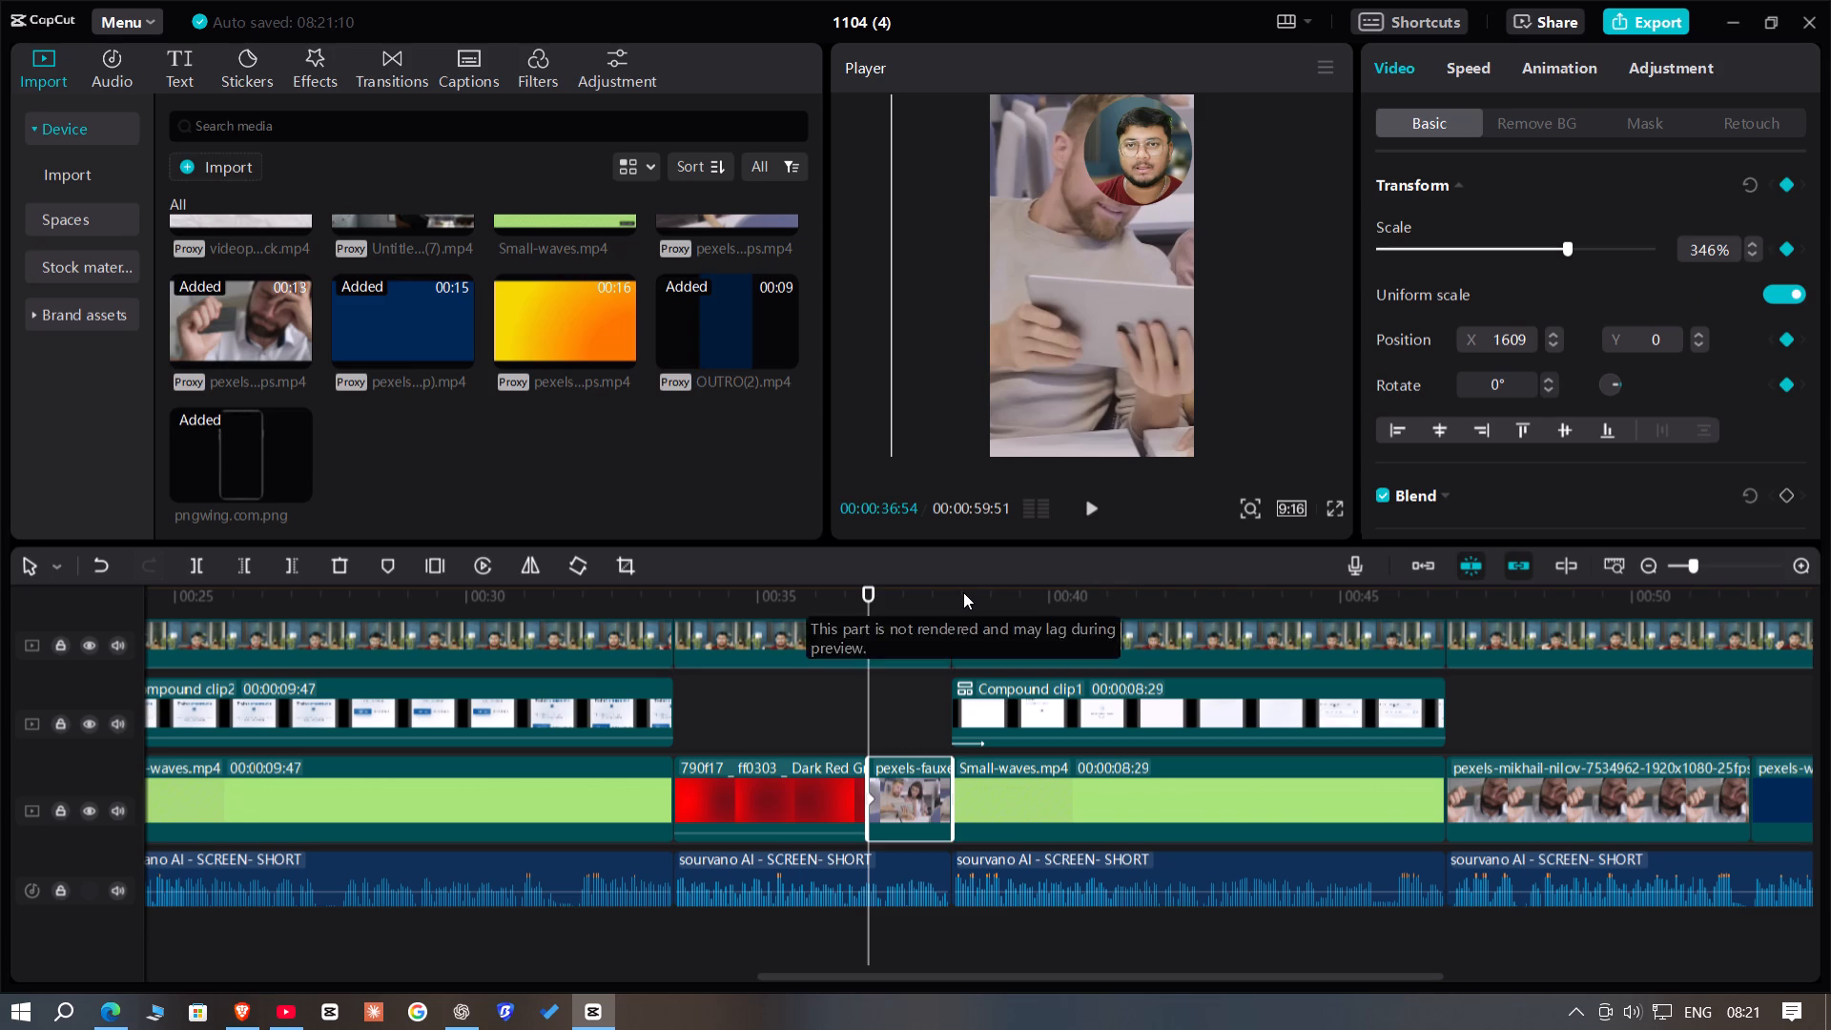
pyautogui.moveTo(963, 593); pyautogui.dragTo(952, 599)
pyautogui.press('Left')
pyautogui.moveTo(1166, 365); pyautogui.dragTo(1094, 358)
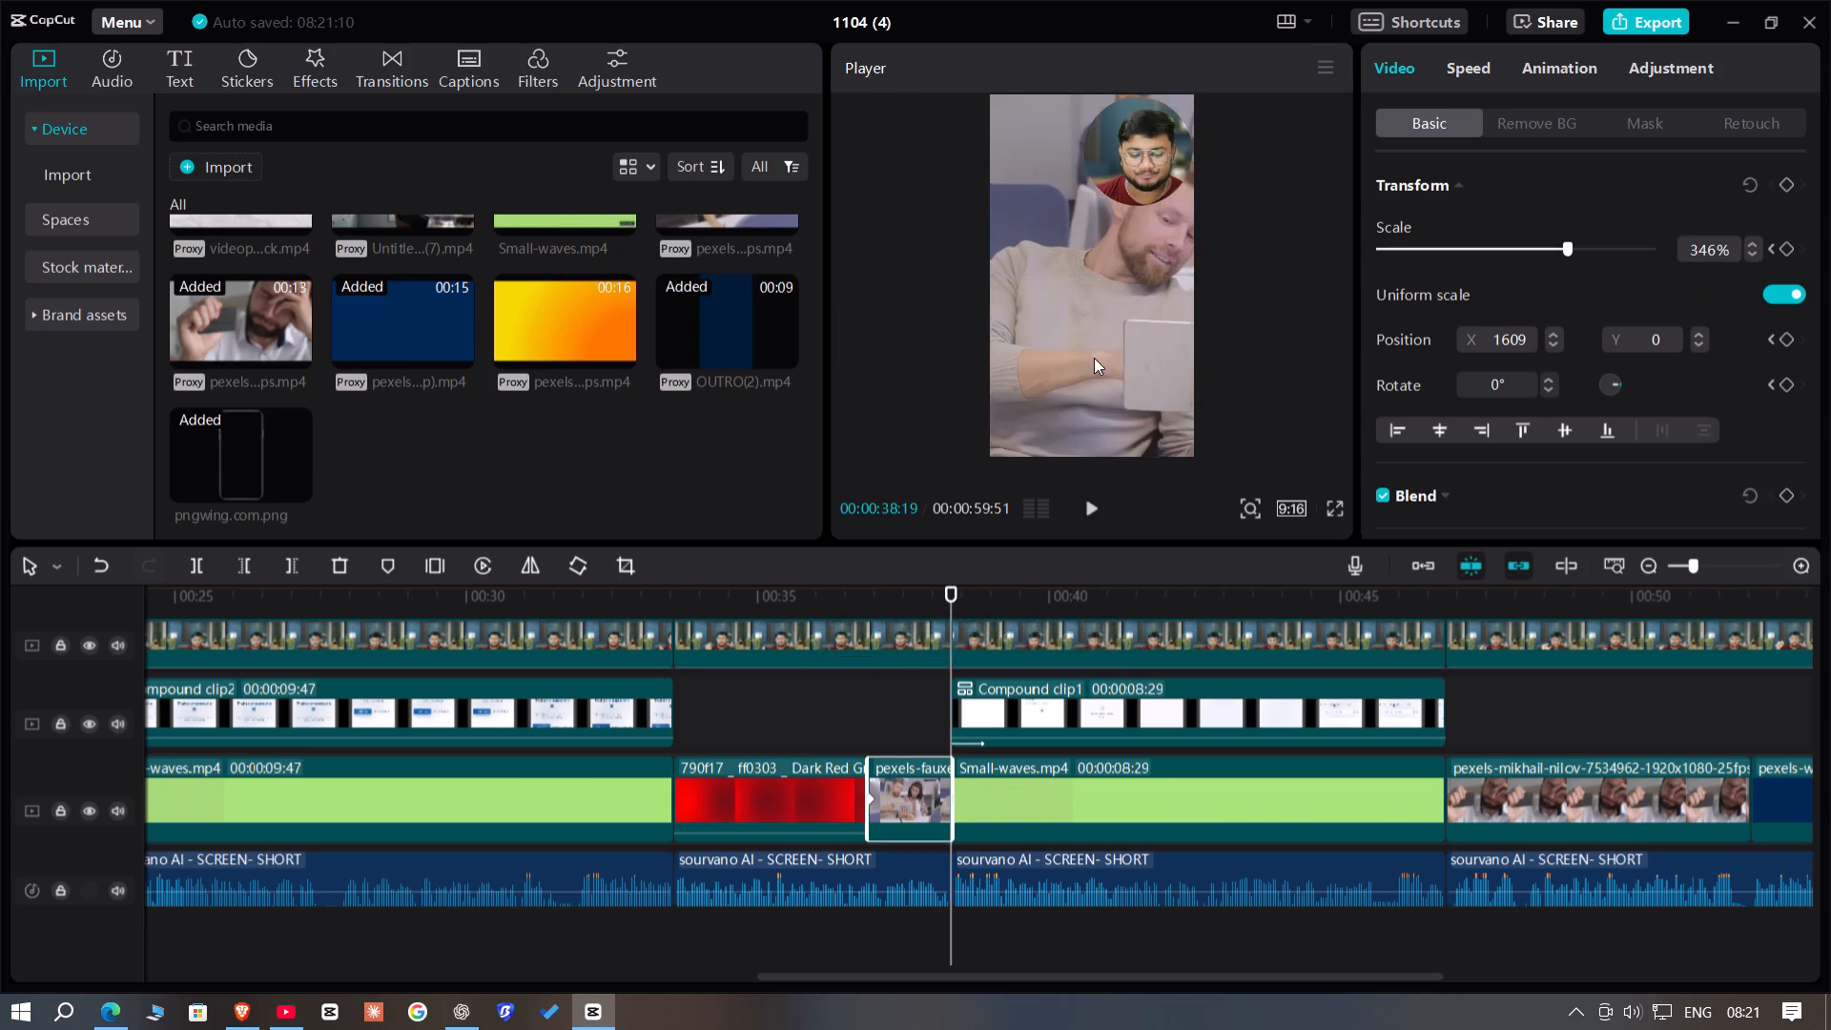
pyautogui.moveTo(1094, 358); pyautogui.dragTo(961, 362)
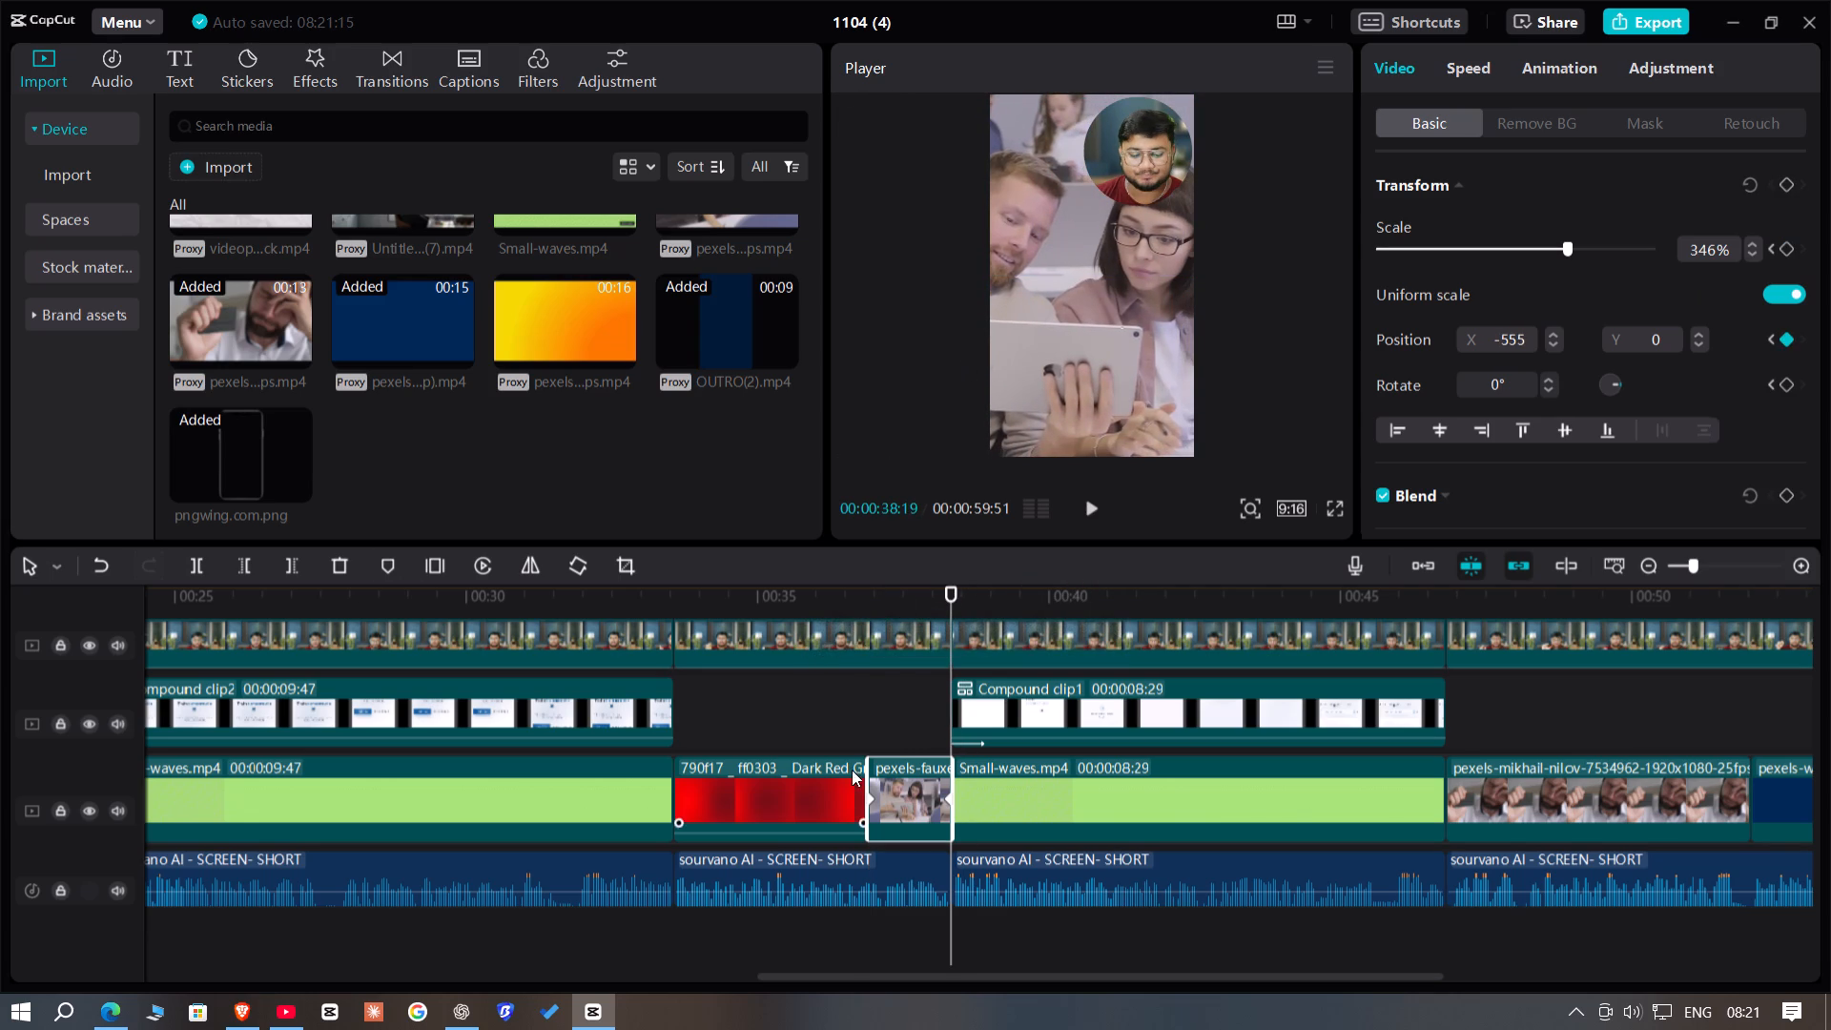
# Play back the new pan and scrub through the earlier and following clips to check them.
pyautogui.click(848, 702)
pyautogui.press('space')
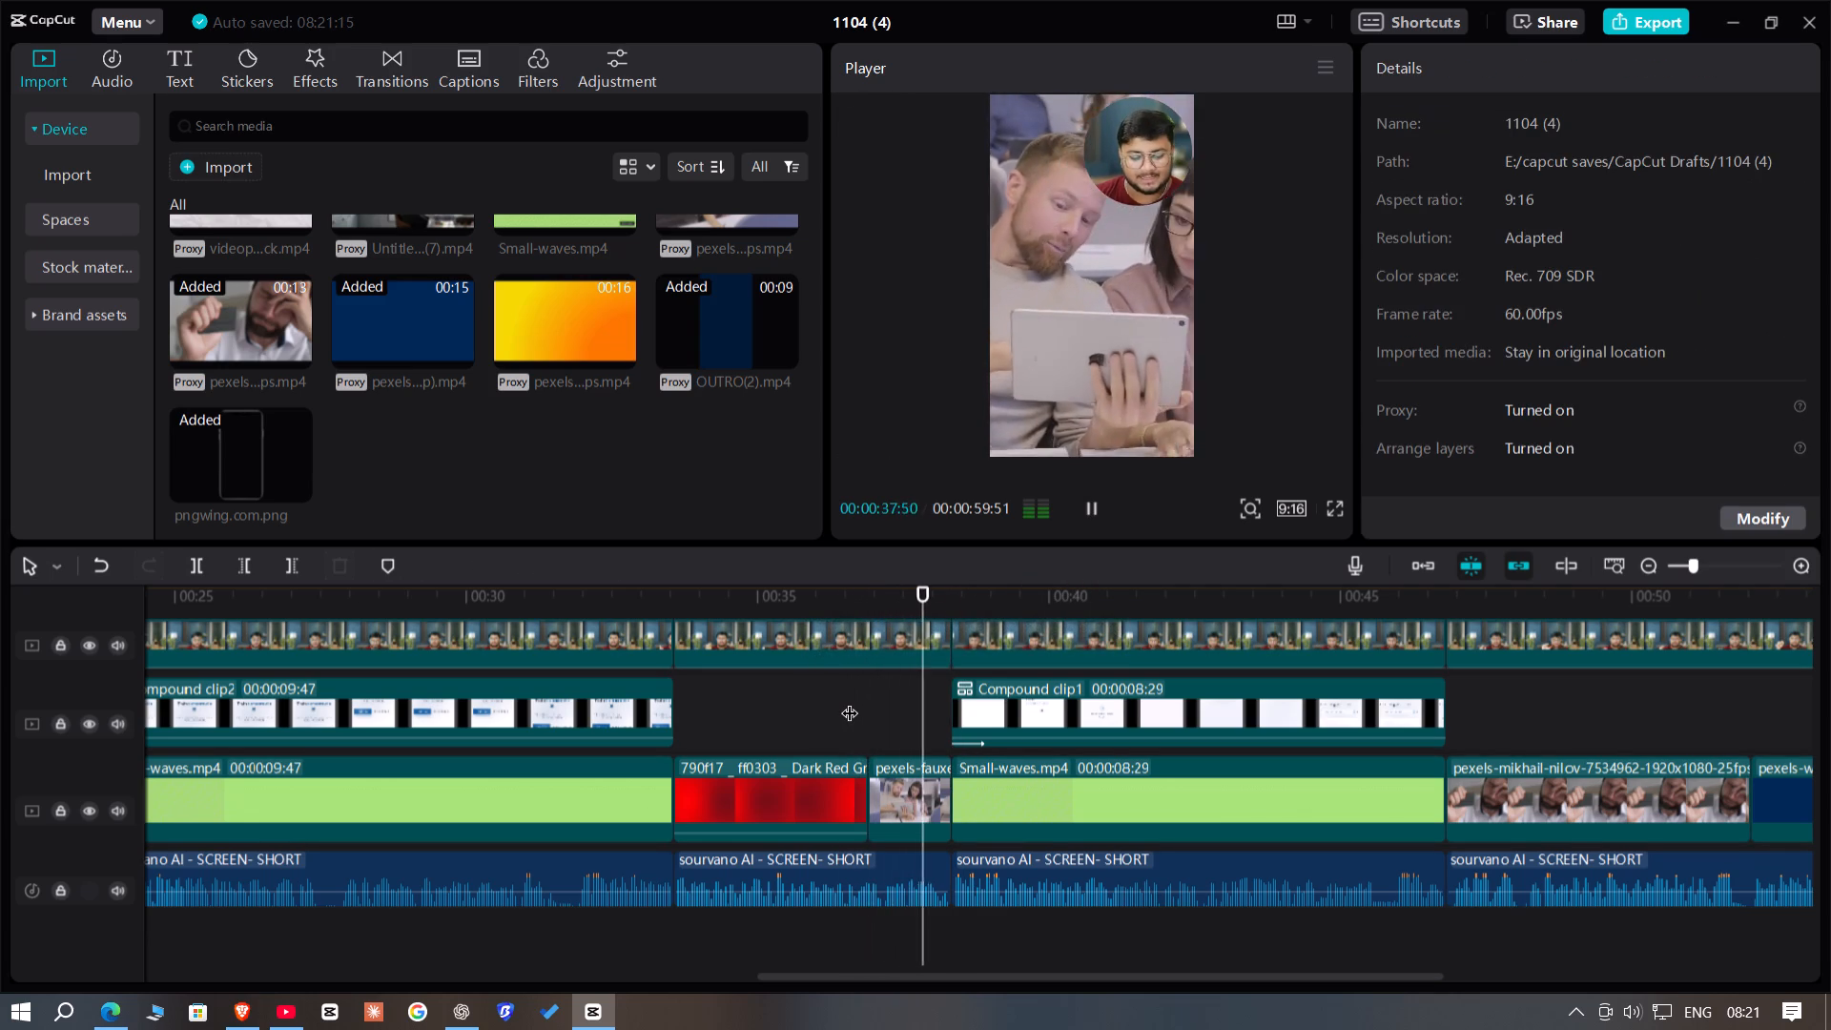
pyautogui.click(1686, 570)
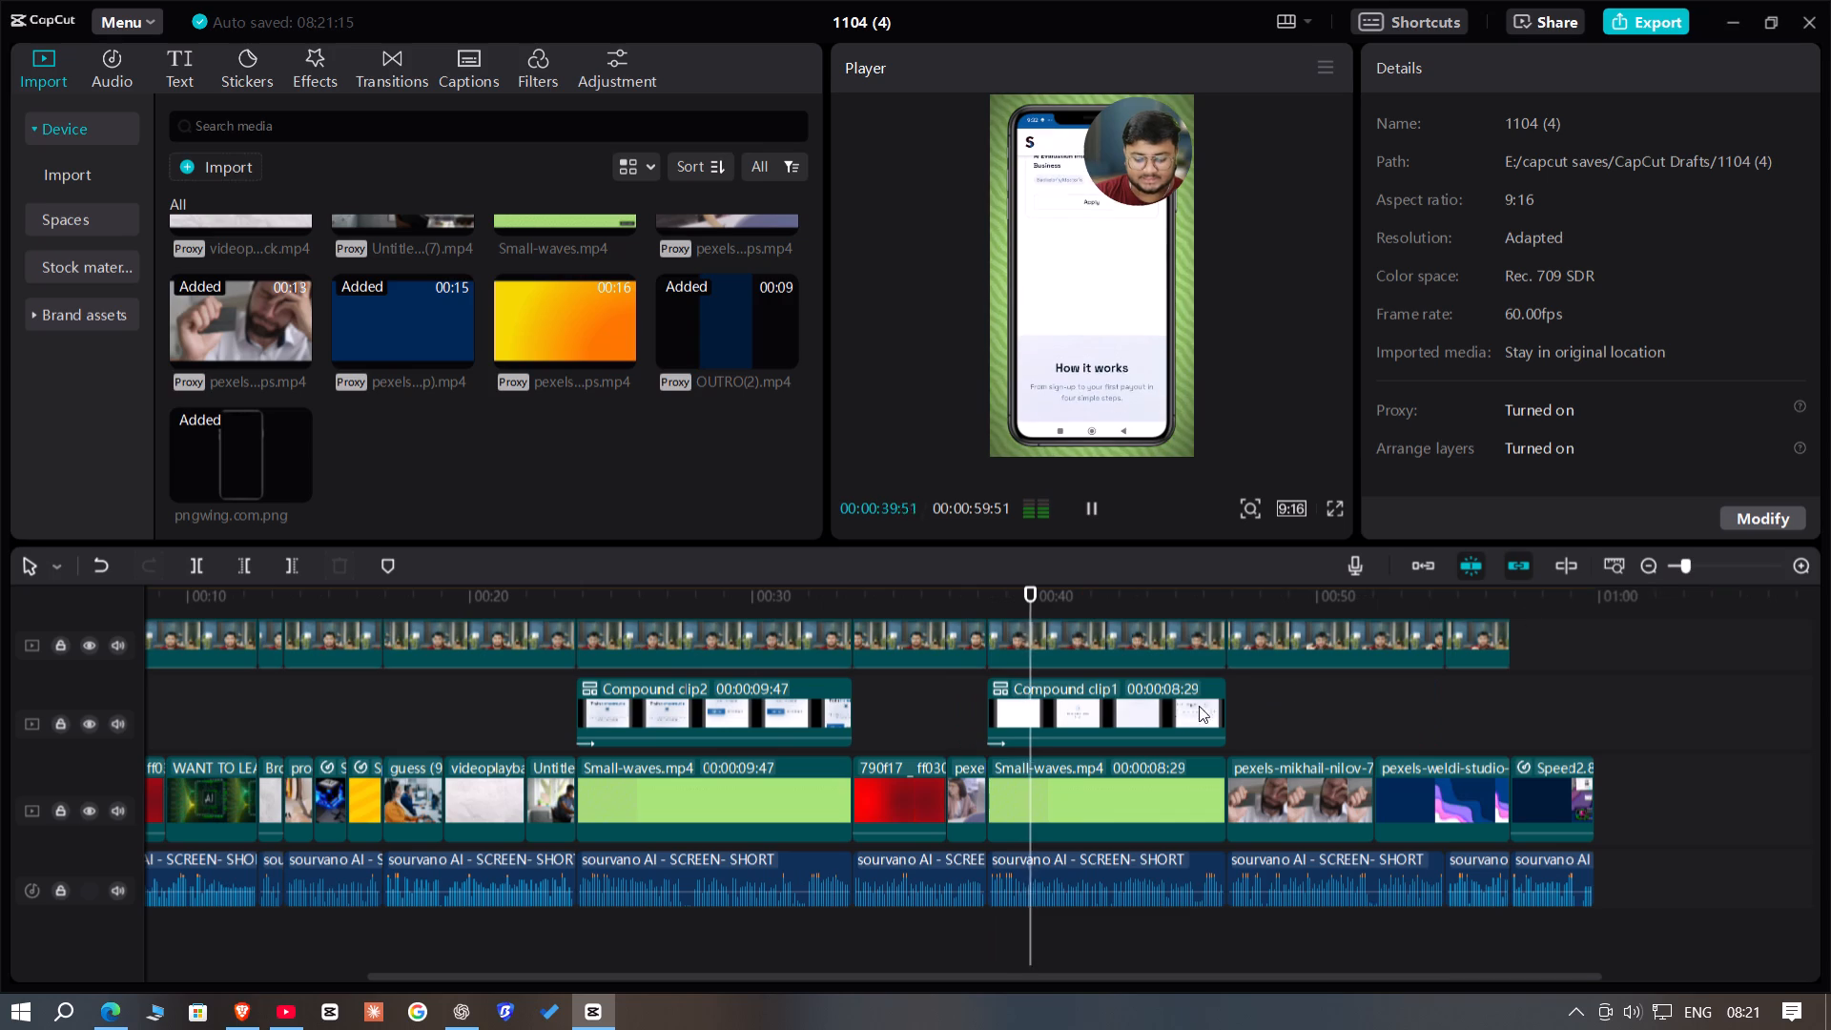
pyautogui.click(931, 702)
pyautogui.moveTo(931, 702); pyautogui.dragTo(613, 701)
pyautogui.moveTo(396, 698); pyautogui.dragTo(776, 776)
pyautogui.doubleClick(799, 704)
pyautogui.moveTo(799, 704); pyautogui.dragTo(1585, 741)
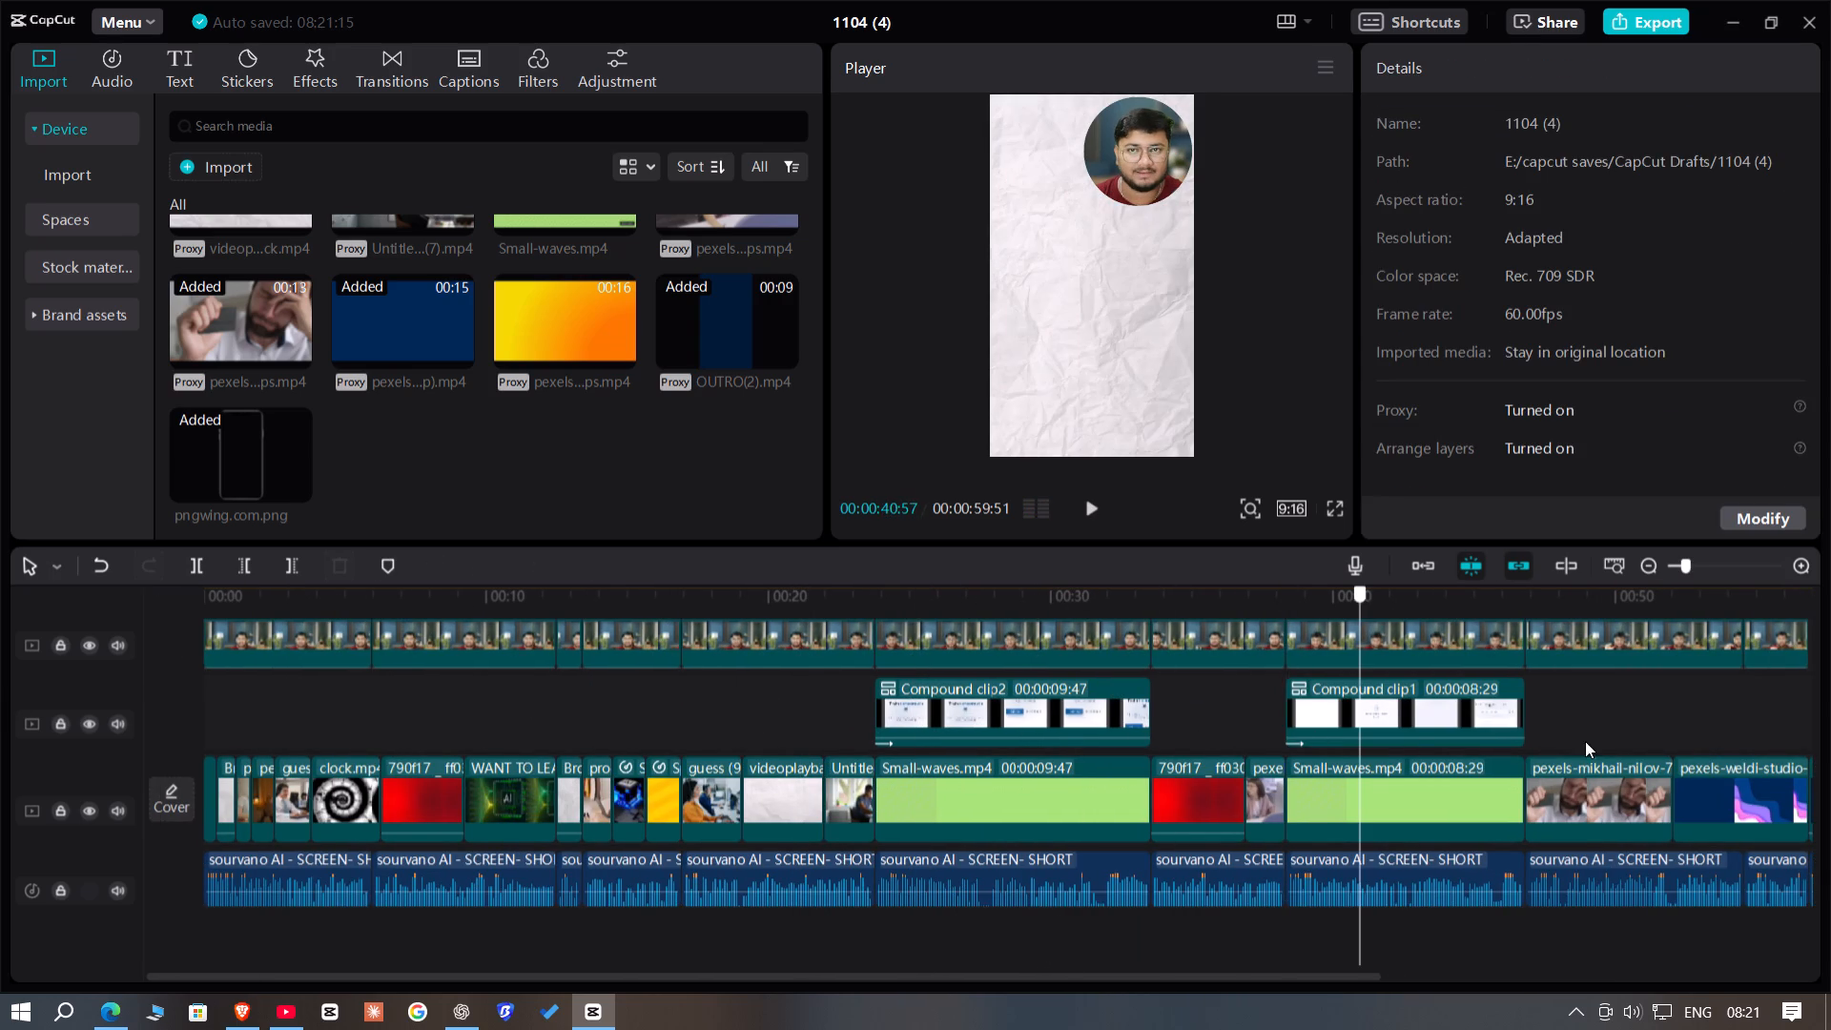
# Scale the clip of the man holding a card, after the second mockup, to 338% and shift it to X -776.
pyautogui.moveTo(1585, 741); pyautogui.dragTo(1003, 761)
pyautogui.click(1011, 825)
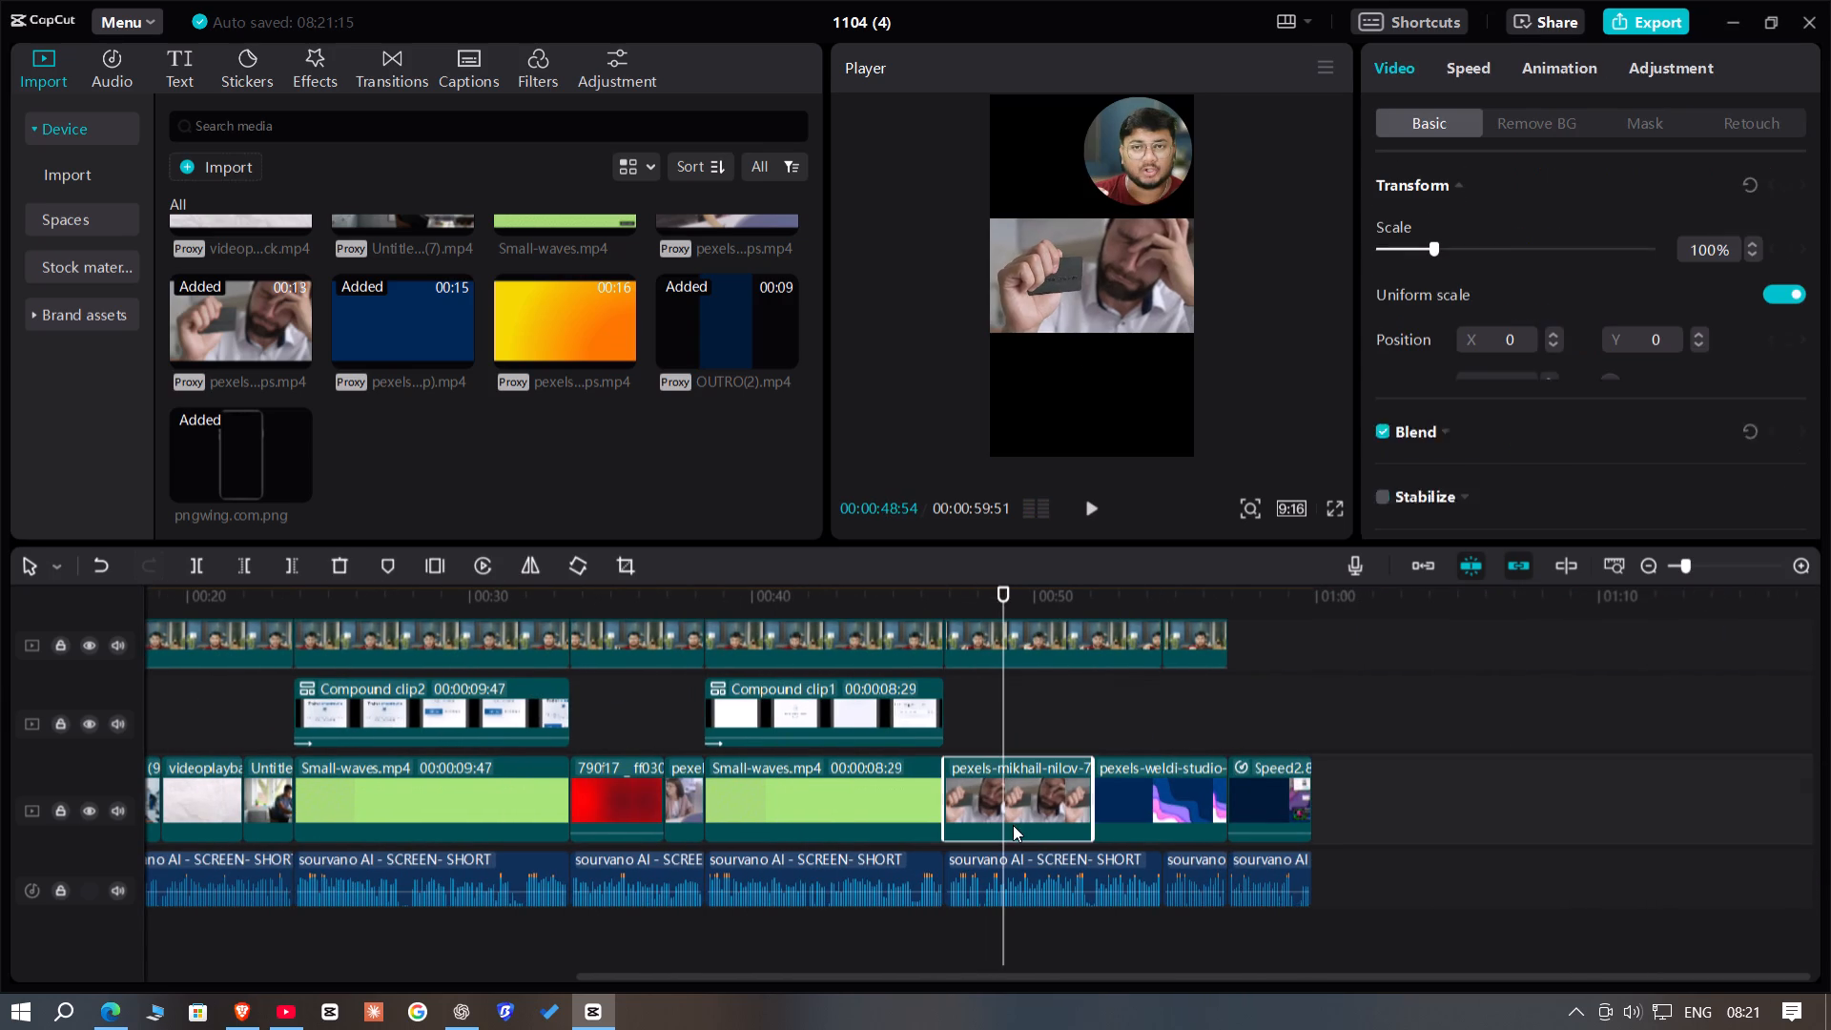
pyautogui.moveTo(1197, 336); pyautogui.dragTo(1280, 508)
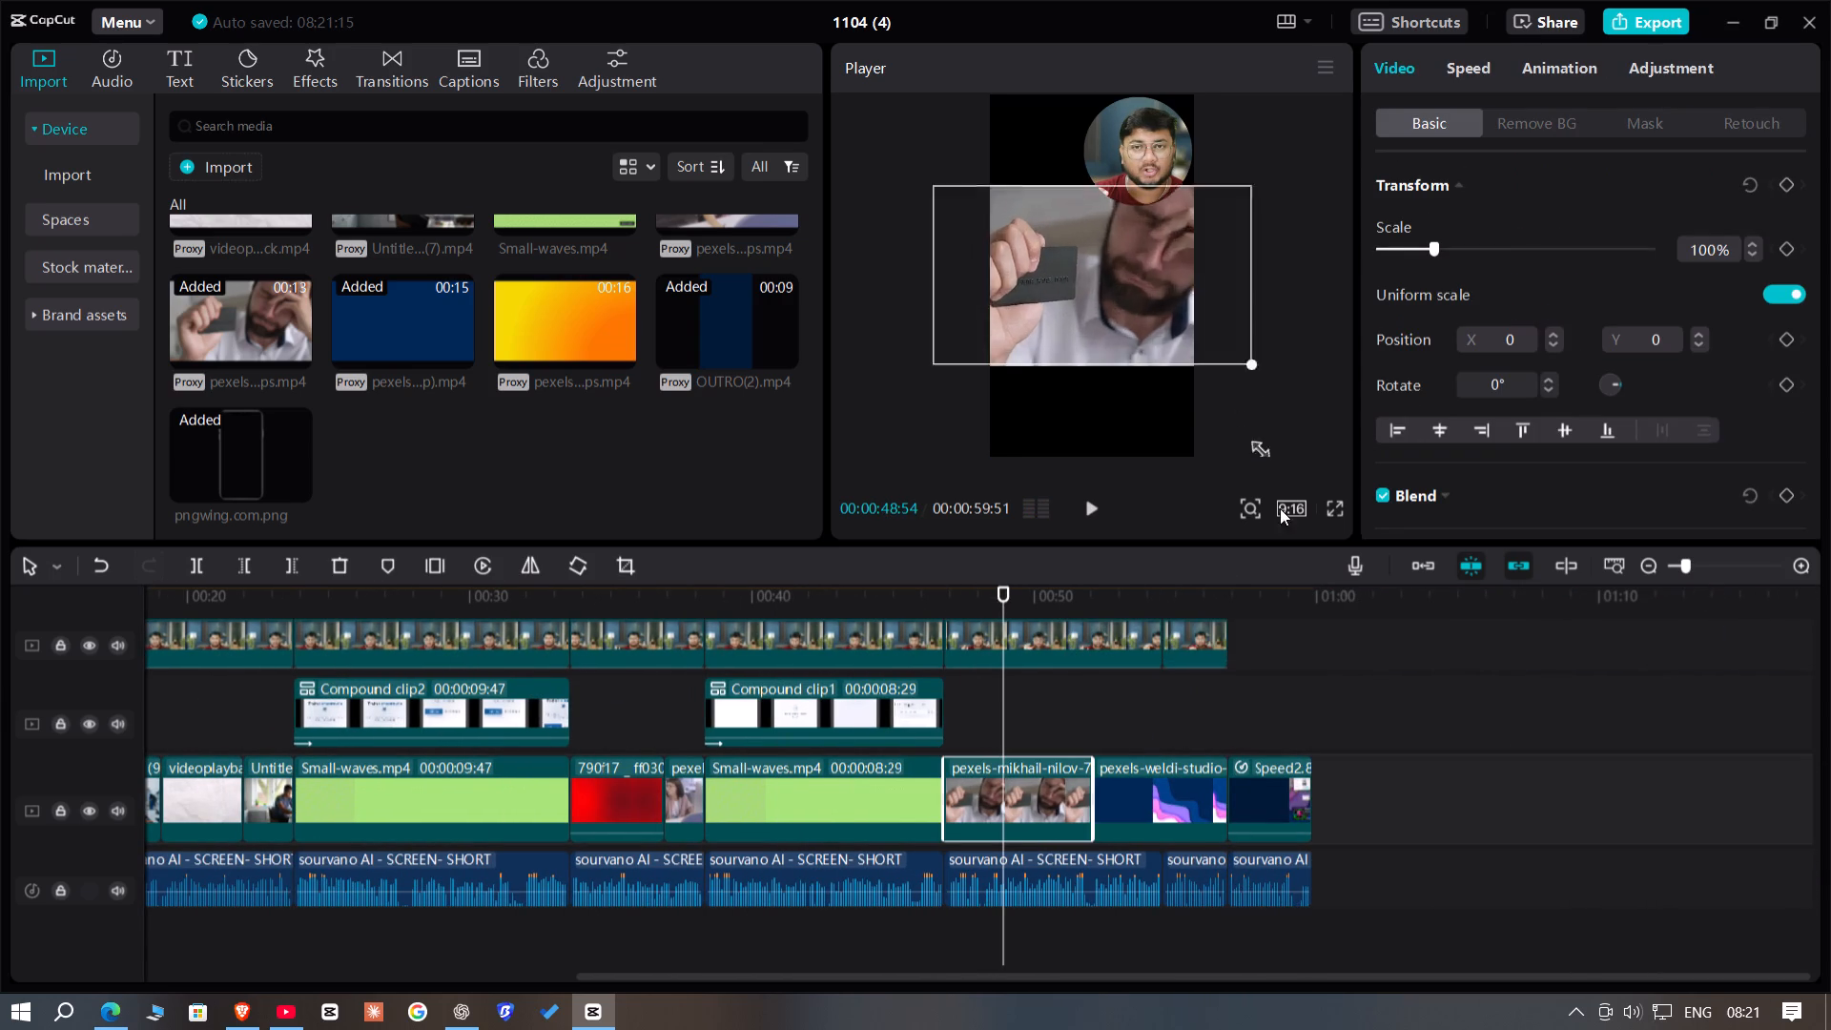
pyautogui.moveTo(1280, 508); pyautogui.dragTo(1433, 791)
pyautogui.moveTo(1112, 409); pyautogui.dragTo(1042, 404)
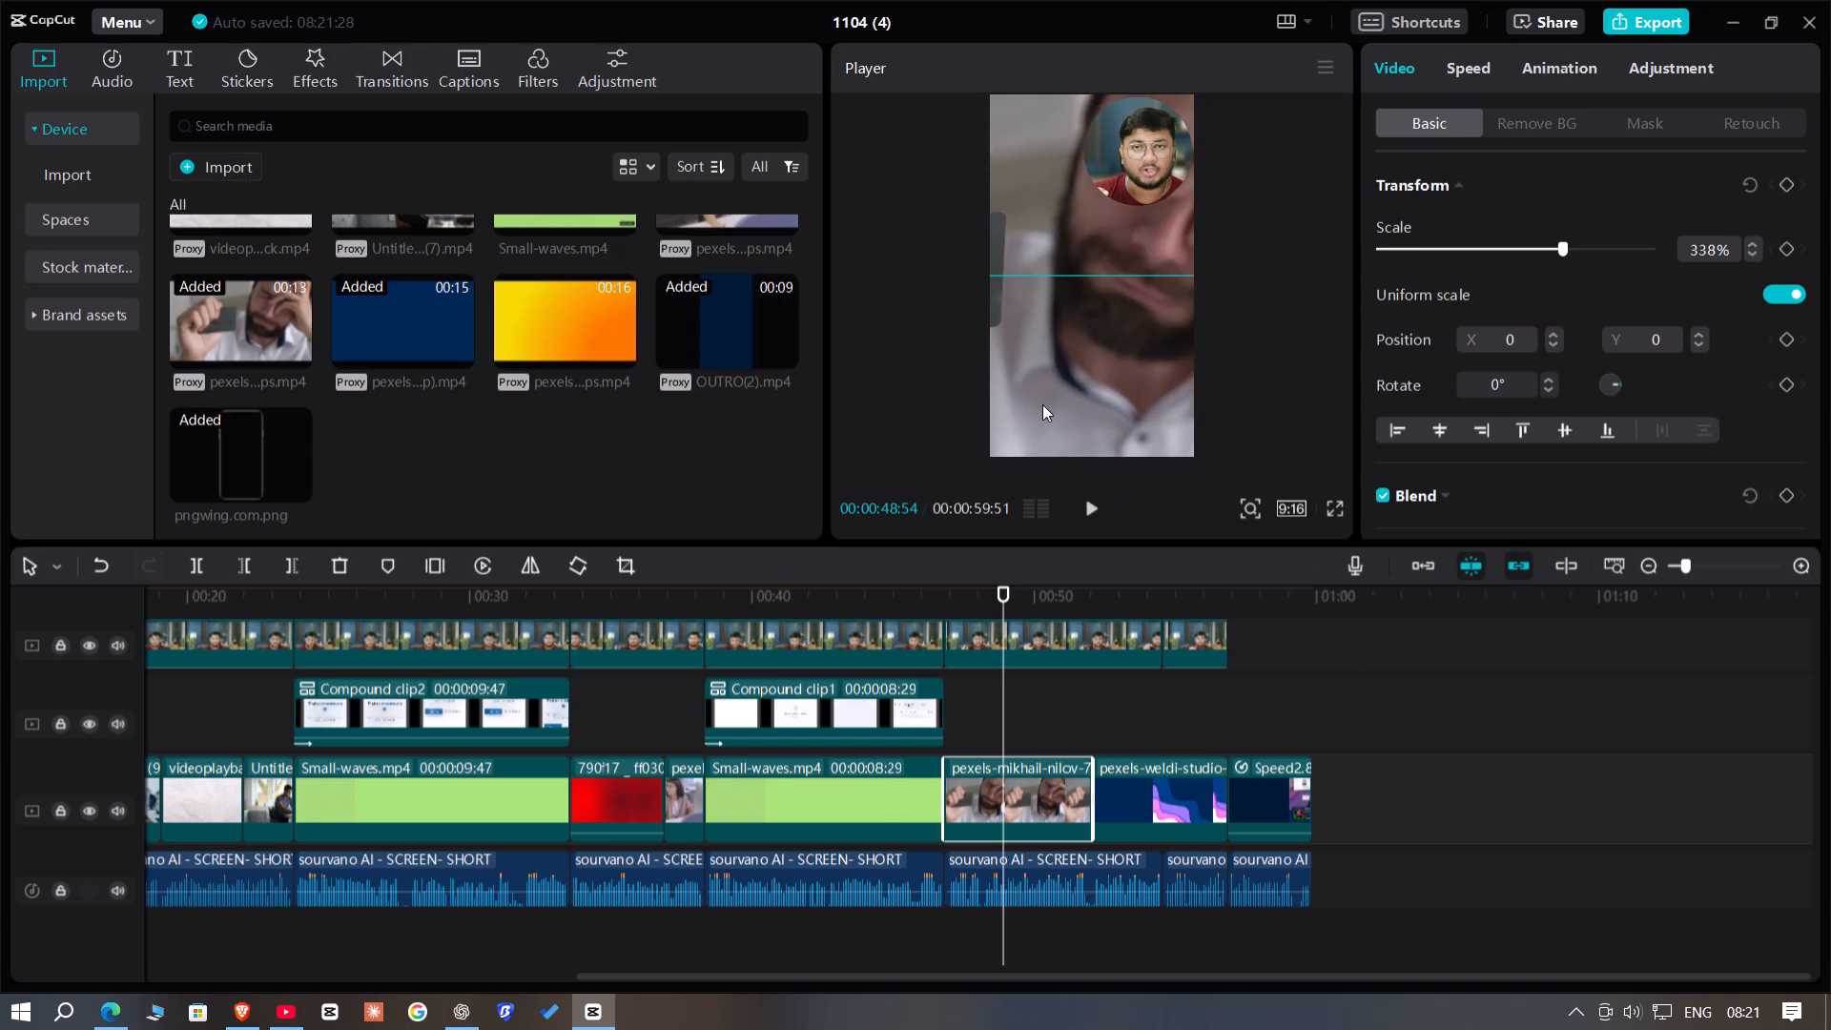
pyautogui.moveTo(1042, 404); pyautogui.dragTo(1039, 404)
# Add a Transform keyframe at the start of the card-holding man's clip, at 00:00:46:49.
pyautogui.click(1003, 727)
pyautogui.moveTo(1001, 727); pyautogui.dragTo(945, 713)
pyautogui.click(1787, 183)
# Complete the pan on the card-holding man's clip by moving it to X -2435, Y 0 at its last frame, 00:00:52:02.
pyautogui.doubleClick(1095, 700)
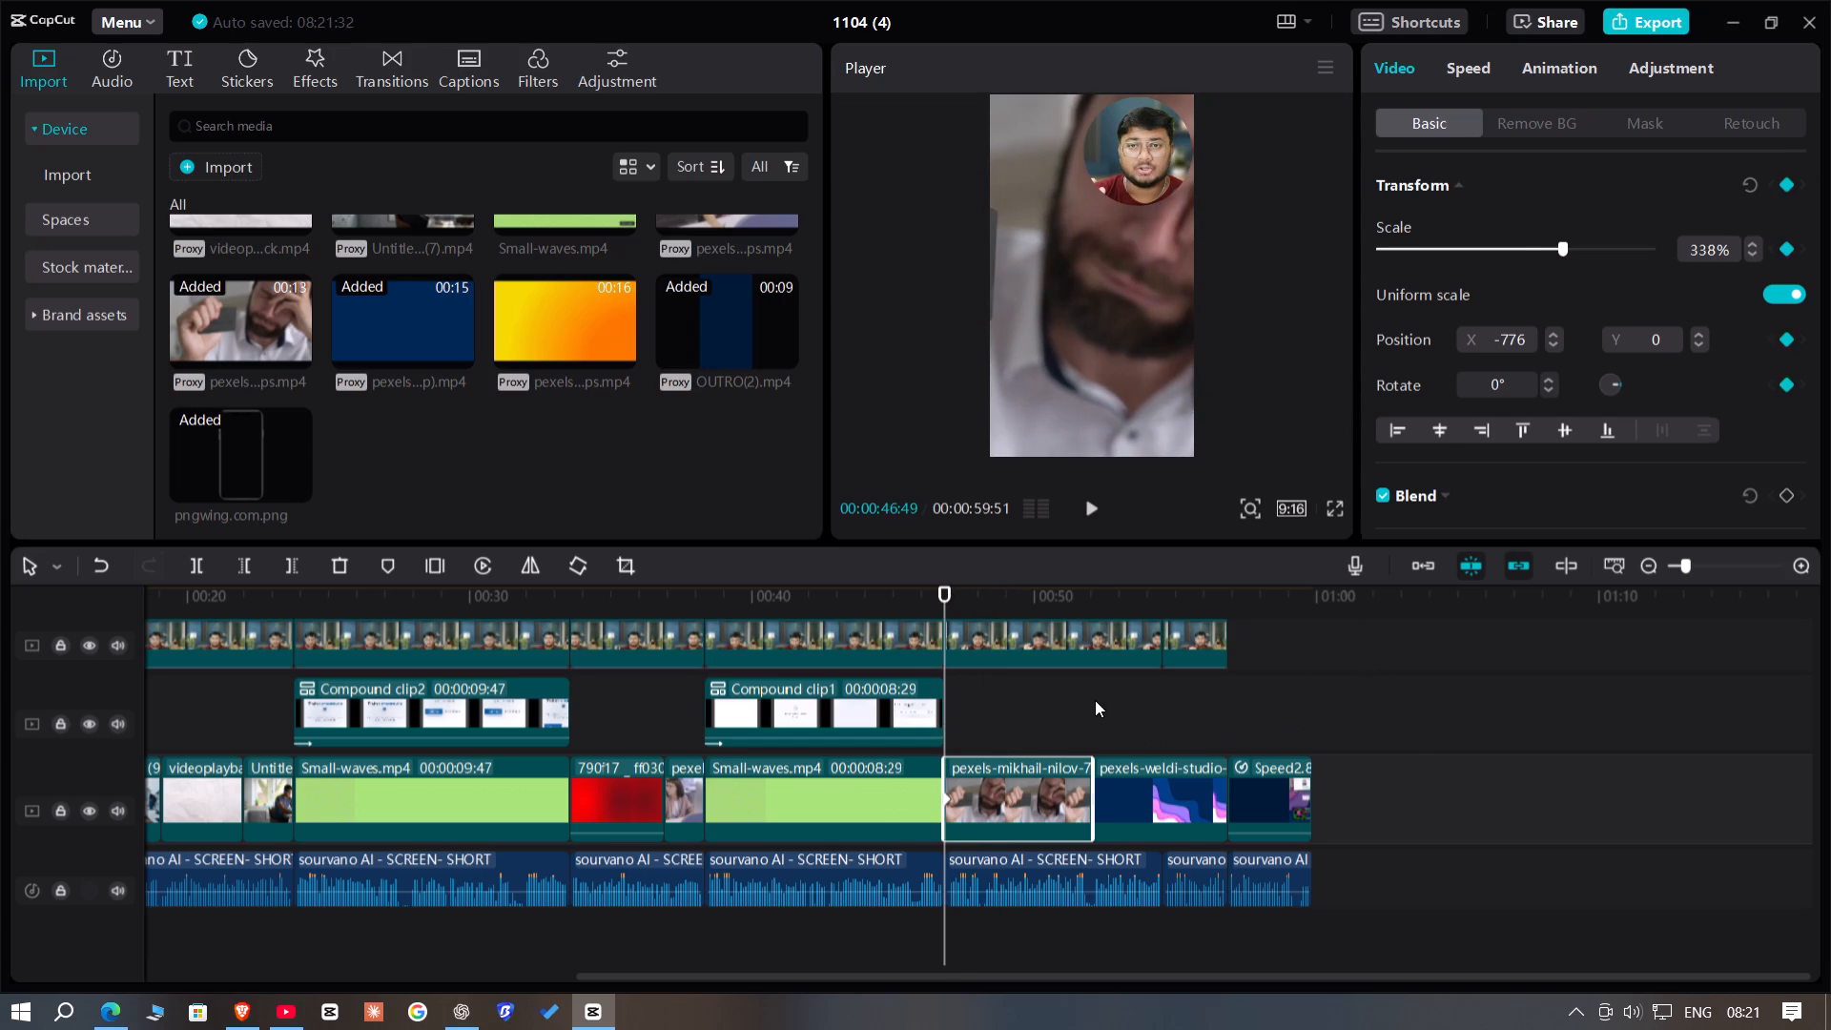
pyautogui.press('Left')
pyautogui.moveTo(1145, 340); pyautogui.dragTo(1041, 336)
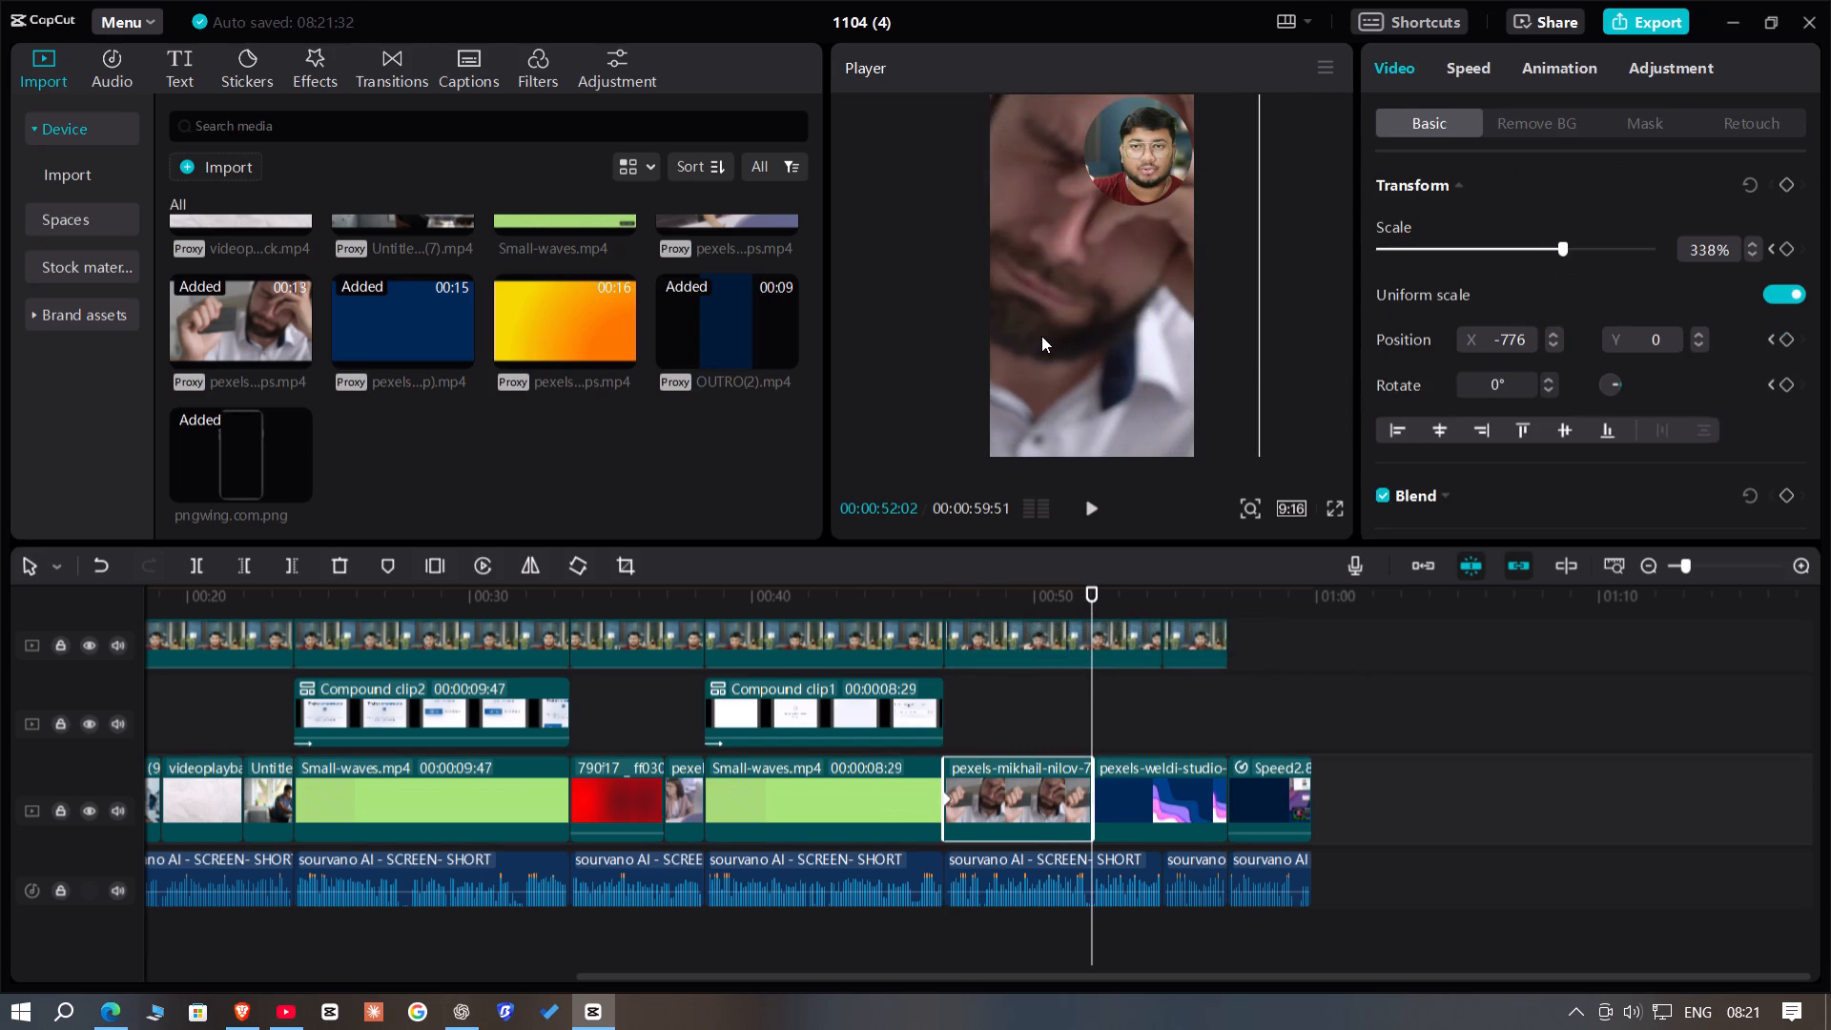
pyautogui.click(1041, 336)
pyautogui.moveTo(1158, 348); pyautogui.dragTo(1144, 342)
pyautogui.click(1145, 337)
pyautogui.moveTo(1145, 337); pyautogui.dragTo(1144, 350)
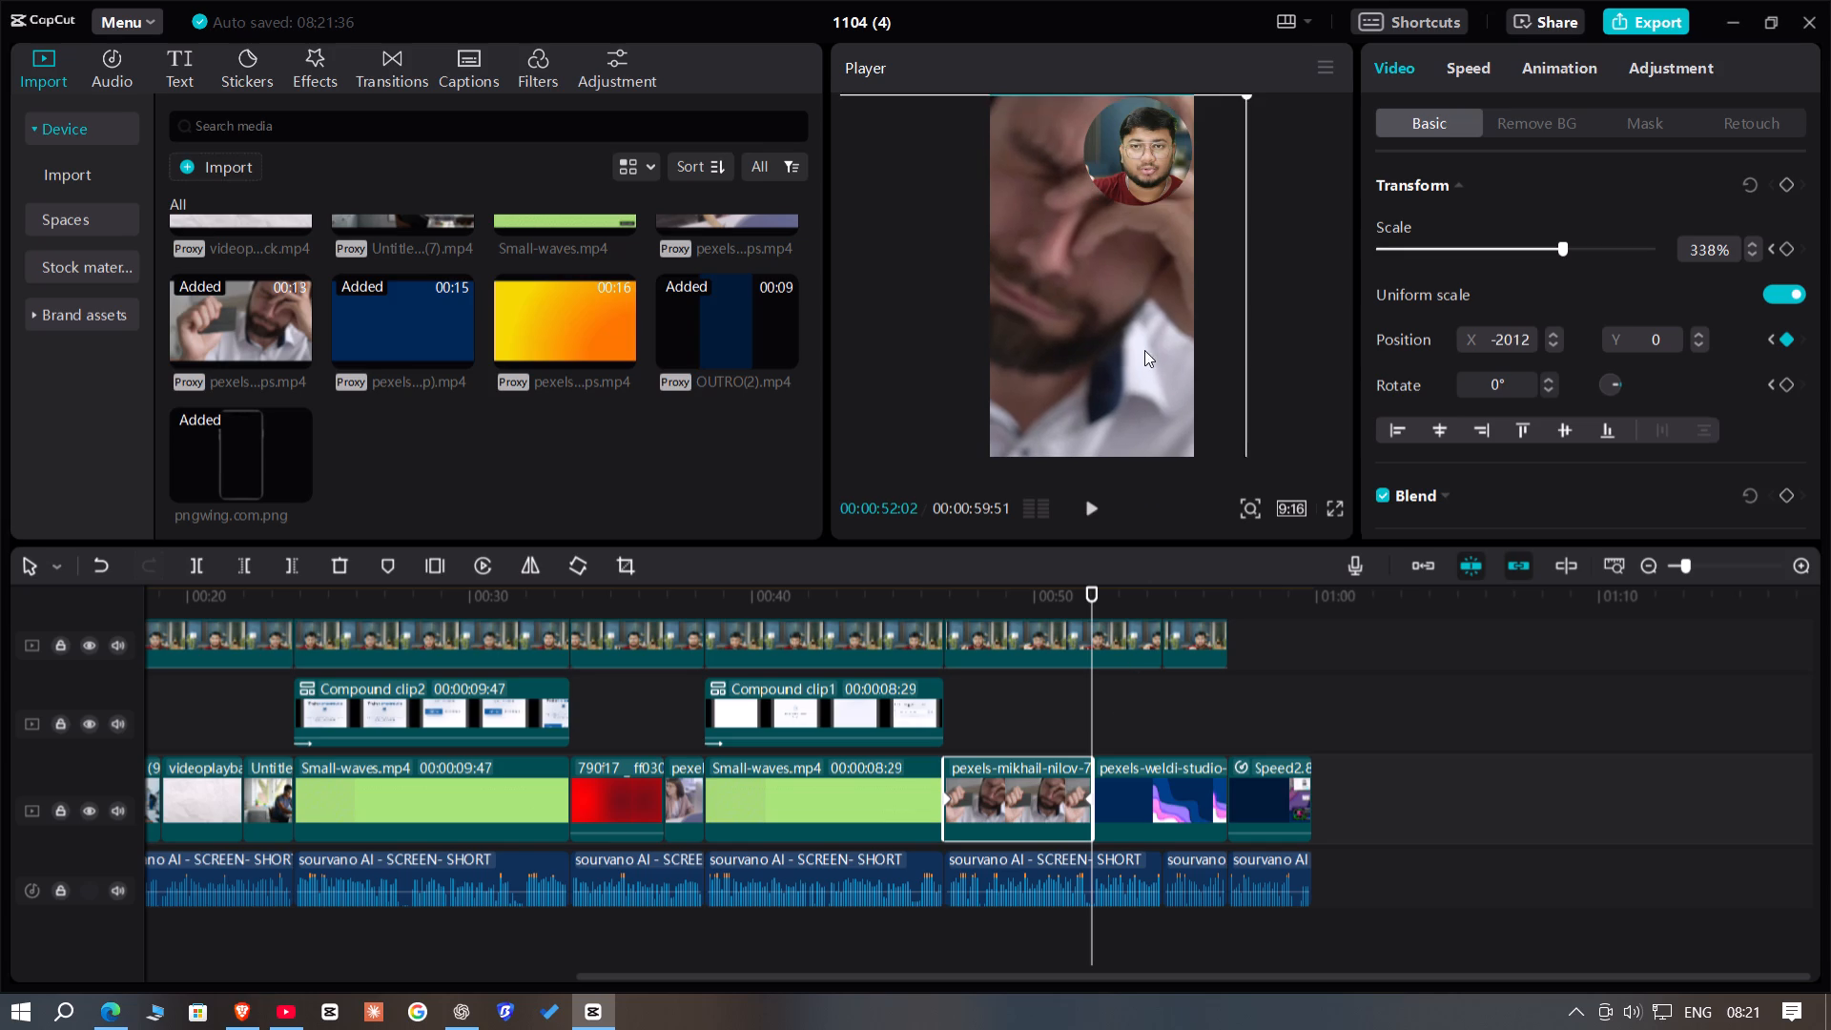
pyautogui.moveTo(1144, 350); pyautogui.dragTo(1137, 335)
pyautogui.click(1137, 331)
pyautogui.moveTo(1137, 338); pyautogui.dragTo(1124, 322)
pyautogui.moveTo(1124, 322); pyautogui.dragTo(1124, 353)
pyautogui.moveTo(1124, 353); pyautogui.dragTo(1124, 354)
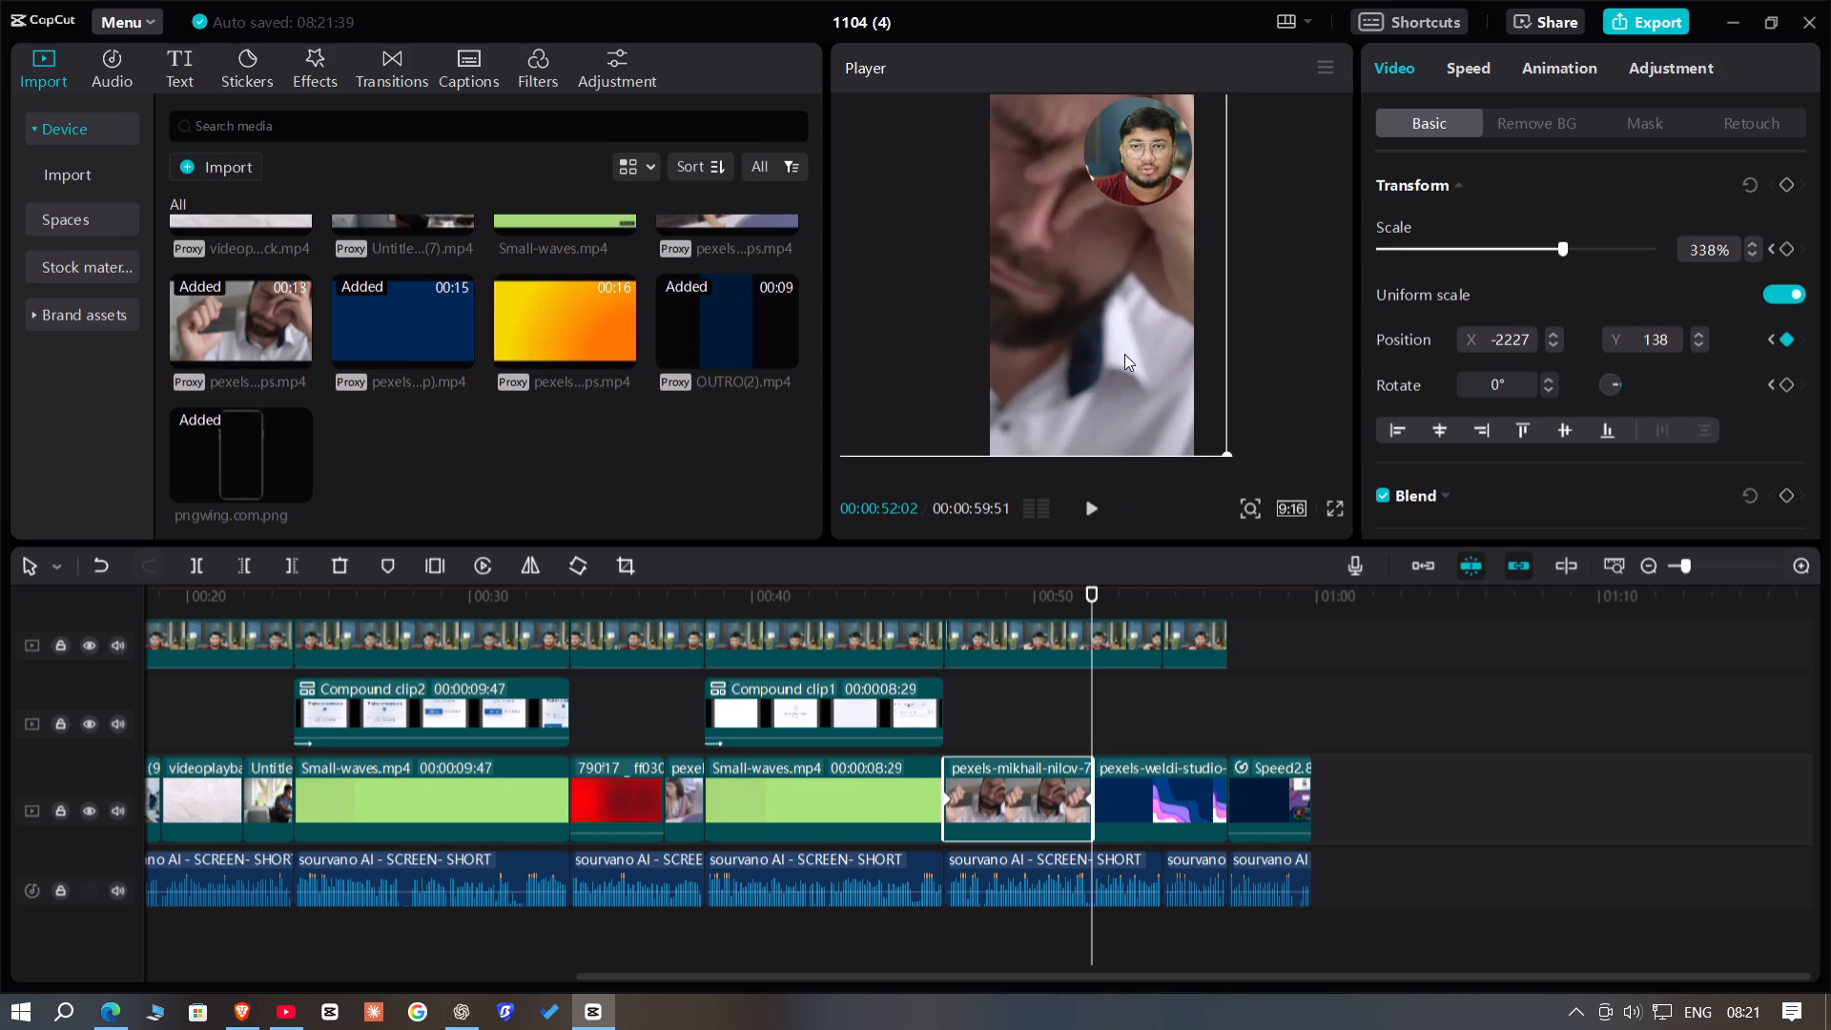
pyautogui.moveTo(1124, 354); pyautogui.dragTo(1104, 362)
pyautogui.doubleClick(1104, 362)
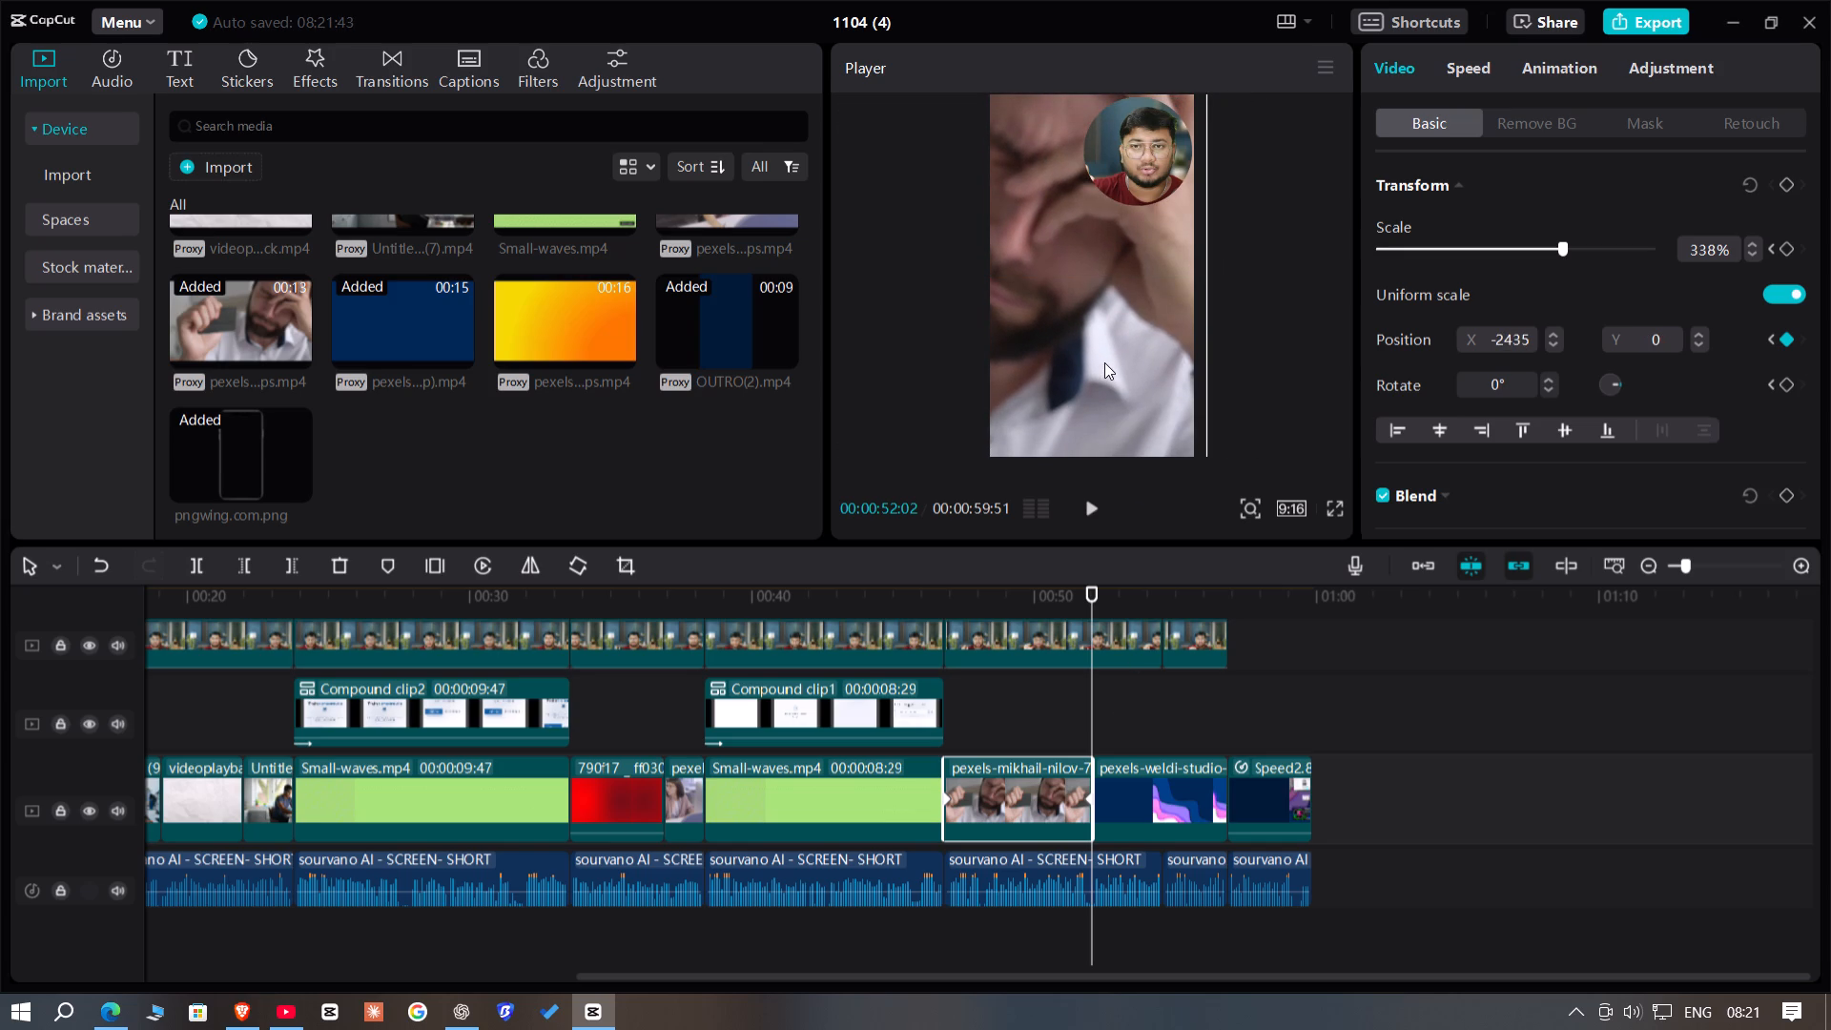
# Play back the section after the card-holding man's clip and scrub through the whole short to review the background clips and pans.
pyautogui.doubleClick(1104, 714)
pyautogui.press('space')
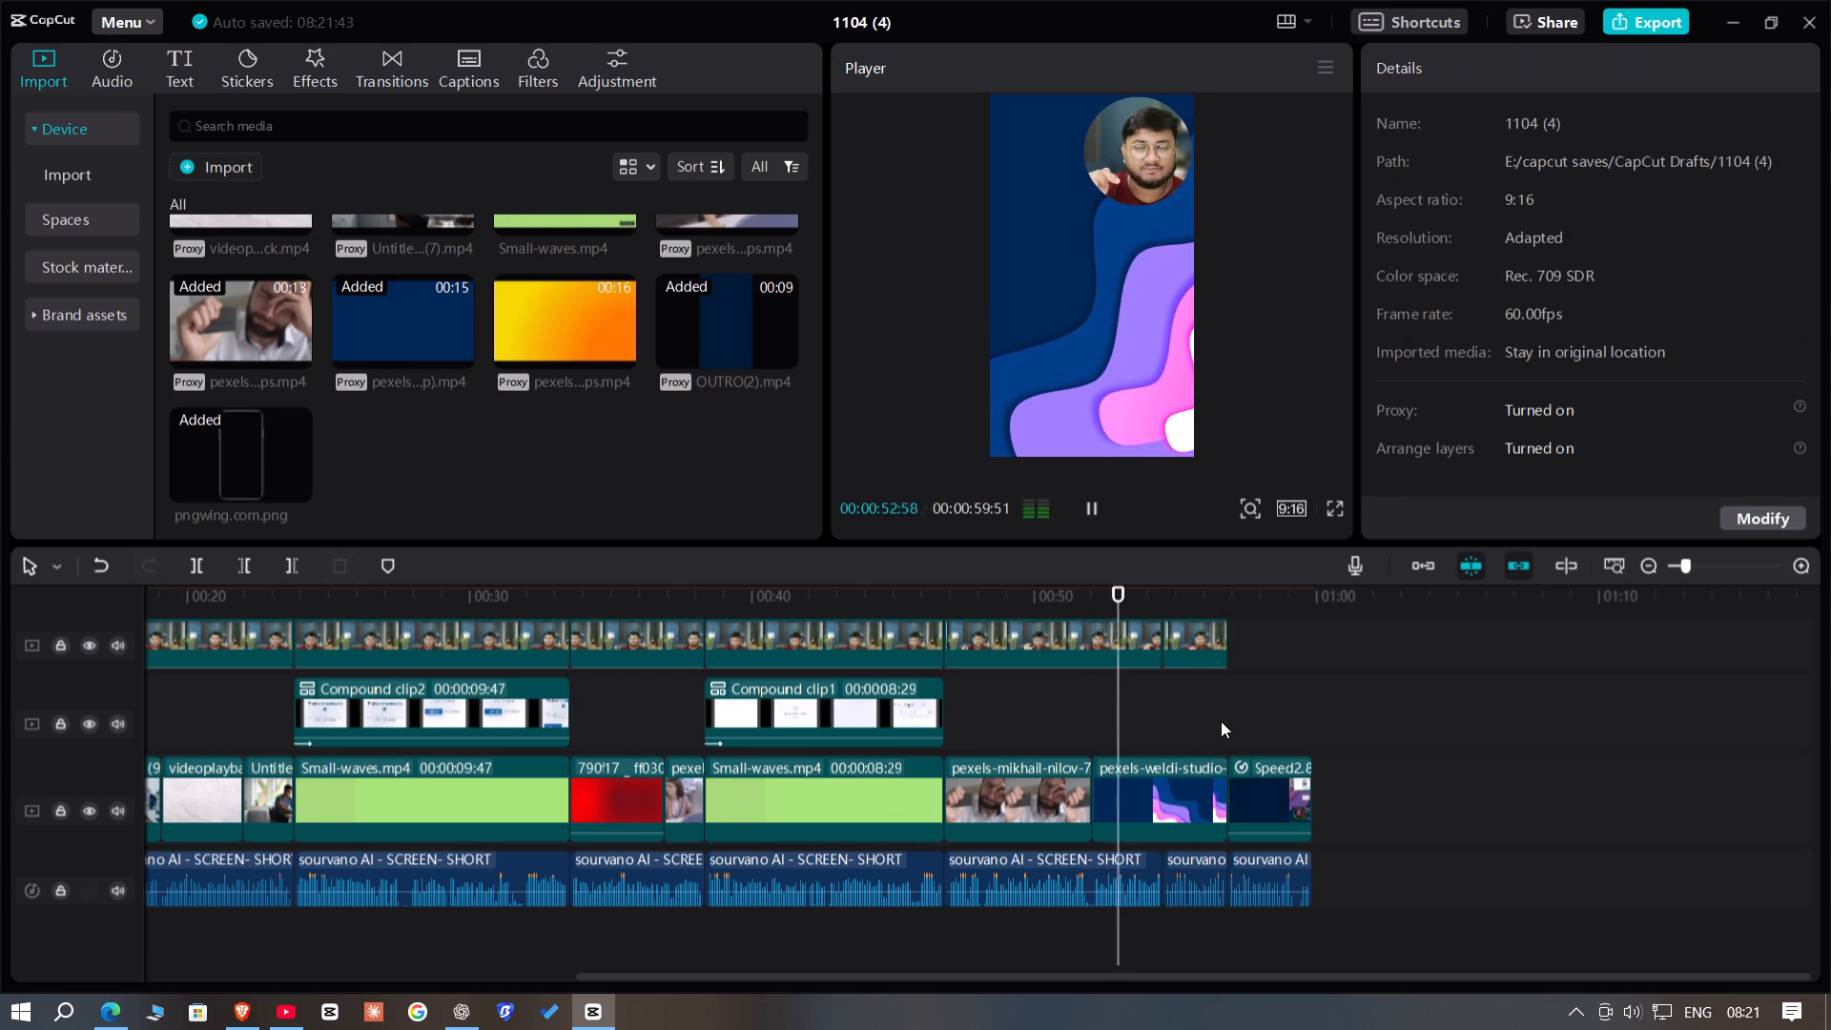
pyautogui.click(1230, 714)
pyautogui.moveTo(1230, 714); pyautogui.dragTo(2, 681)
pyautogui.moveTo(5, 687); pyautogui.dragTo(20, 700)
pyautogui.moveTo(107, 727); pyautogui.dragTo(907, 718)
pyautogui.doubleClick(753, 694)
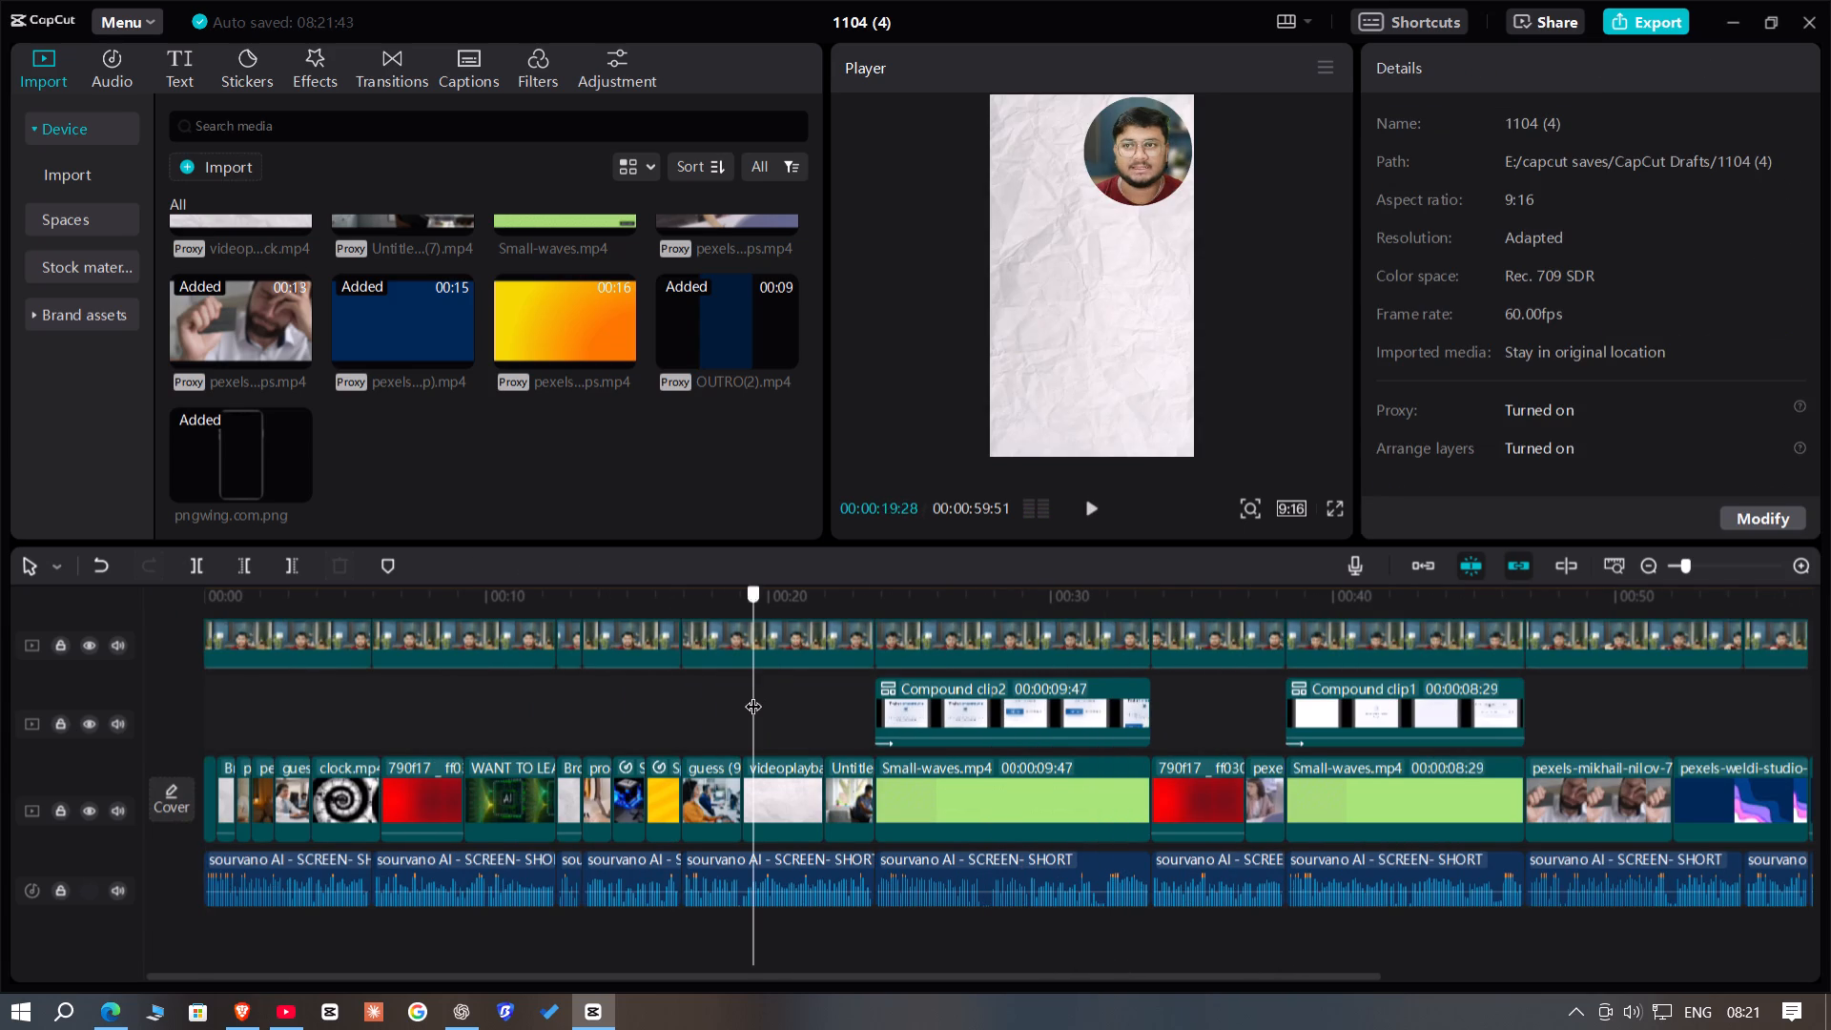
pyautogui.moveTo(753, 694); pyautogui.dragTo(1830, 763)
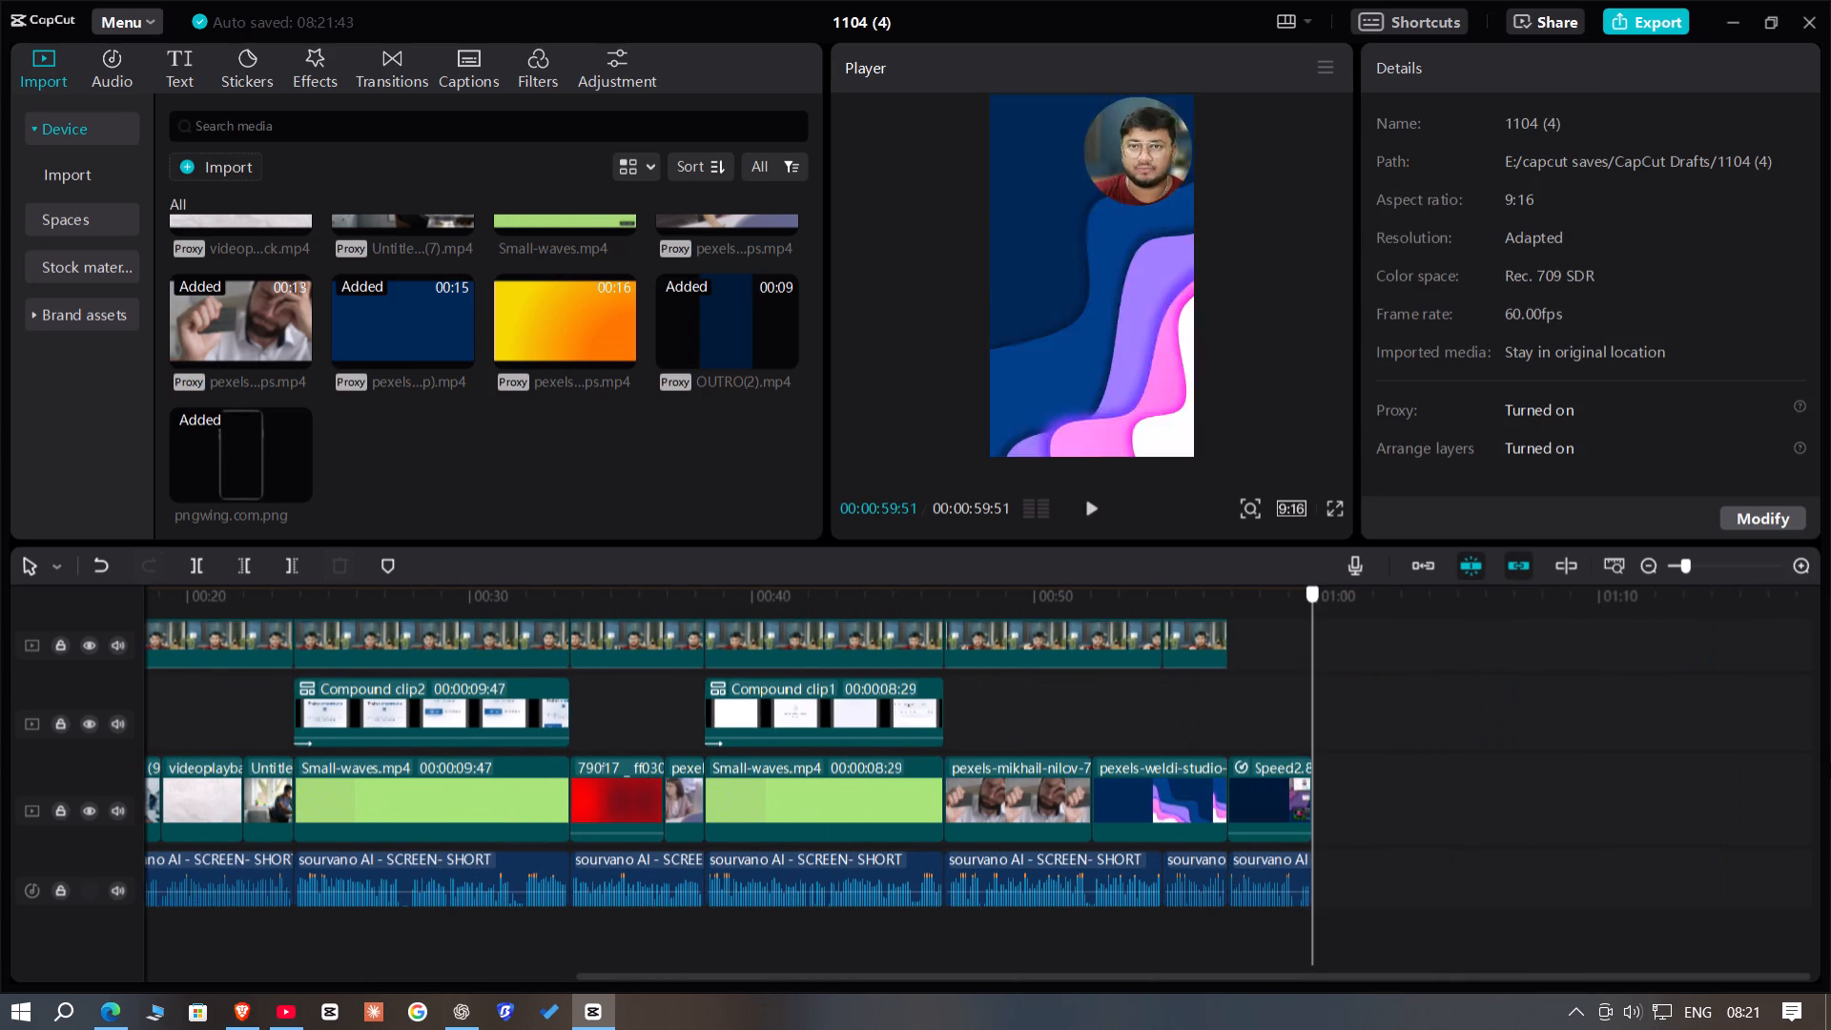
pyautogui.moveTo(1830, 763); pyautogui.dragTo(1087, 855)
pyautogui.press('space')
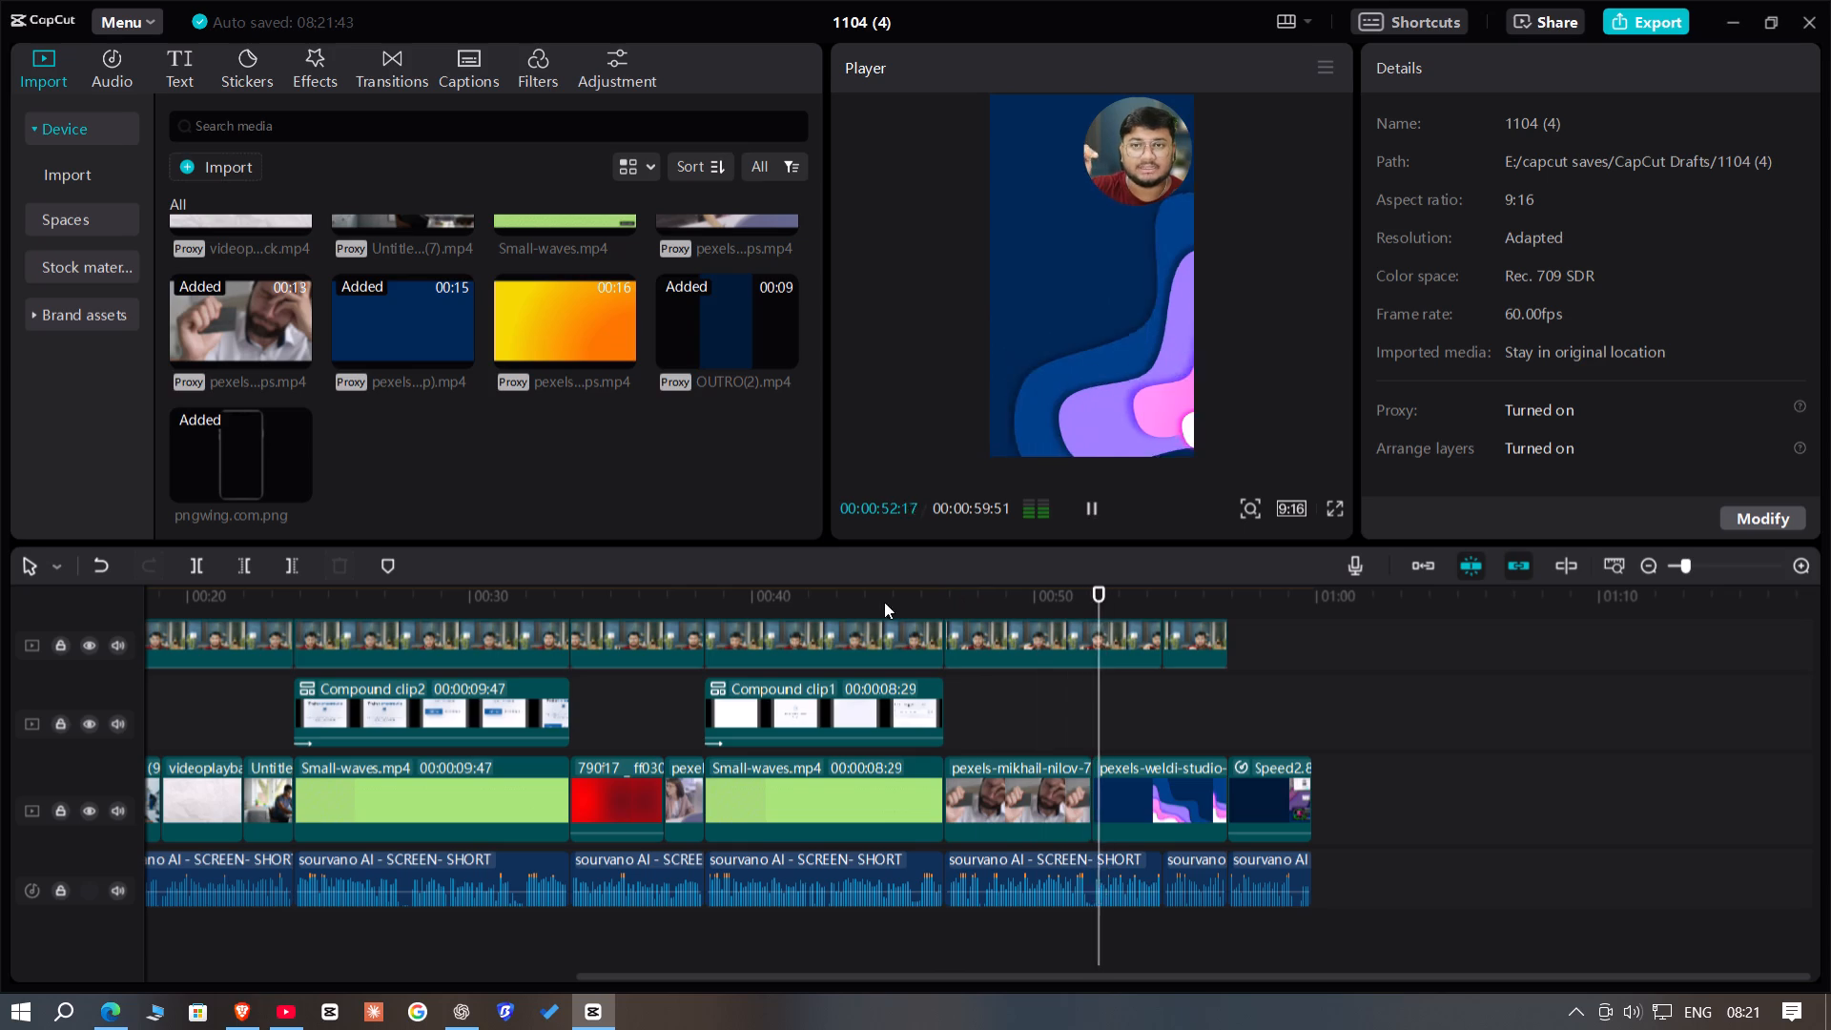
pyautogui.press('space')
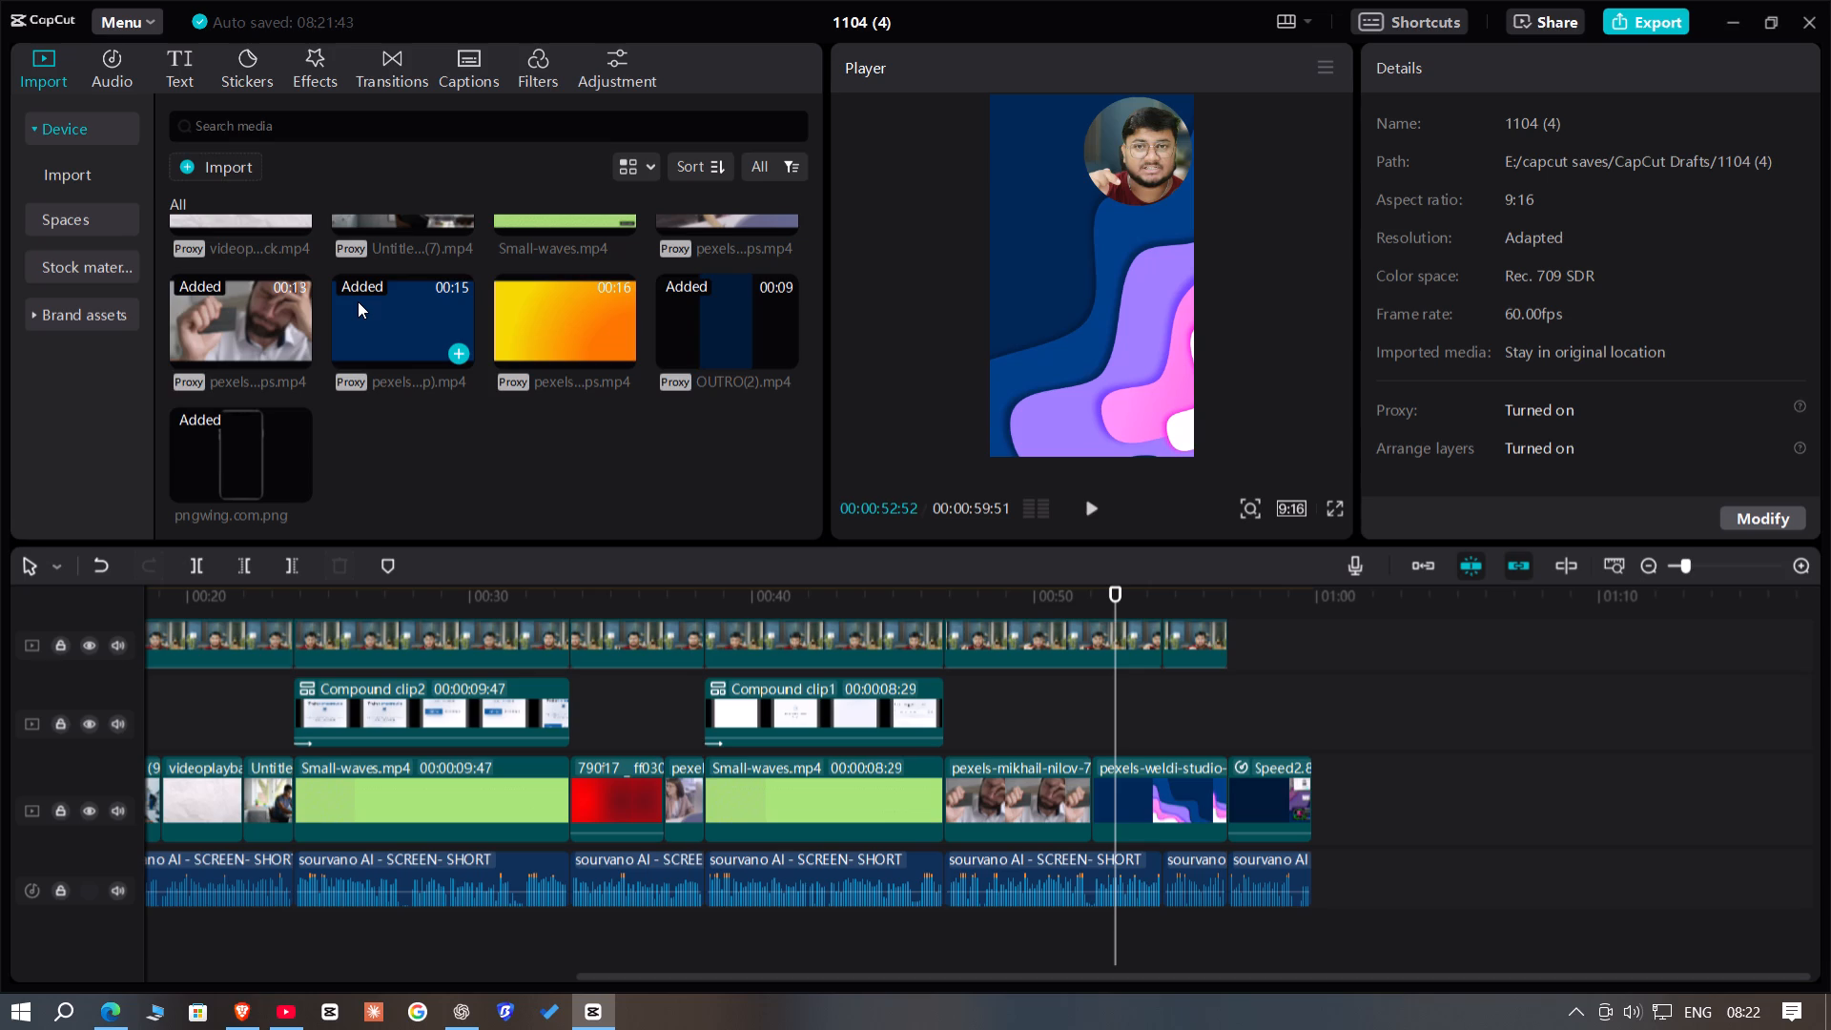
# Lower the Windows playback volume for the connected headphones and return to the CapCut timeline.
pyautogui.click(1636, 1016)
pyautogui.scroll(-3, 1636, 999)
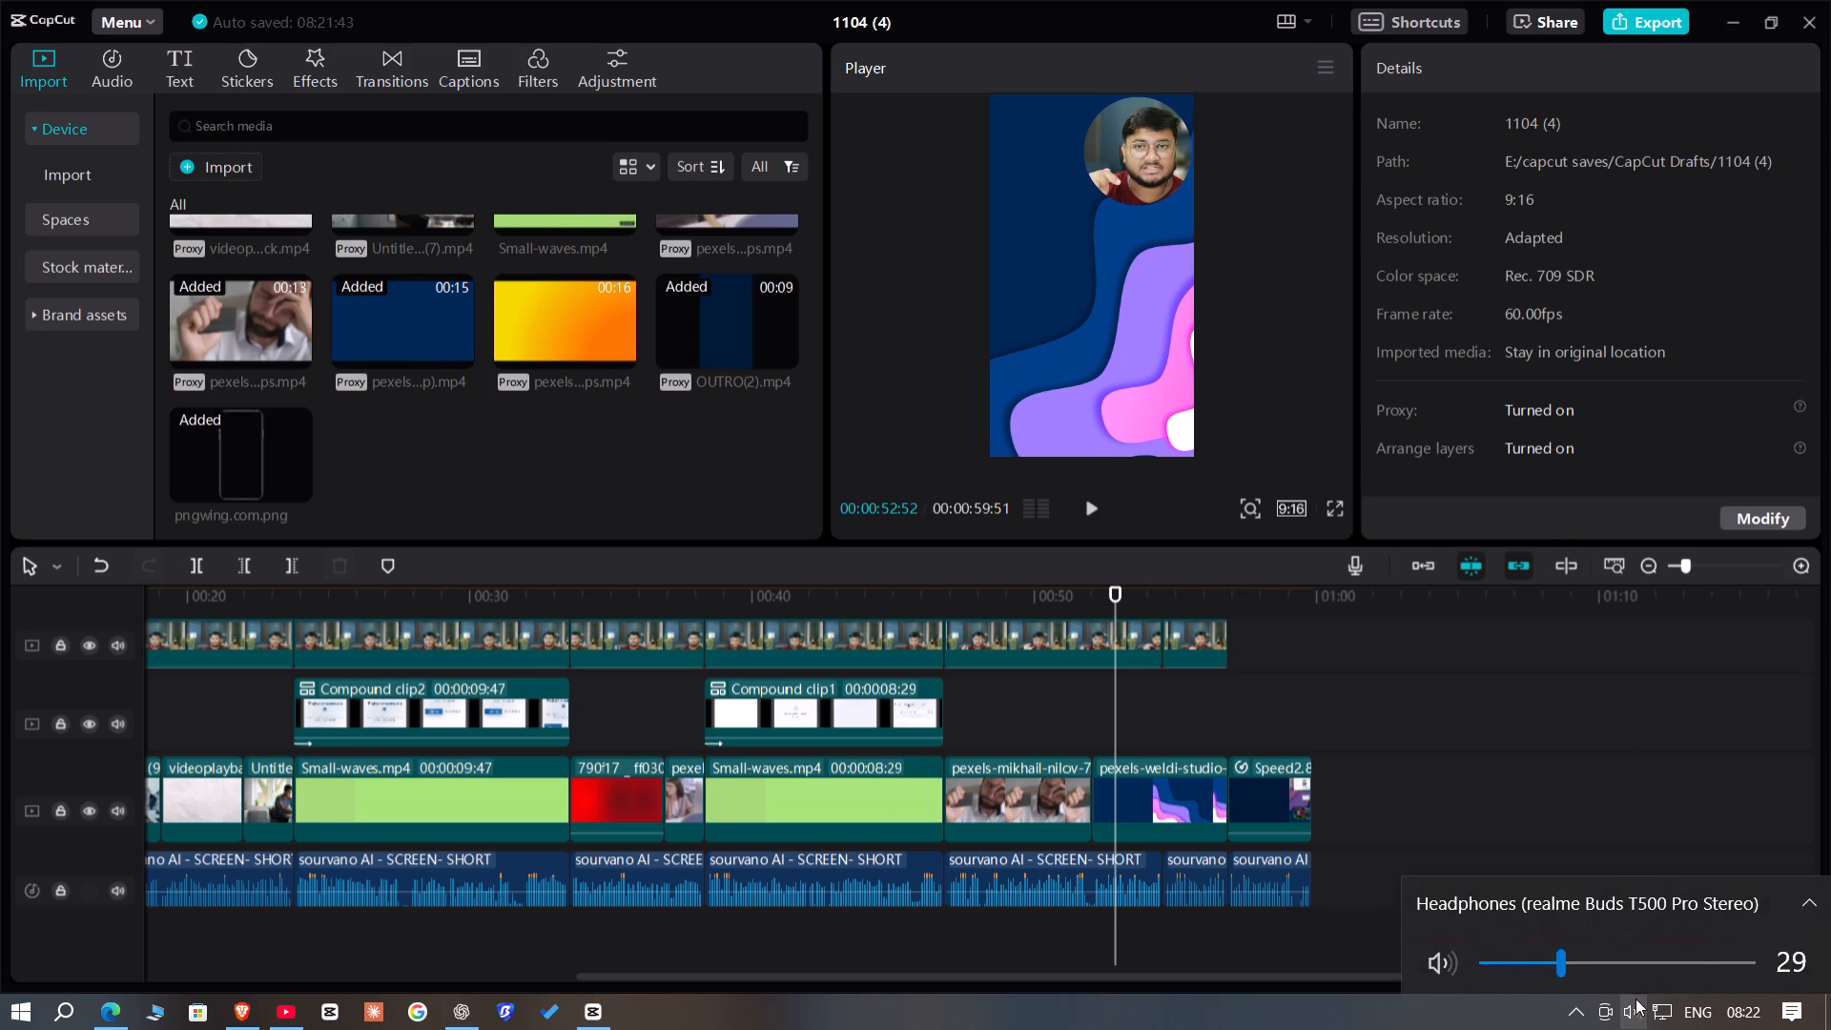
pyautogui.scroll(-3, 1636, 999)
pyautogui.click(1606, 732)
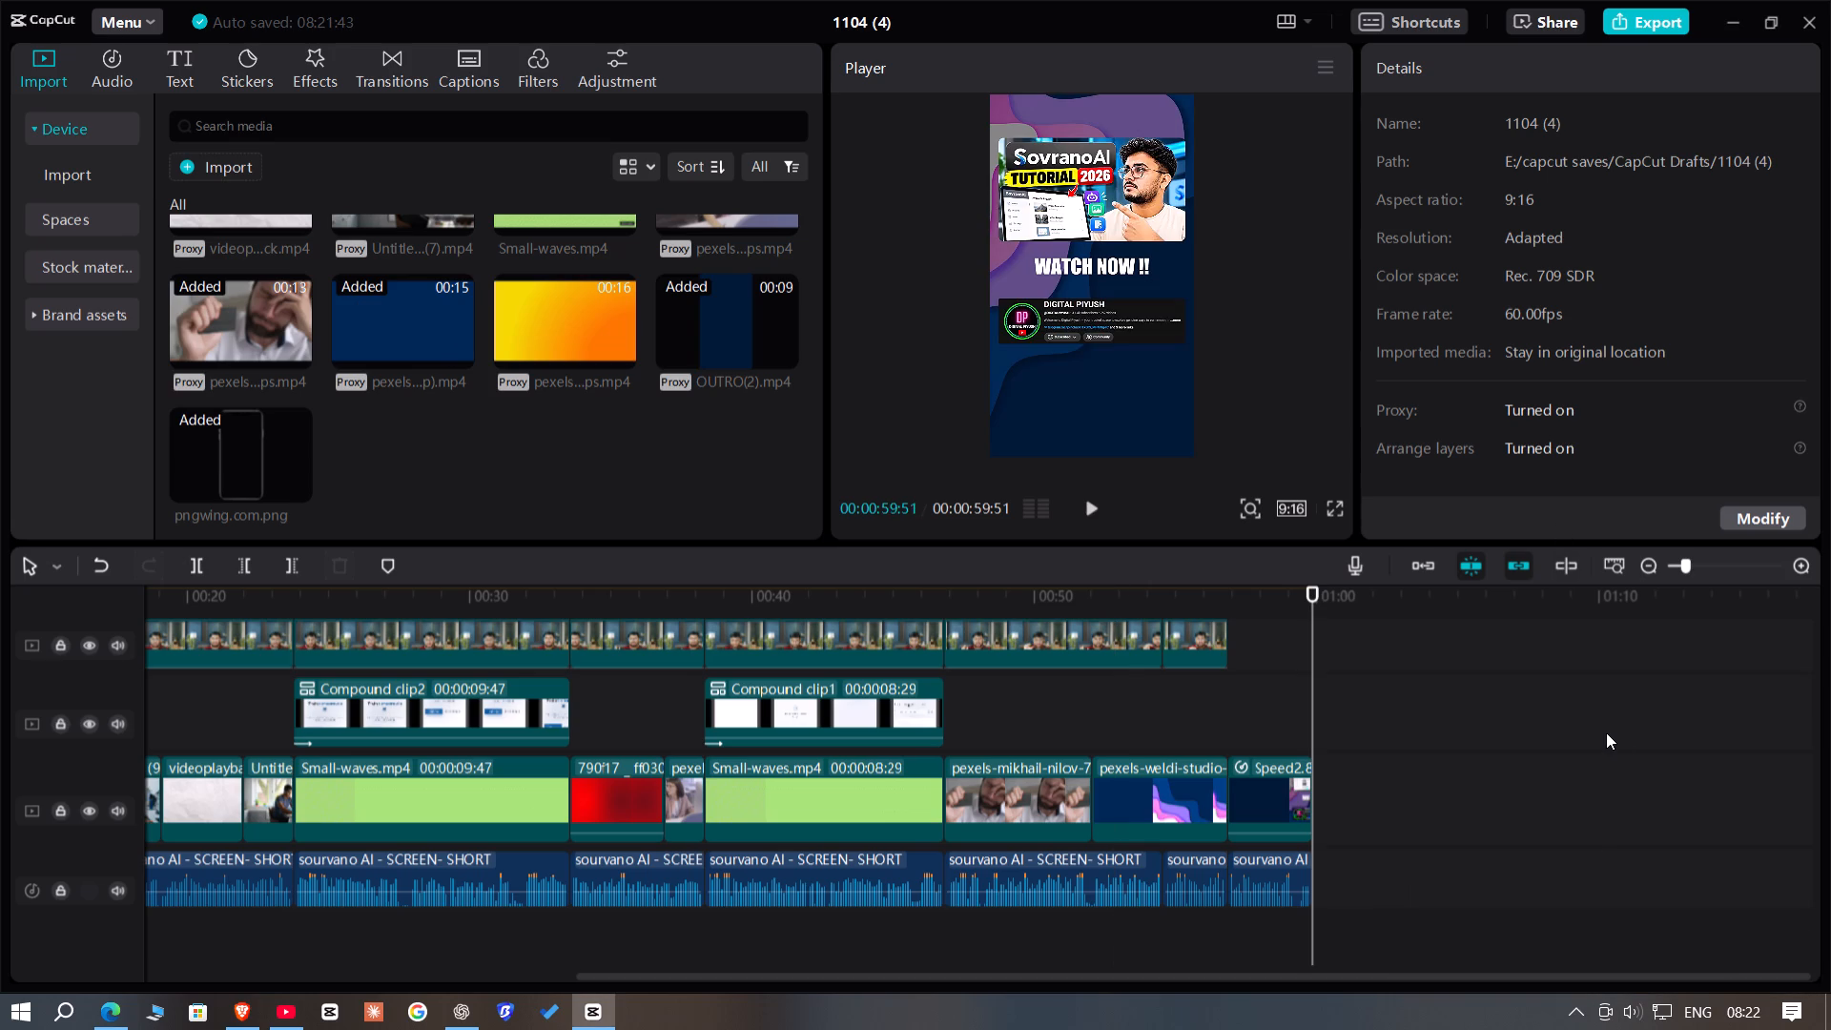
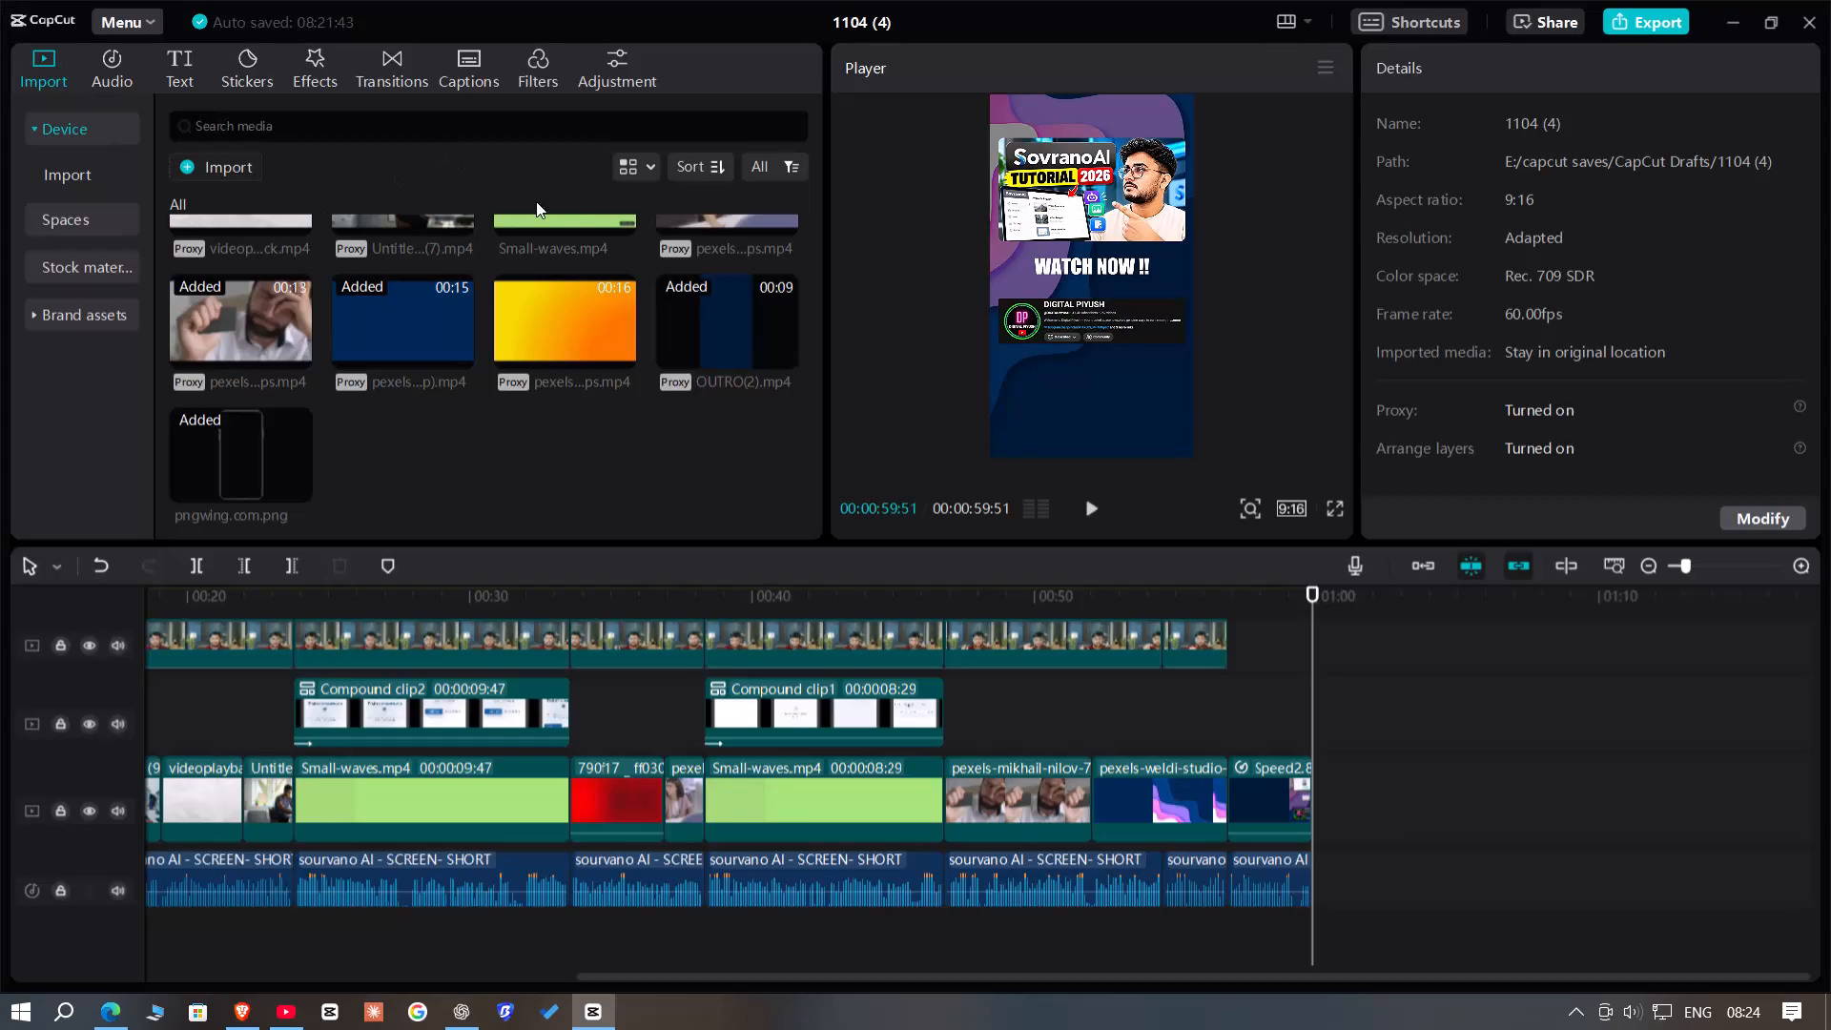
# Search the Digital Piyush Video Assets folder for "str" and import the str video into the project media.
pyautogui.tripleClick(1016, 729)
pyautogui.moveTo(1028, 731); pyautogui.dragTo(1092, 752)
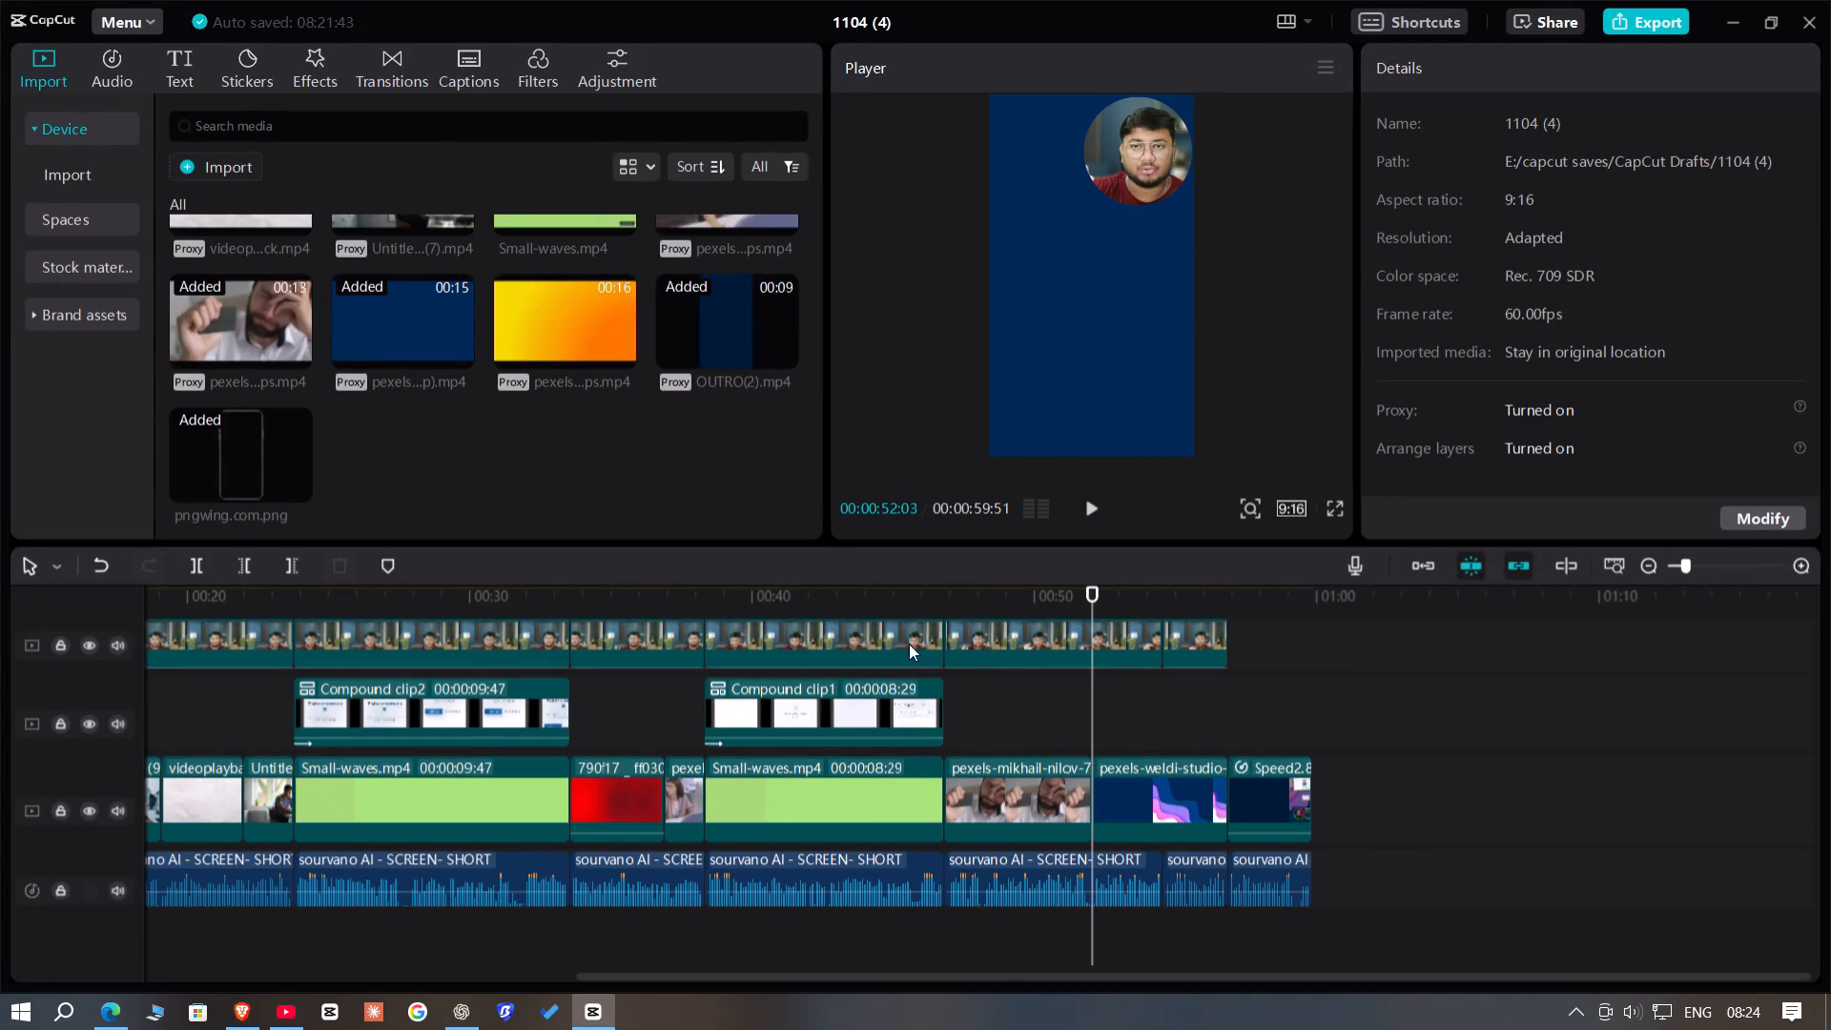
pyautogui.click(217, 176)
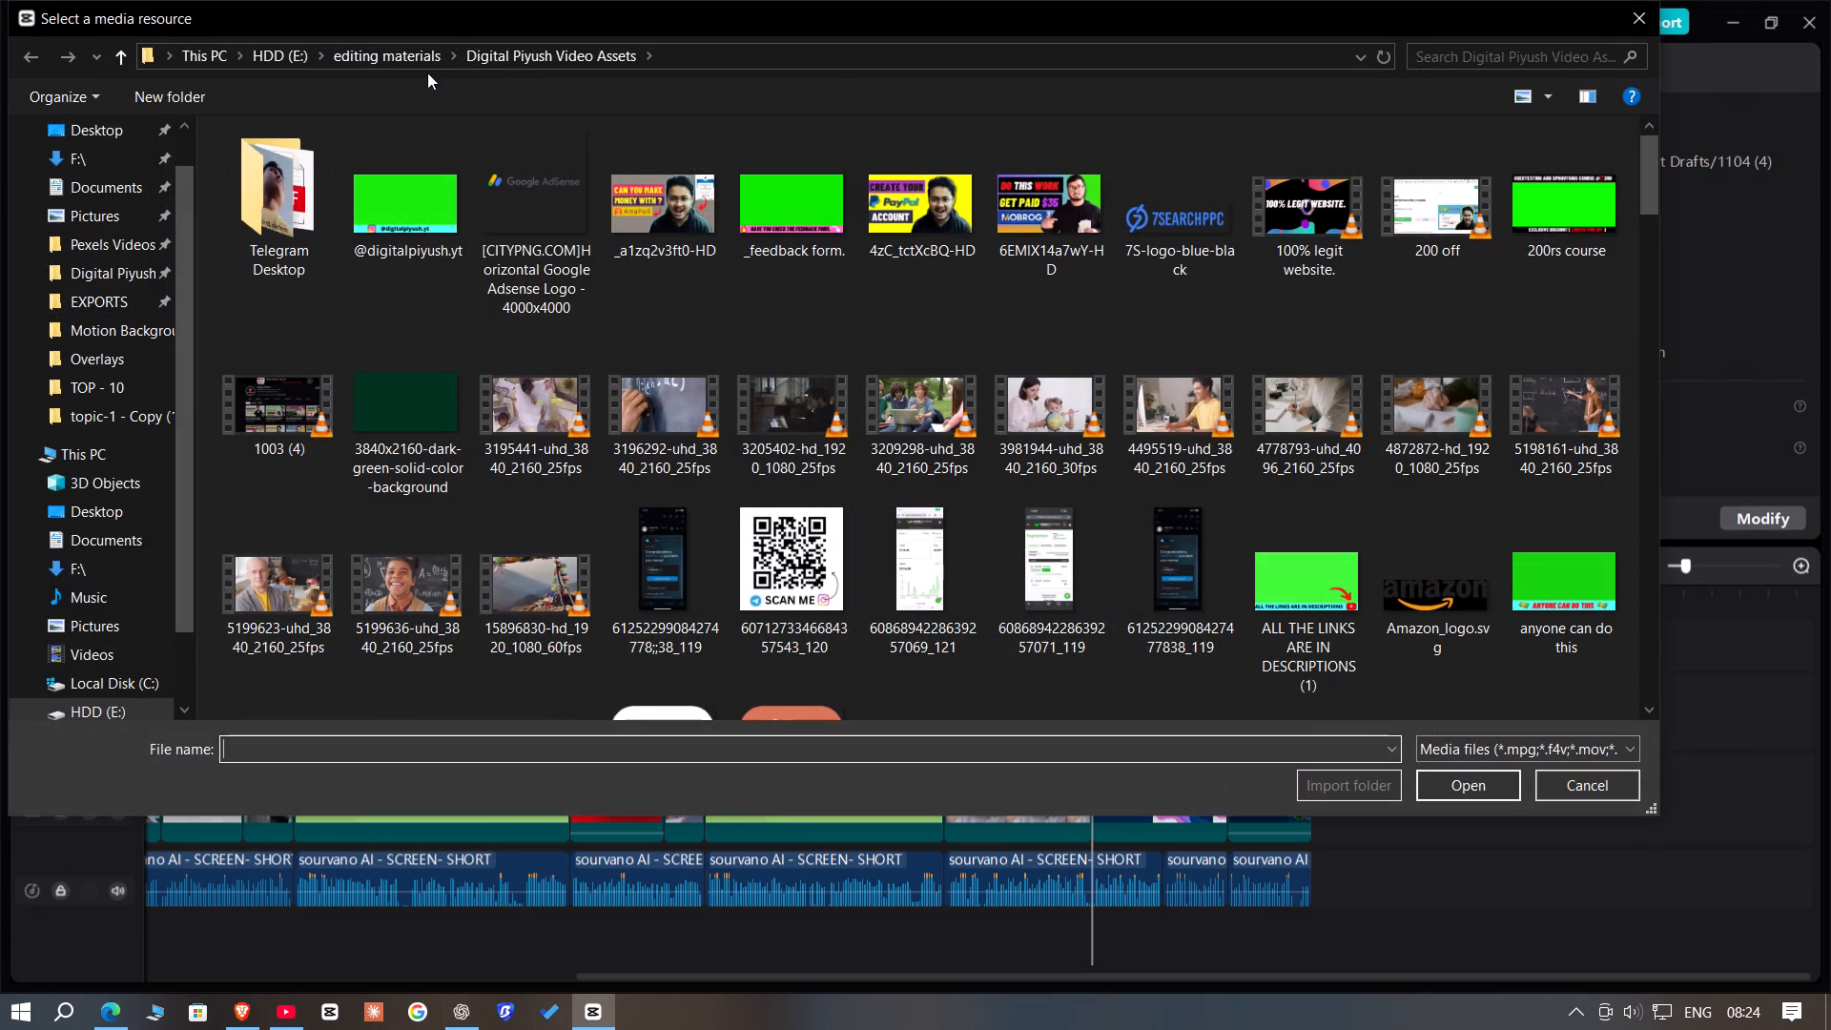
pyautogui.click(391, 47)
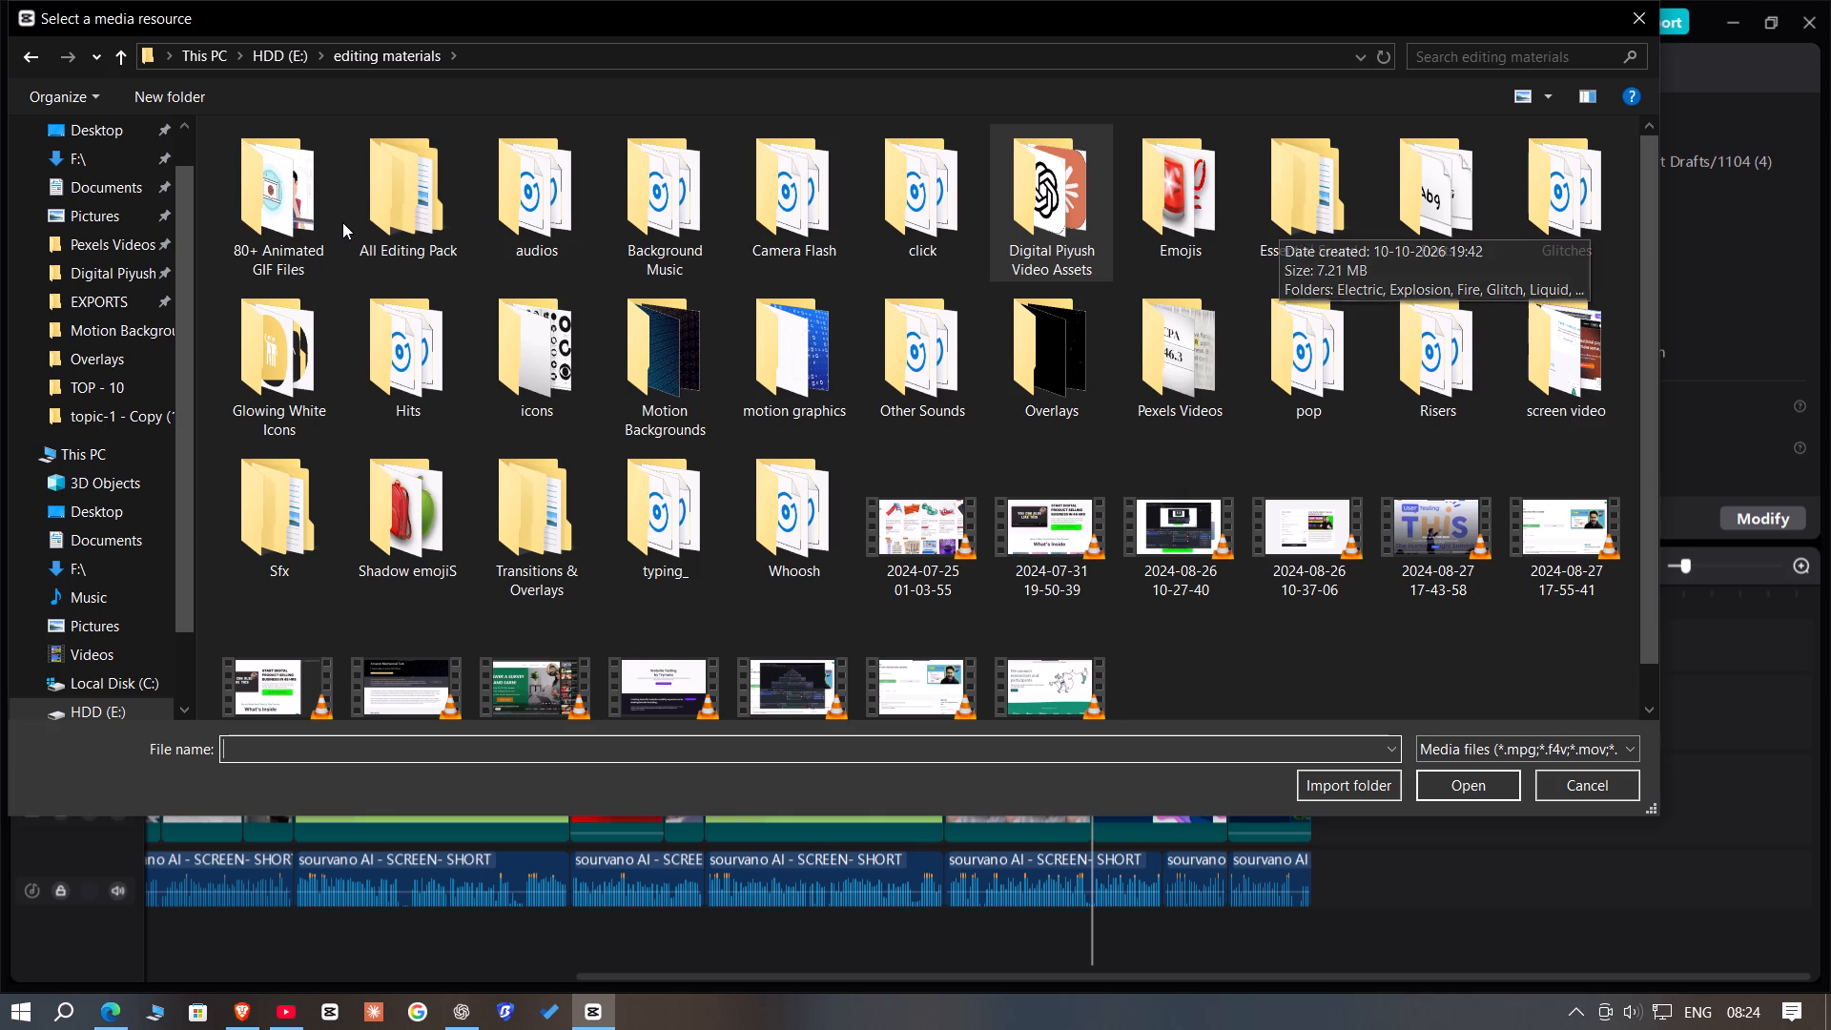
pyautogui.click(113, 262)
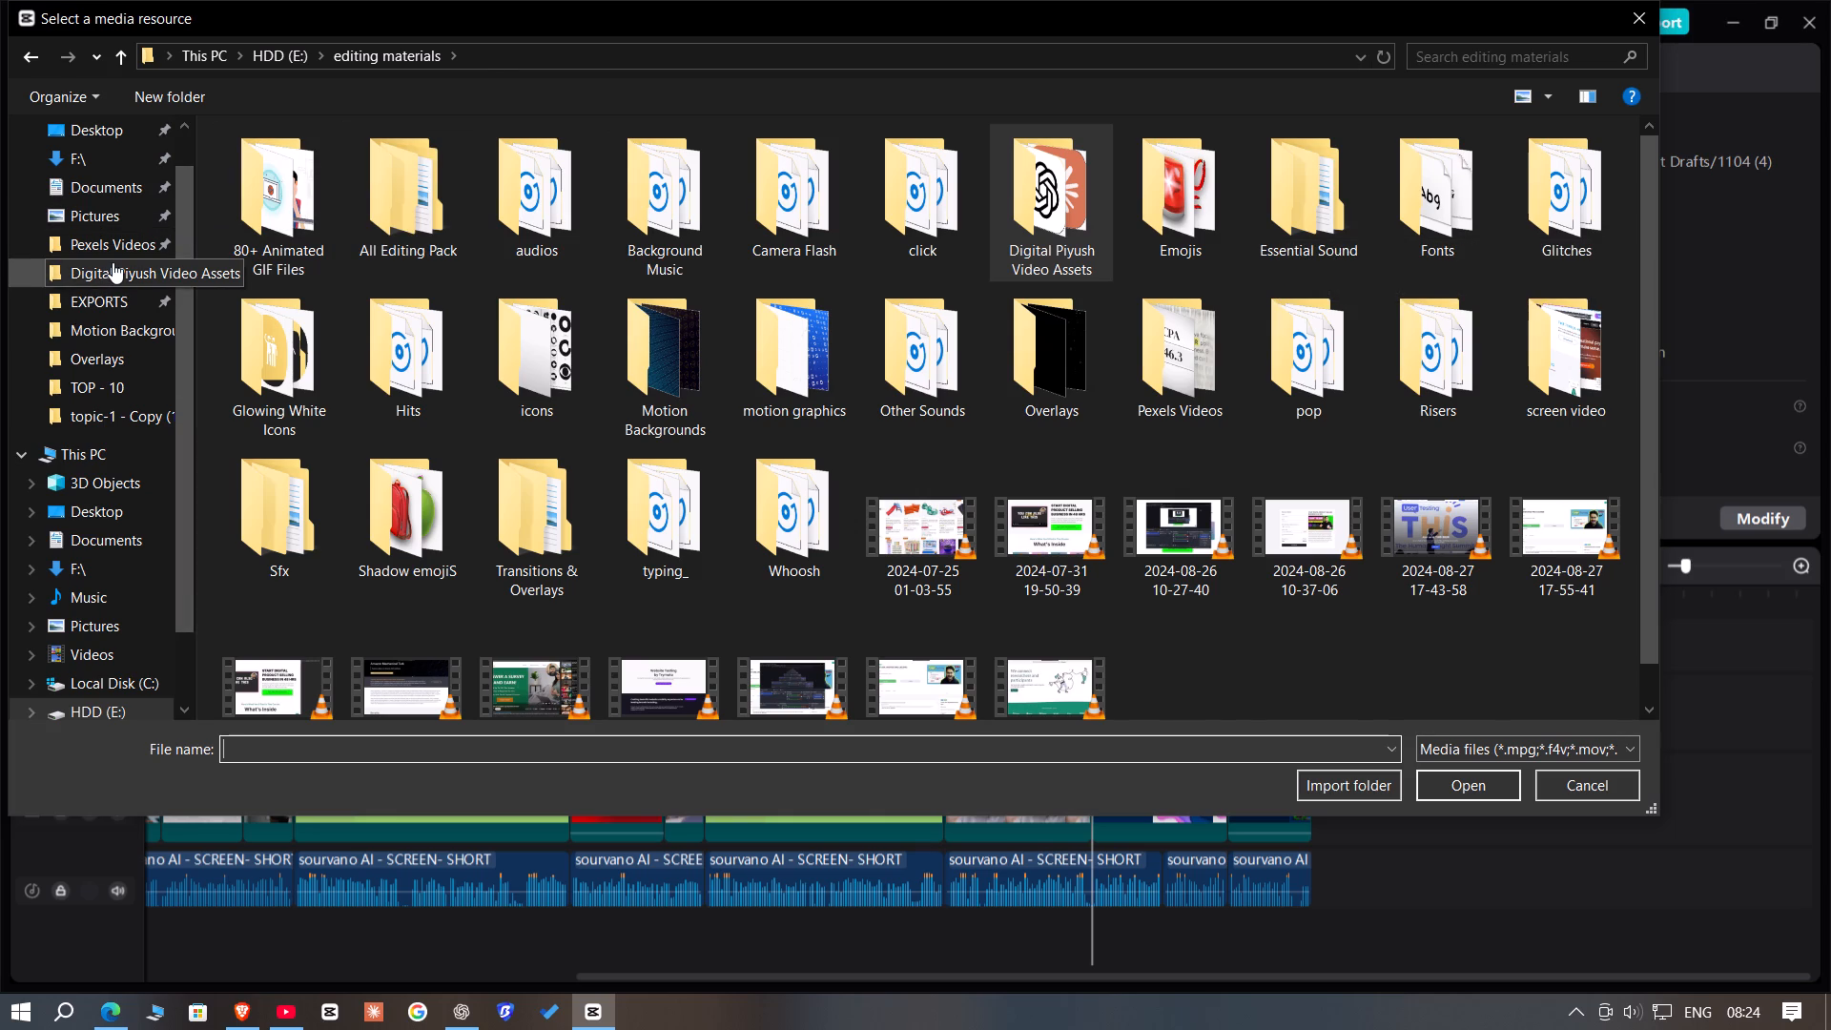
pyautogui.click(1499, 47)
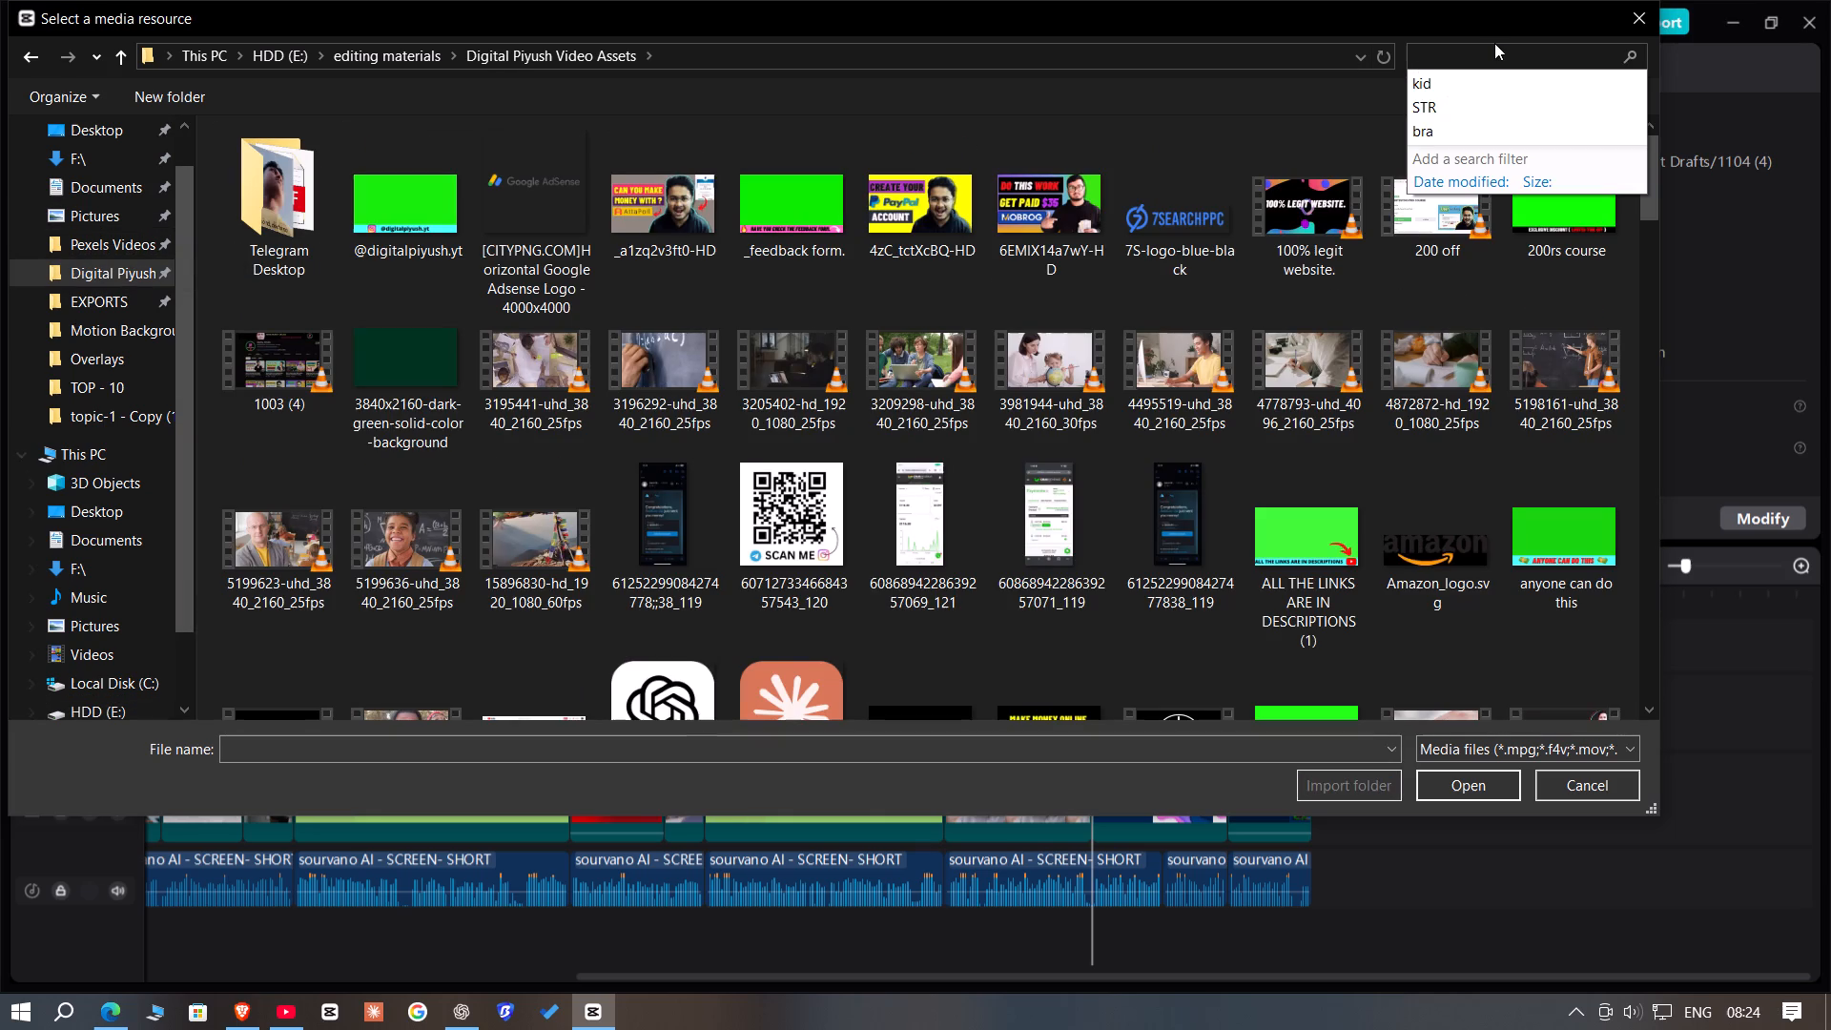
pyautogui.press('s')
pyautogui.write('tr')
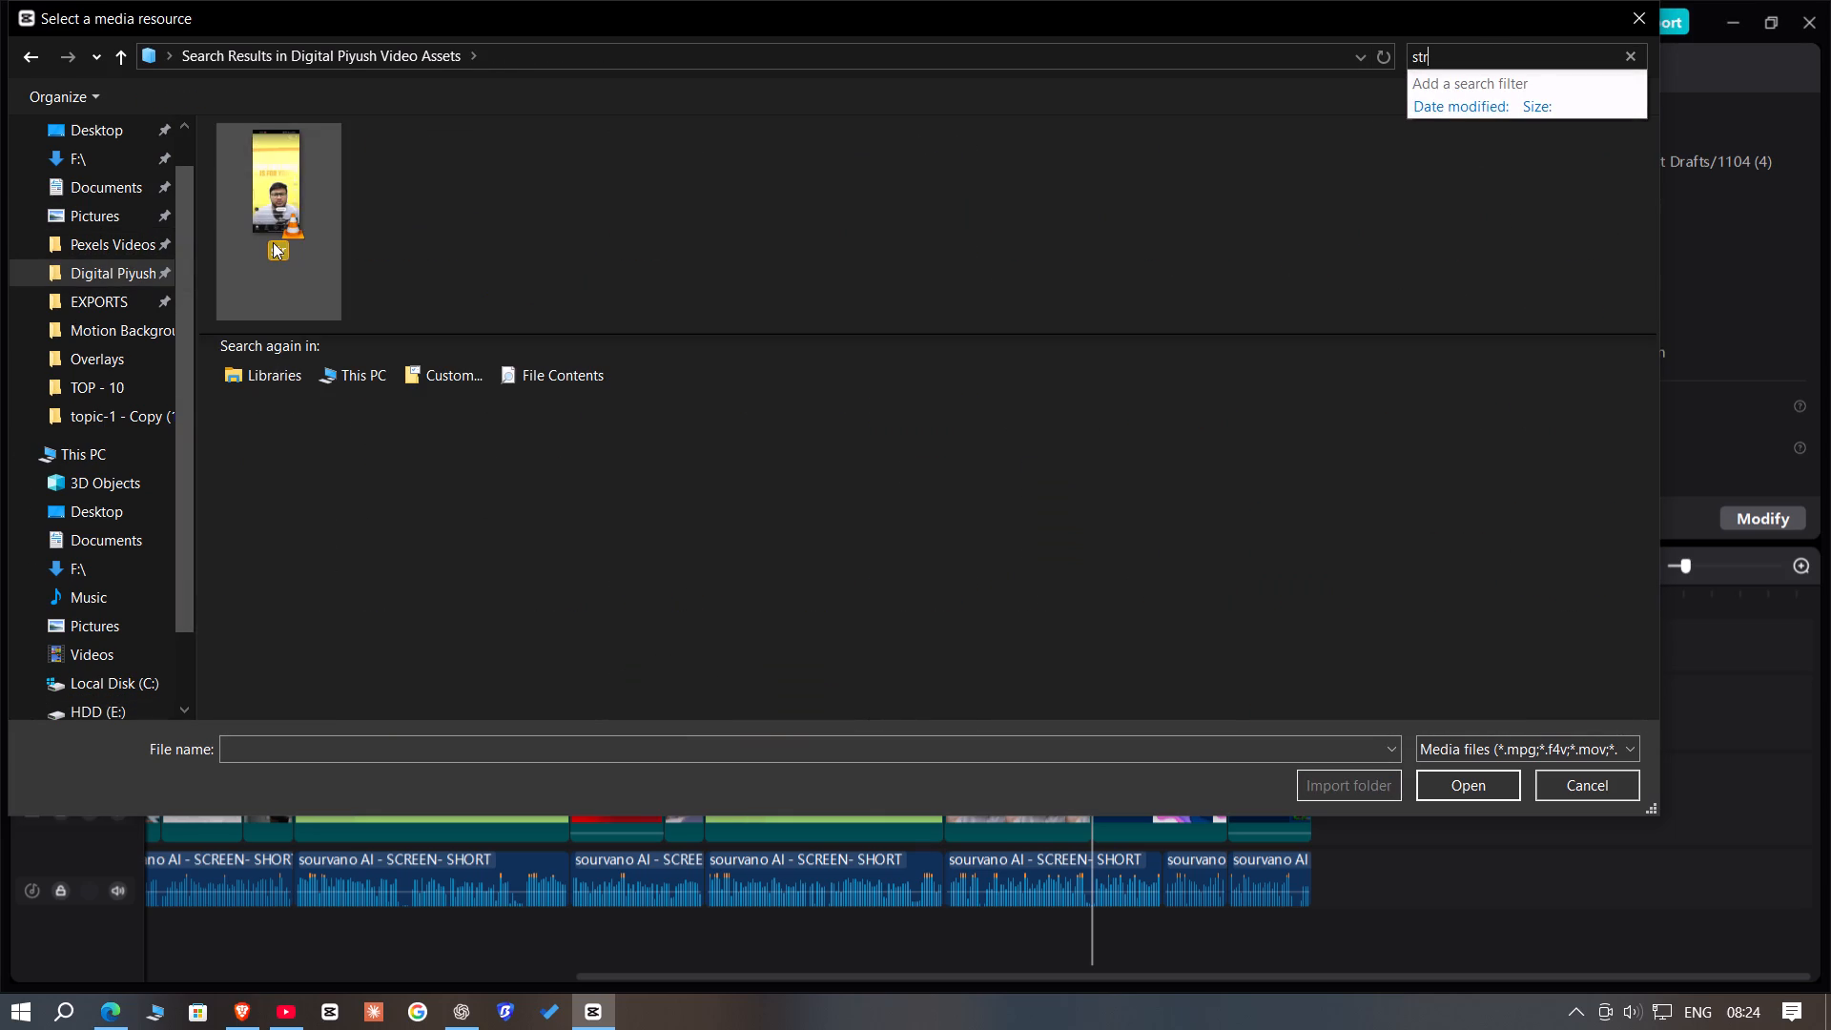
pyautogui.doubleClick(273, 242)
# Place str.mp4 on the compound clips' track near the outro and trim off everything before 00:01:01:47.
pyautogui.moveTo(399, 449); pyautogui.dragTo(417, 456)
pyautogui.moveTo(445, 470); pyautogui.dragTo(1211, 688)
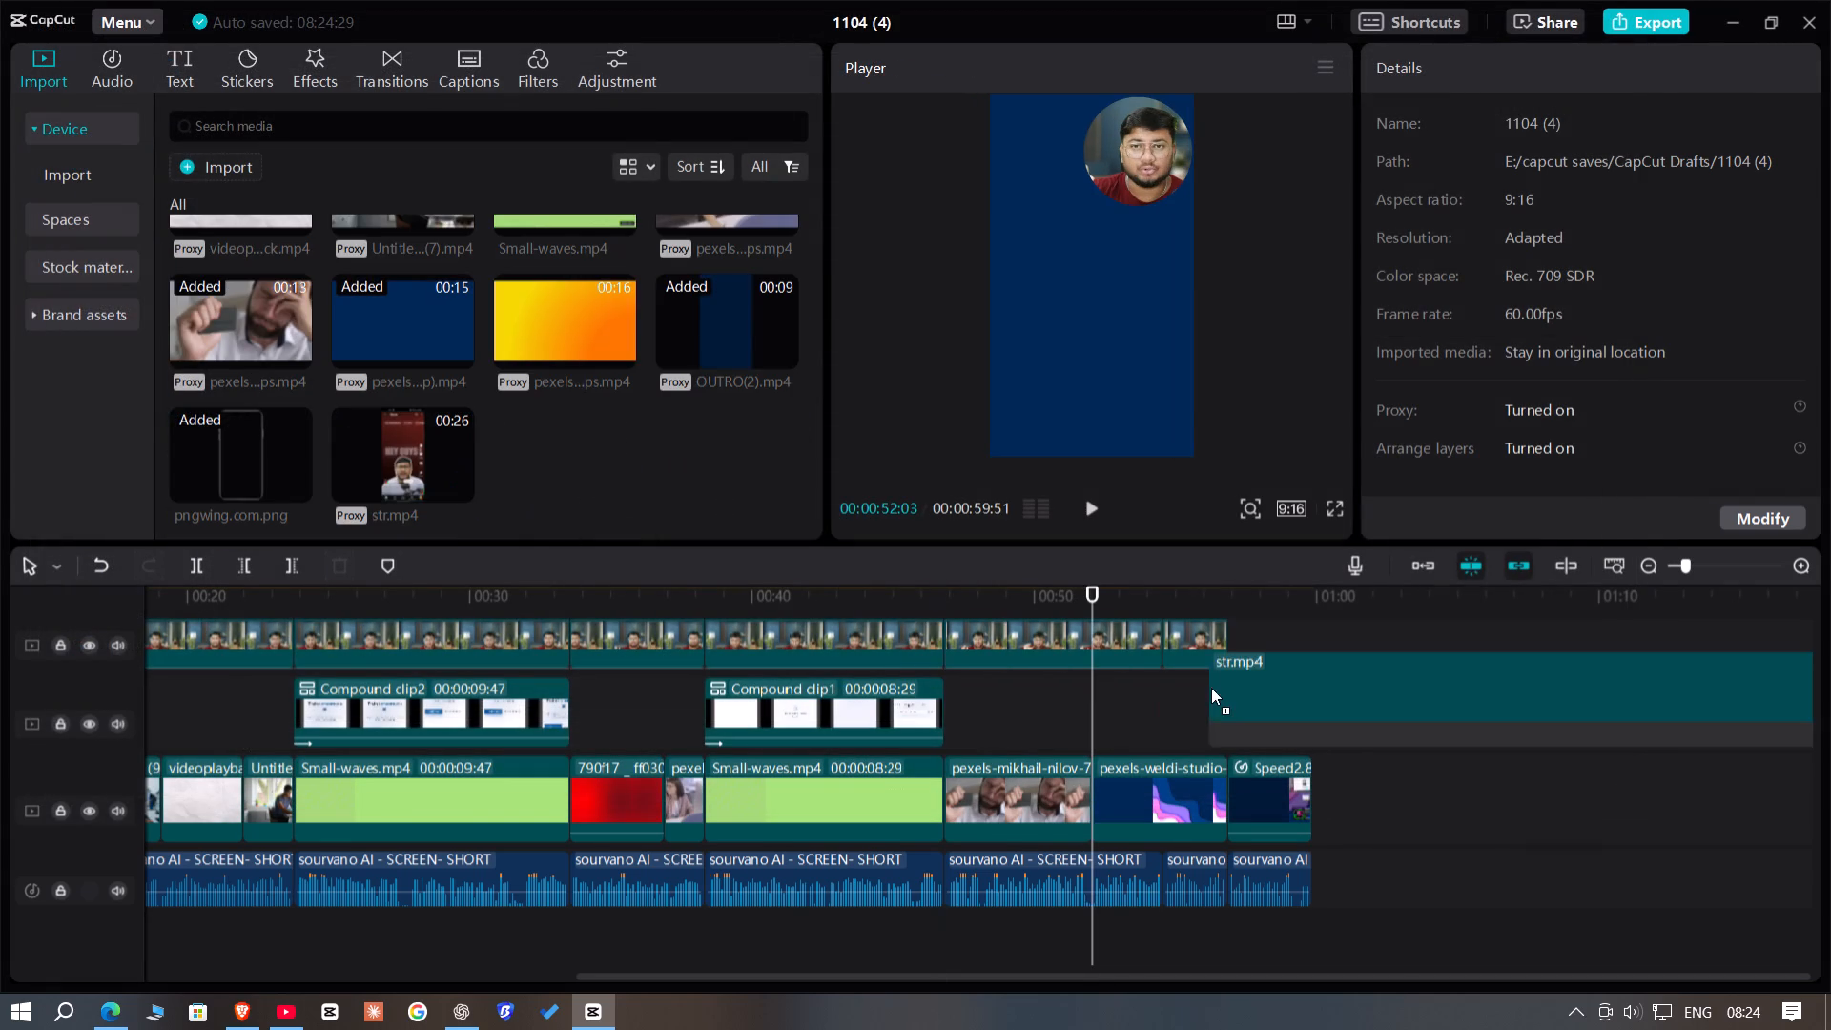
pyautogui.moveTo(1211, 688); pyautogui.dragTo(1220, 716)
pyautogui.doubleClick(1348, 640)
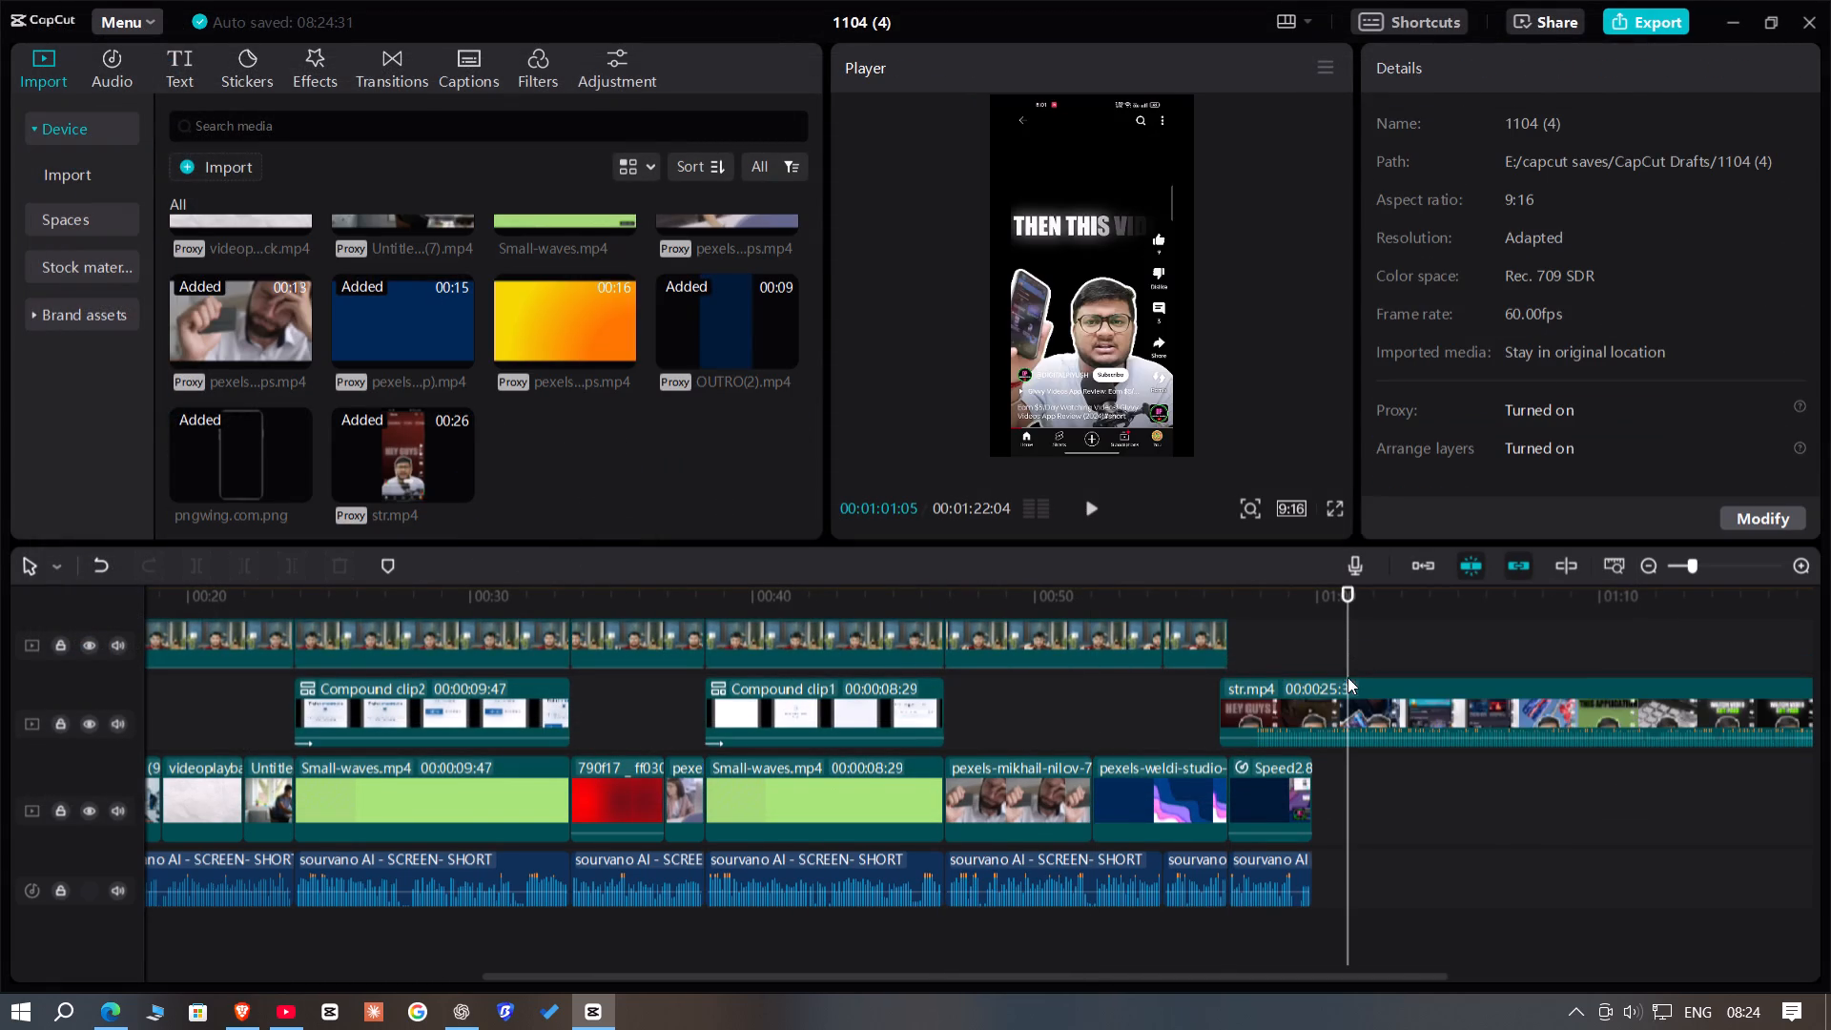
pyautogui.click(1351, 690)
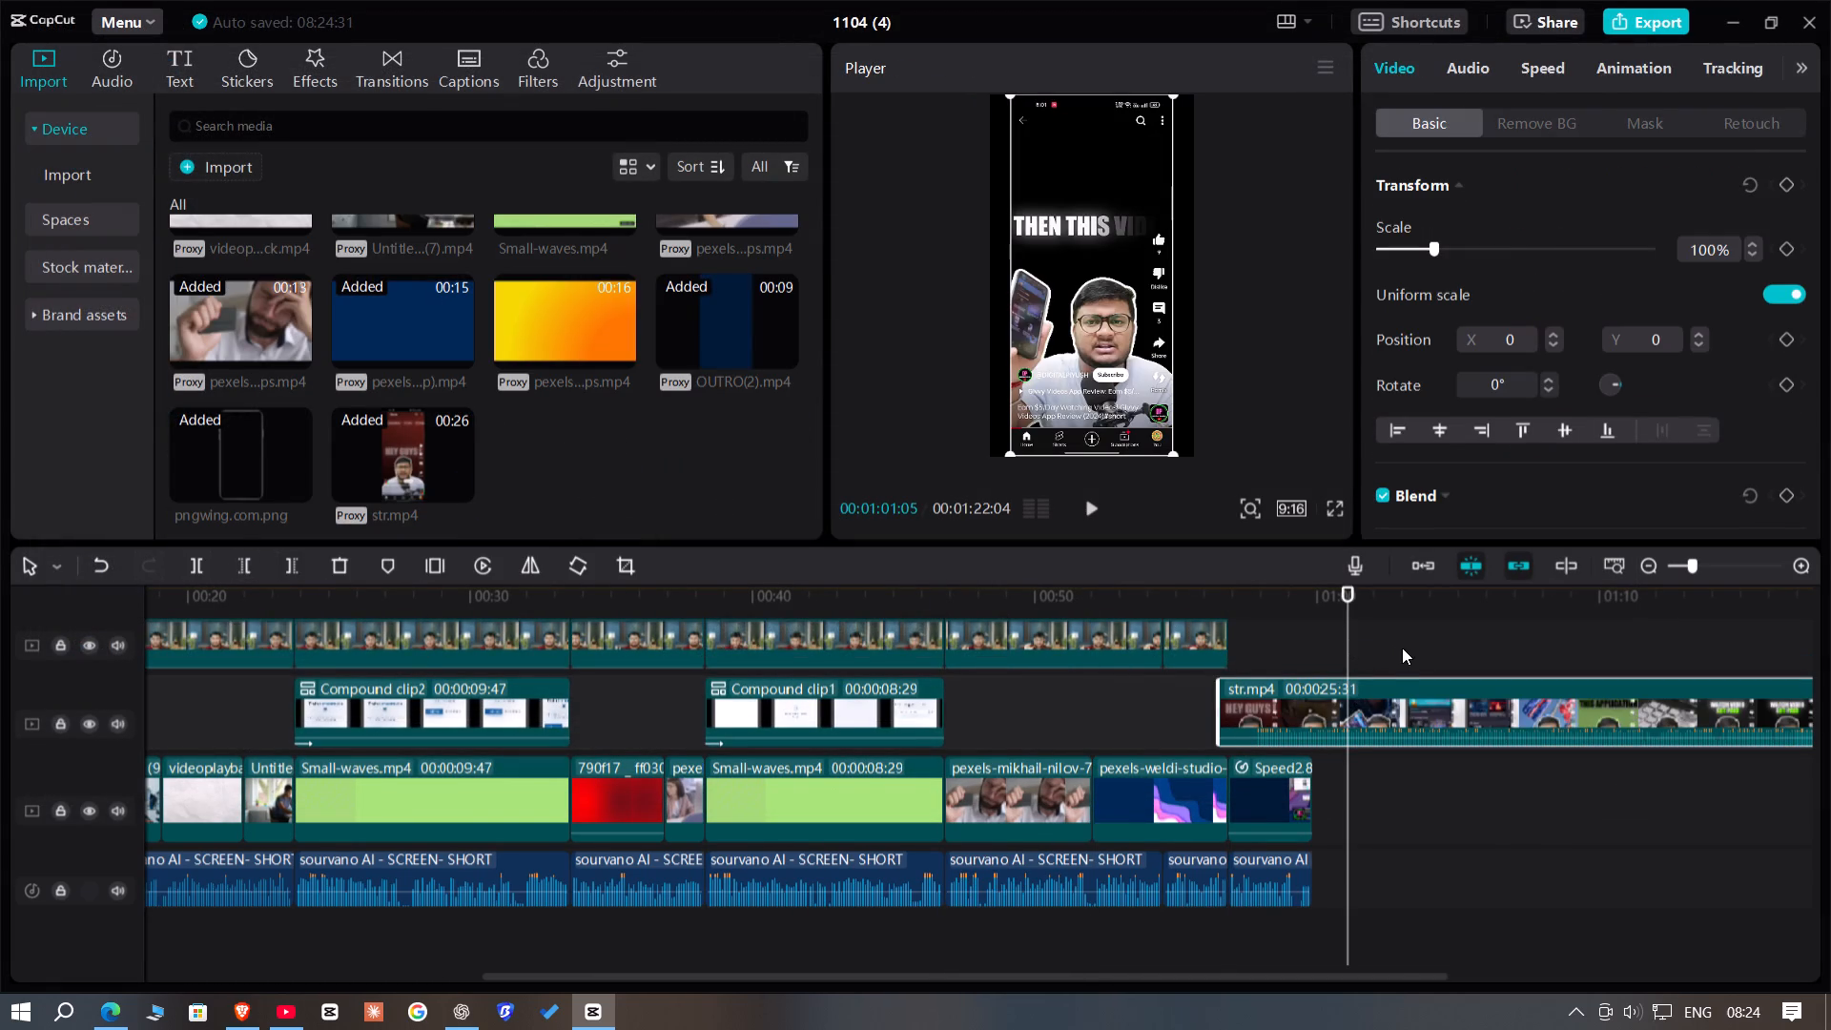
pyautogui.click(1410, 647)
pyautogui.moveTo(1410, 645); pyautogui.dragTo(1368, 644)
pyautogui.click(1378, 707)
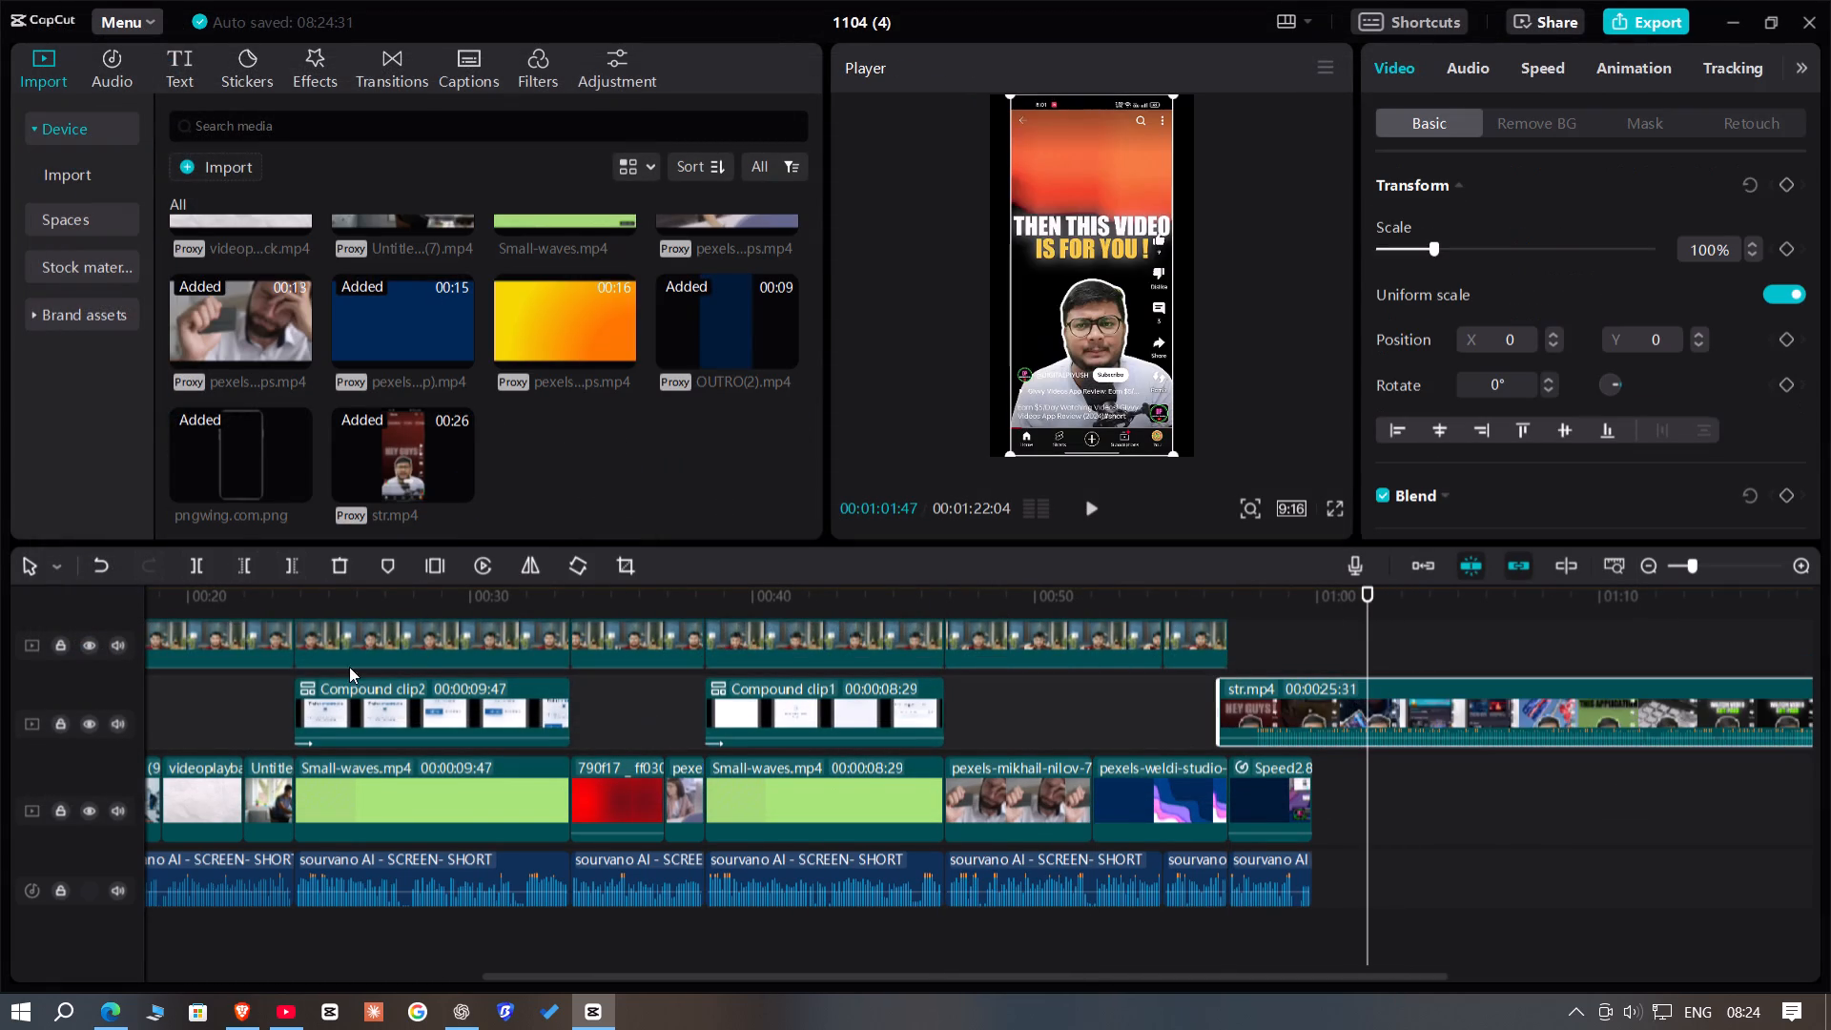
pyautogui.click(236, 561)
# Move the trimmed str.mp4 over the pexels-weldi-studio background, starting at 00:00:52:03, and cut its end at 00:00:56:52.
pyautogui.moveTo(1467, 702); pyautogui.dragTo(1204, 728)
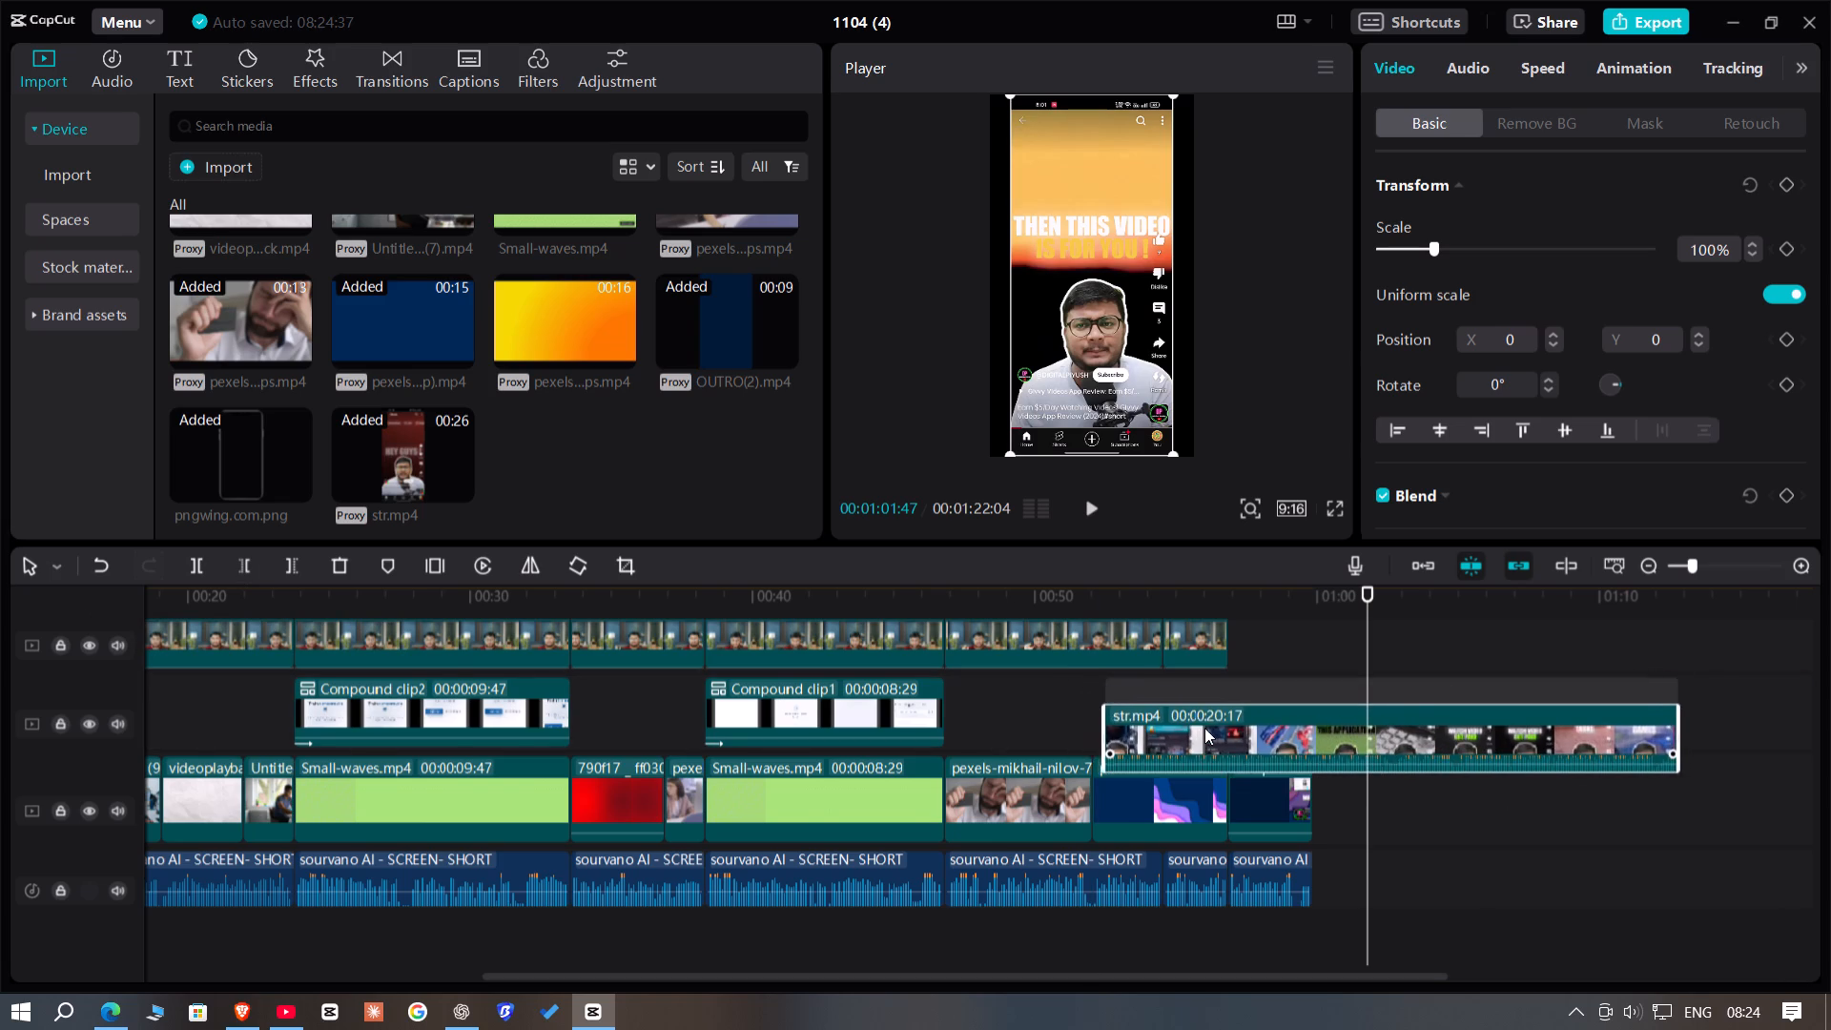
pyautogui.moveTo(1204, 728); pyautogui.dragTo(1193, 715)
pyautogui.moveTo(1261, 643); pyautogui.dragTo(1237, 643)
pyautogui.doubleClick(1234, 641)
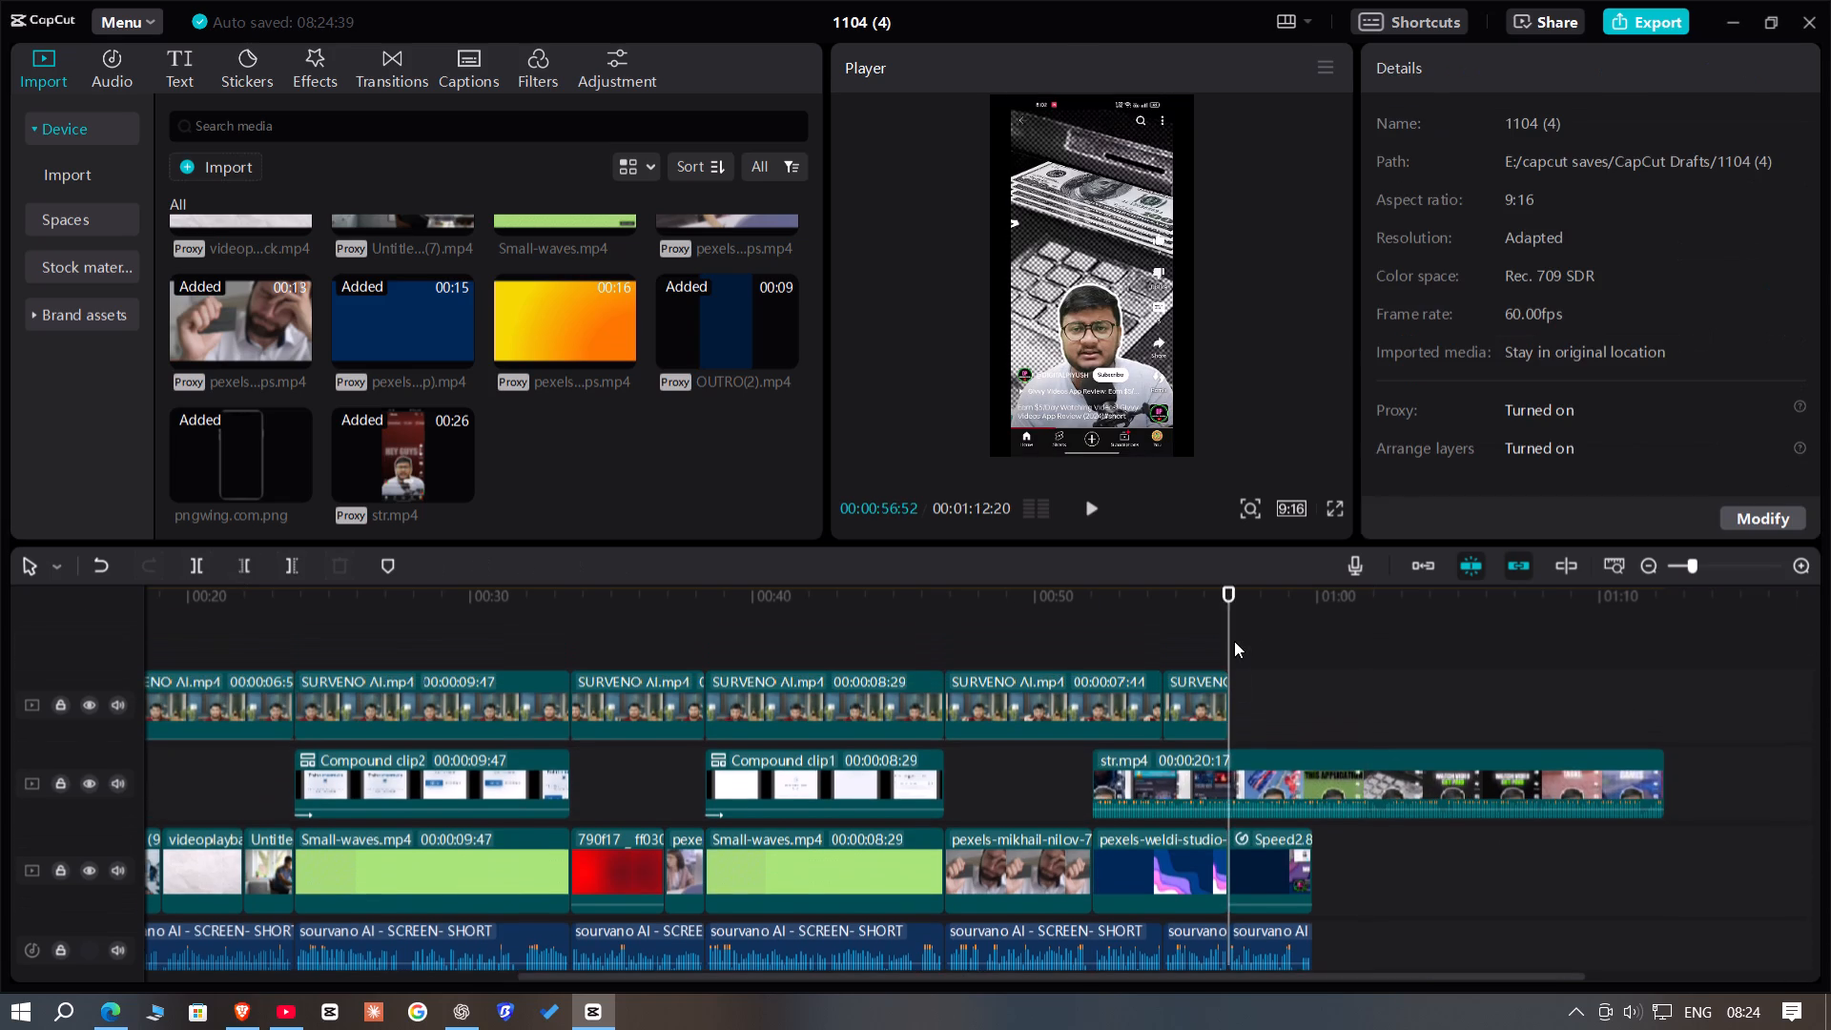
pyautogui.moveTo(1268, 670); pyautogui.dragTo(1296, 769)
pyautogui.click(298, 574)
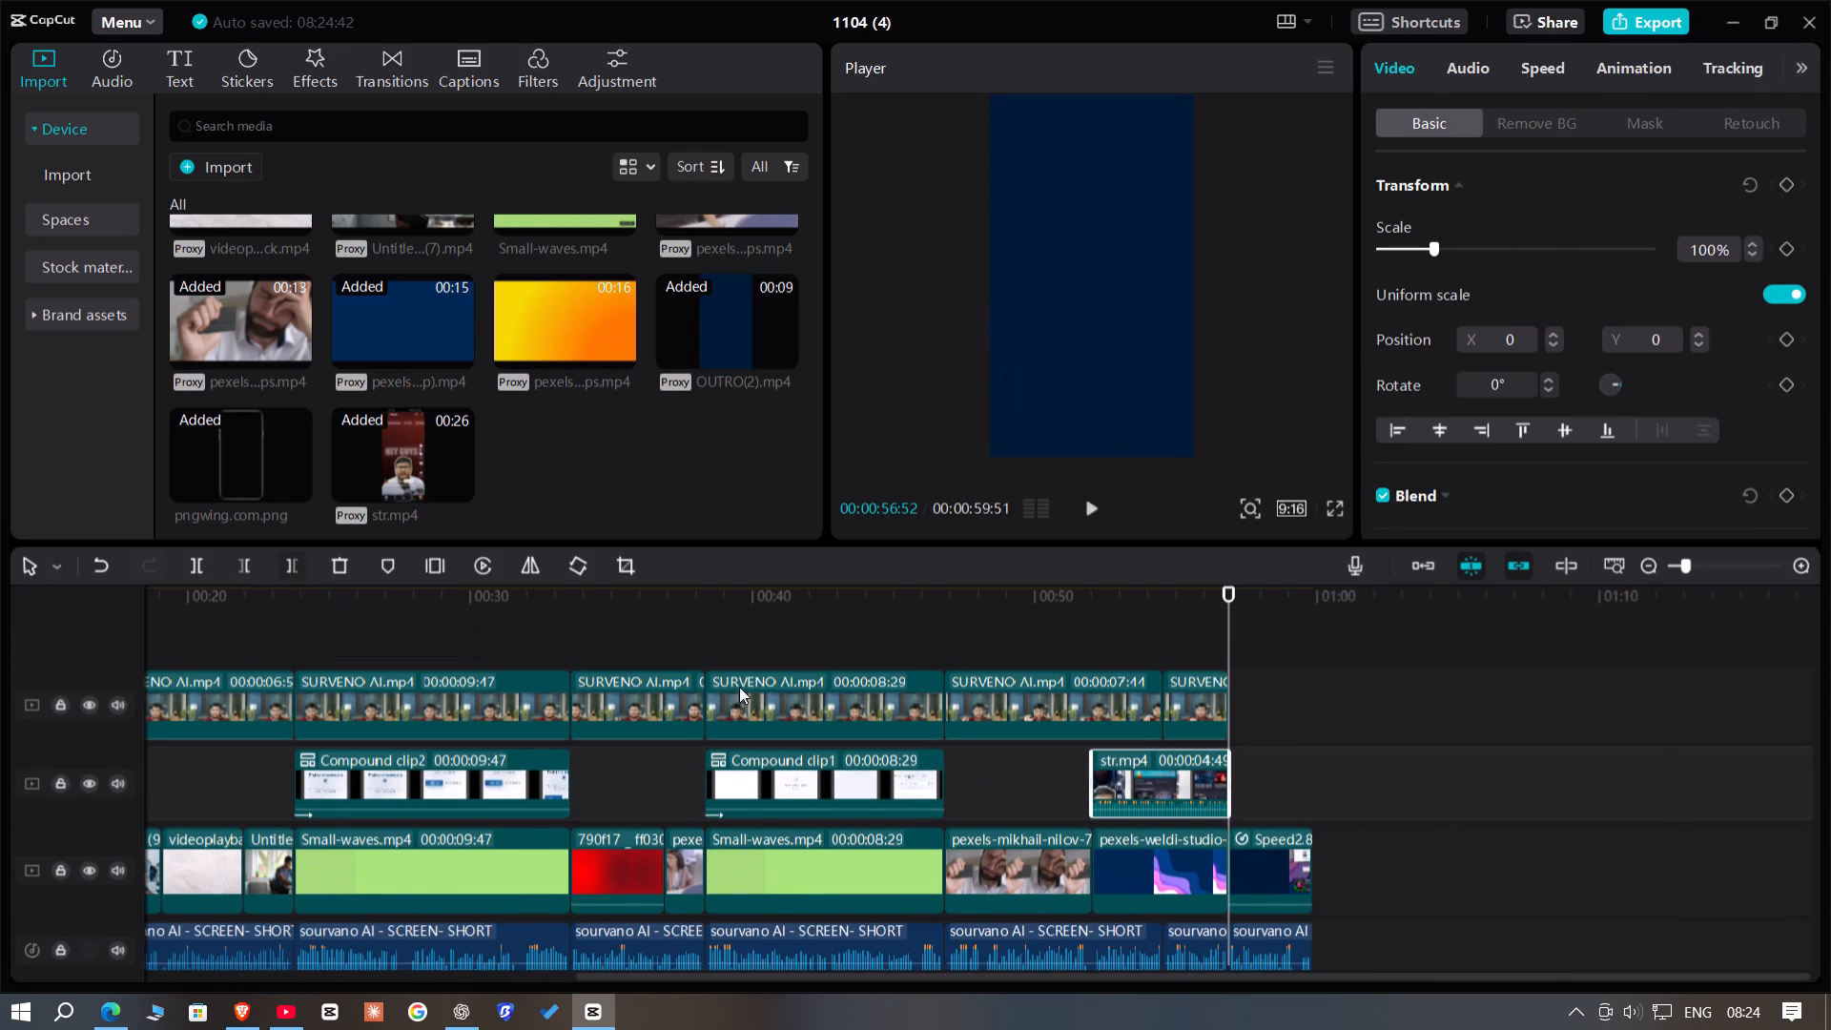
# Scale str.mp4 down slightly in the preview.
pyautogui.doubleClick(1125, 638)
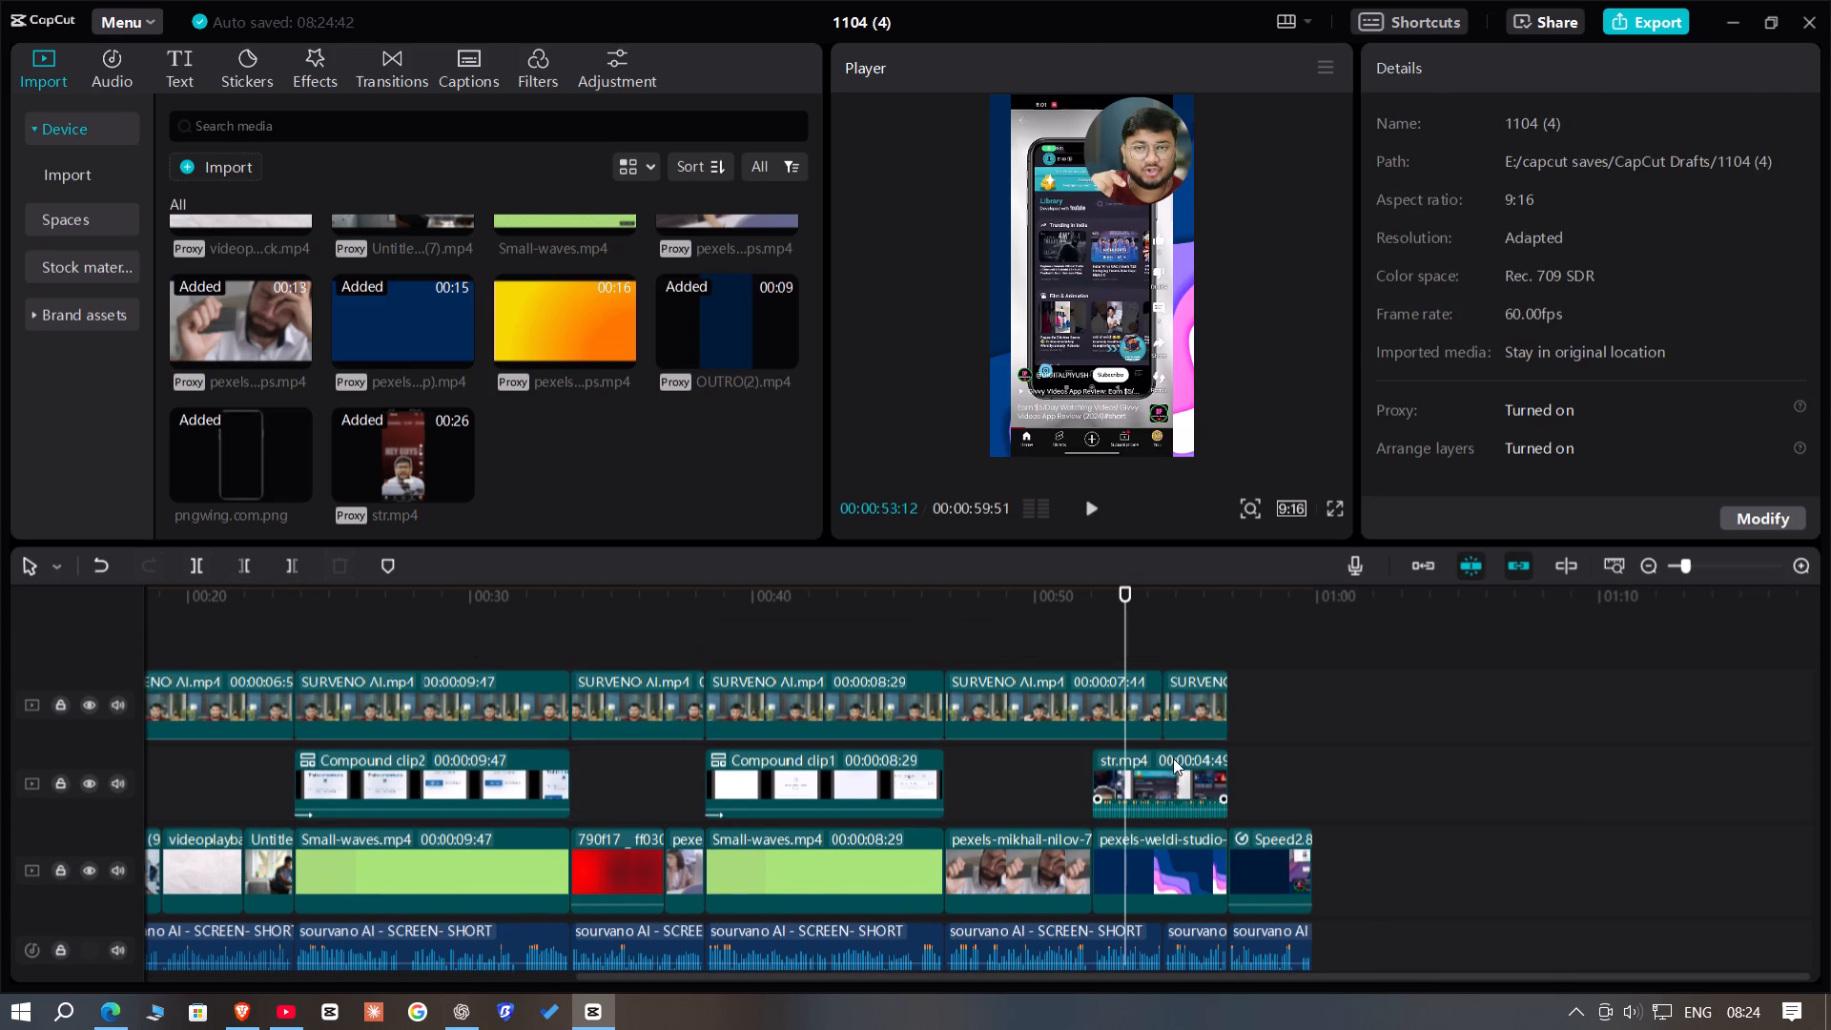
pyautogui.click(1178, 773)
pyautogui.moveTo(1170, 453); pyautogui.dragTo(1150, 442)
# Place the pngwing.com.png phone frame on a track above str.mp4, aligned to its start, and trim its end to 00:00:56:52.
pyautogui.moveTo(252, 450); pyautogui.dragTo(1100, 753)
pyautogui.moveTo(1100, 753); pyautogui.dragTo(1097, 753)
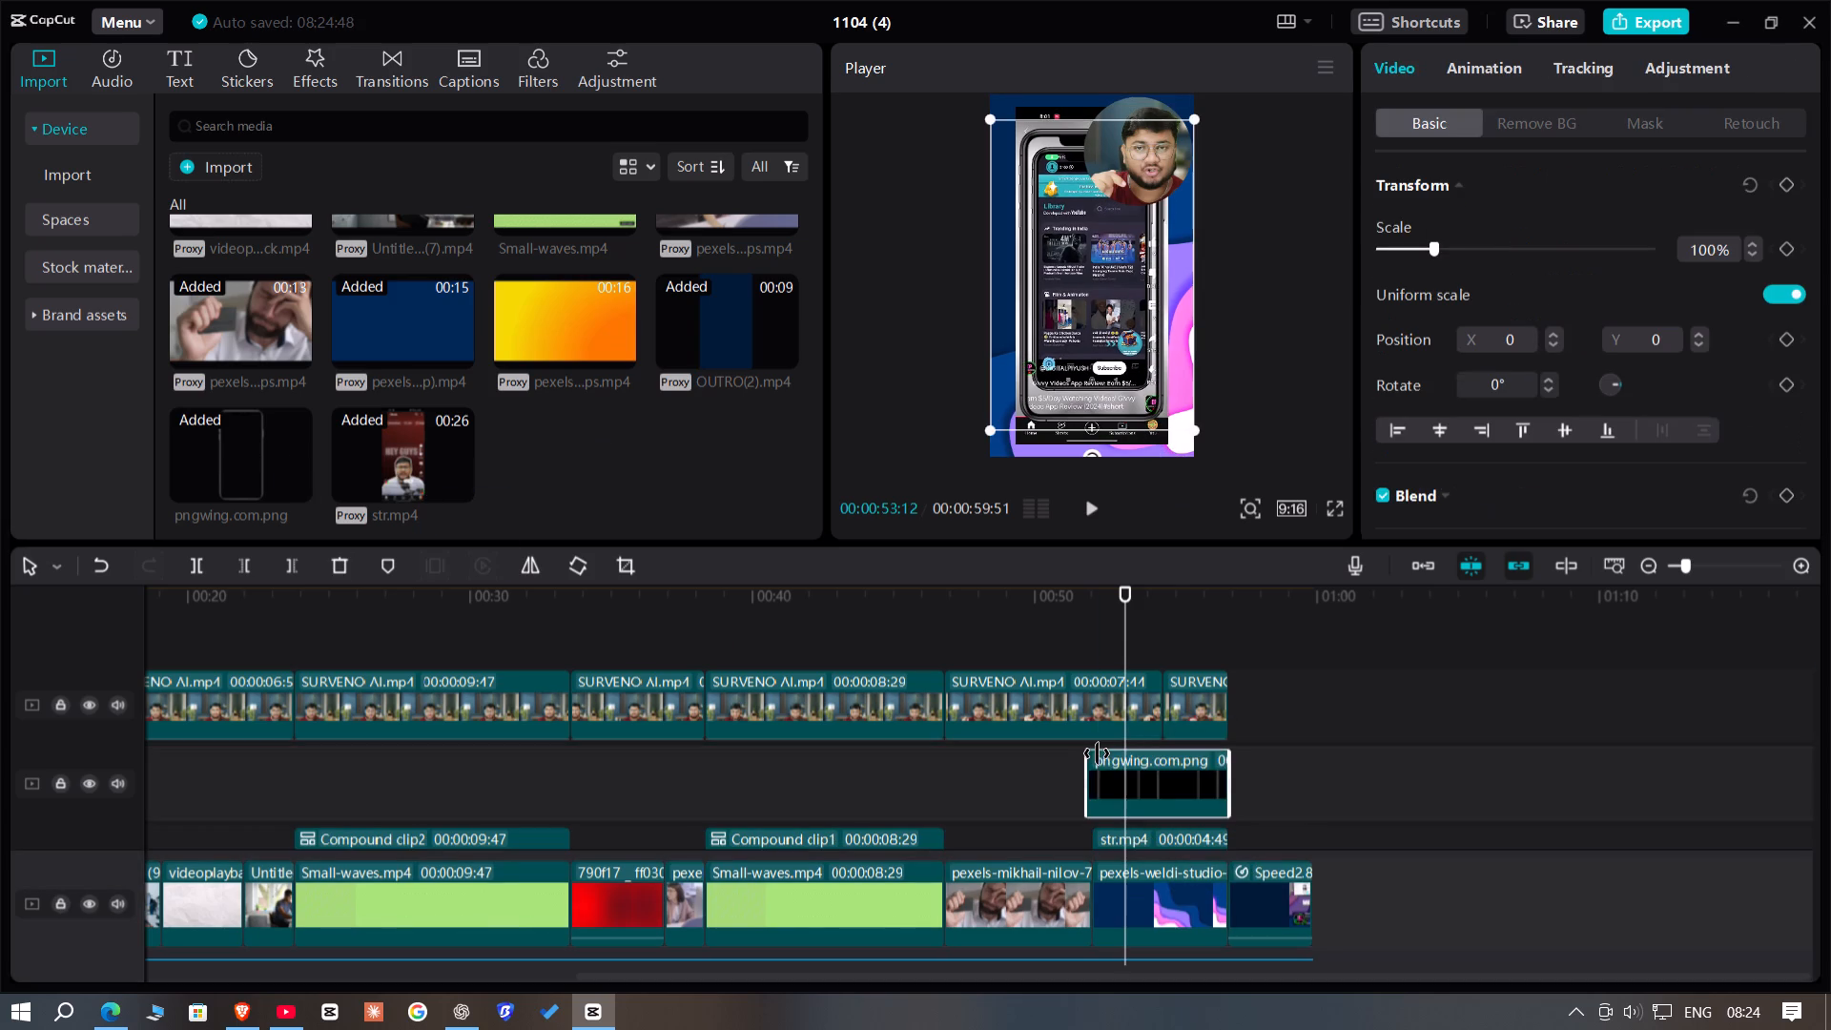
pyautogui.moveTo(1097, 753); pyautogui.dragTo(1112, 762)
pyautogui.doubleClick(1149, 785)
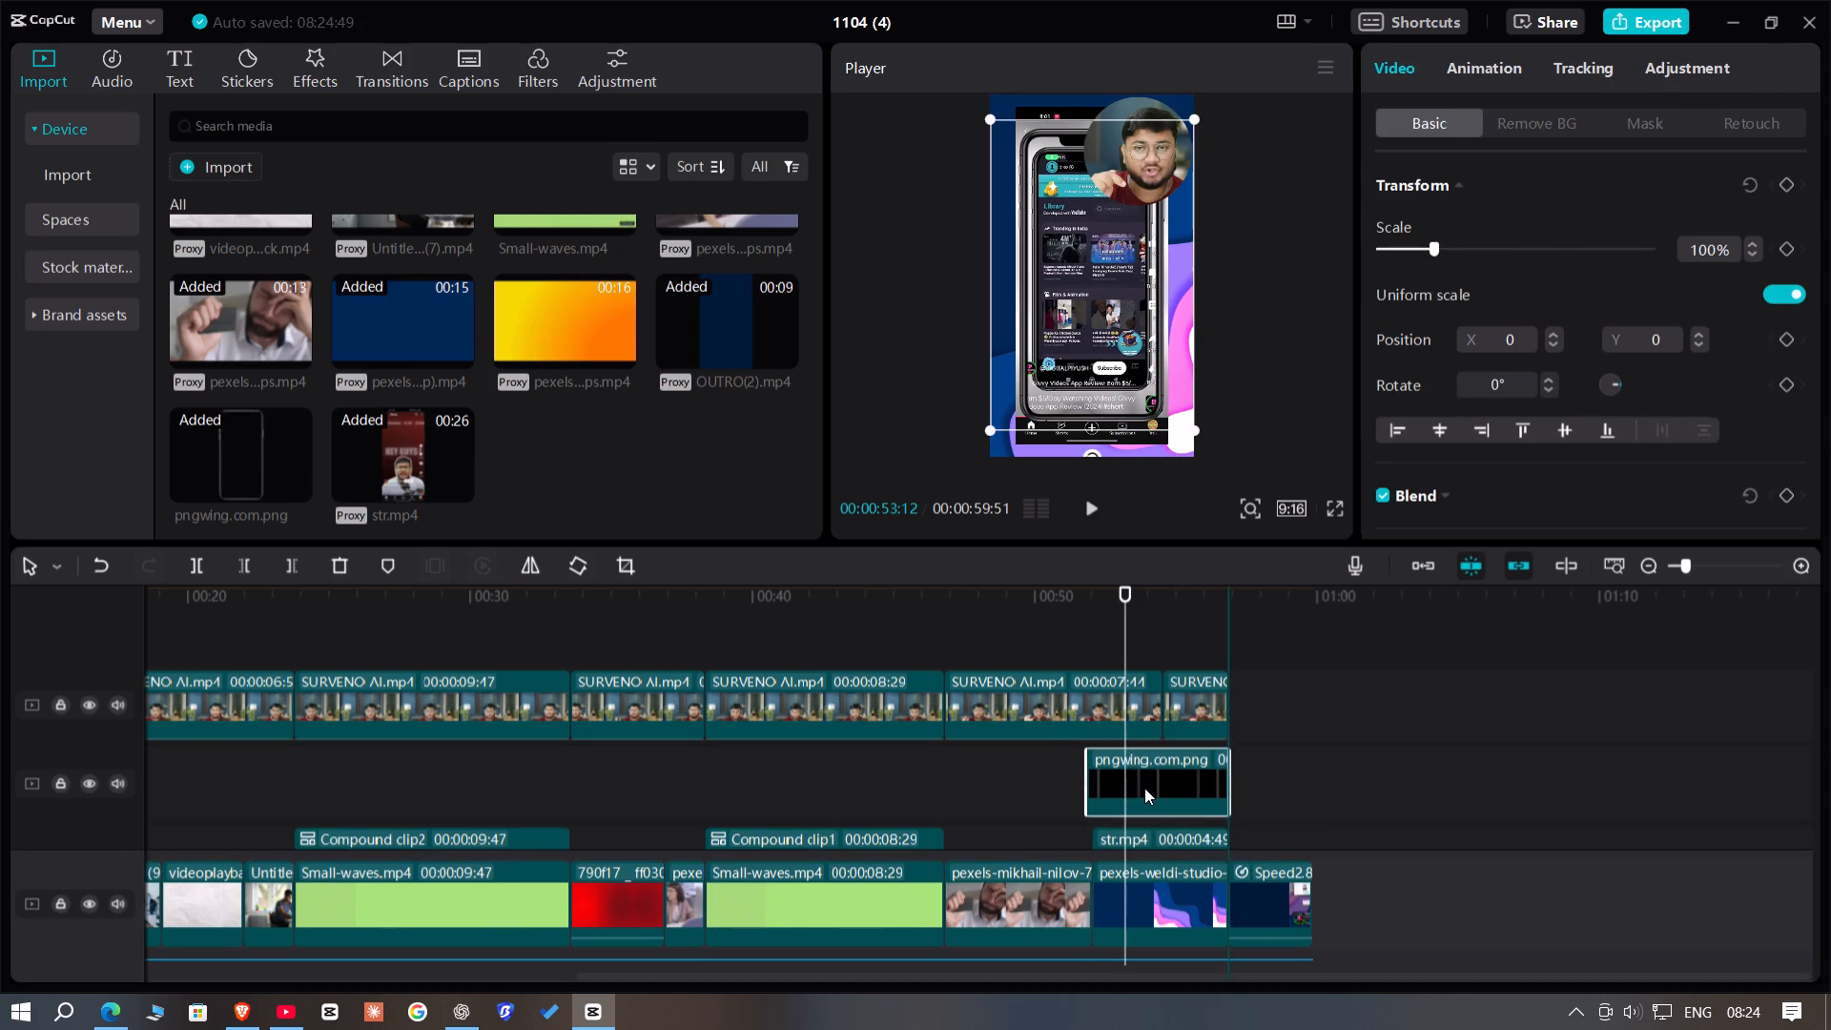
pyautogui.click(1701, 567)
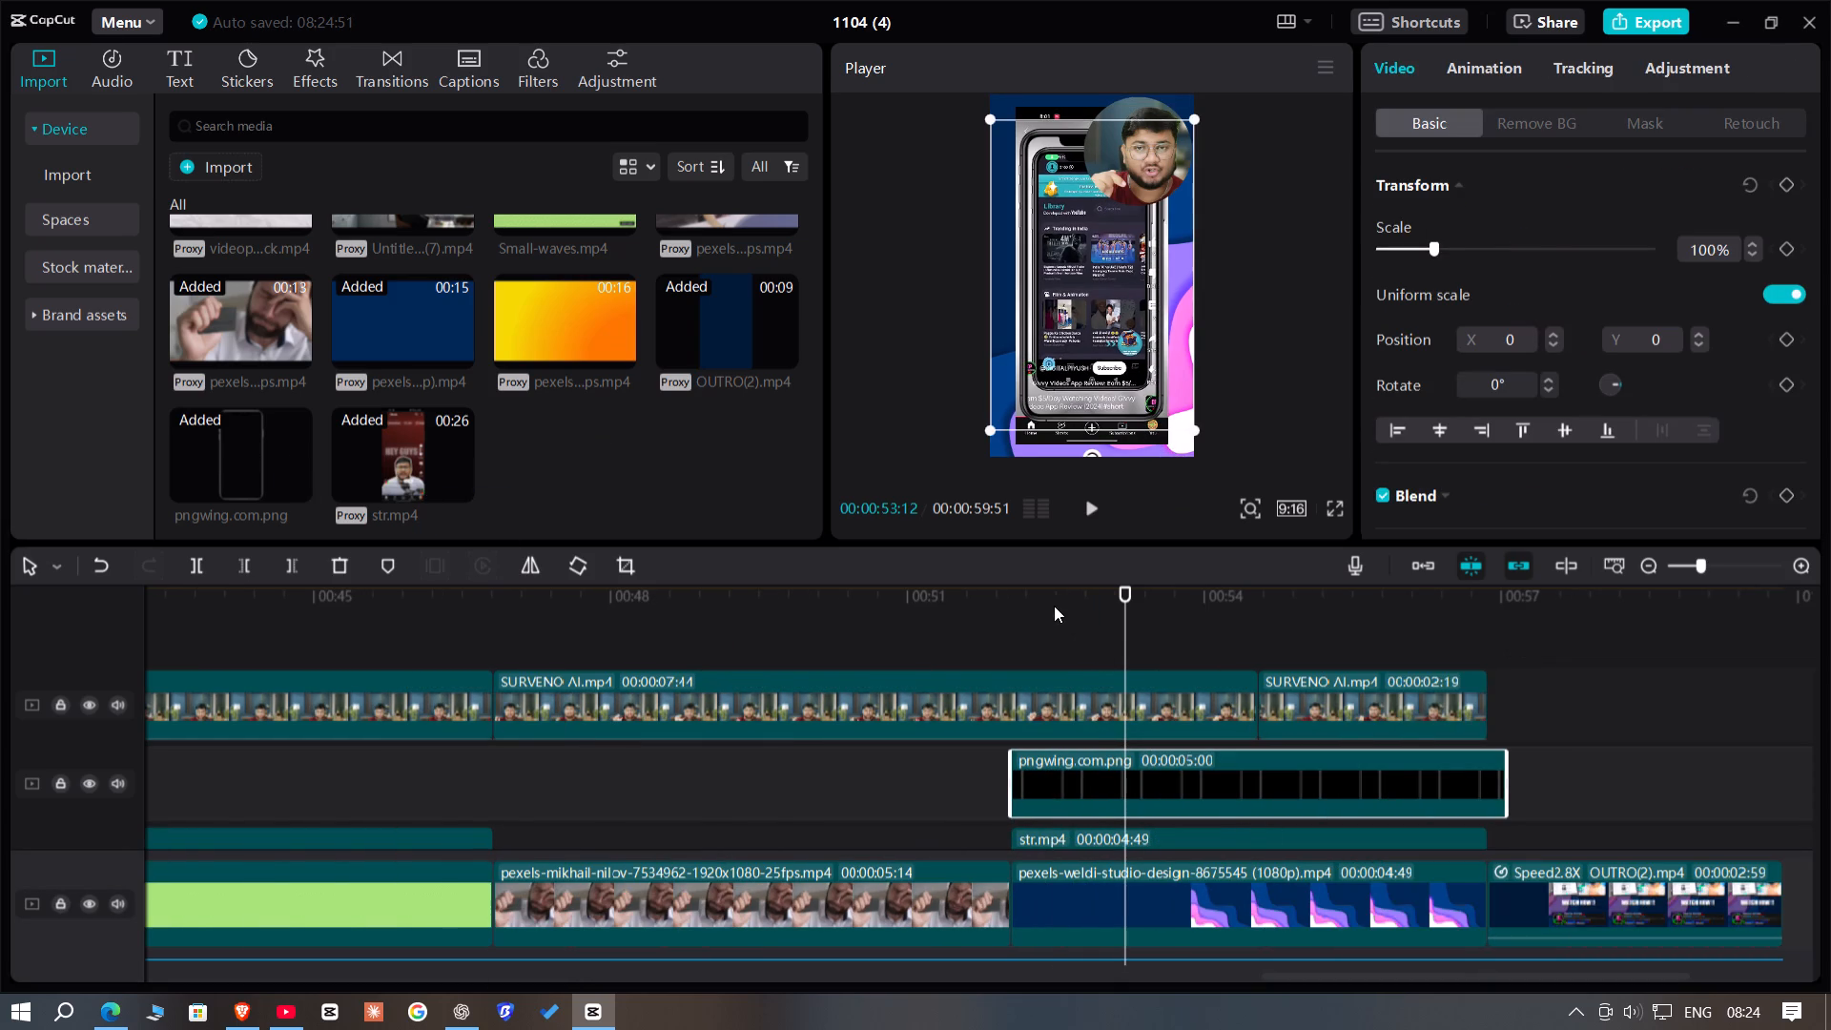
pyautogui.click(1054, 606)
pyautogui.moveTo(1054, 606); pyautogui.dragTo(1484, 680)
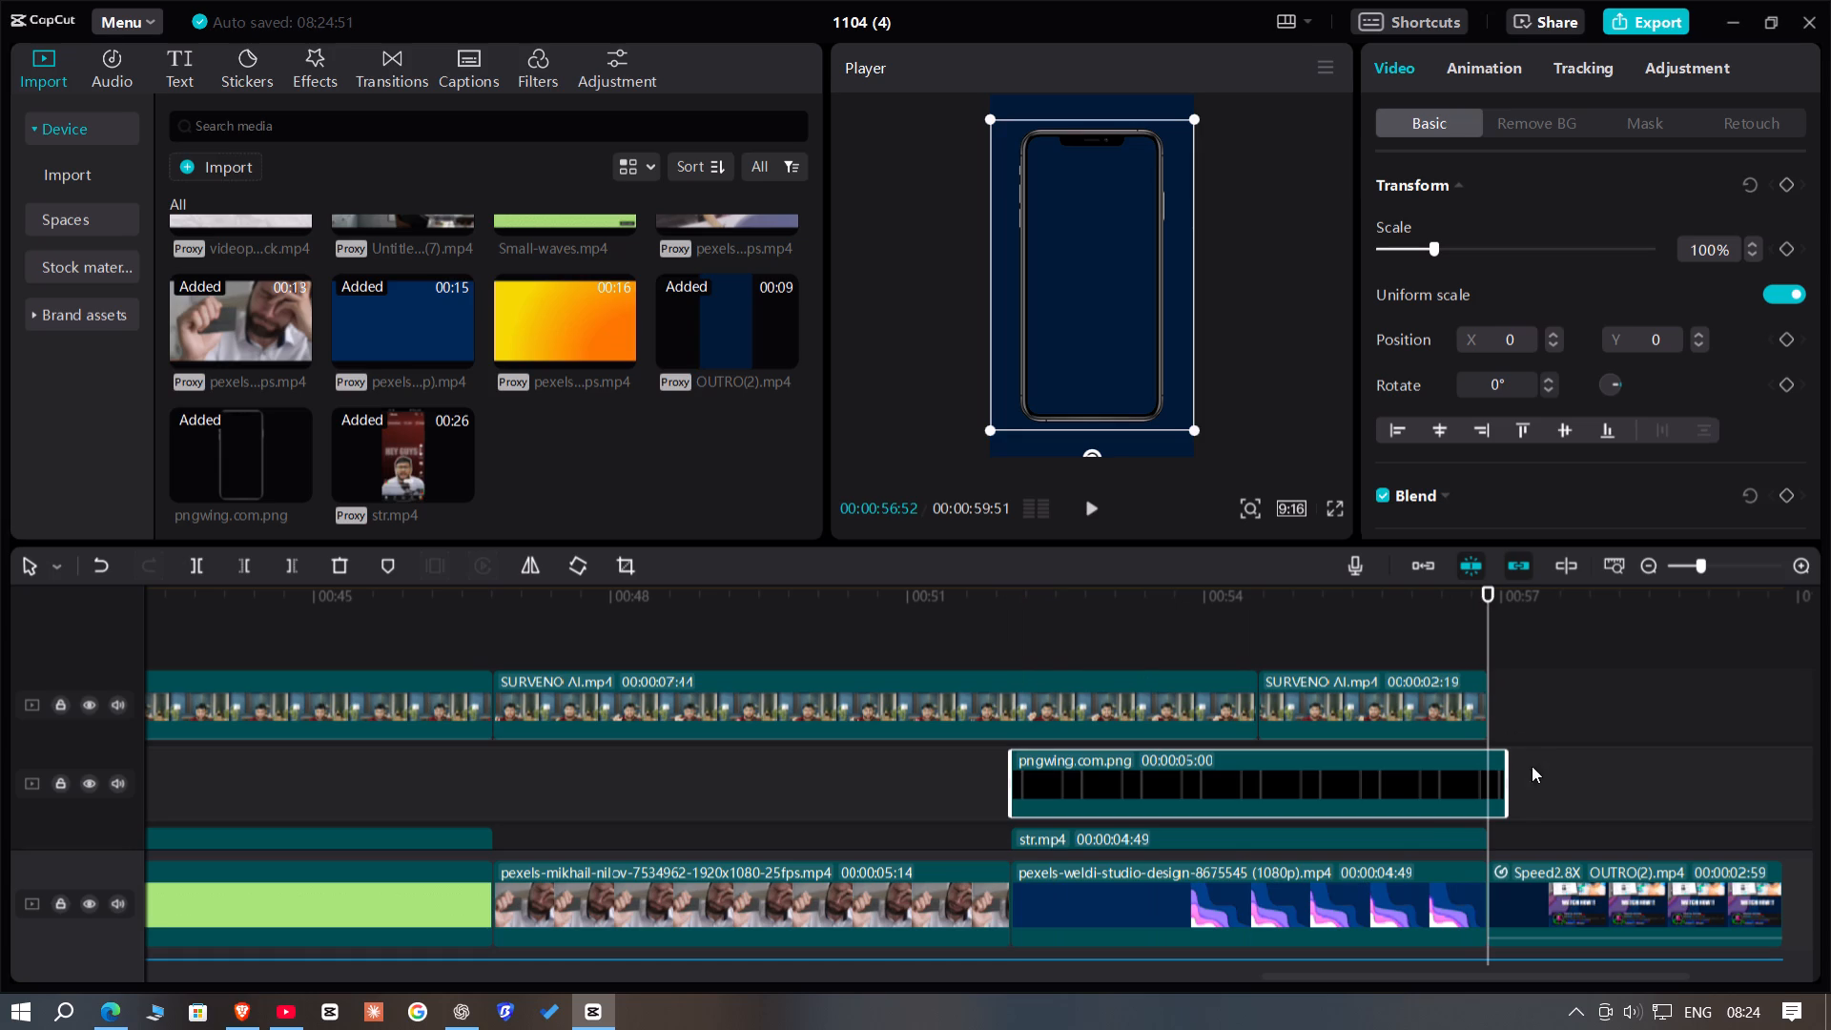
pyautogui.click(292, 567)
# Scale the phone frame image to 119% around the str.mp4 recording.
pyautogui.moveTo(1306, 612); pyautogui.dragTo(1304, 641)
pyautogui.click(1304, 792)
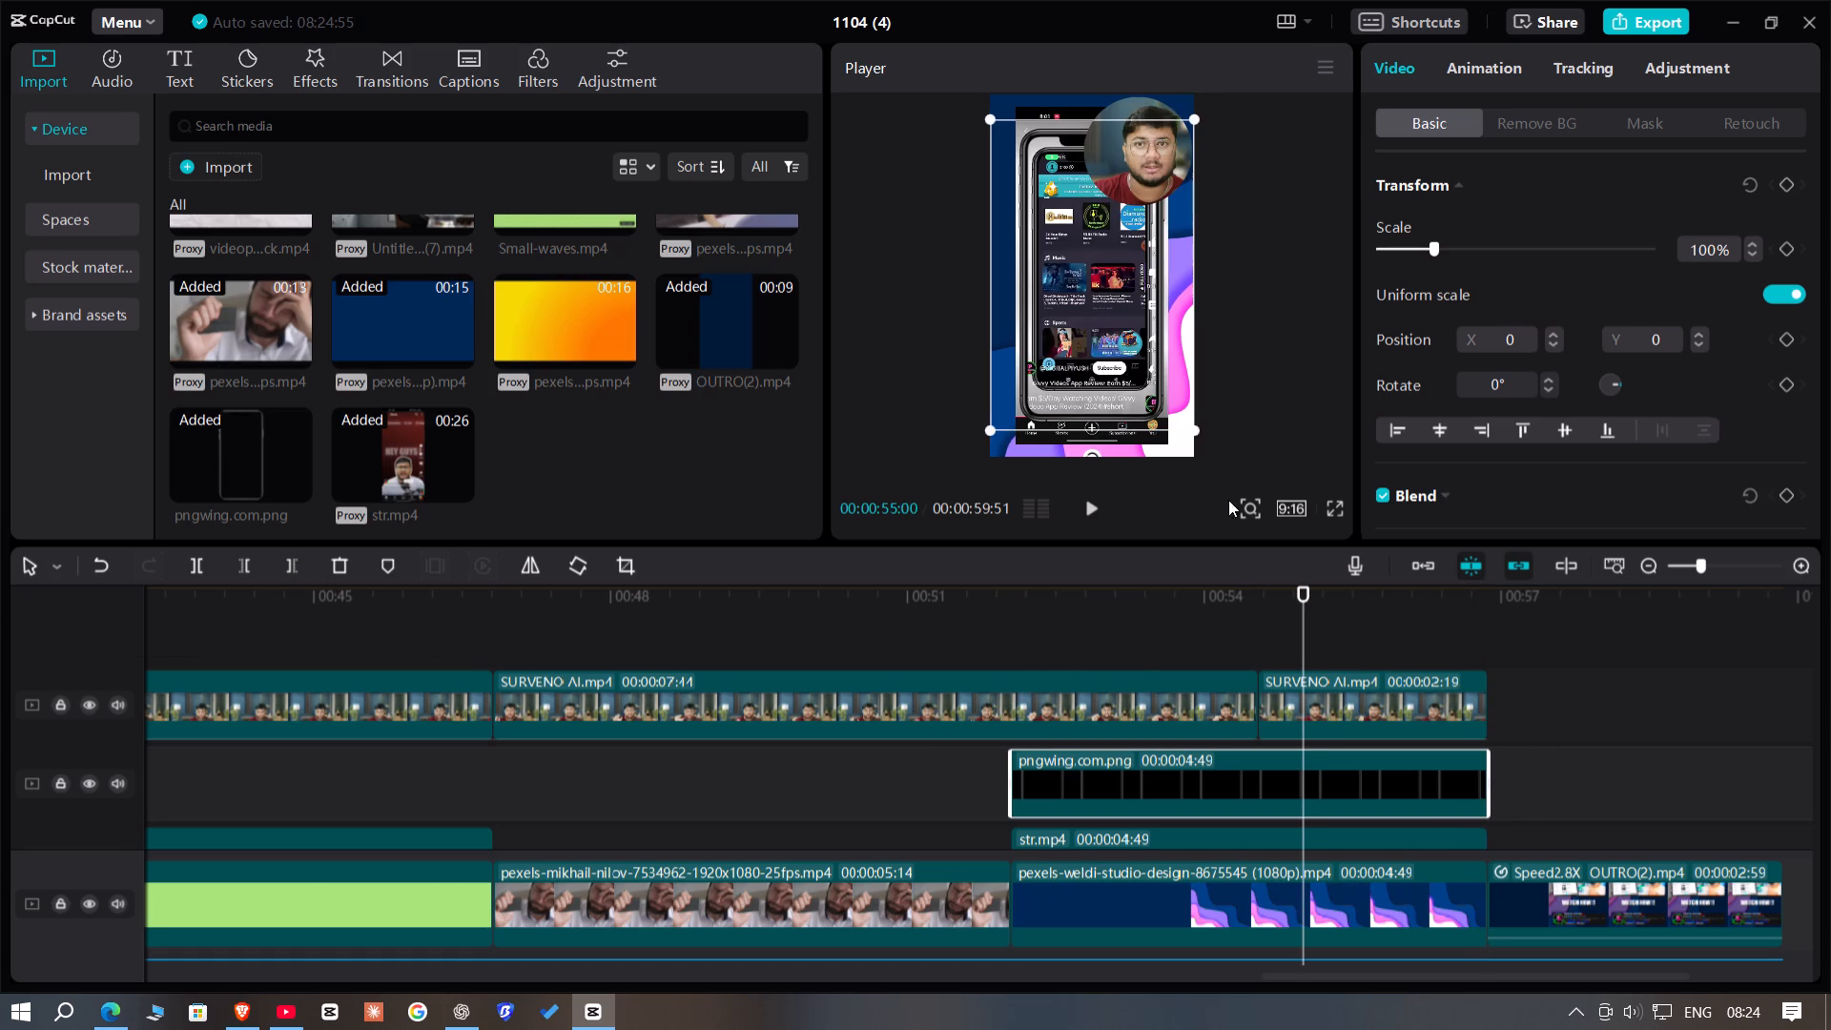
pyautogui.moveTo(1193, 431); pyautogui.dragTo(1222, 469)
pyautogui.tripleClick(1754, 247)
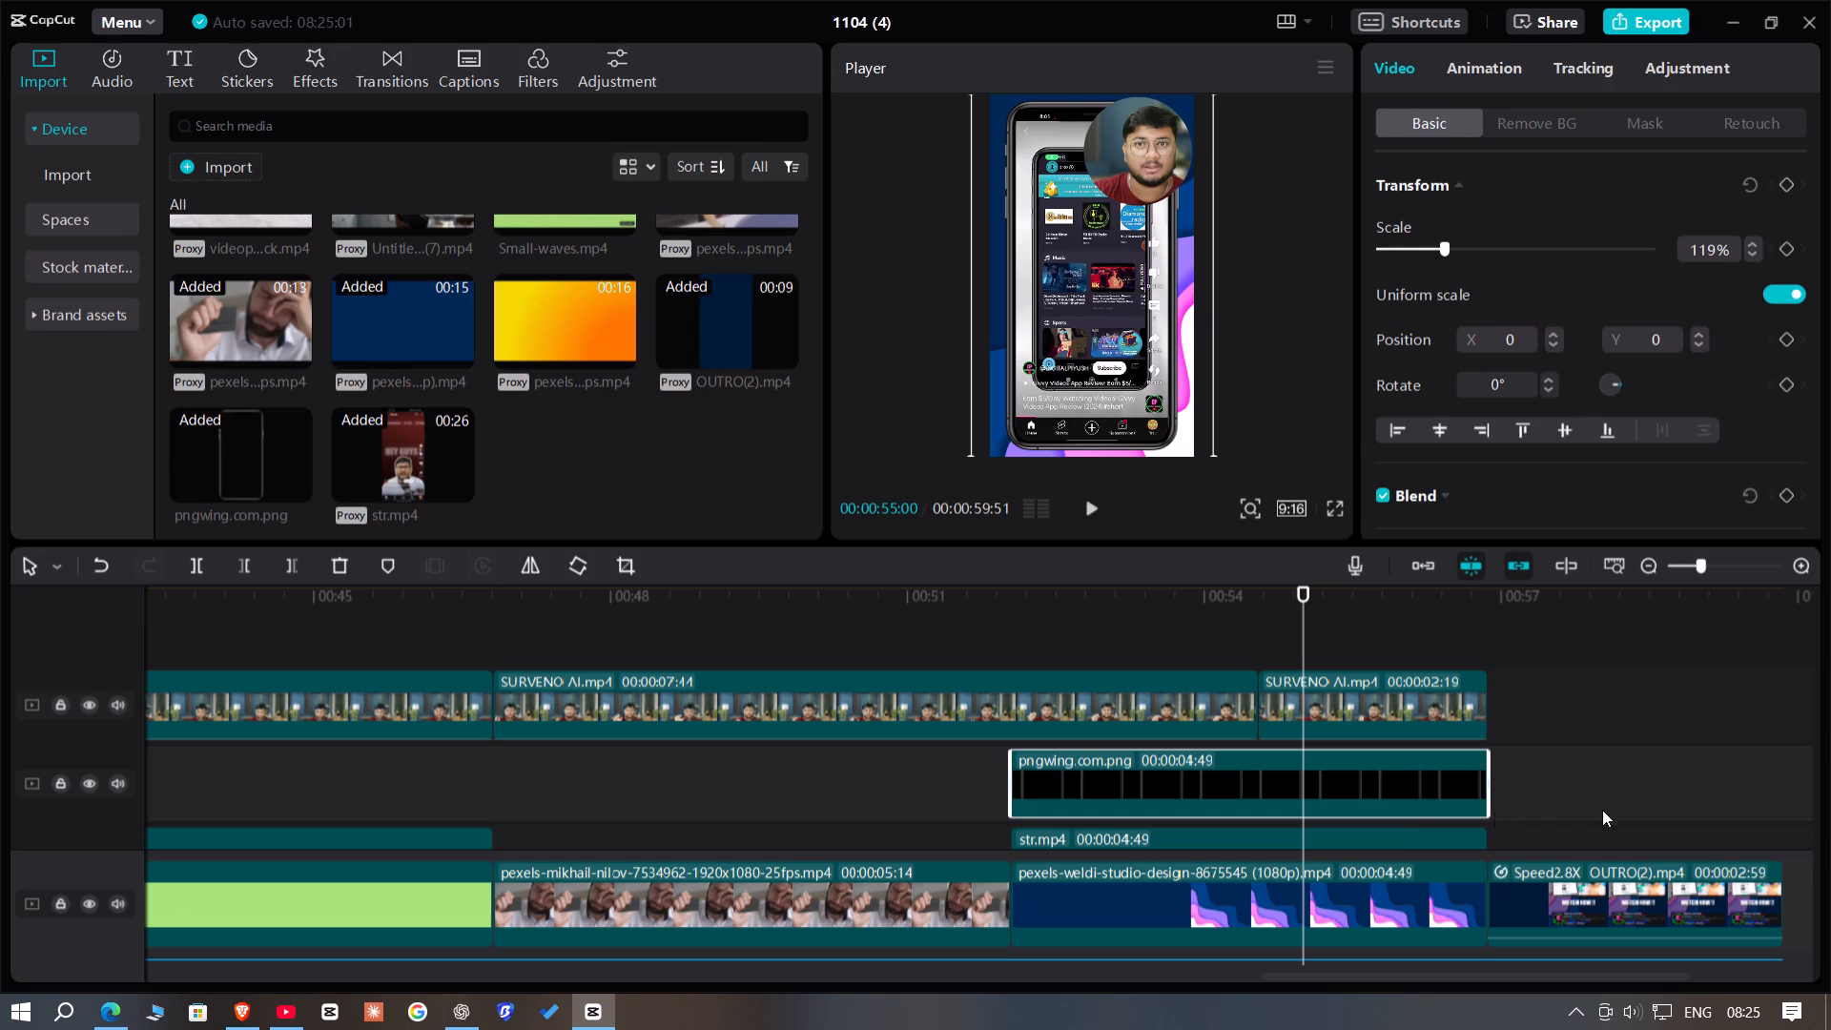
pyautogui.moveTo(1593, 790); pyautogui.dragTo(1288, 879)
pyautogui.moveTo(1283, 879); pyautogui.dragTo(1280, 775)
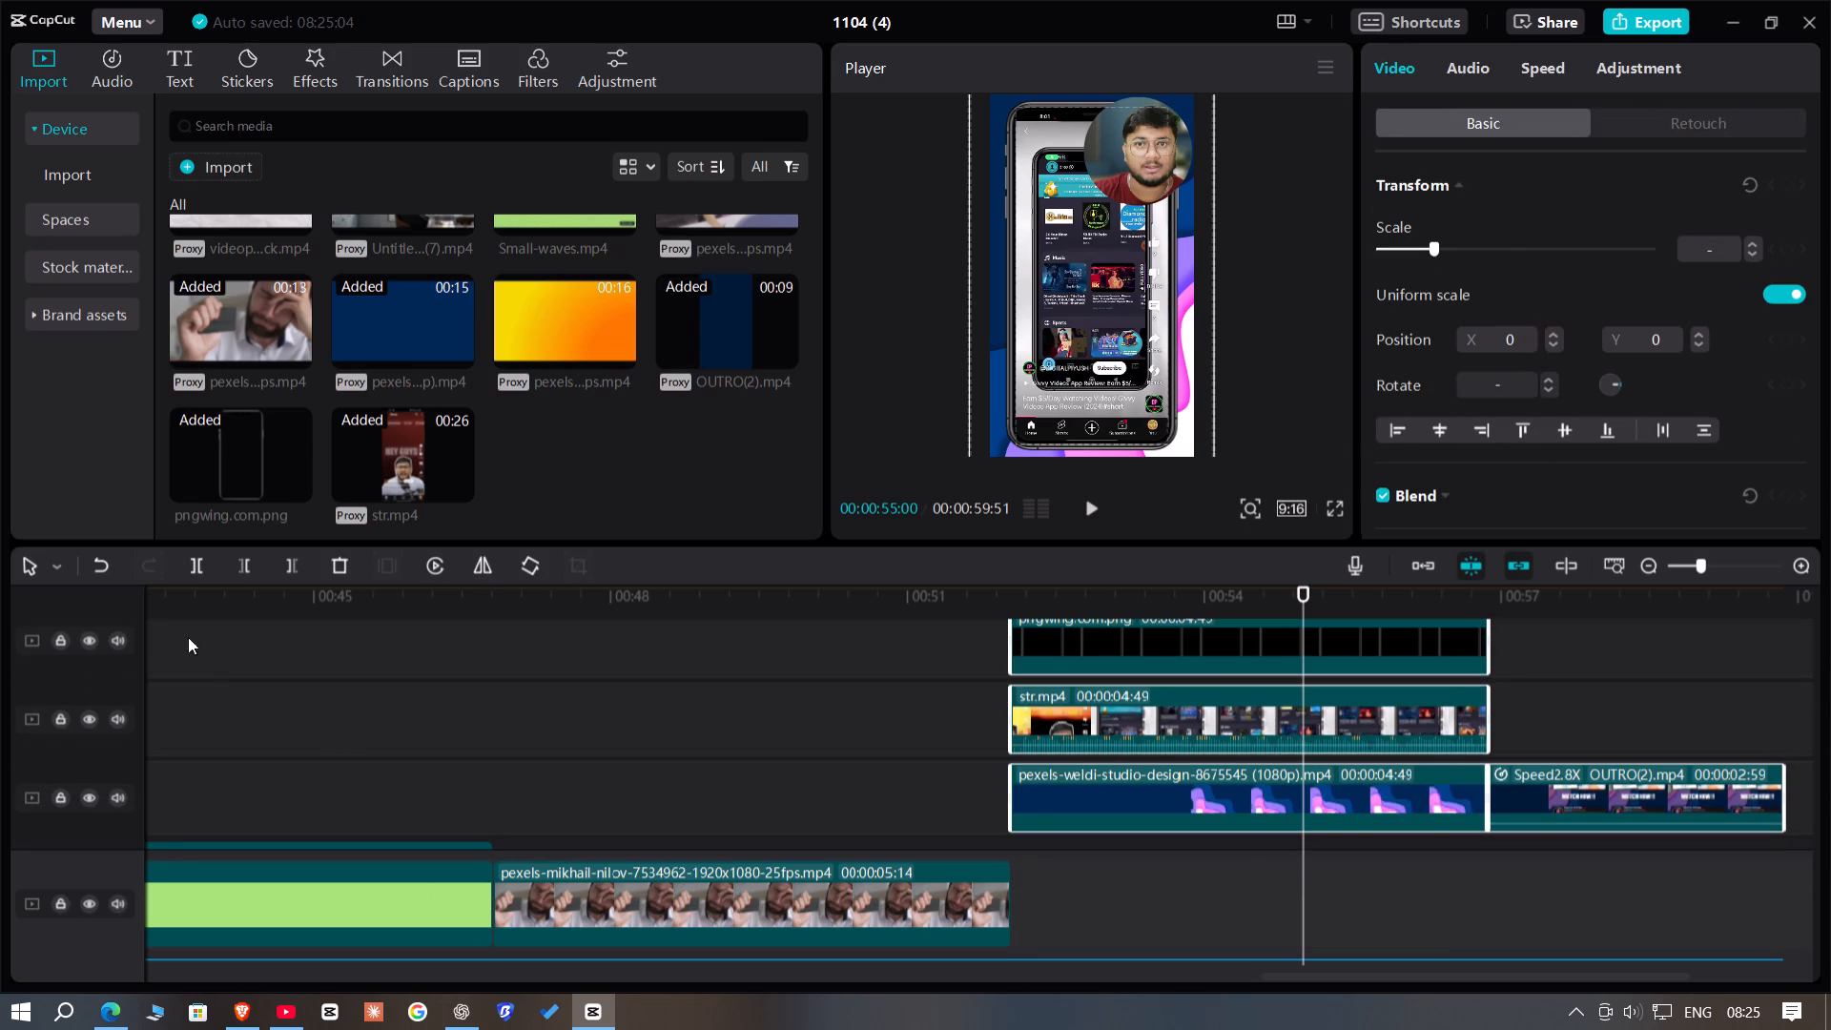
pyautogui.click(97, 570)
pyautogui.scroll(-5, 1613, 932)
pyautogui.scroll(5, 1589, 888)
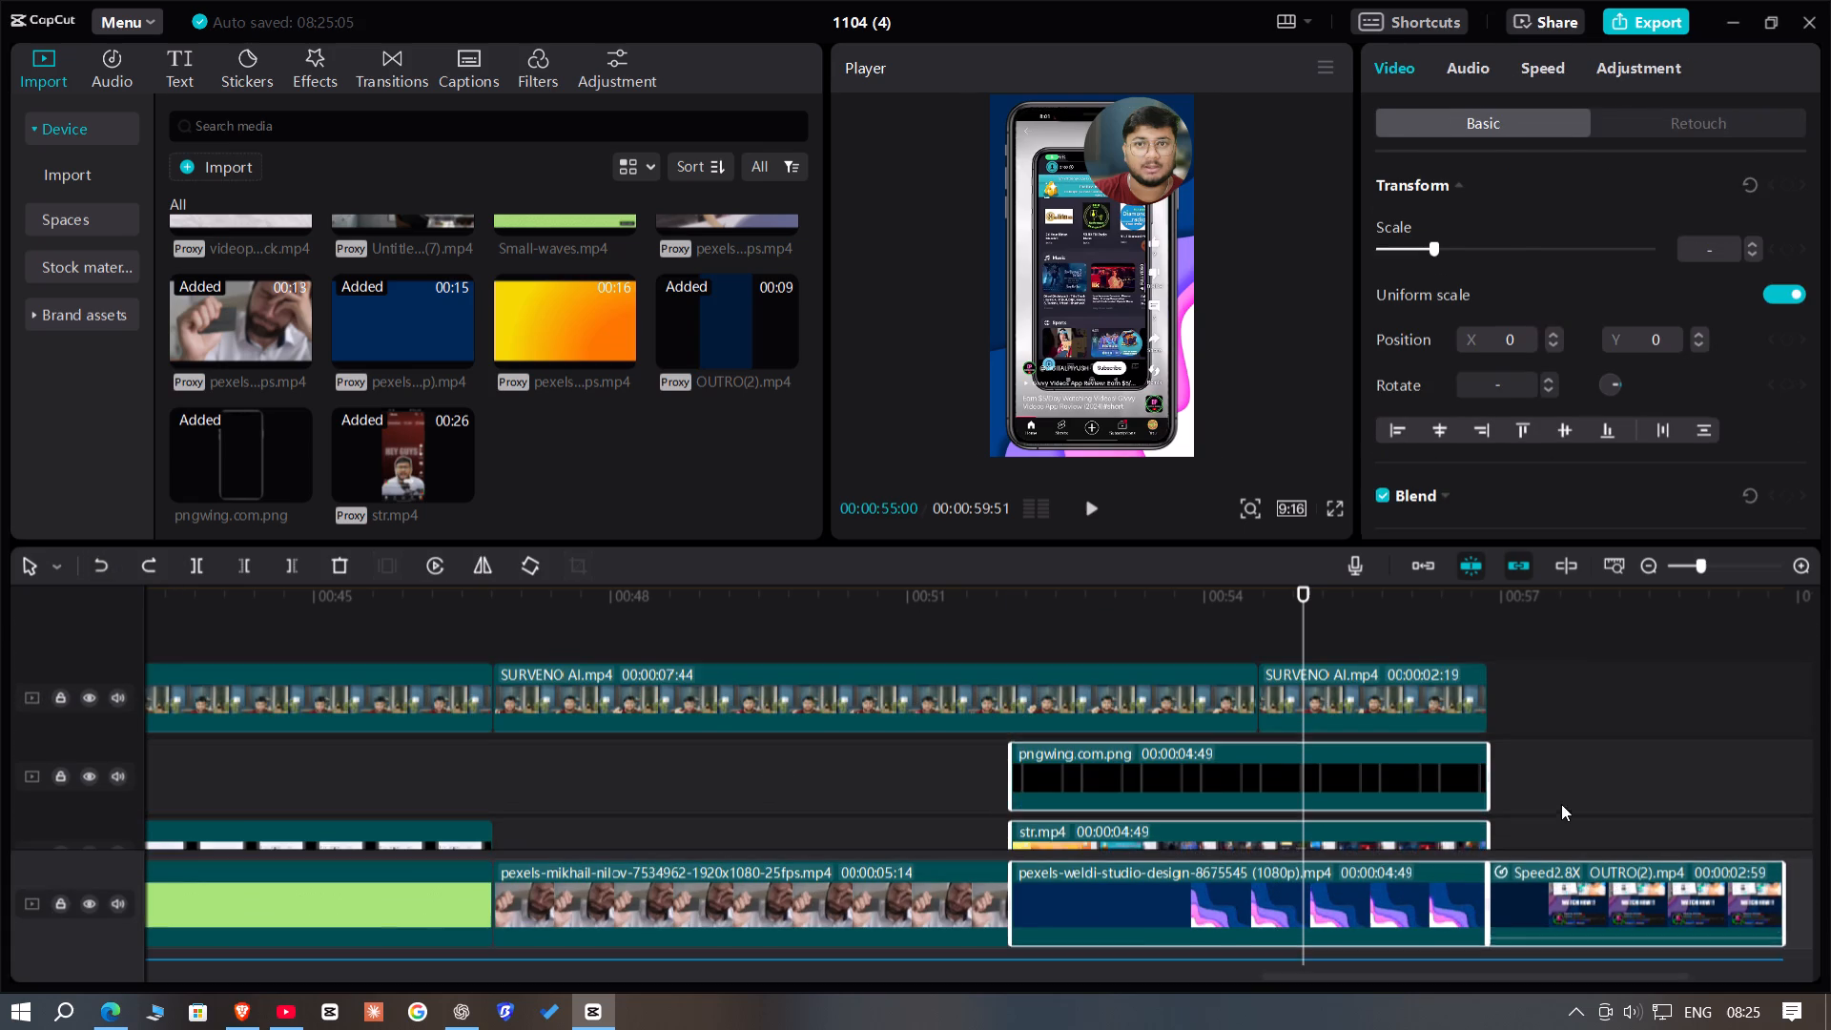
# Combine the pngwing.com.png phone frame and str.mp4 into one compound clip.
pyautogui.click(1561, 804)
pyautogui.scroll(-3, 1531, 738)
pyautogui.moveTo(1516, 692); pyautogui.dragTo(1256, 778)
pyautogui.rightClick(1256, 778)
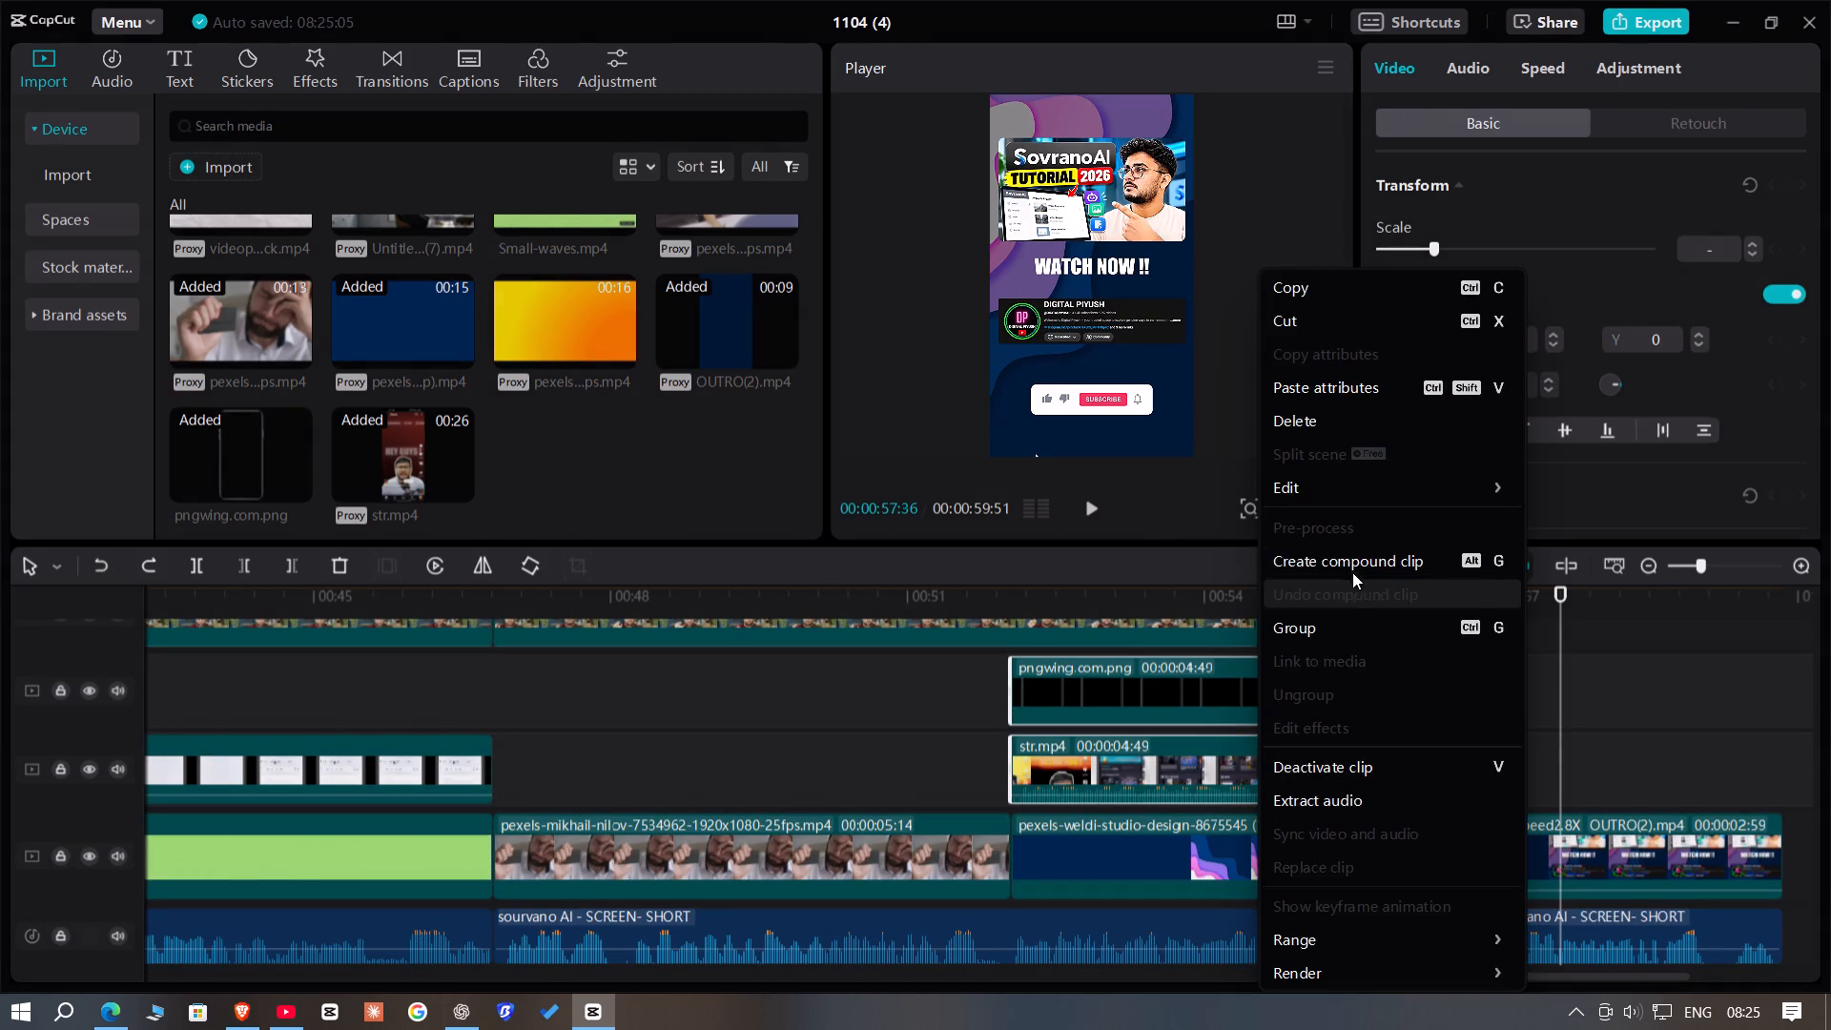
pyautogui.click(1352, 566)
# Mute the new compound clip by lowering its audio volume to -∞ dB.
pyautogui.click(1172, 588)
pyautogui.click(1182, 719)
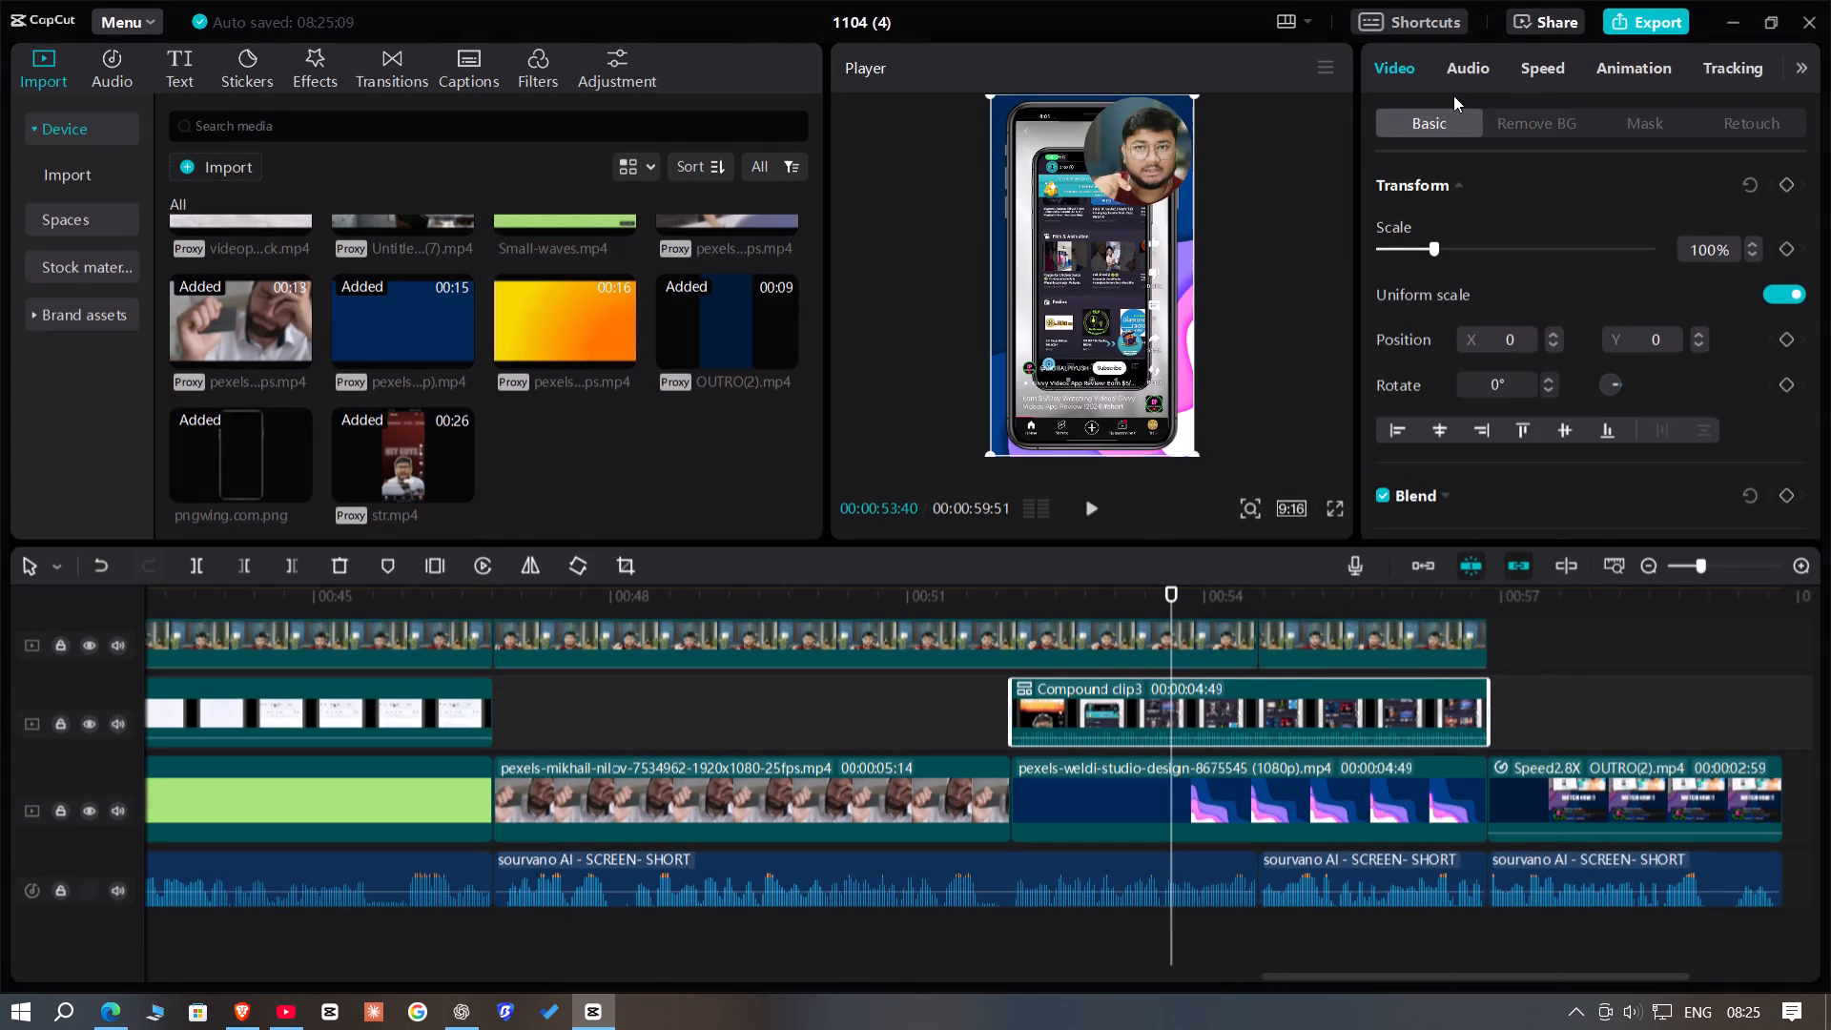
pyautogui.click(1463, 62)
pyautogui.moveTo(1417, 241); pyautogui.dragTo(1192, 235)
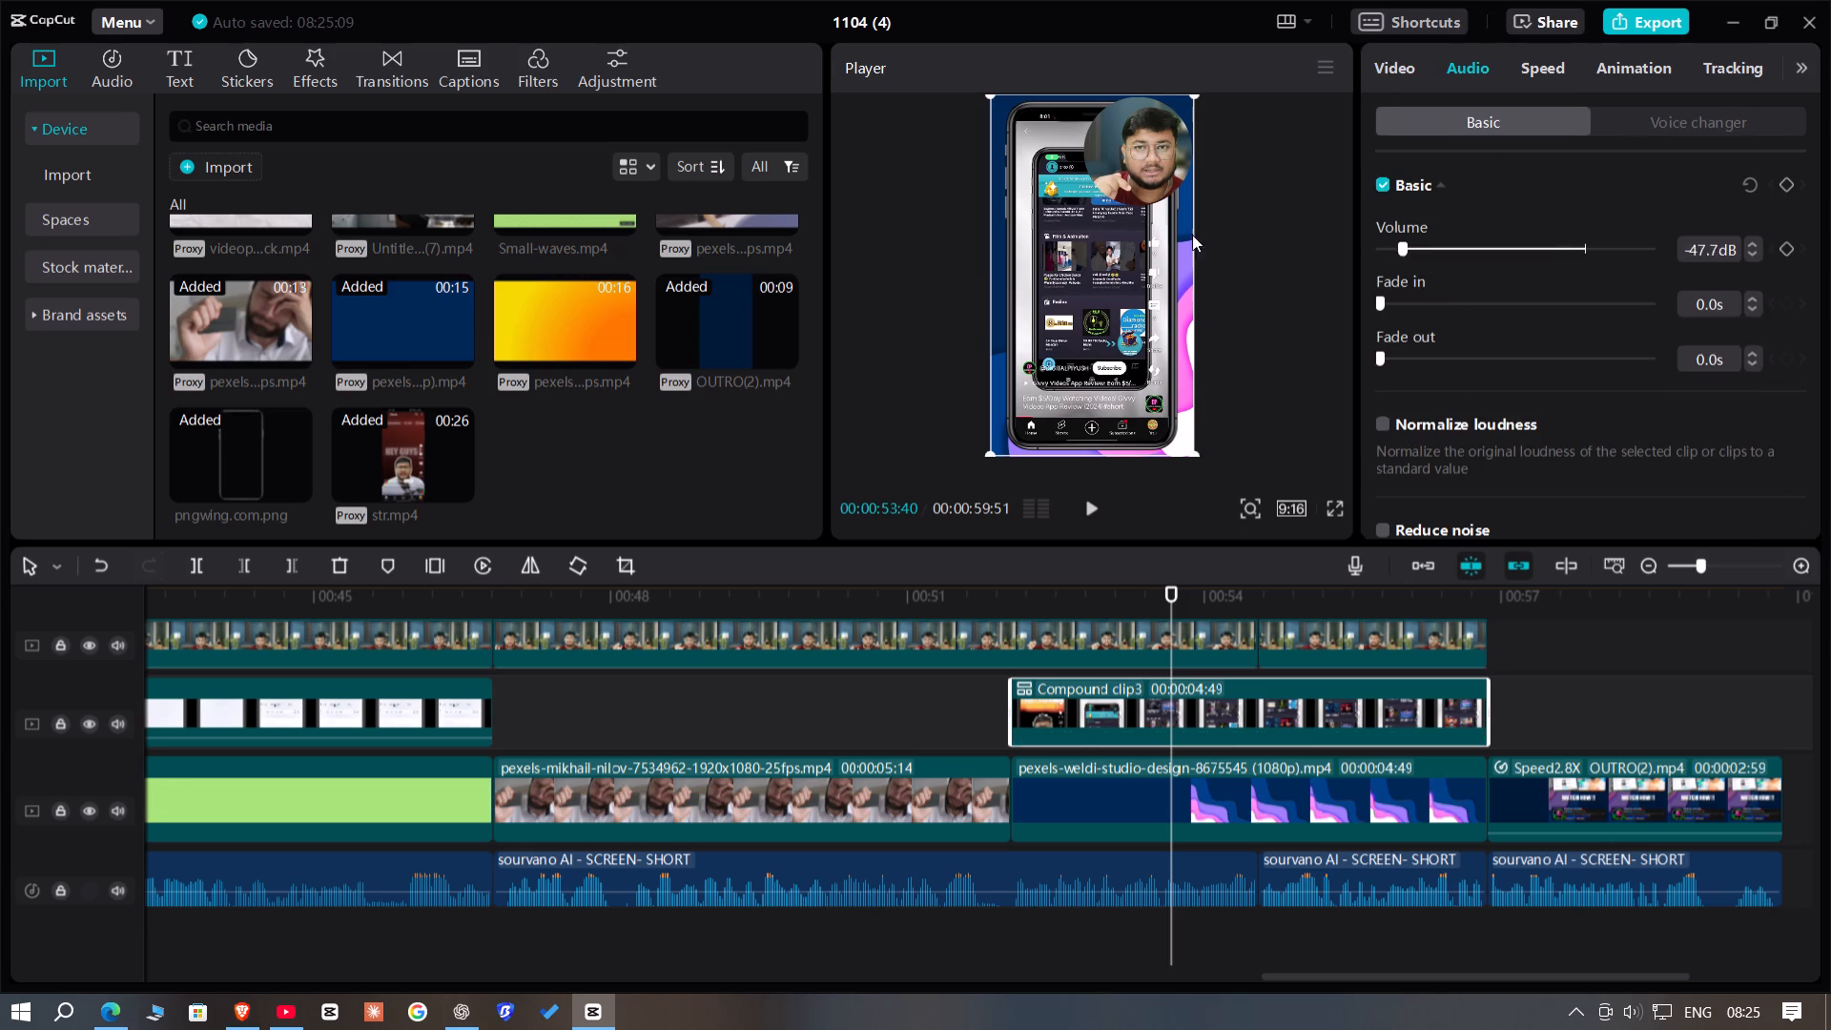
pyautogui.moveTo(1192, 235); pyautogui.dragTo(1089, 235)
# Import the red curved arrow pngwing.com (4) from Digital Piyush Video Assets and place it on a new track above the new compound clip.
pyautogui.click(225, 154)
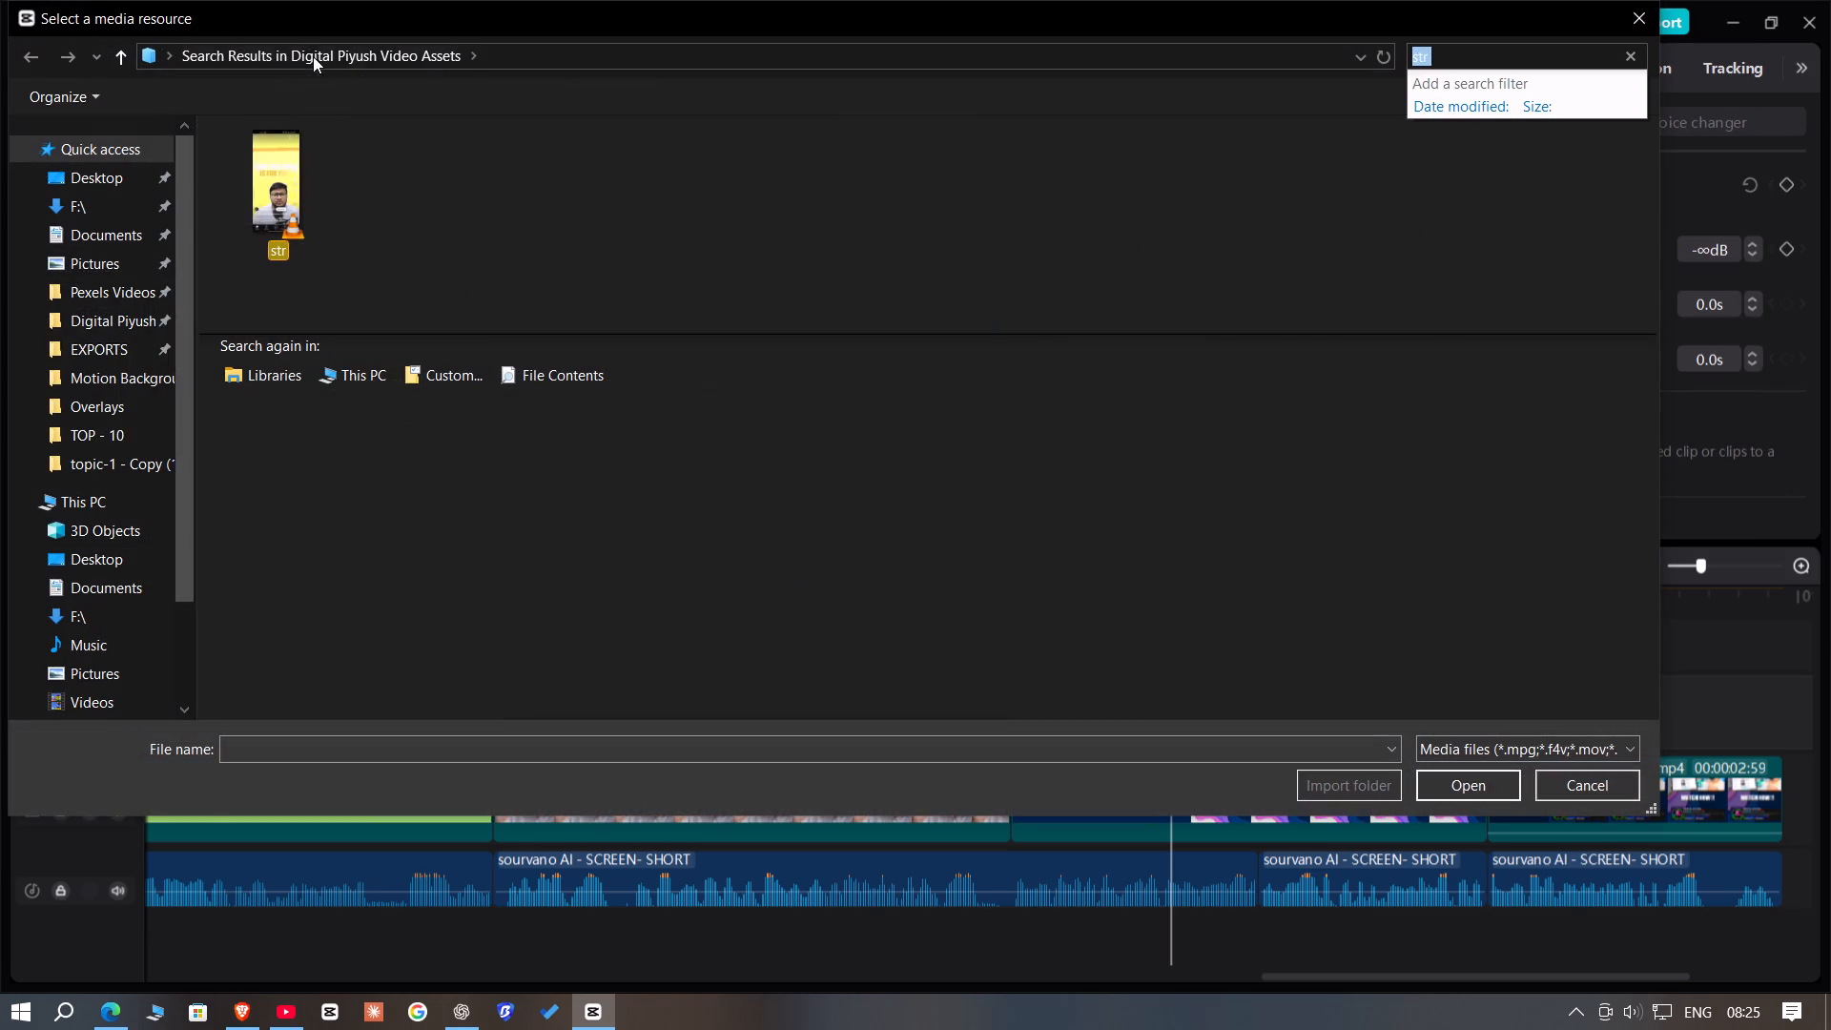
pyautogui.click(106, 309)
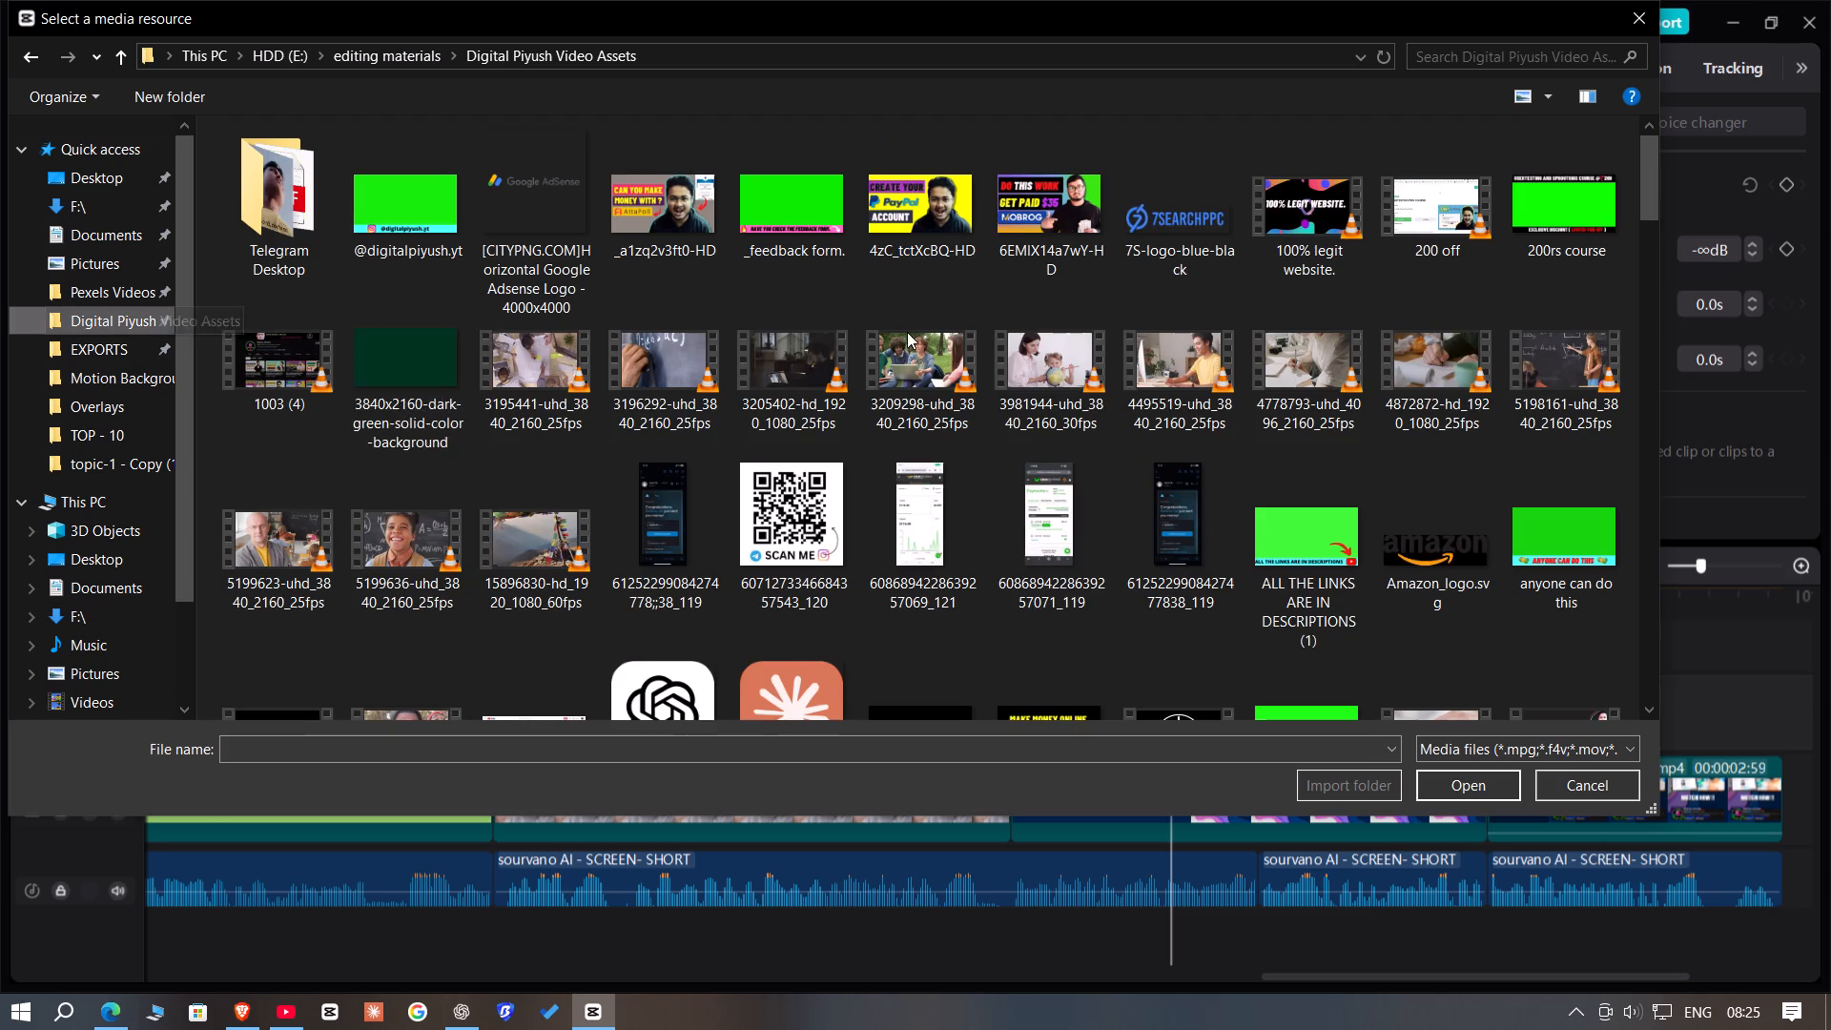
pyautogui.scroll(-5, 924, 340)
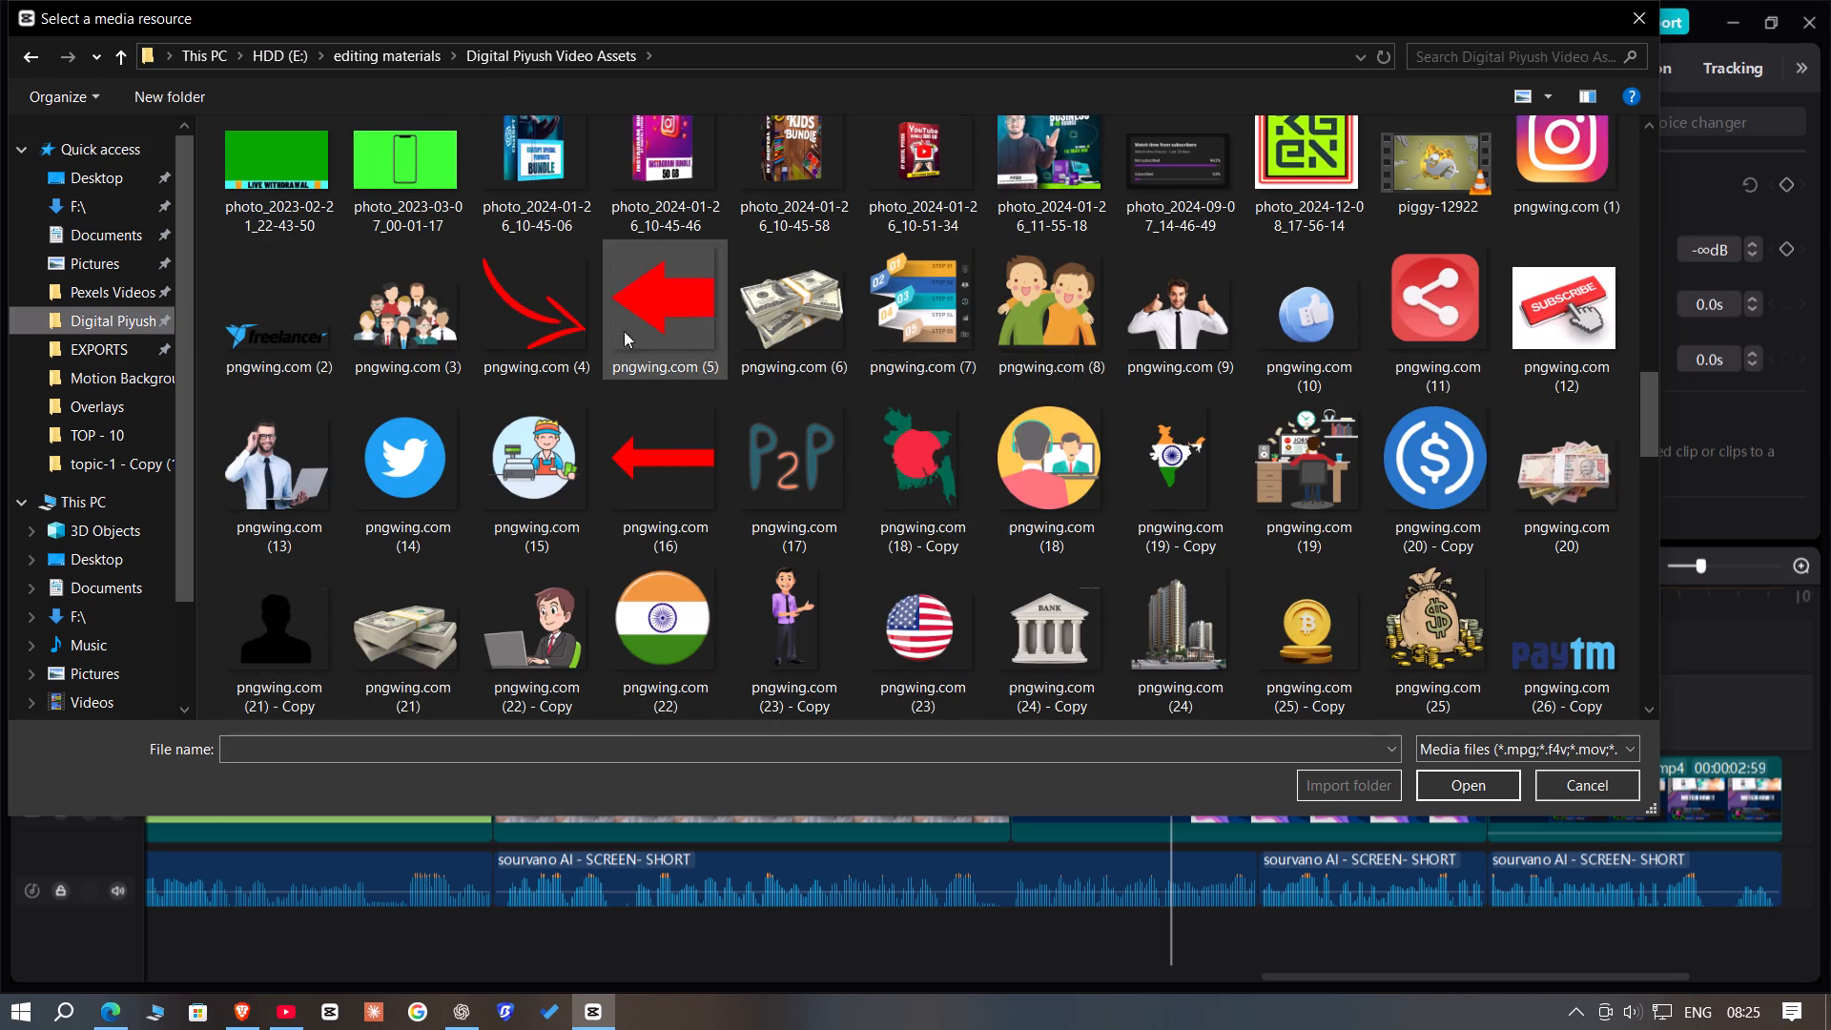
pyautogui.doubleClick(509, 349)
pyautogui.moveTo(566, 441); pyautogui.dragTo(1129, 714)
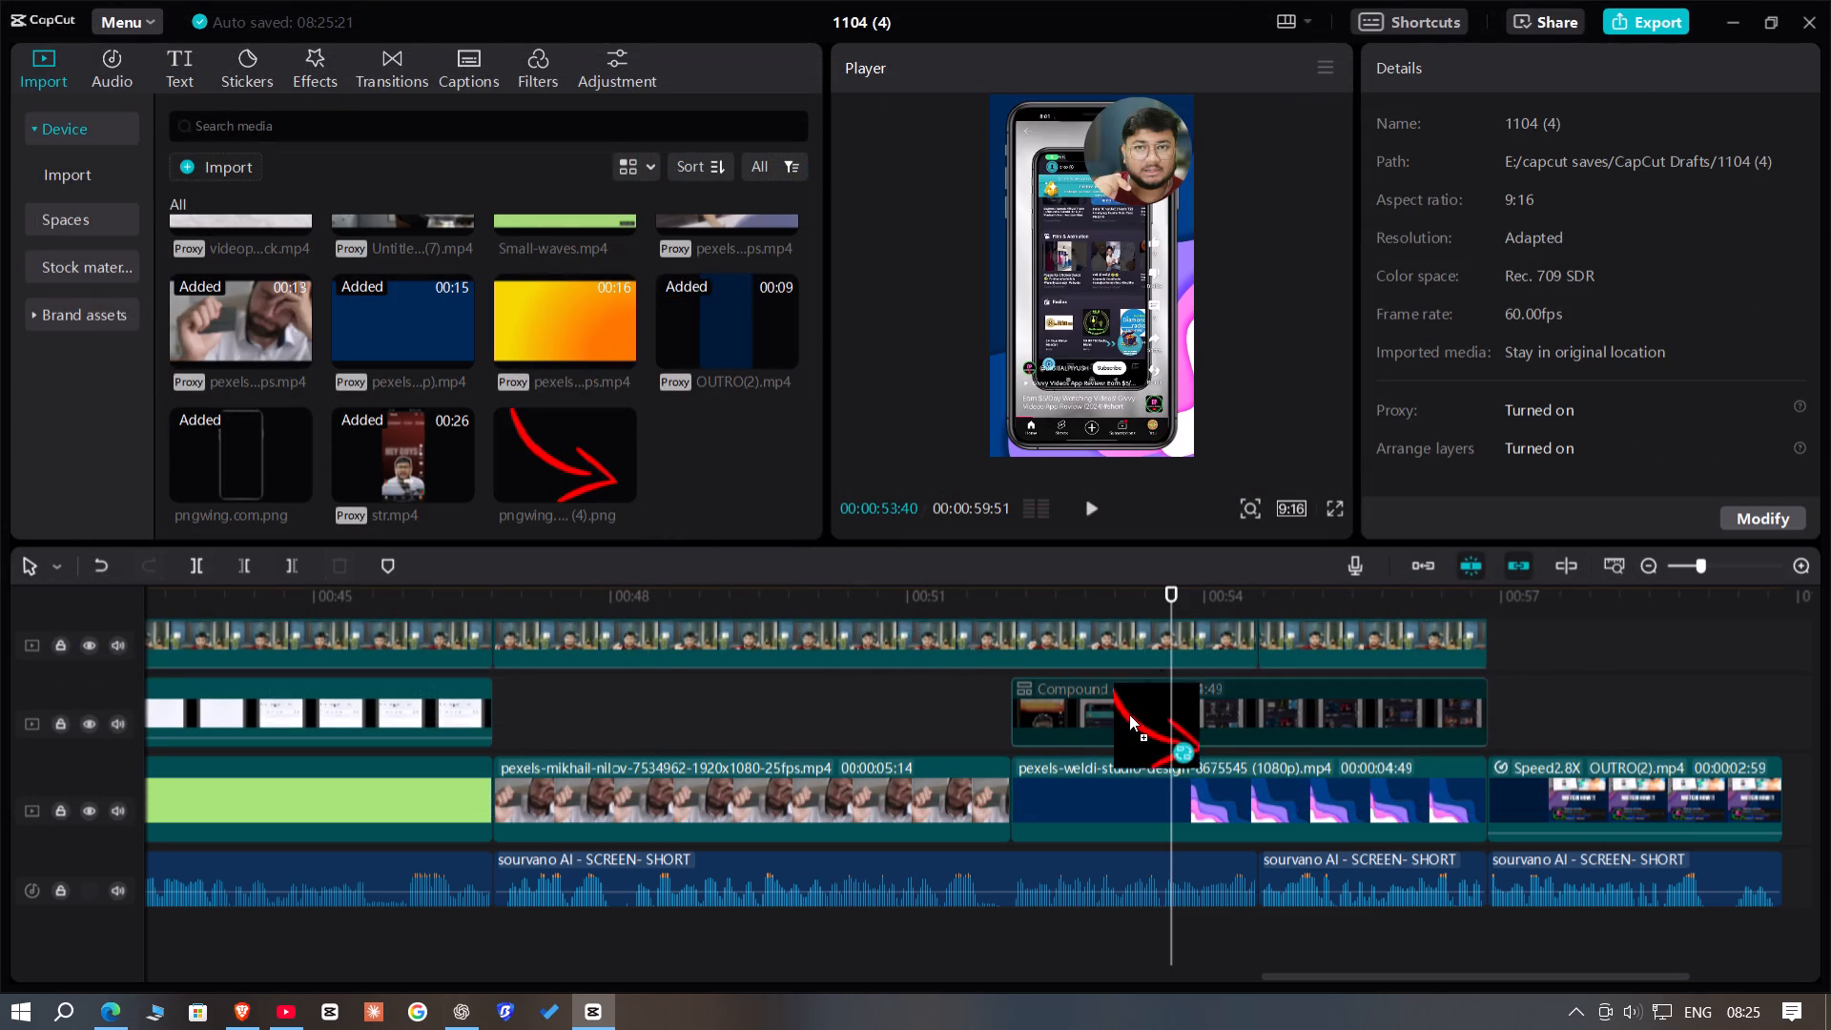
pyautogui.moveTo(1129, 714); pyautogui.dragTo(1090, 676)
# Apply the Slide Up in-animation to the new compound clip.
pyautogui.click(1117, 777)
pyautogui.click(1612, 74)
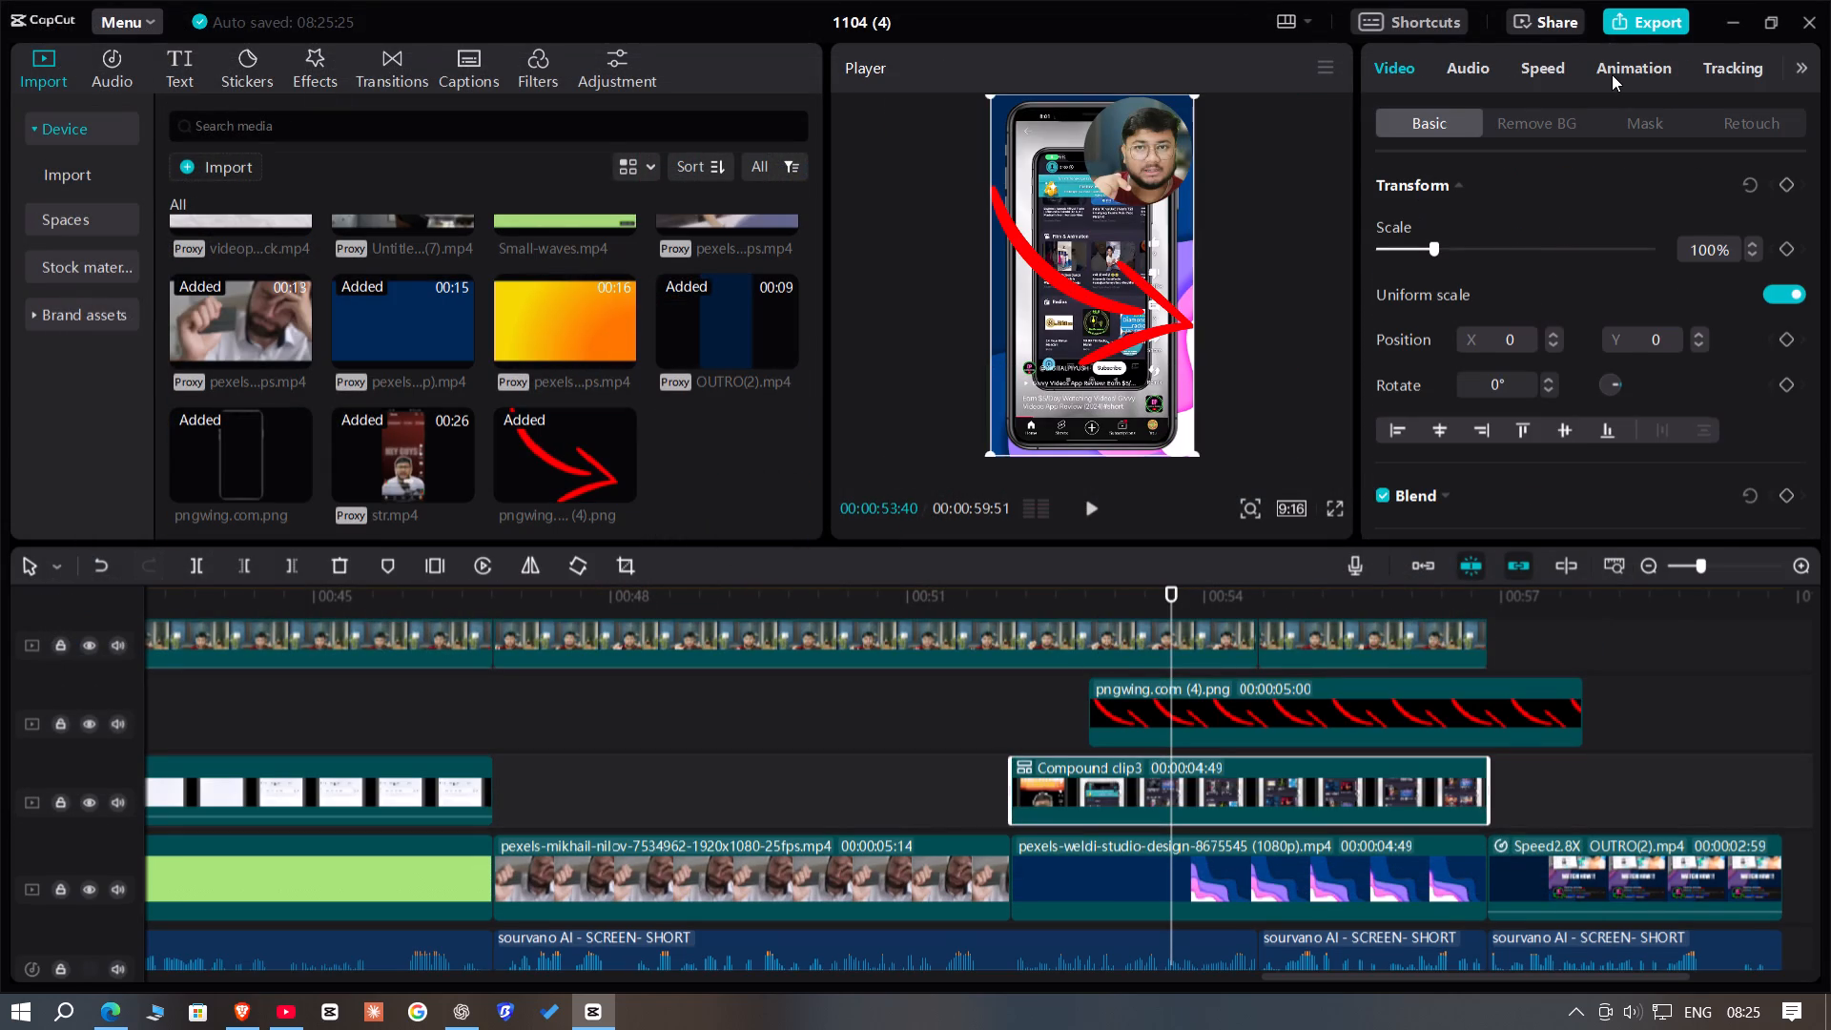
pyautogui.click(1606, 424)
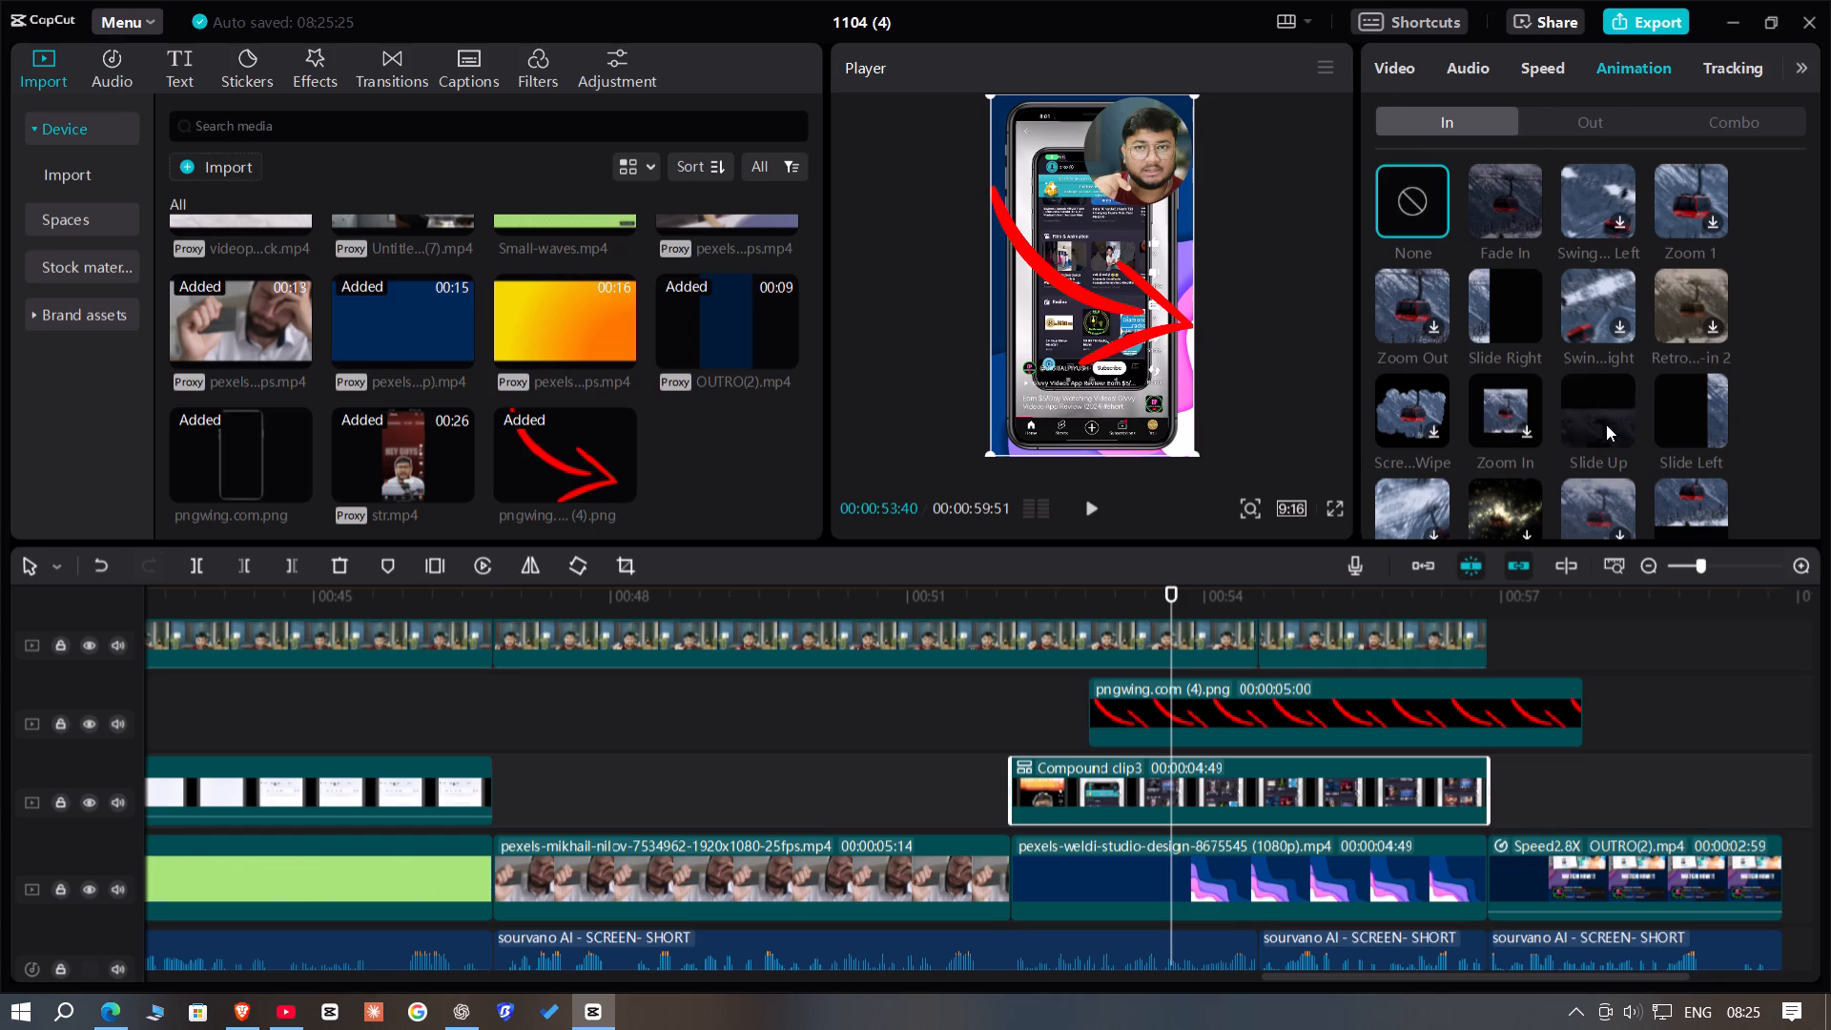
# Move the red arrow clip to start at 00:00:52:33 and trim it to 00:00:04:19, ending with the compound clip.
pyautogui.moveTo(1210, 715); pyautogui.dragTo(1199, 715)
pyautogui.moveTo(1191, 715); pyautogui.dragTo(1175, 715)
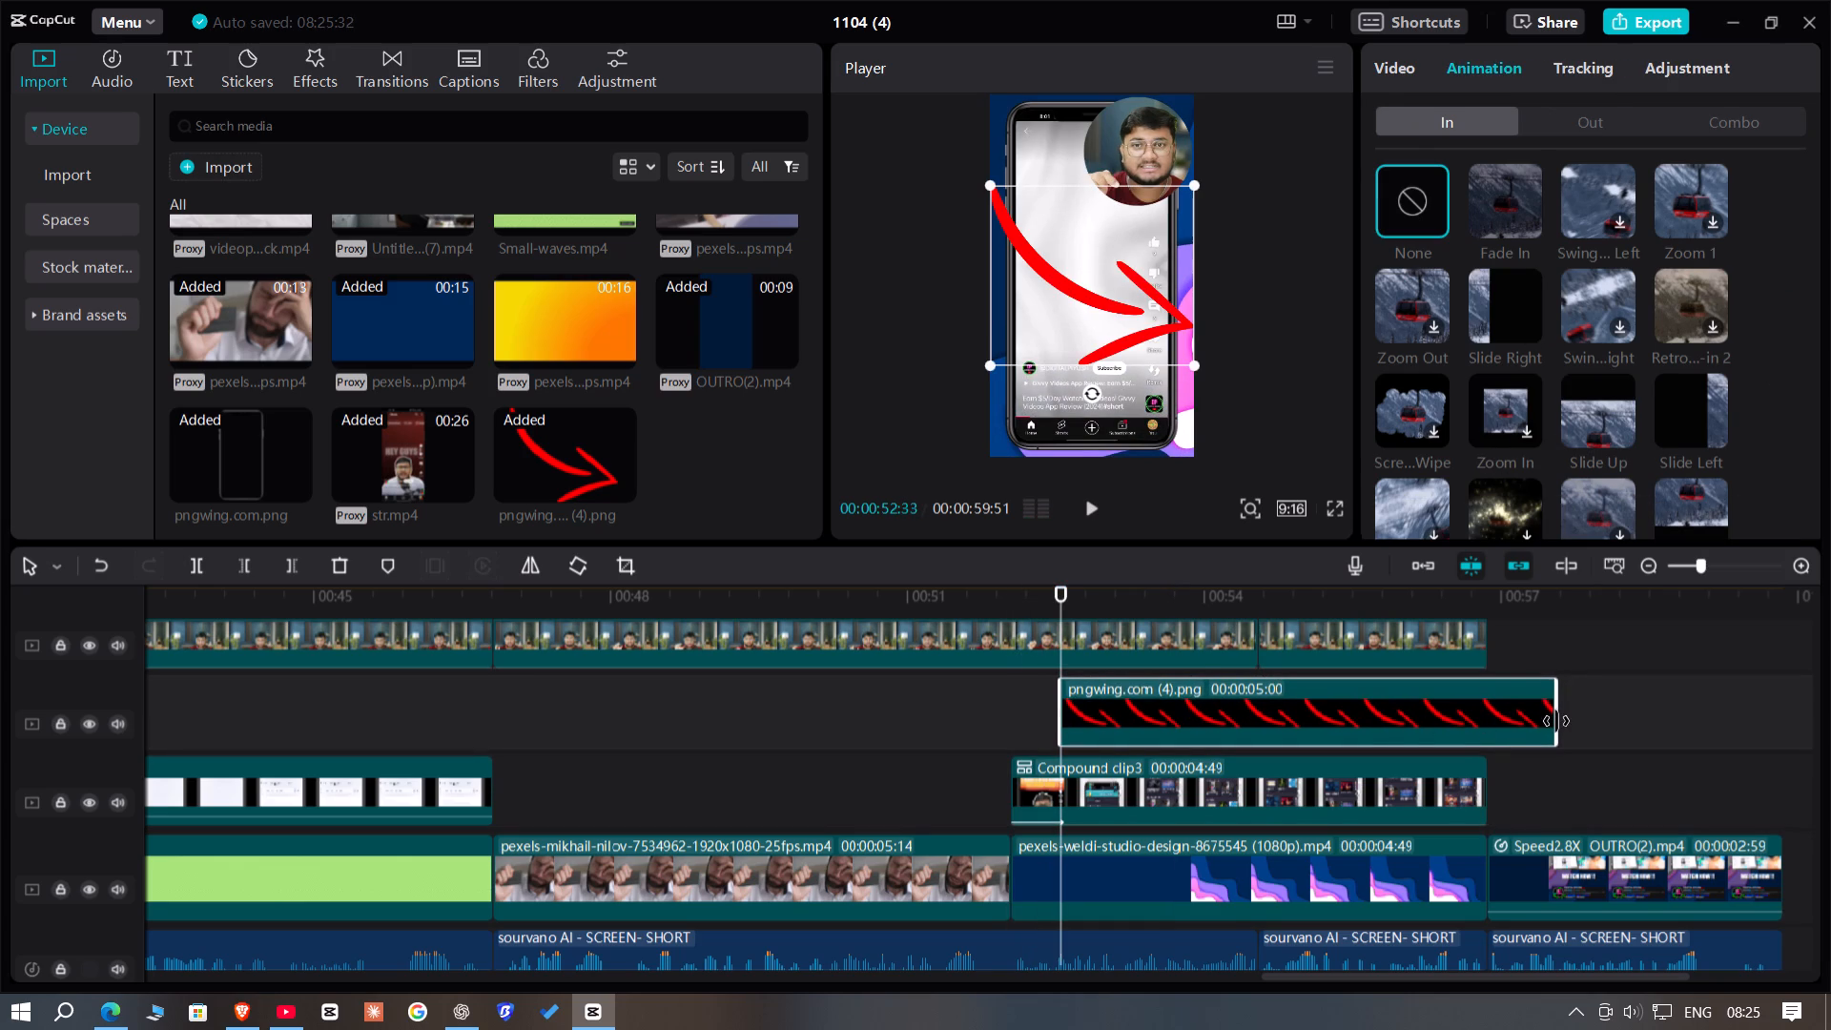
pyautogui.moveTo(1556, 721); pyautogui.dragTo(1479, 728)
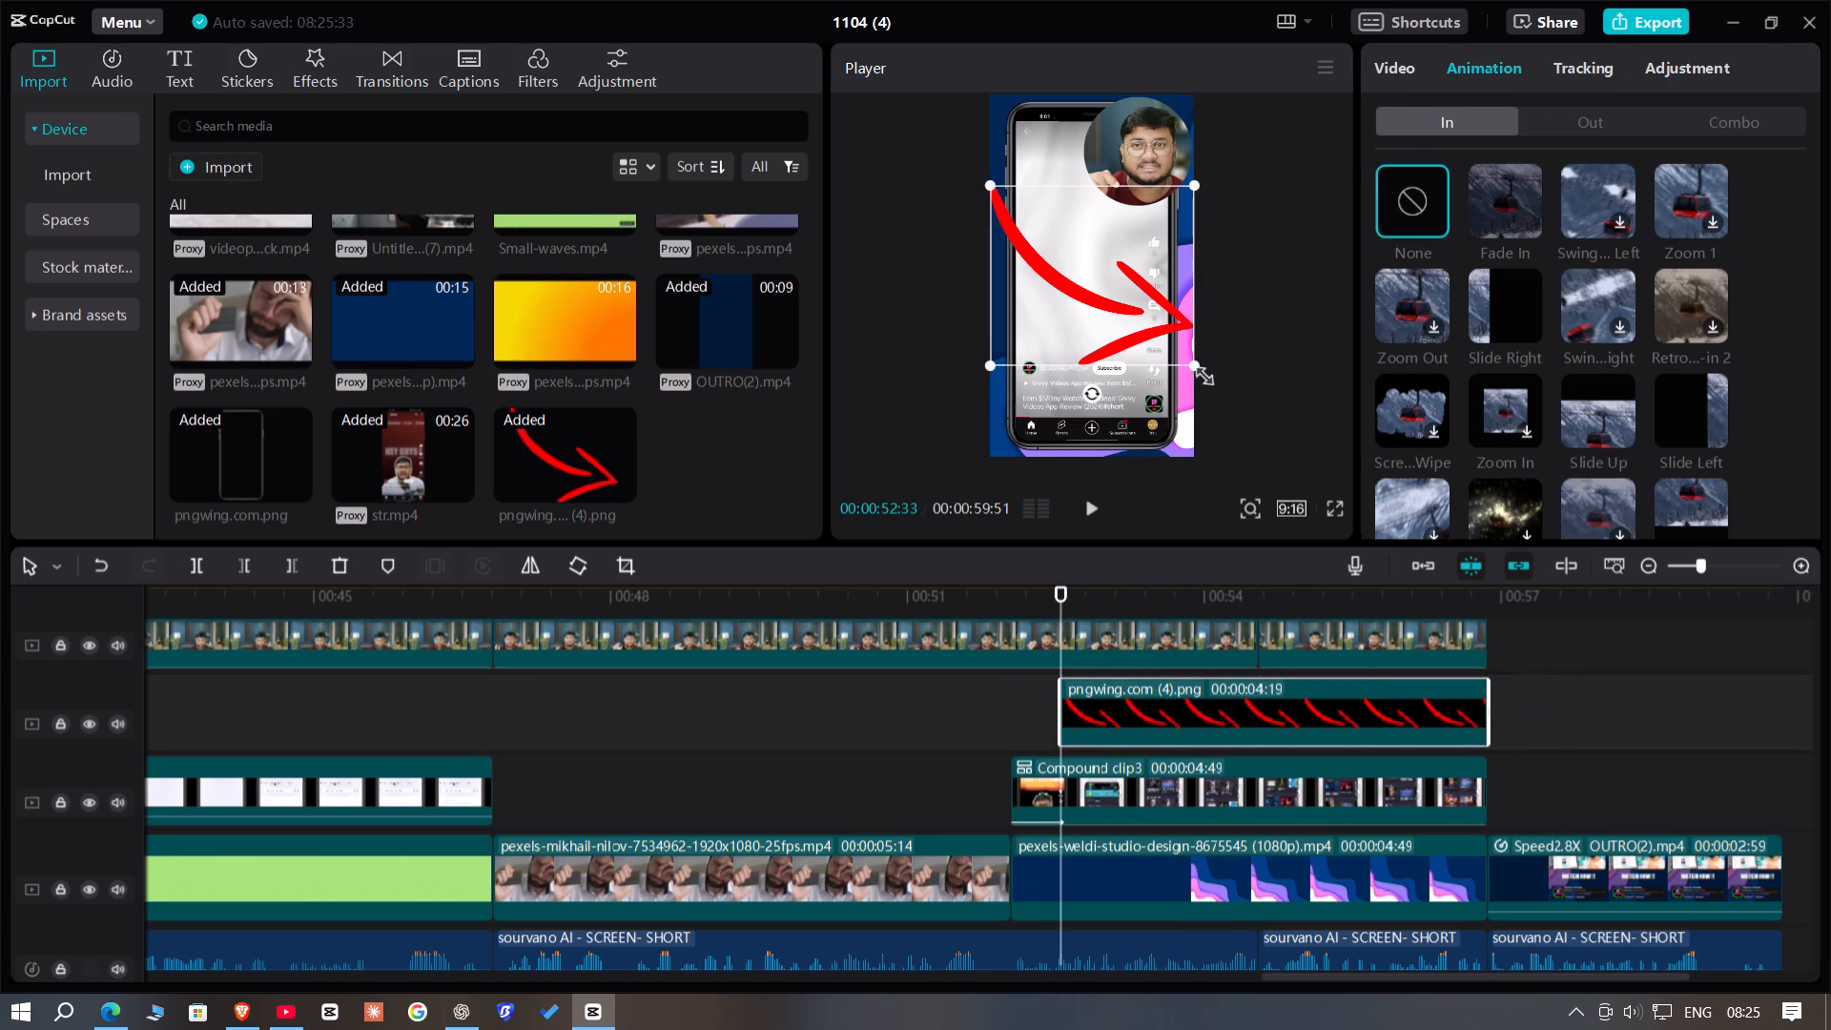
# Shrink the red arrow over the phone recording and rotate it to about 84° so it points downward.
pyautogui.moveTo(1199, 370); pyautogui.dragTo(1095, 329)
pyautogui.moveTo(1090, 345); pyautogui.dragTo(1060, 333)
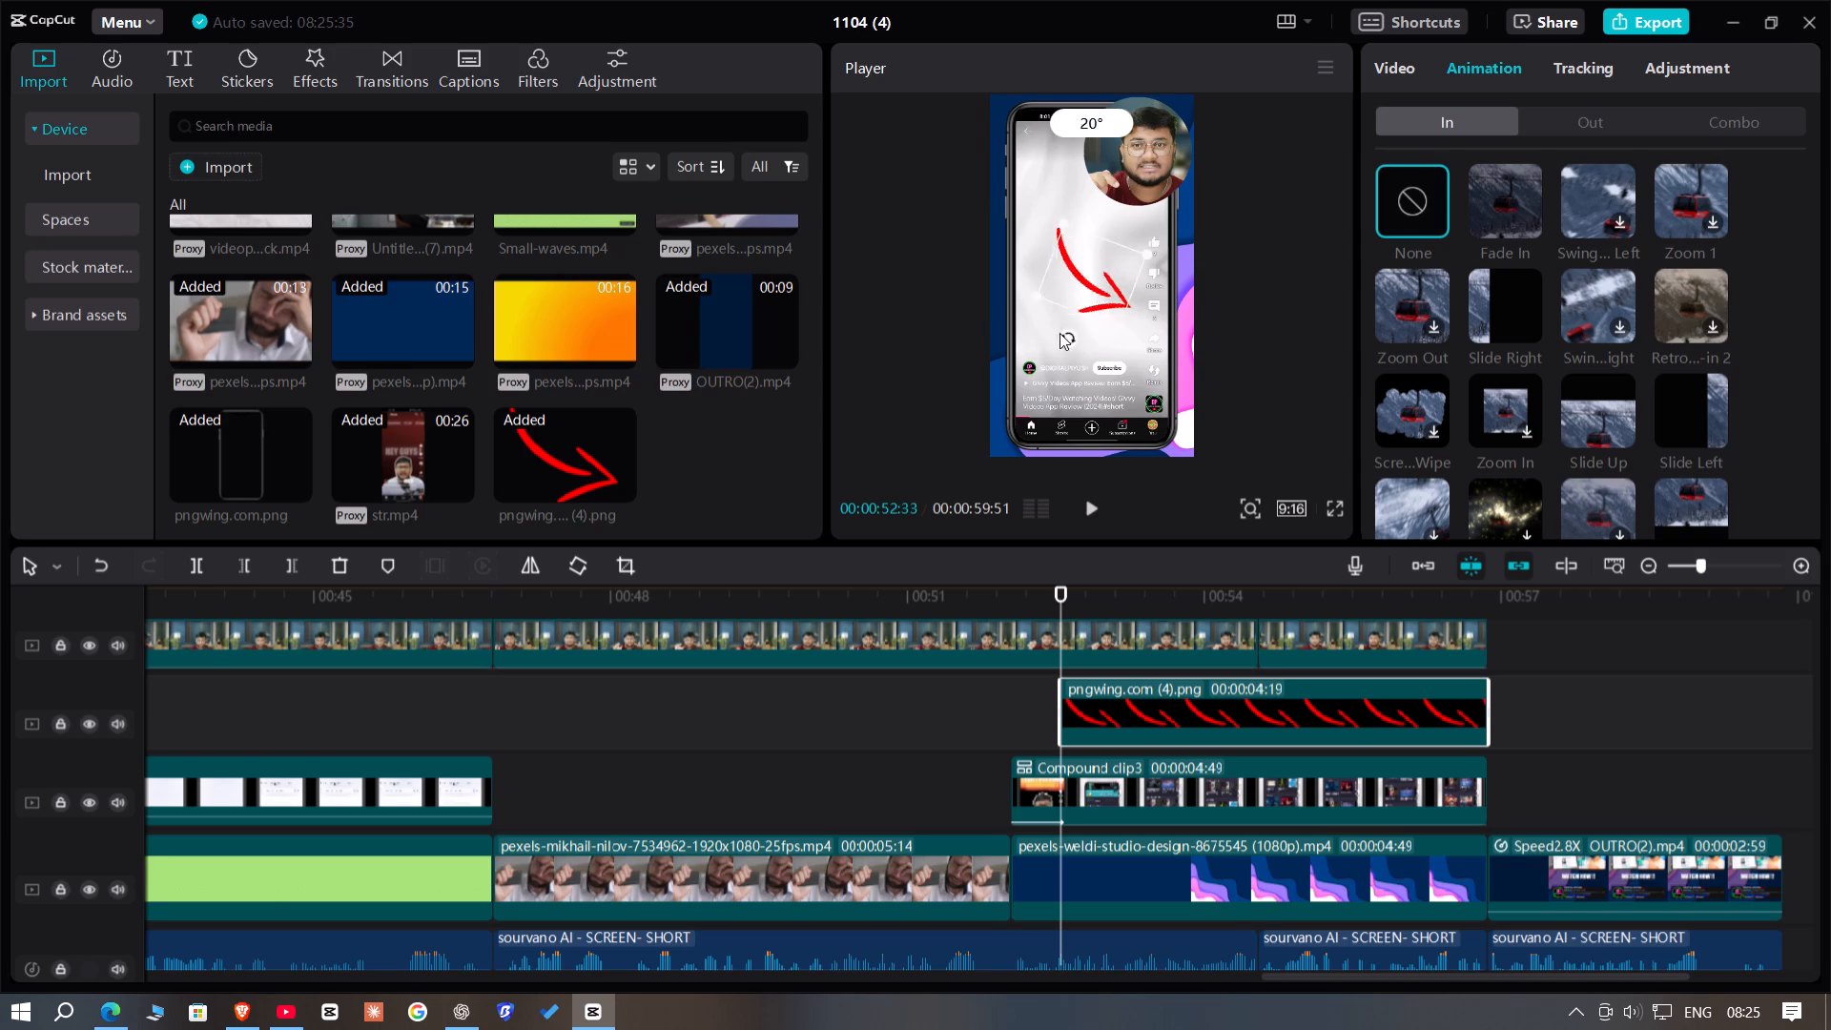
pyautogui.moveTo(1060, 333); pyautogui.dragTo(1012, 304)
pyautogui.tripleClick(1006, 299)
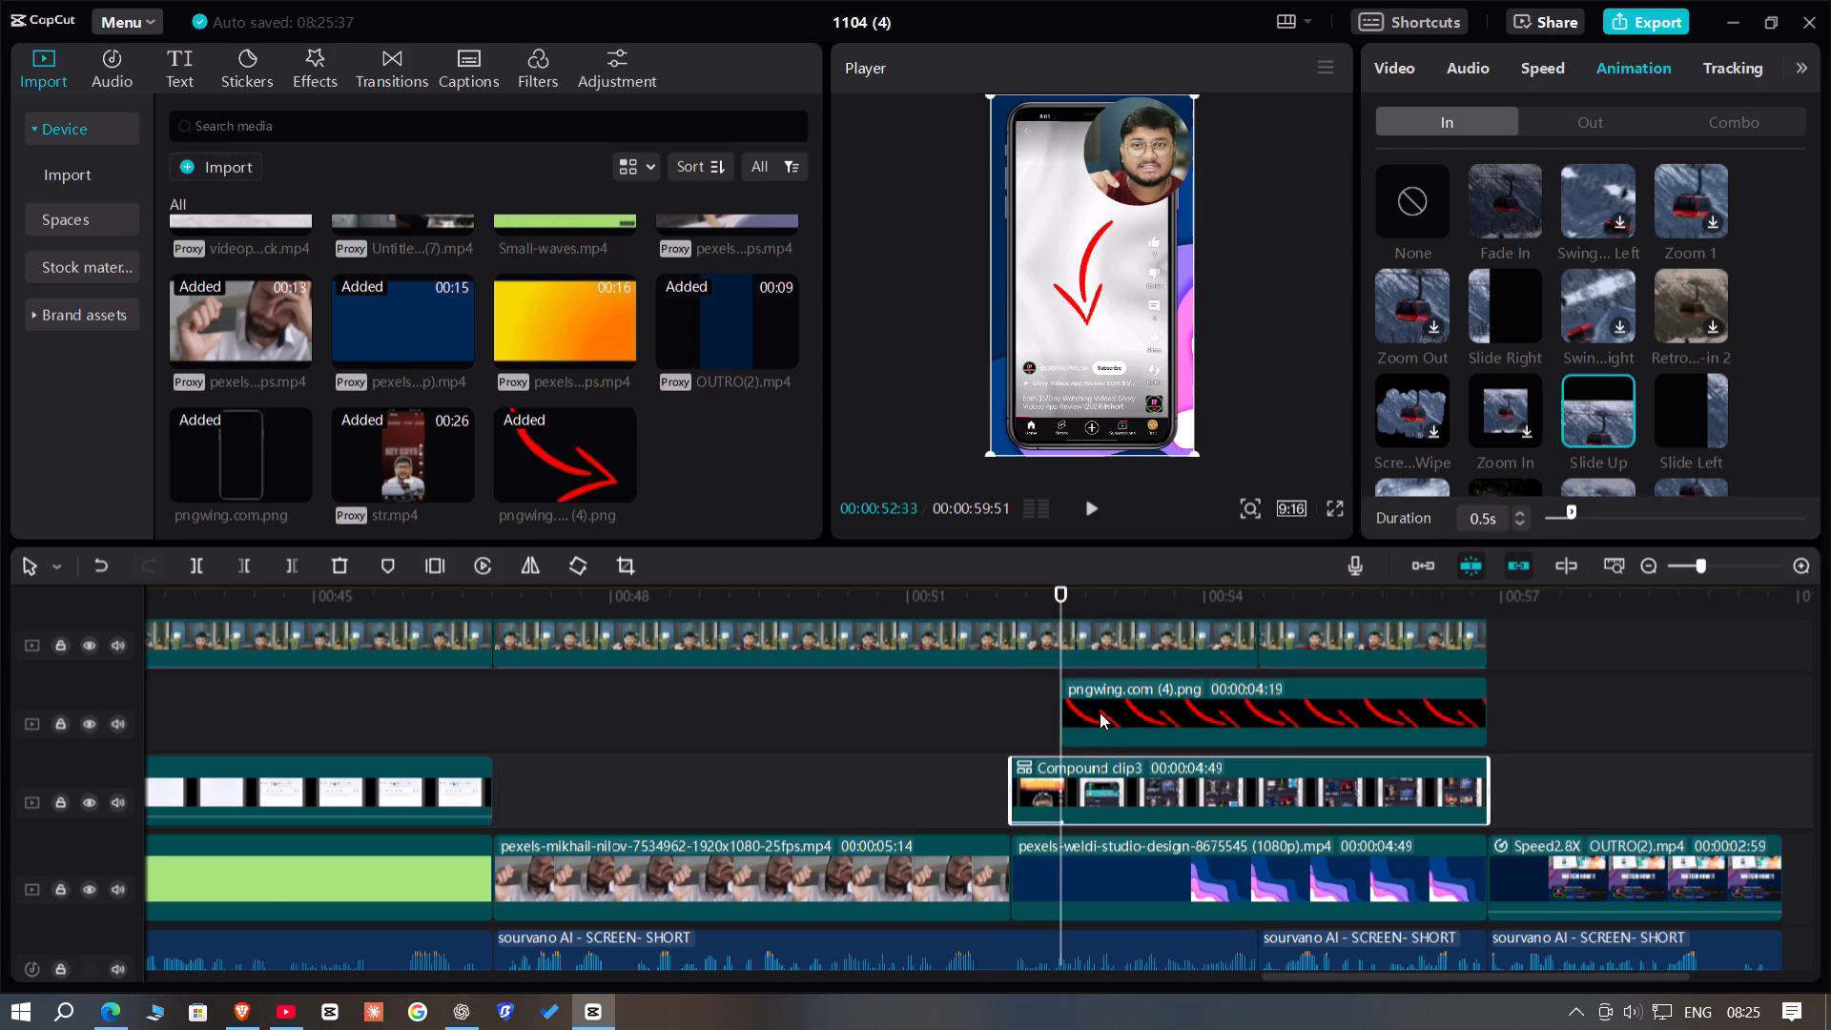
pyautogui.click(1100, 712)
pyautogui.moveTo(1022, 296); pyautogui.dragTo(1013, 278)
pyautogui.click(1013, 274)
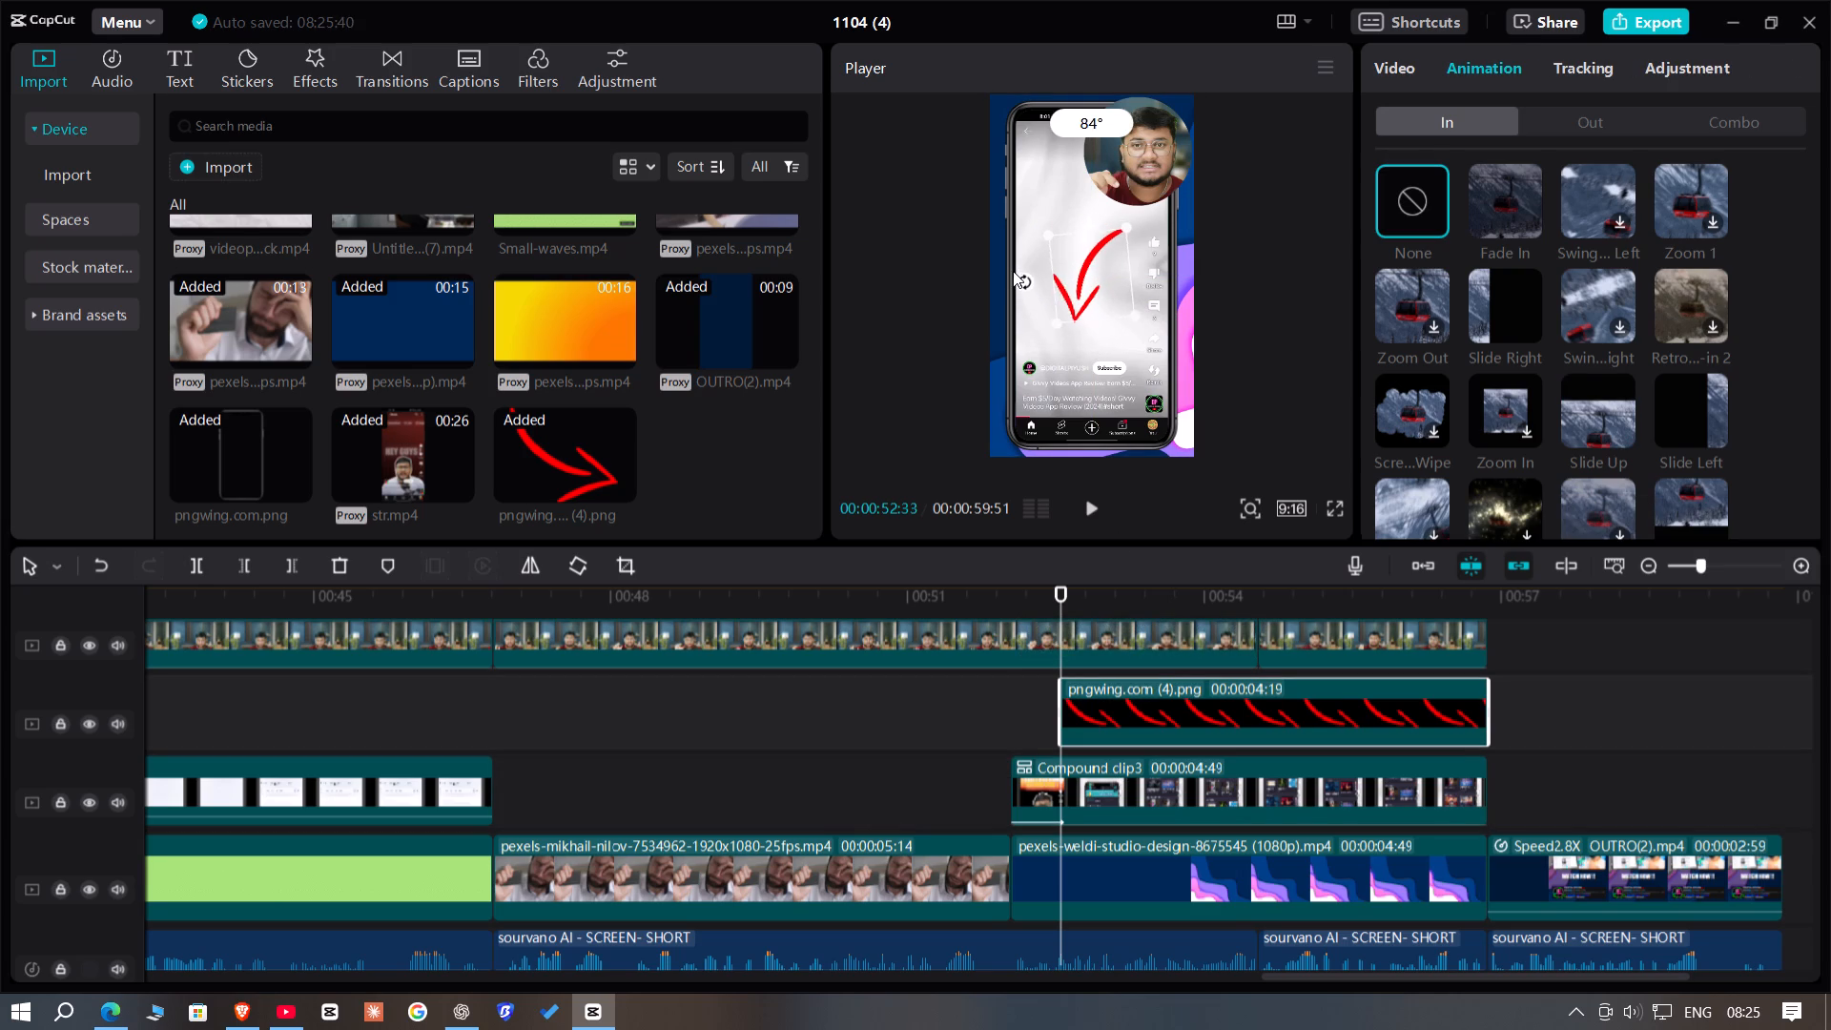
pyautogui.click(1013, 271)
pyautogui.click(1011, 264)
pyautogui.doubleClick(1008, 272)
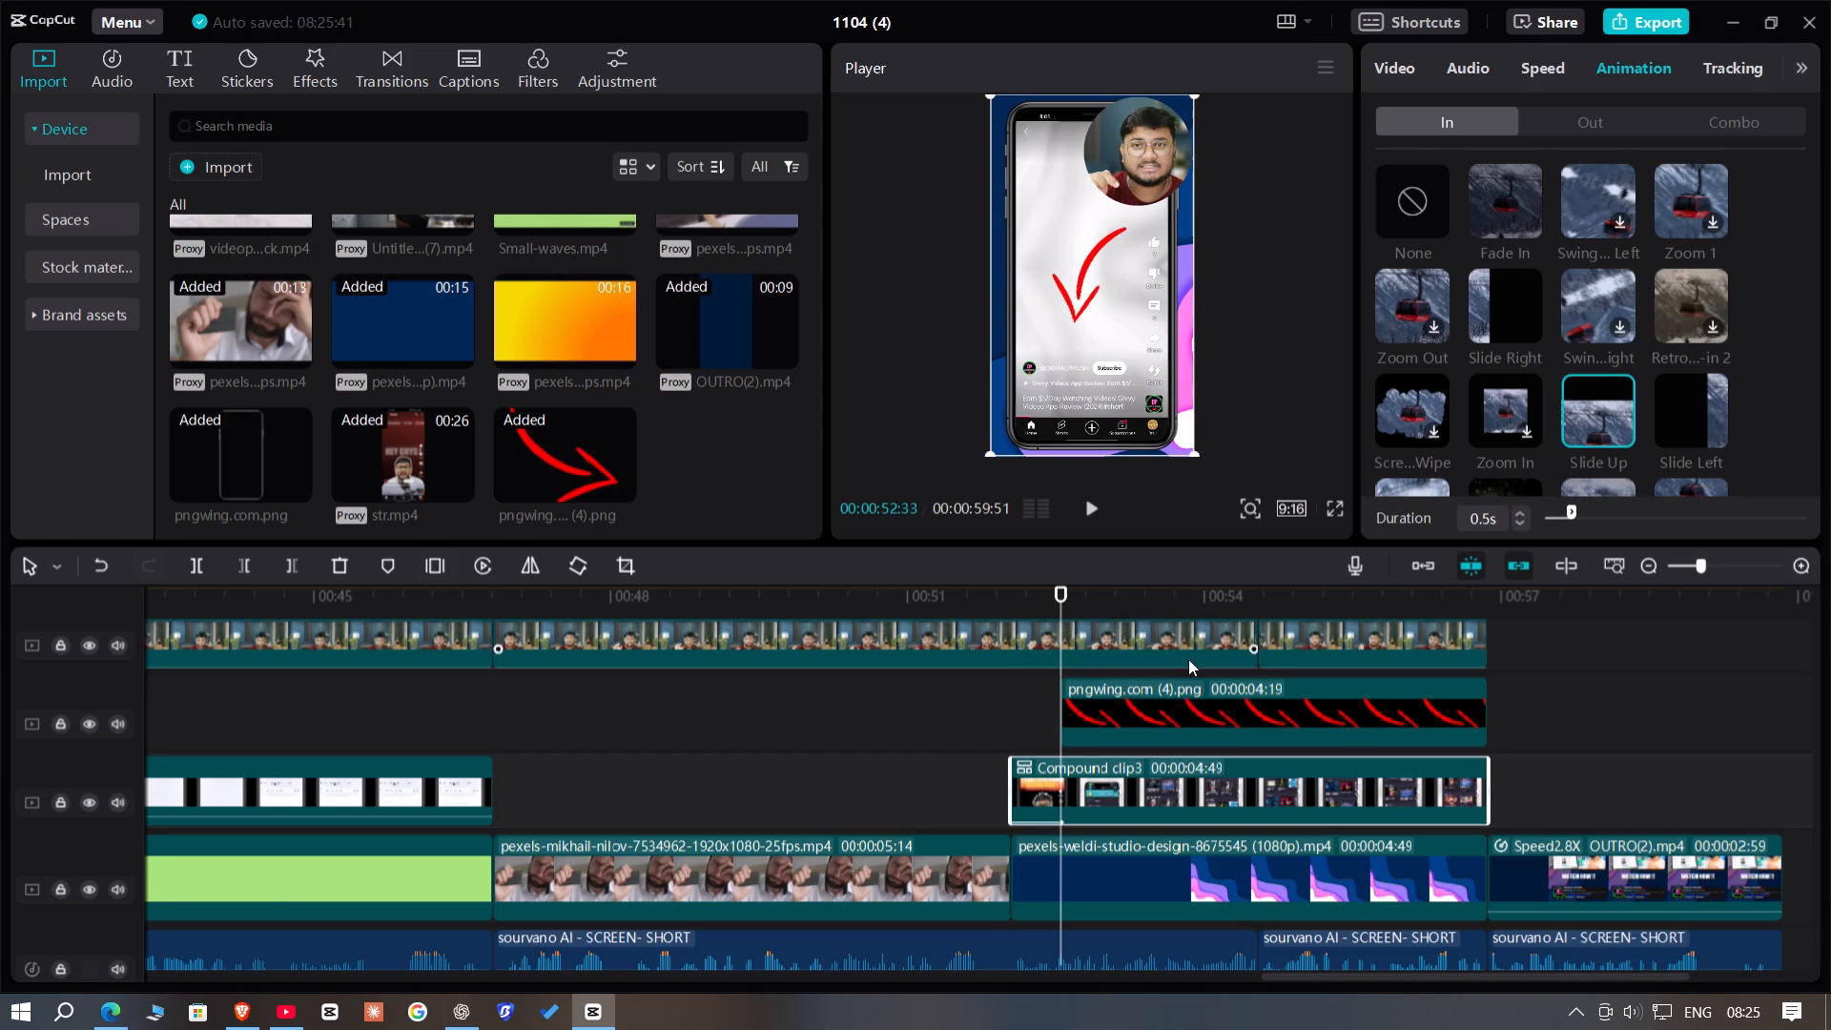
# Scale the arrow down to 29%, rotate it to 90°, and place it at about X -135, Y -767, pointing at the video title.
pyautogui.click(1143, 717)
pyautogui.click(1240, 509)
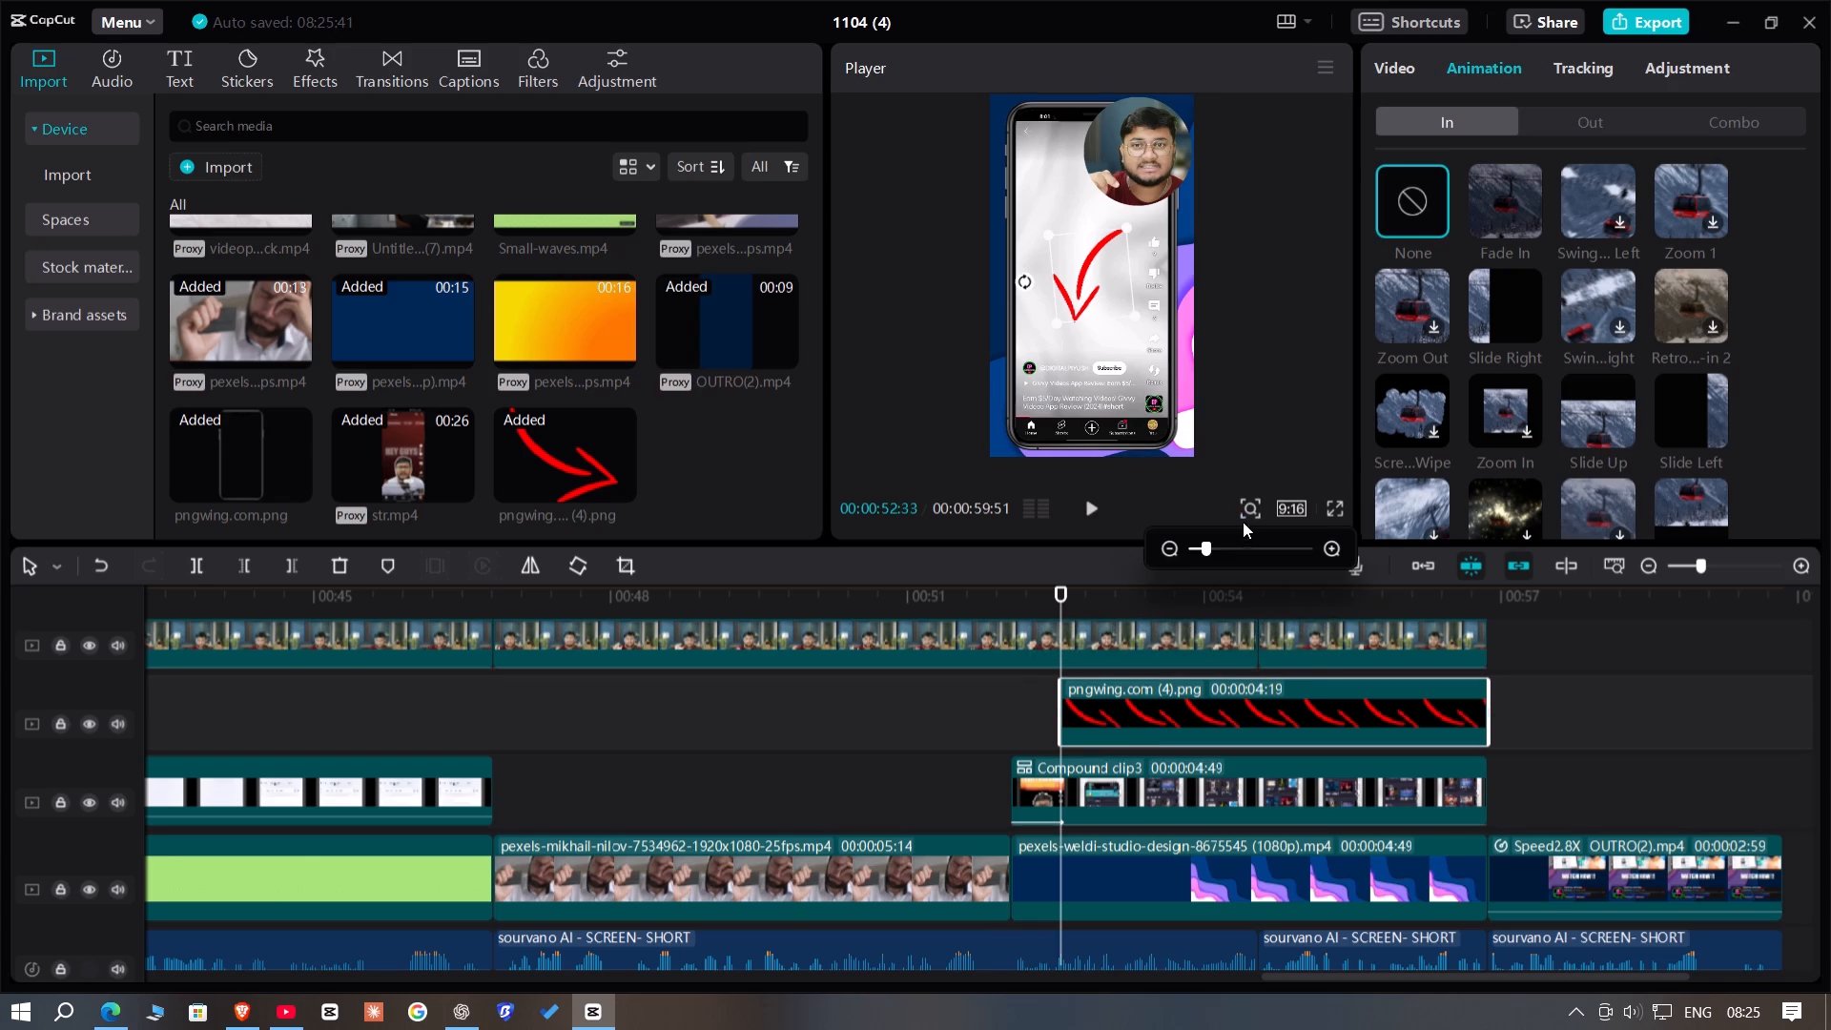
pyautogui.tripleClick(1229, 545)
pyautogui.doubleClick(1317, 420)
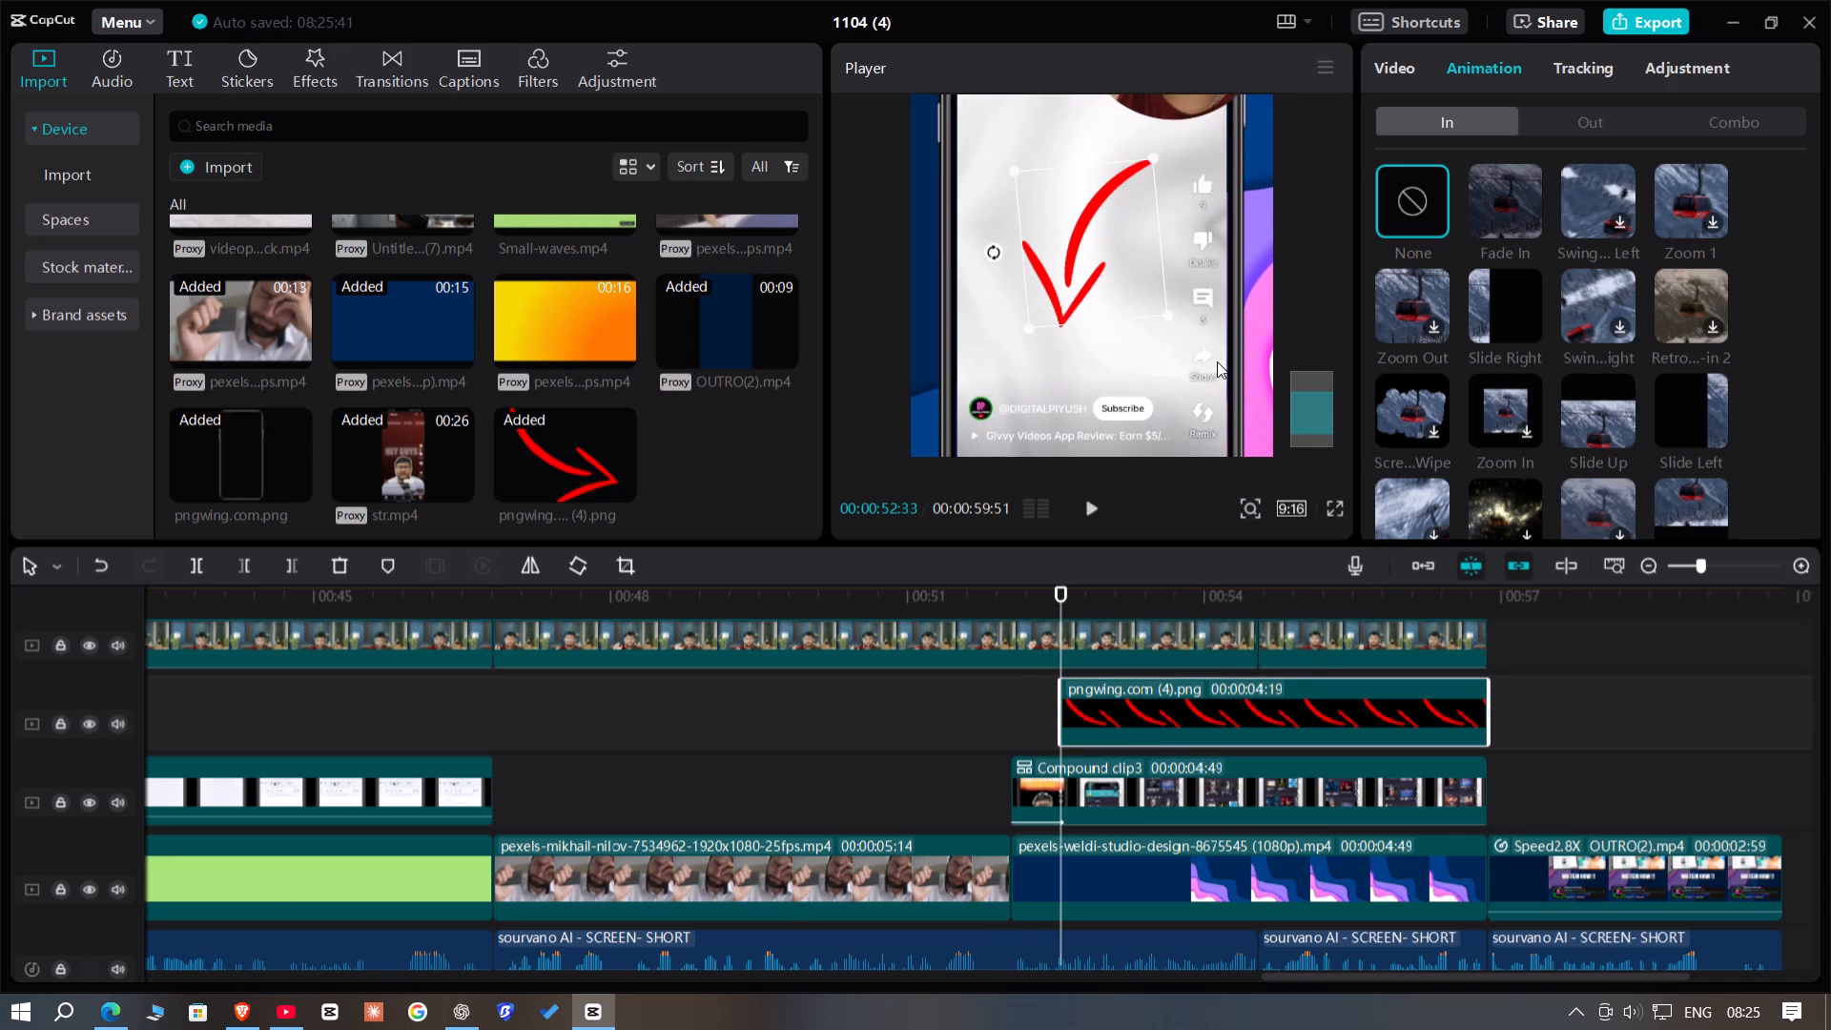
pyautogui.moveTo(1166, 316); pyautogui.dragTo(1125, 285)
pyautogui.moveTo(1105, 232); pyautogui.dragTo(1105, 234)
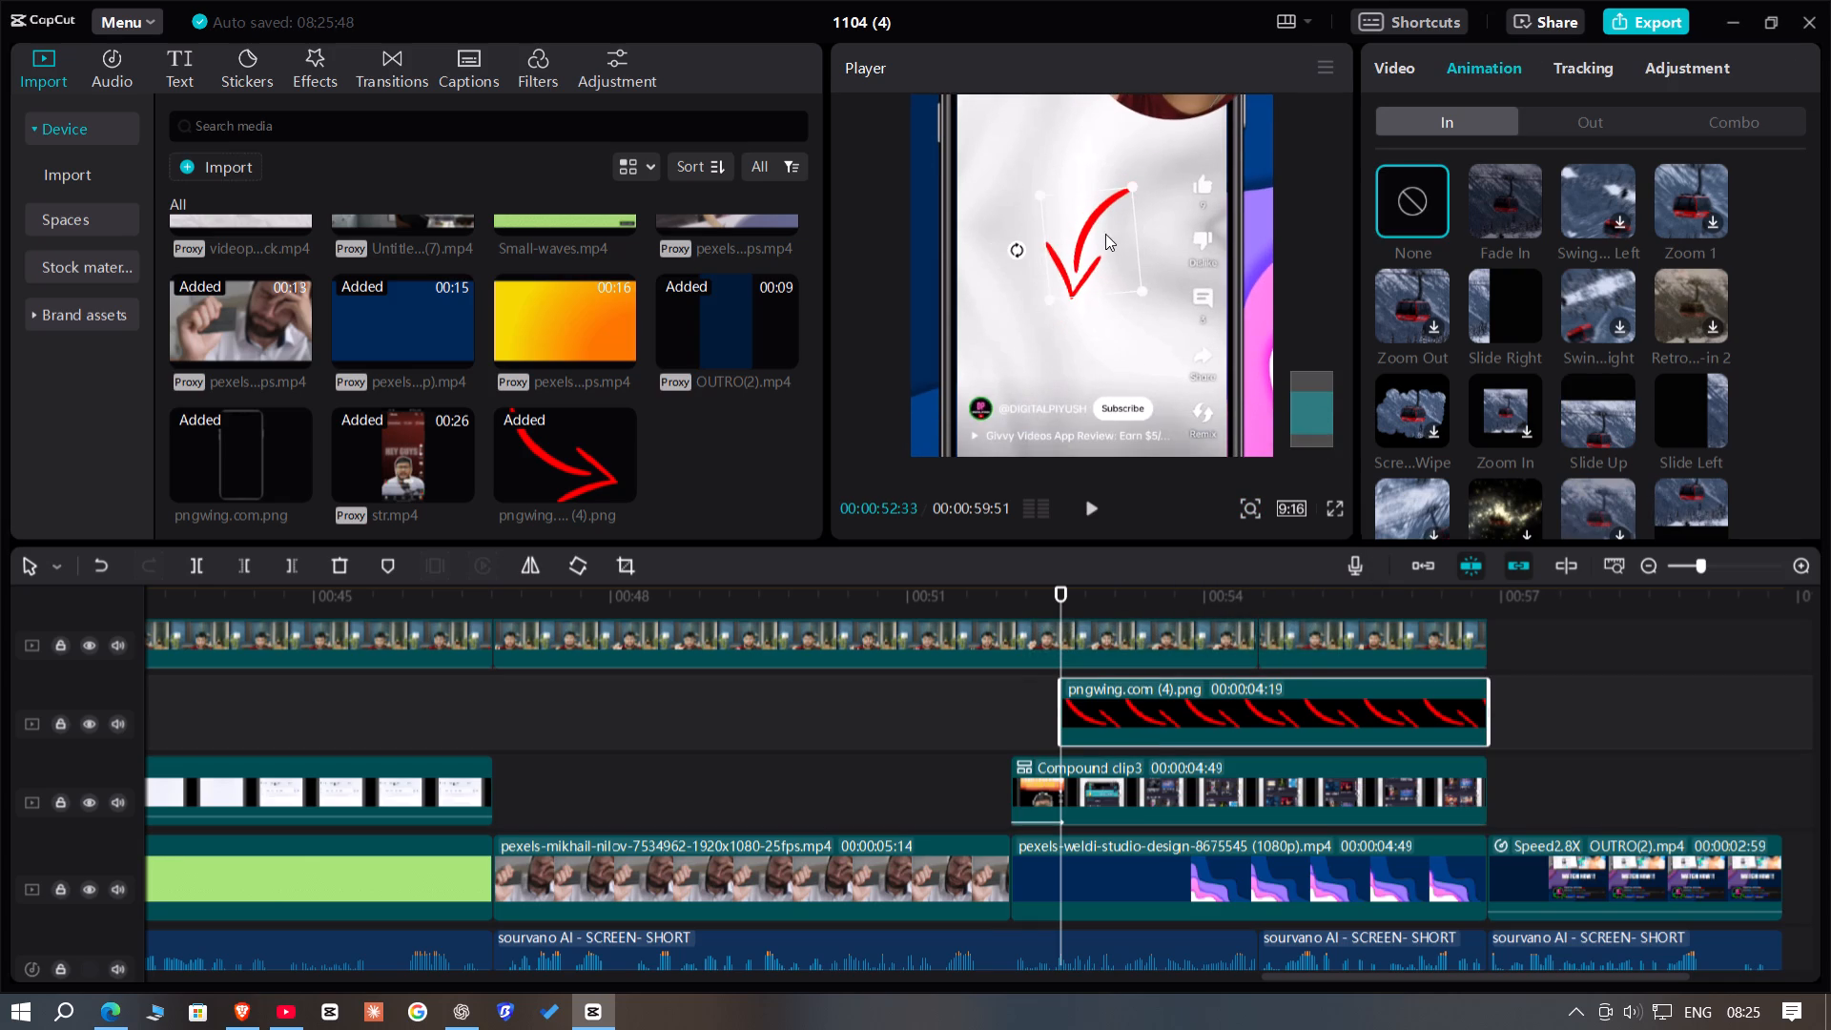
pyautogui.moveTo(1105, 234); pyautogui.dragTo(1090, 350)
pyautogui.click(1088, 350)
pyautogui.click(1091, 354)
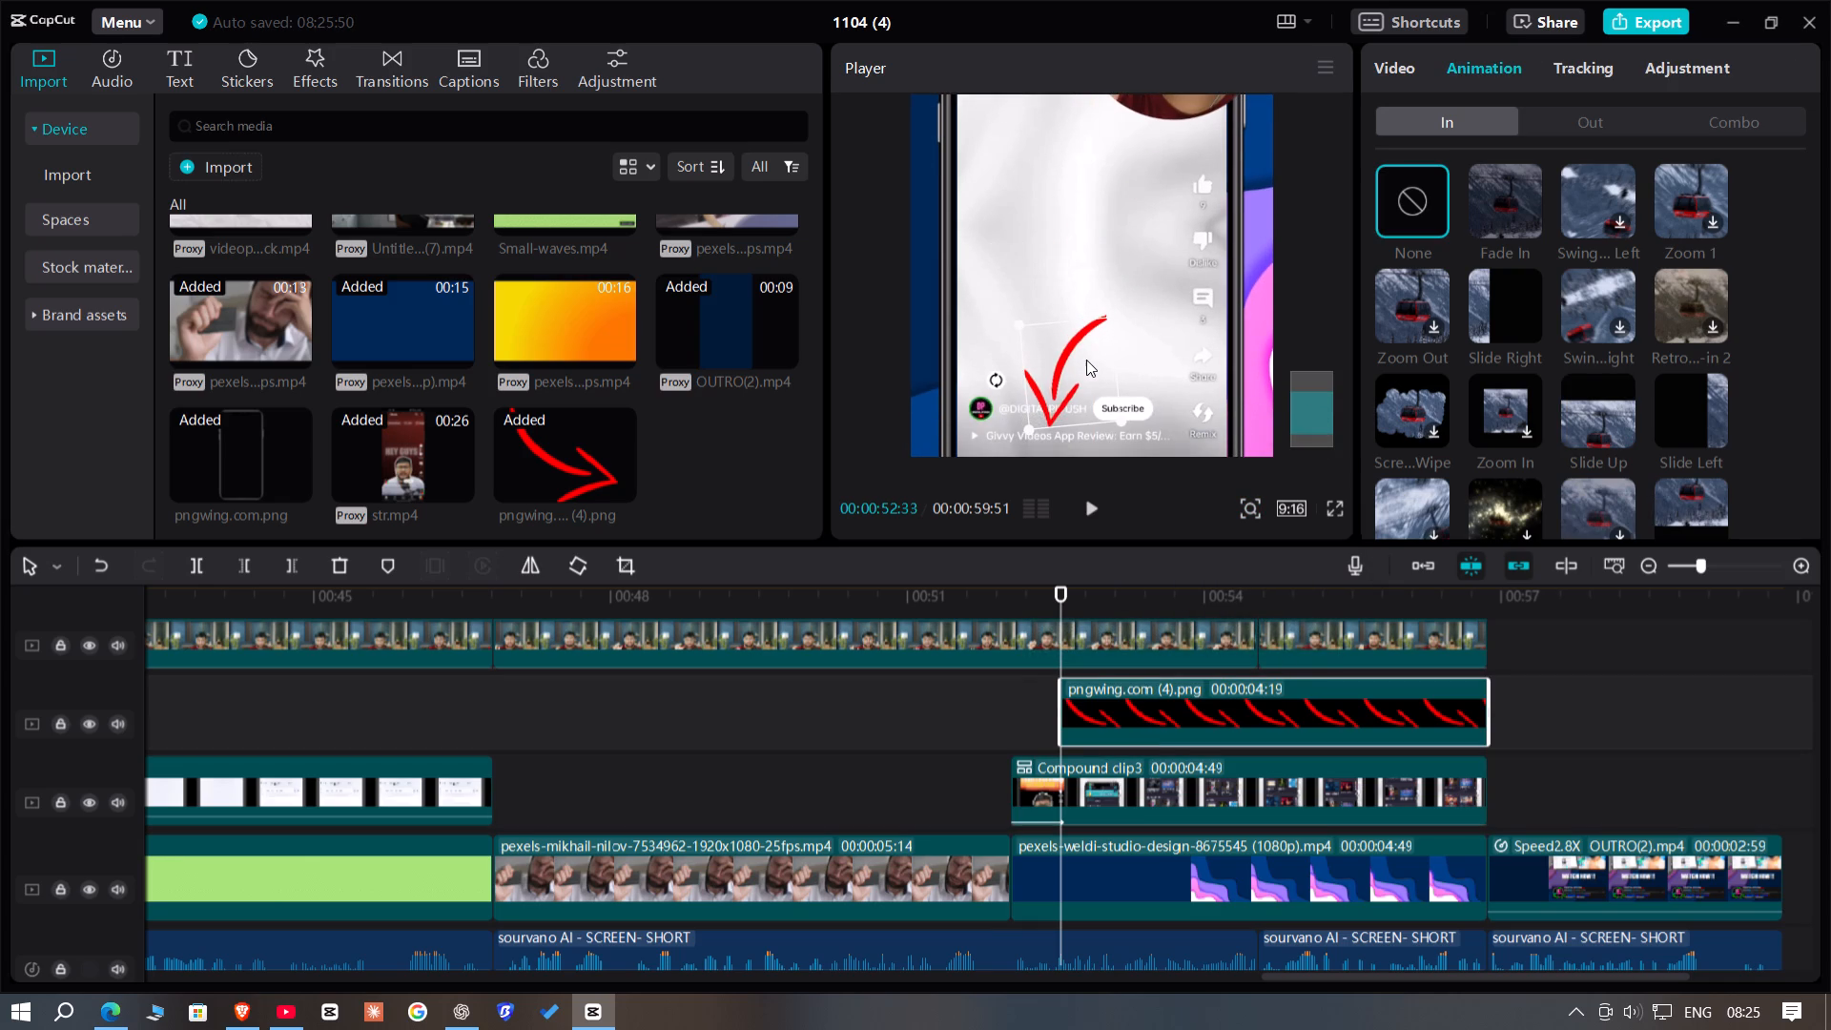
pyautogui.click(993, 372)
pyautogui.click(992, 365)
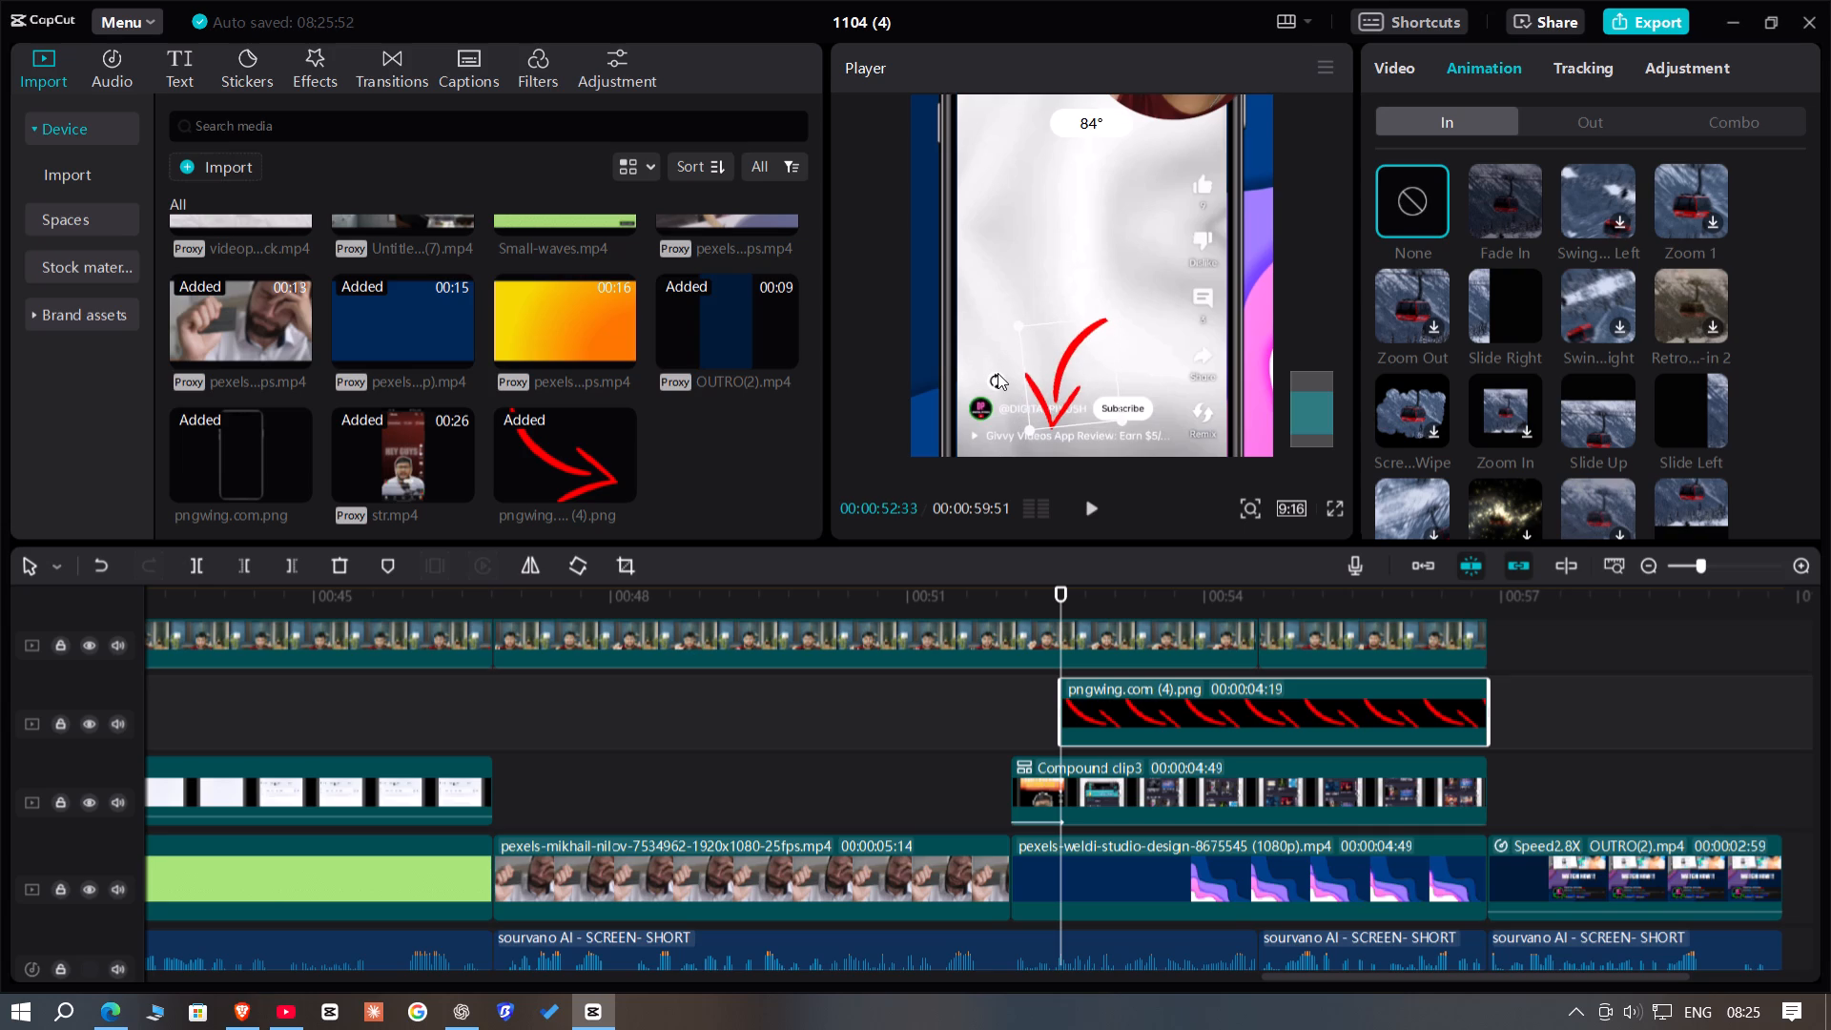
pyautogui.click(1095, 399)
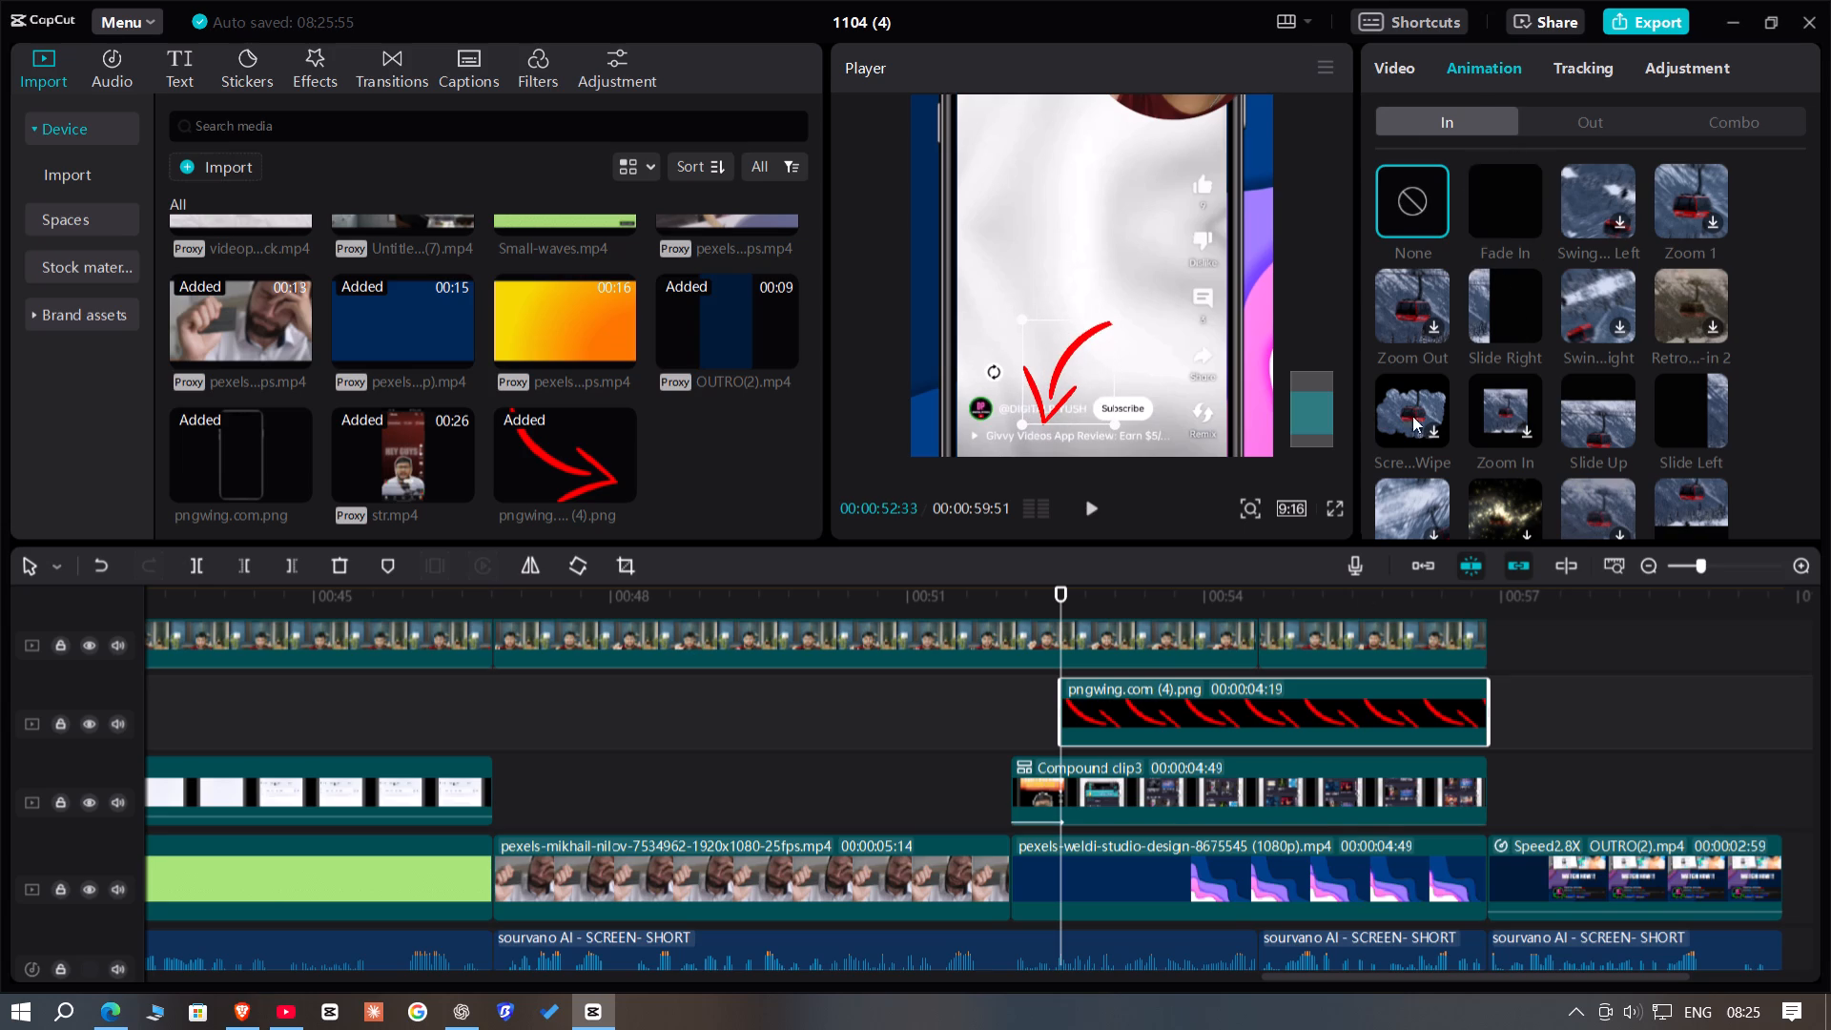
# Apply the Fade In in-animation to the red arrow clip.
pyautogui.click(1518, 190)
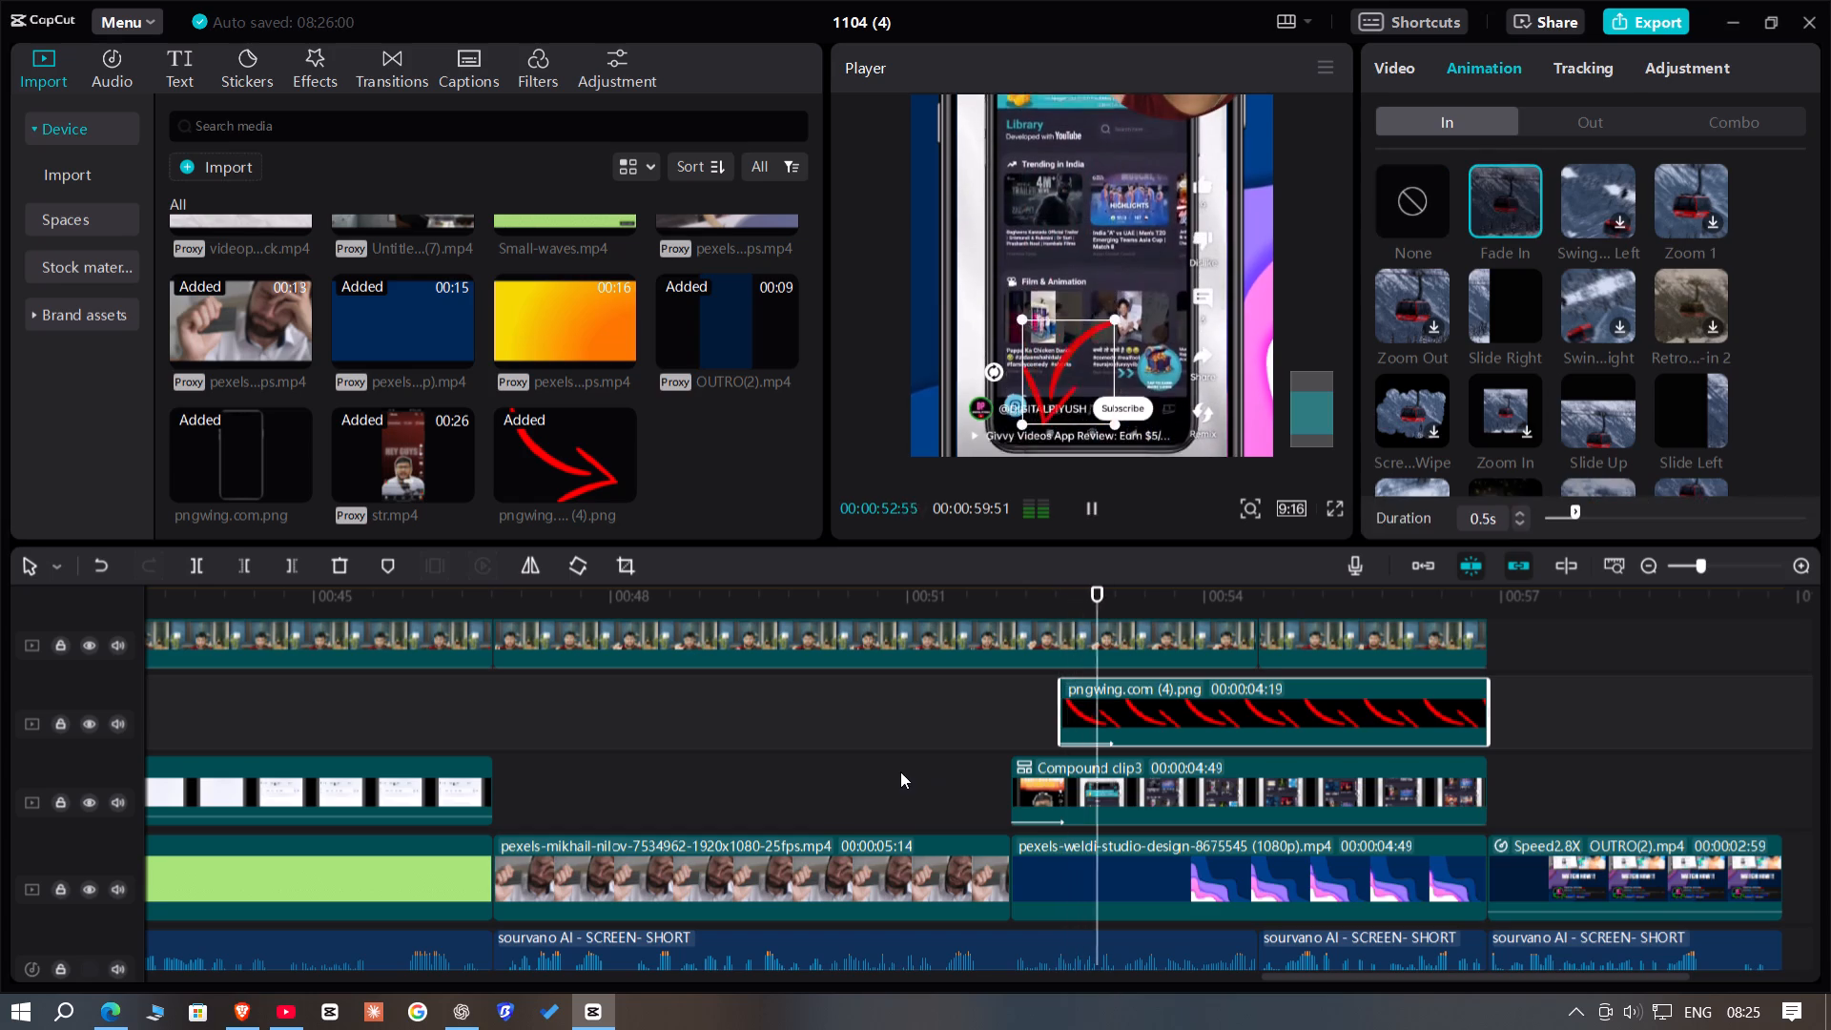
# Play back the compound clip section, including in full screen, to examine the arrow's placement and fade-in.
pyautogui.click(900, 772)
pyautogui.press('space')
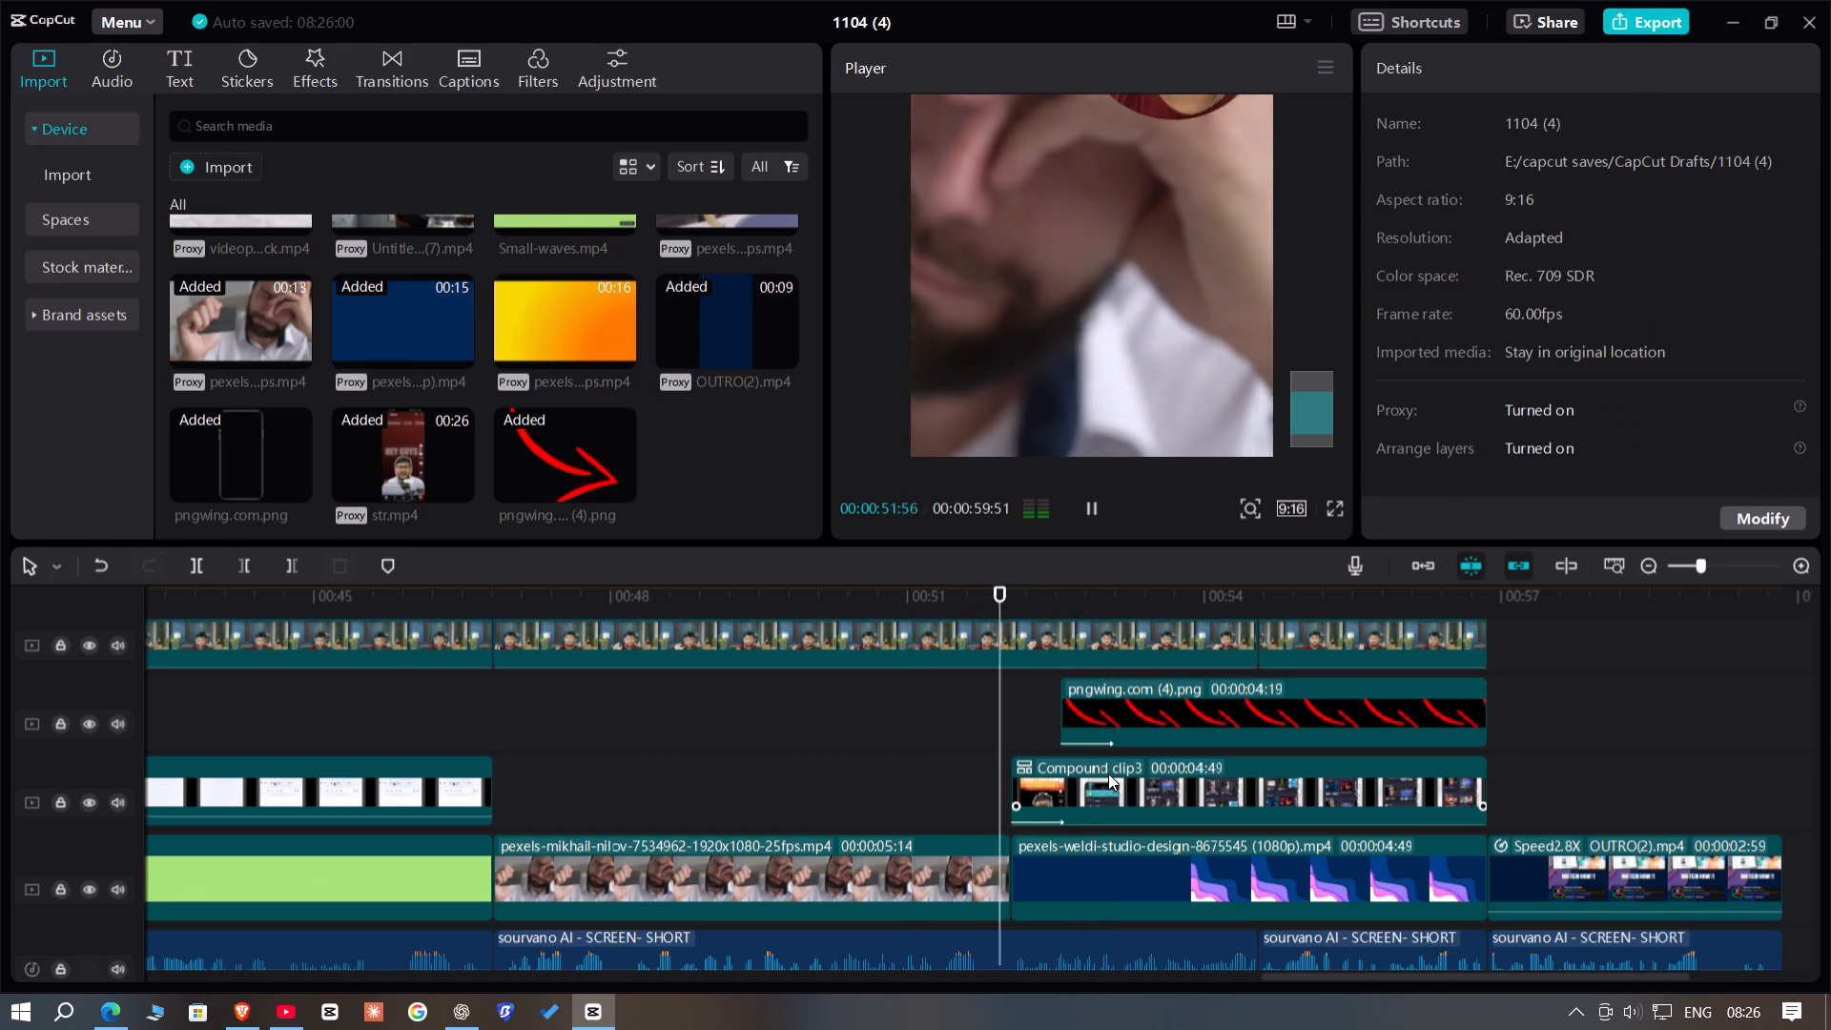
pyautogui.press('space')
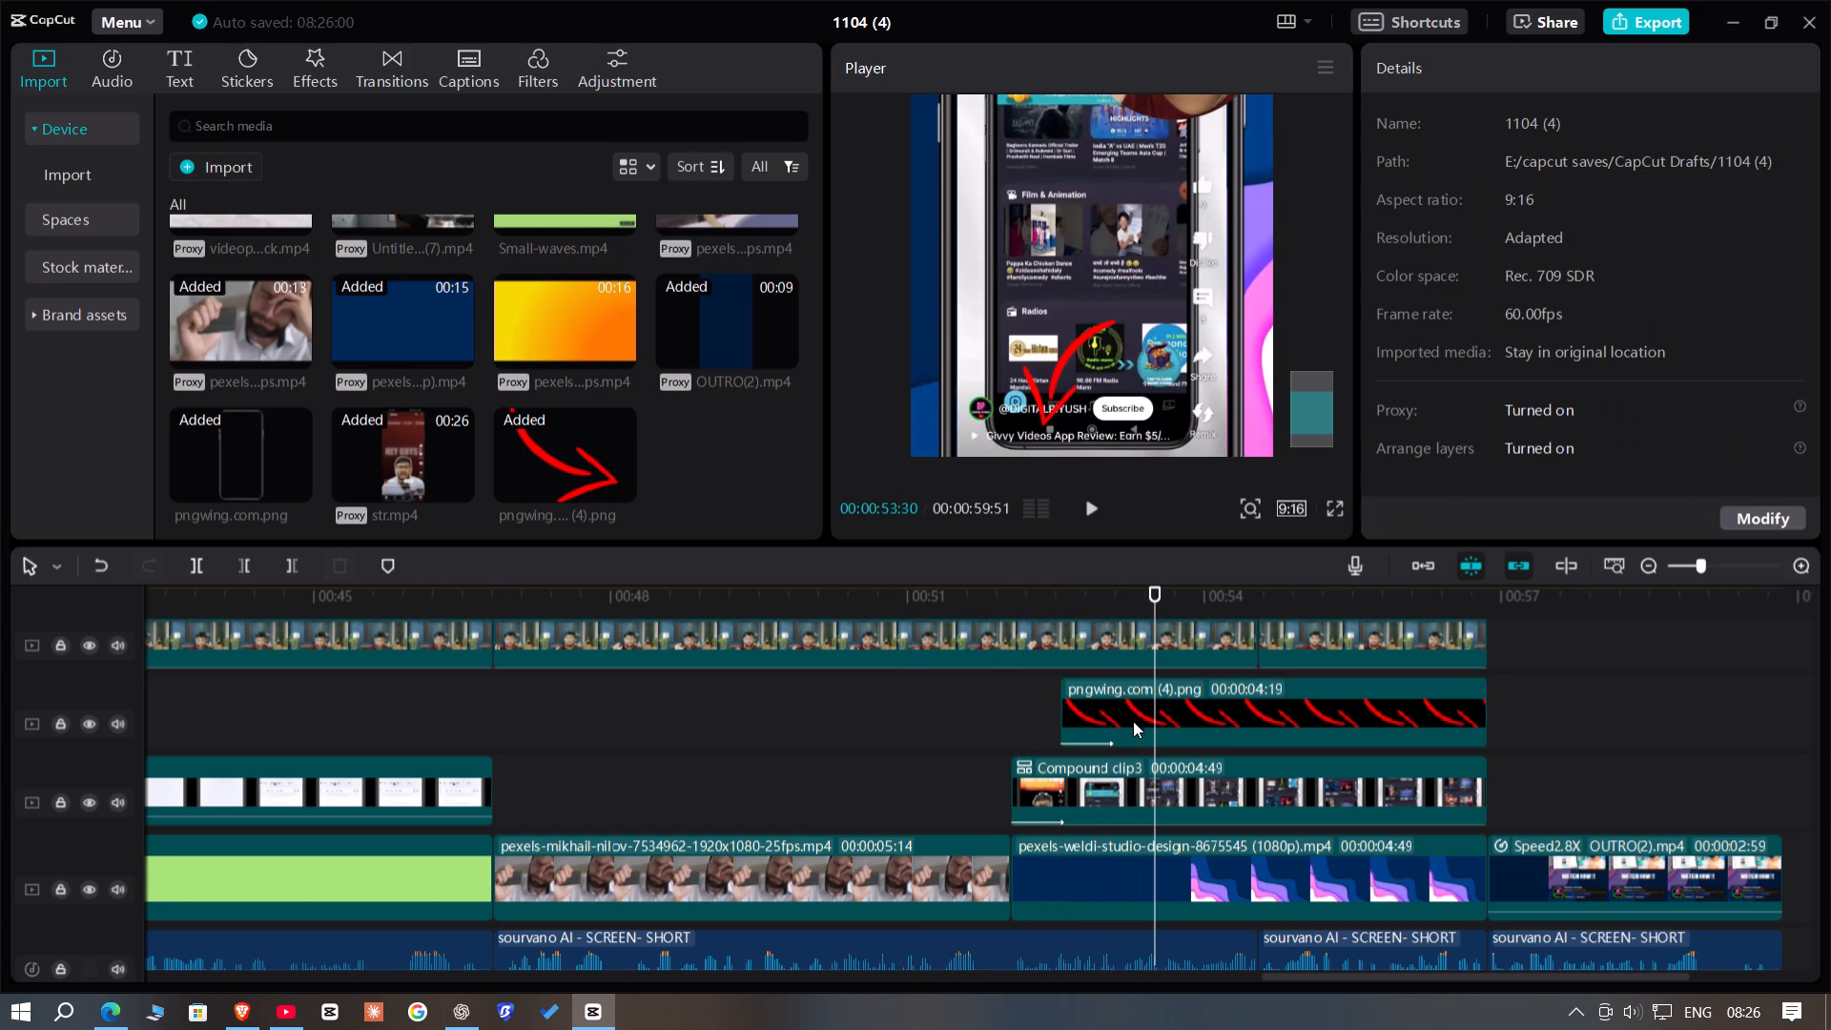
pyautogui.click(1135, 716)
pyautogui.click(1036, 712)
pyautogui.moveTo(1036, 712); pyautogui.dragTo(1018, 712)
pyautogui.moveTo(1056, 731); pyautogui.dragTo(1074, 741)
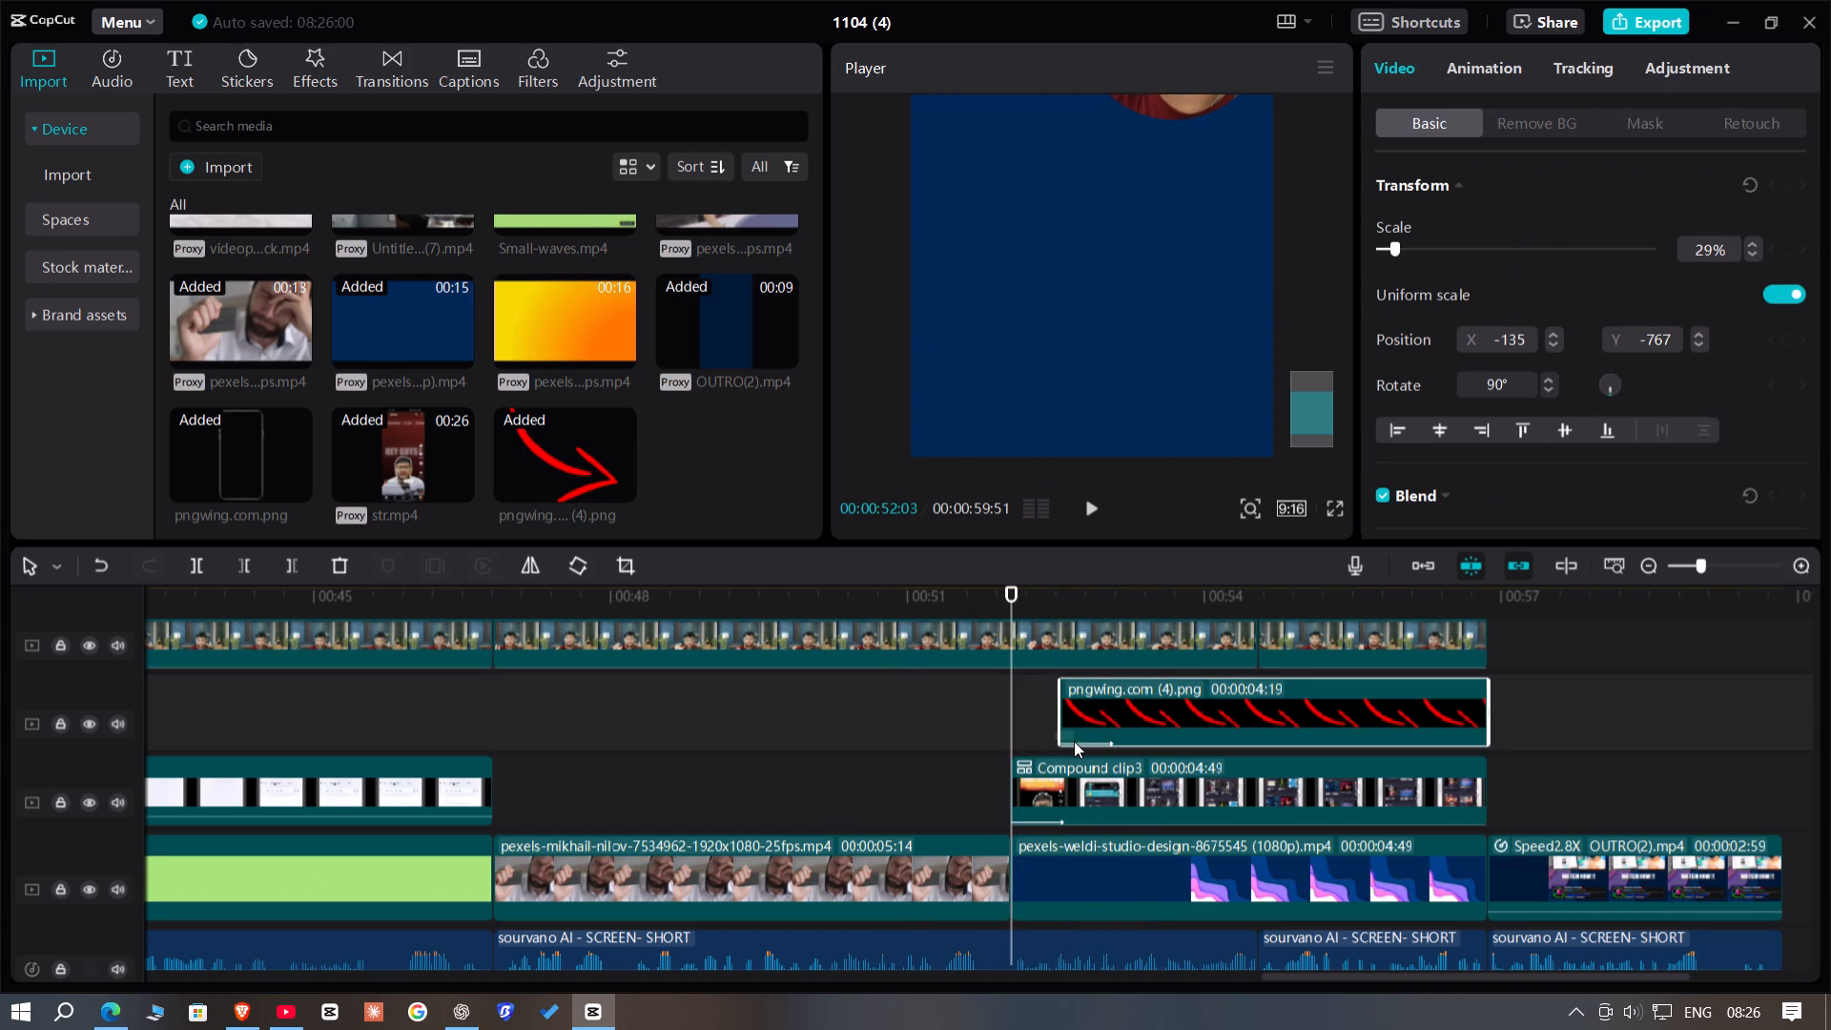
pyautogui.moveTo(1074, 741); pyautogui.dragTo(1077, 744)
pyautogui.click(1335, 506)
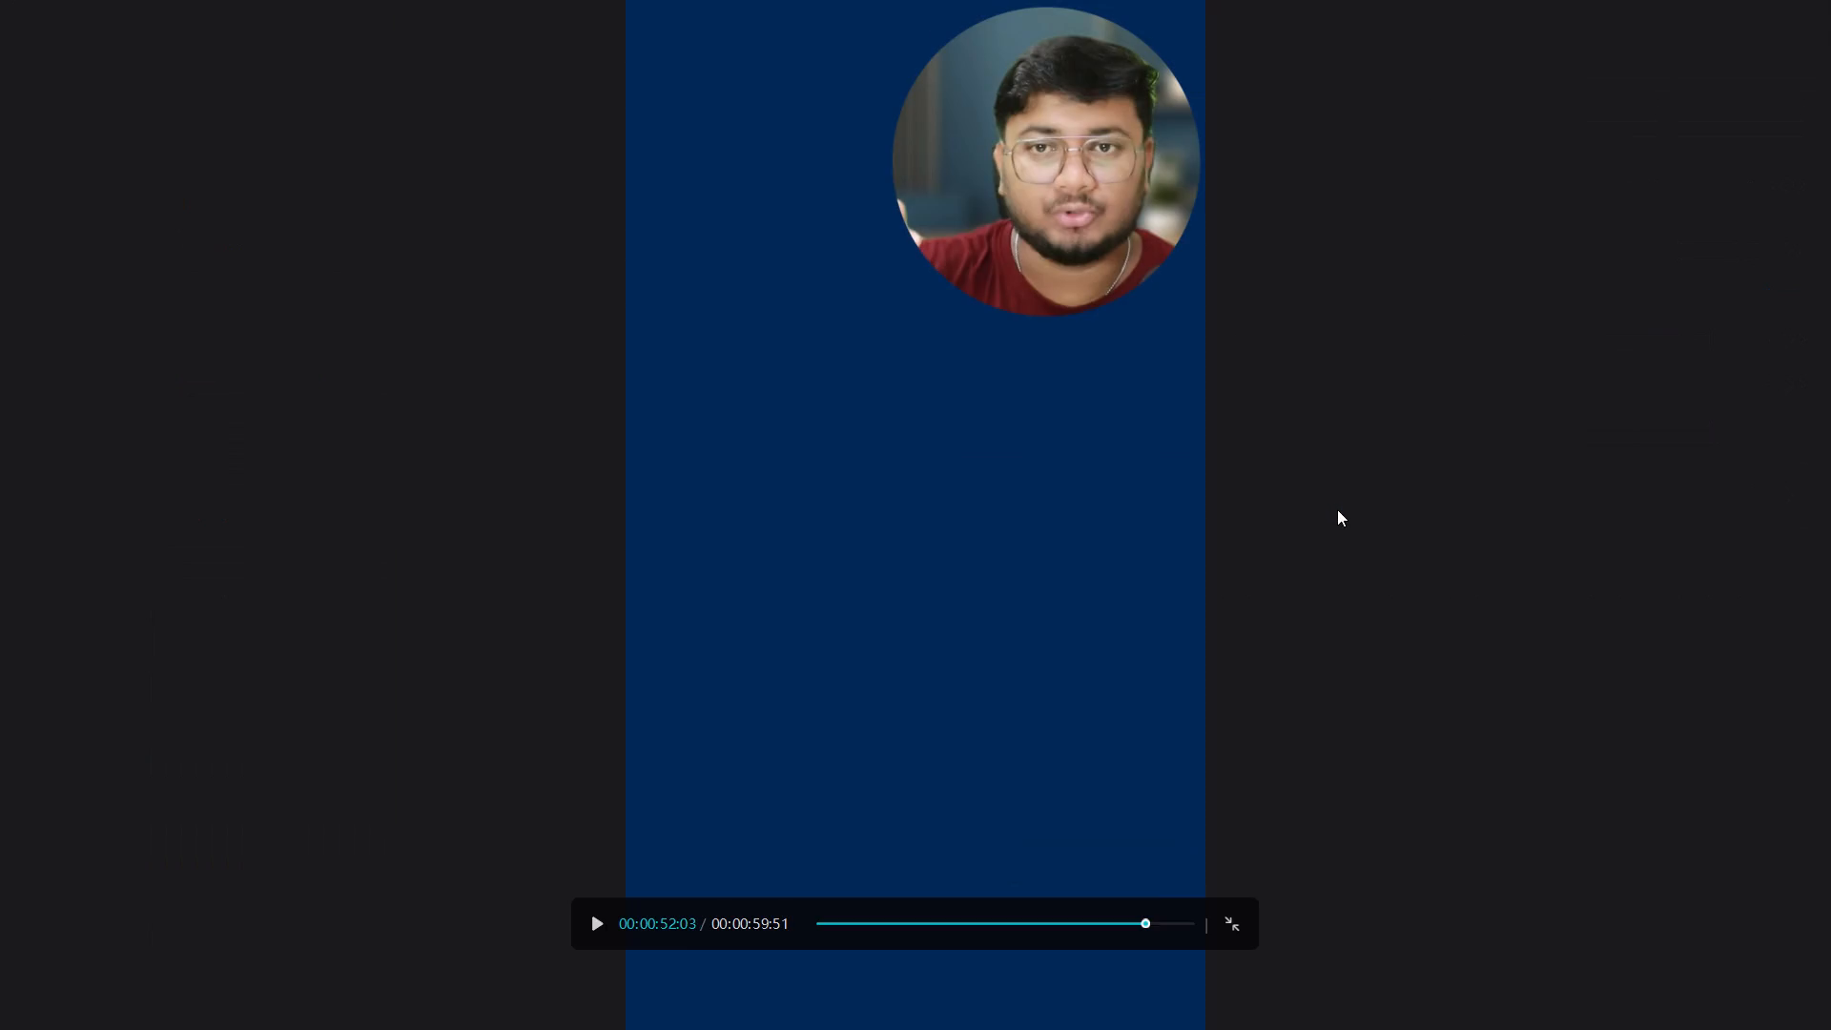
pyautogui.press('space')
pyautogui.press('space')
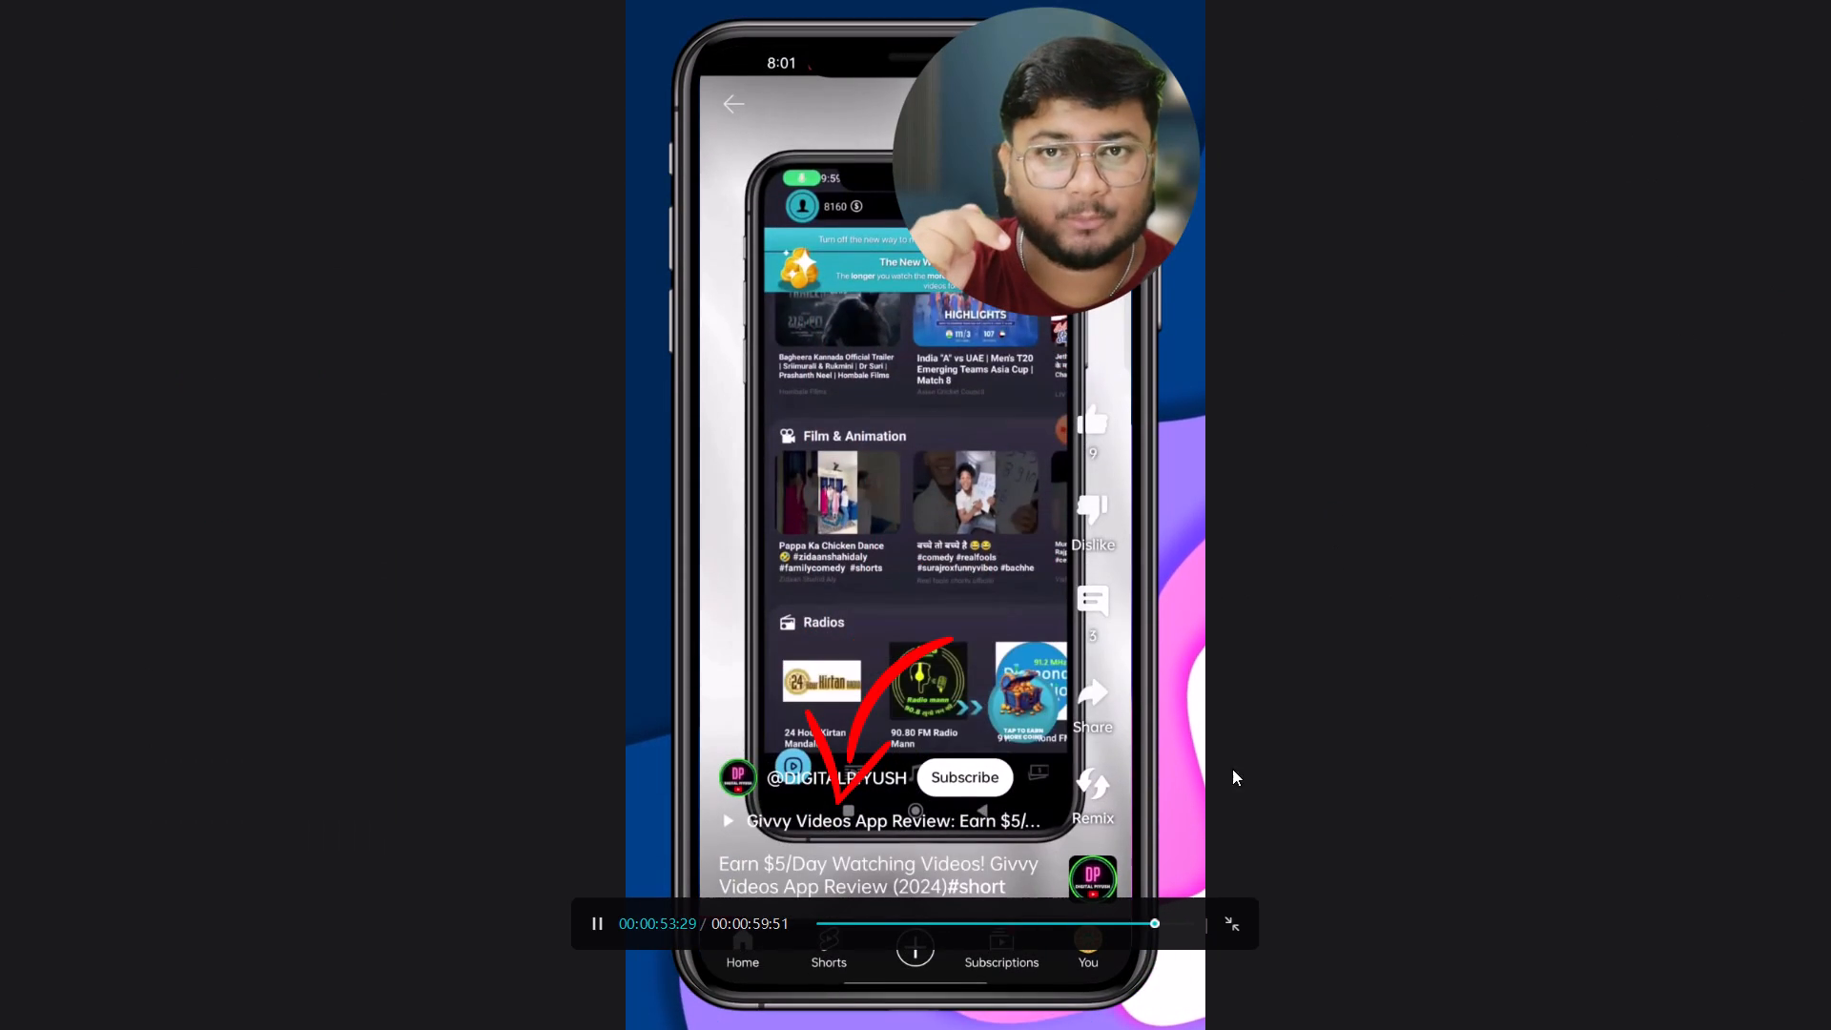
pyautogui.click(1206, 938)
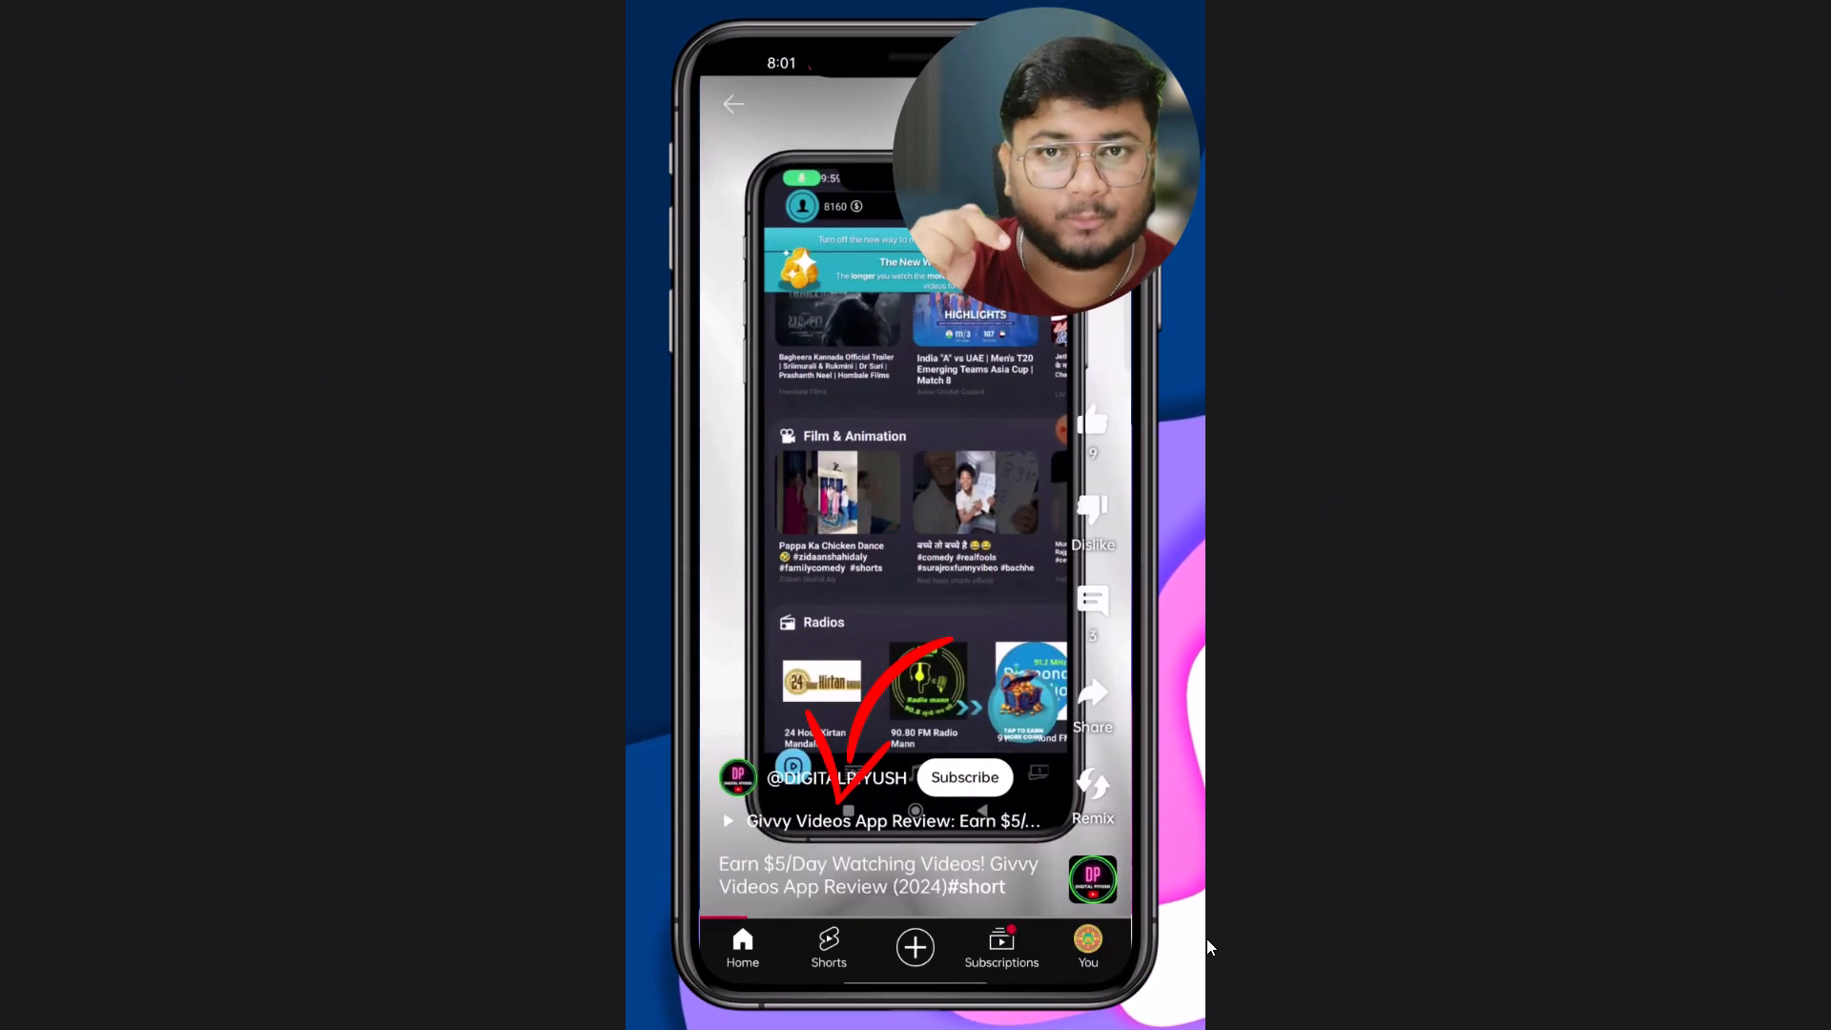
pyautogui.click(1228, 917)
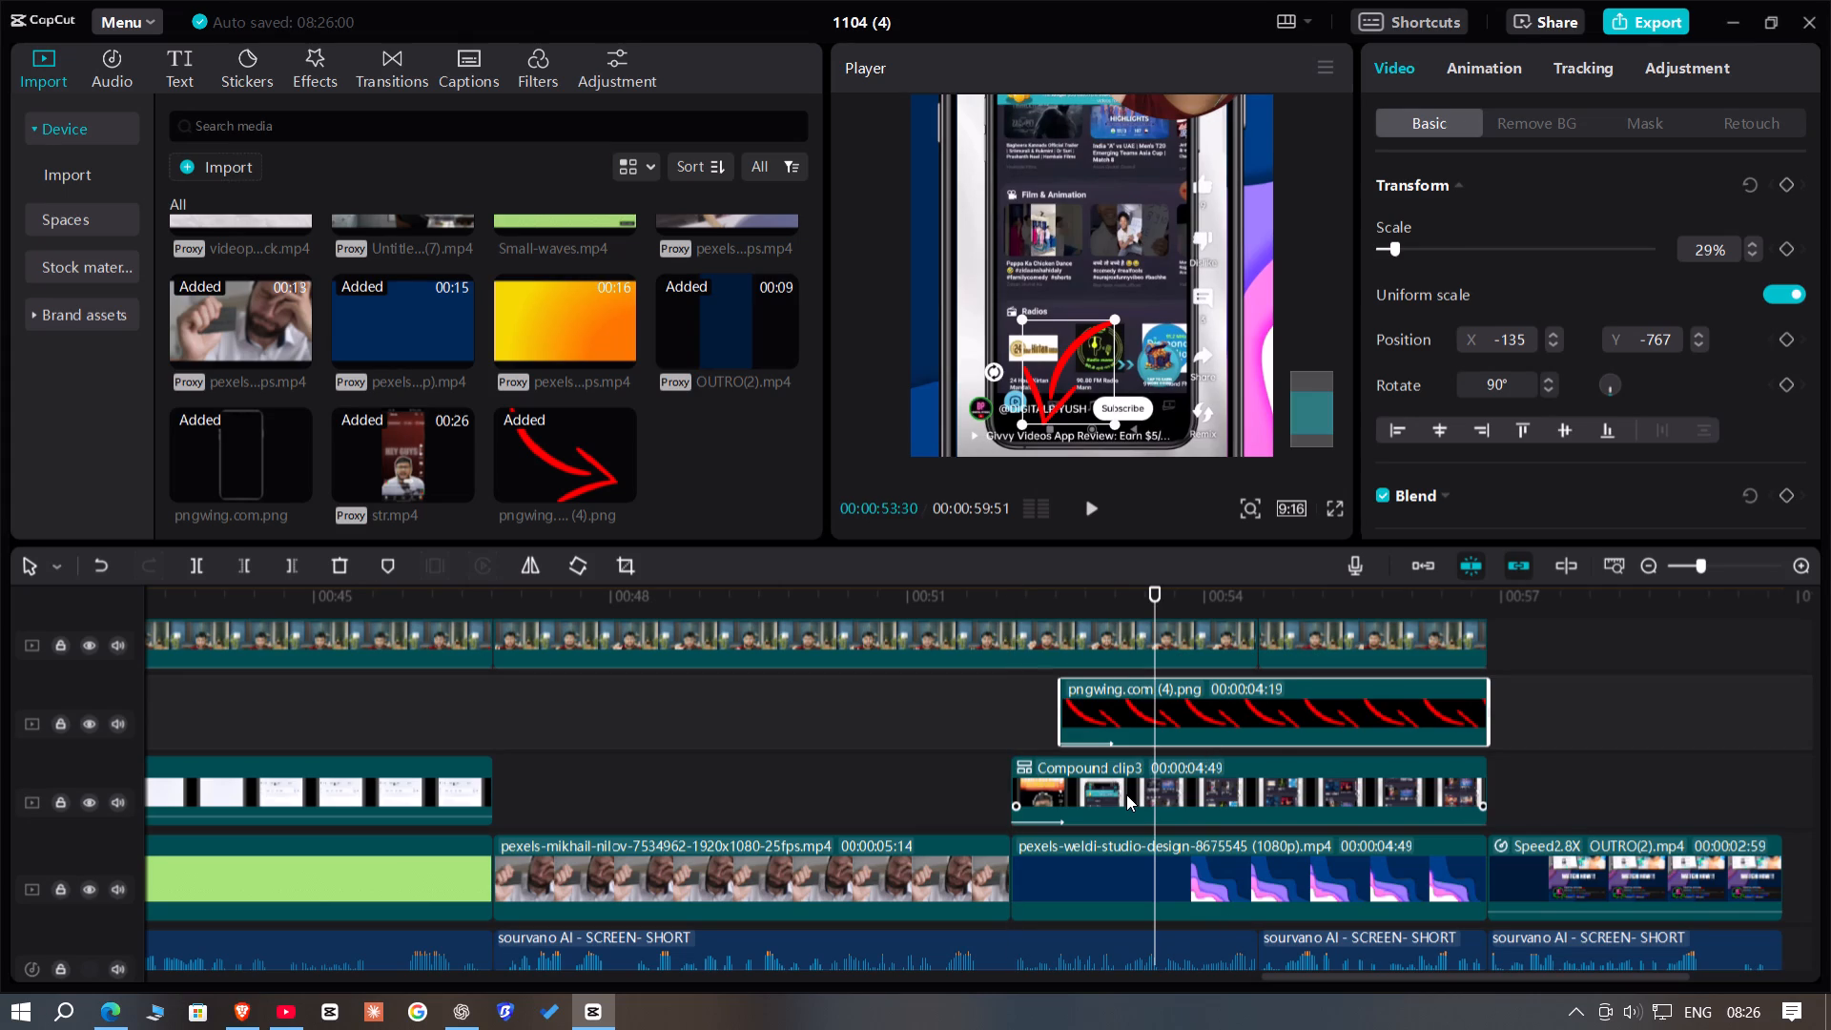
pyautogui.click(1126, 794)
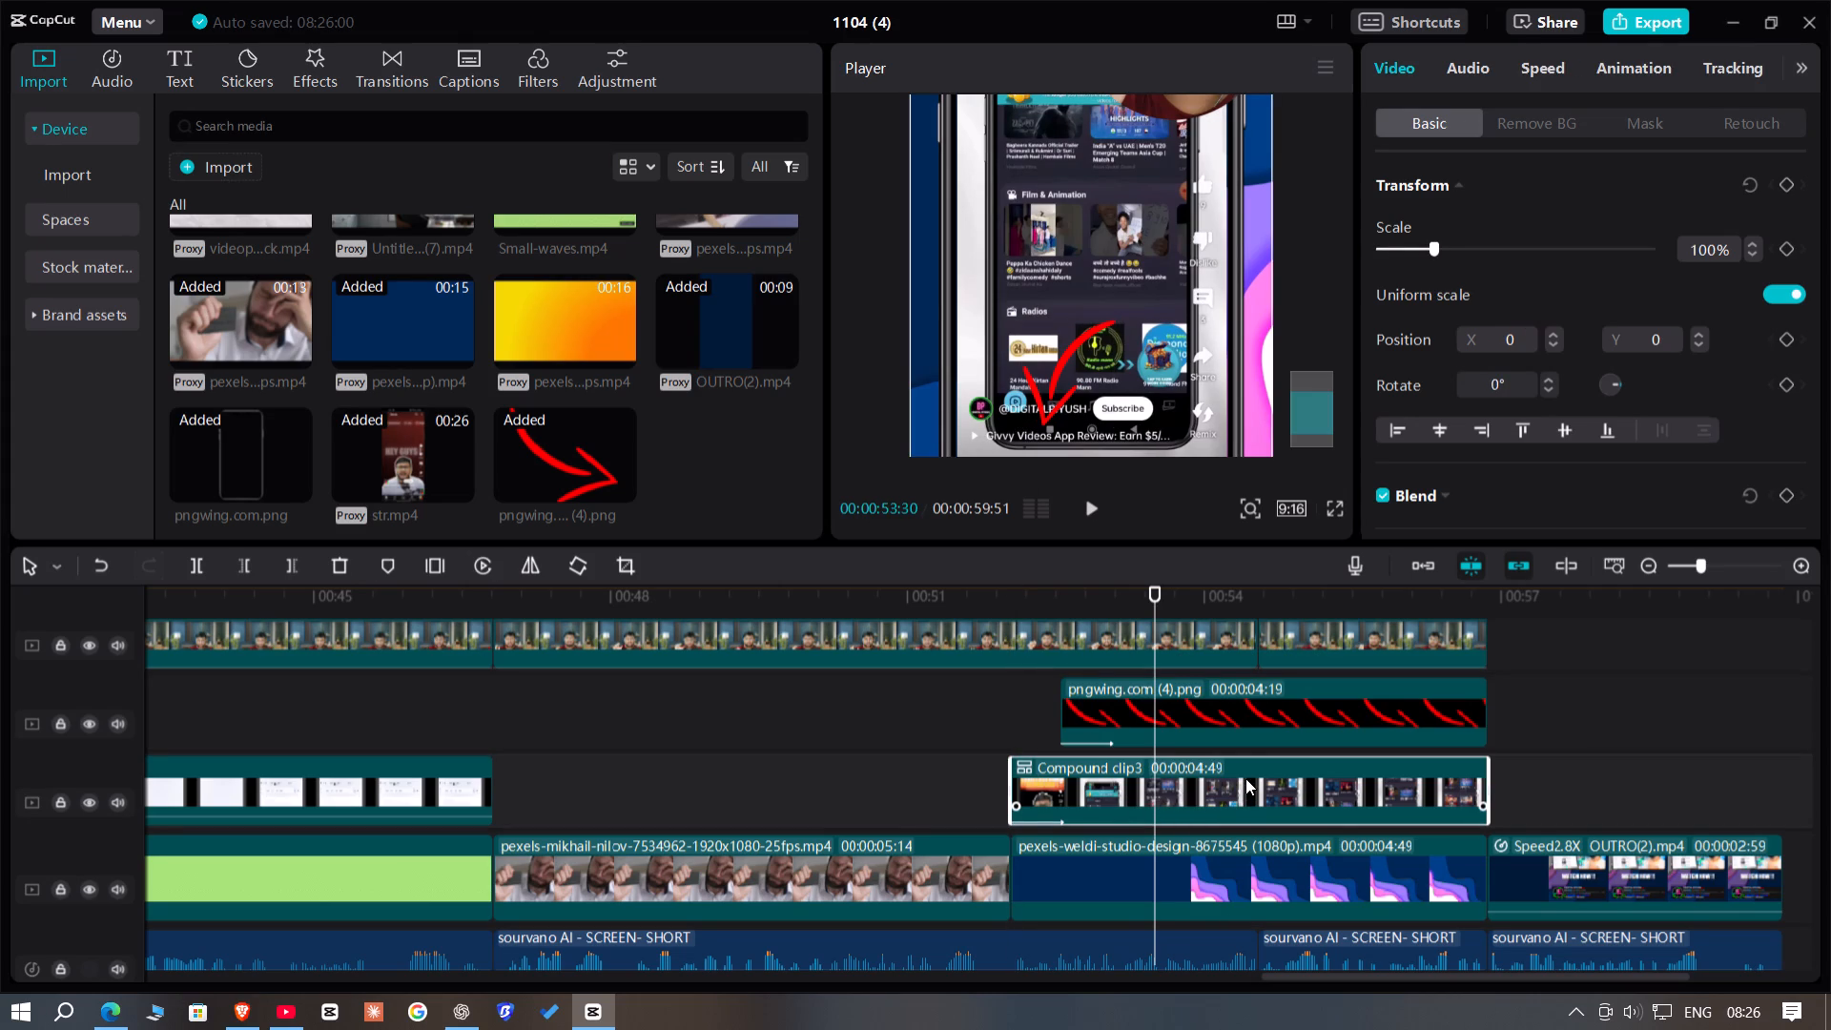
pyautogui.press('space')
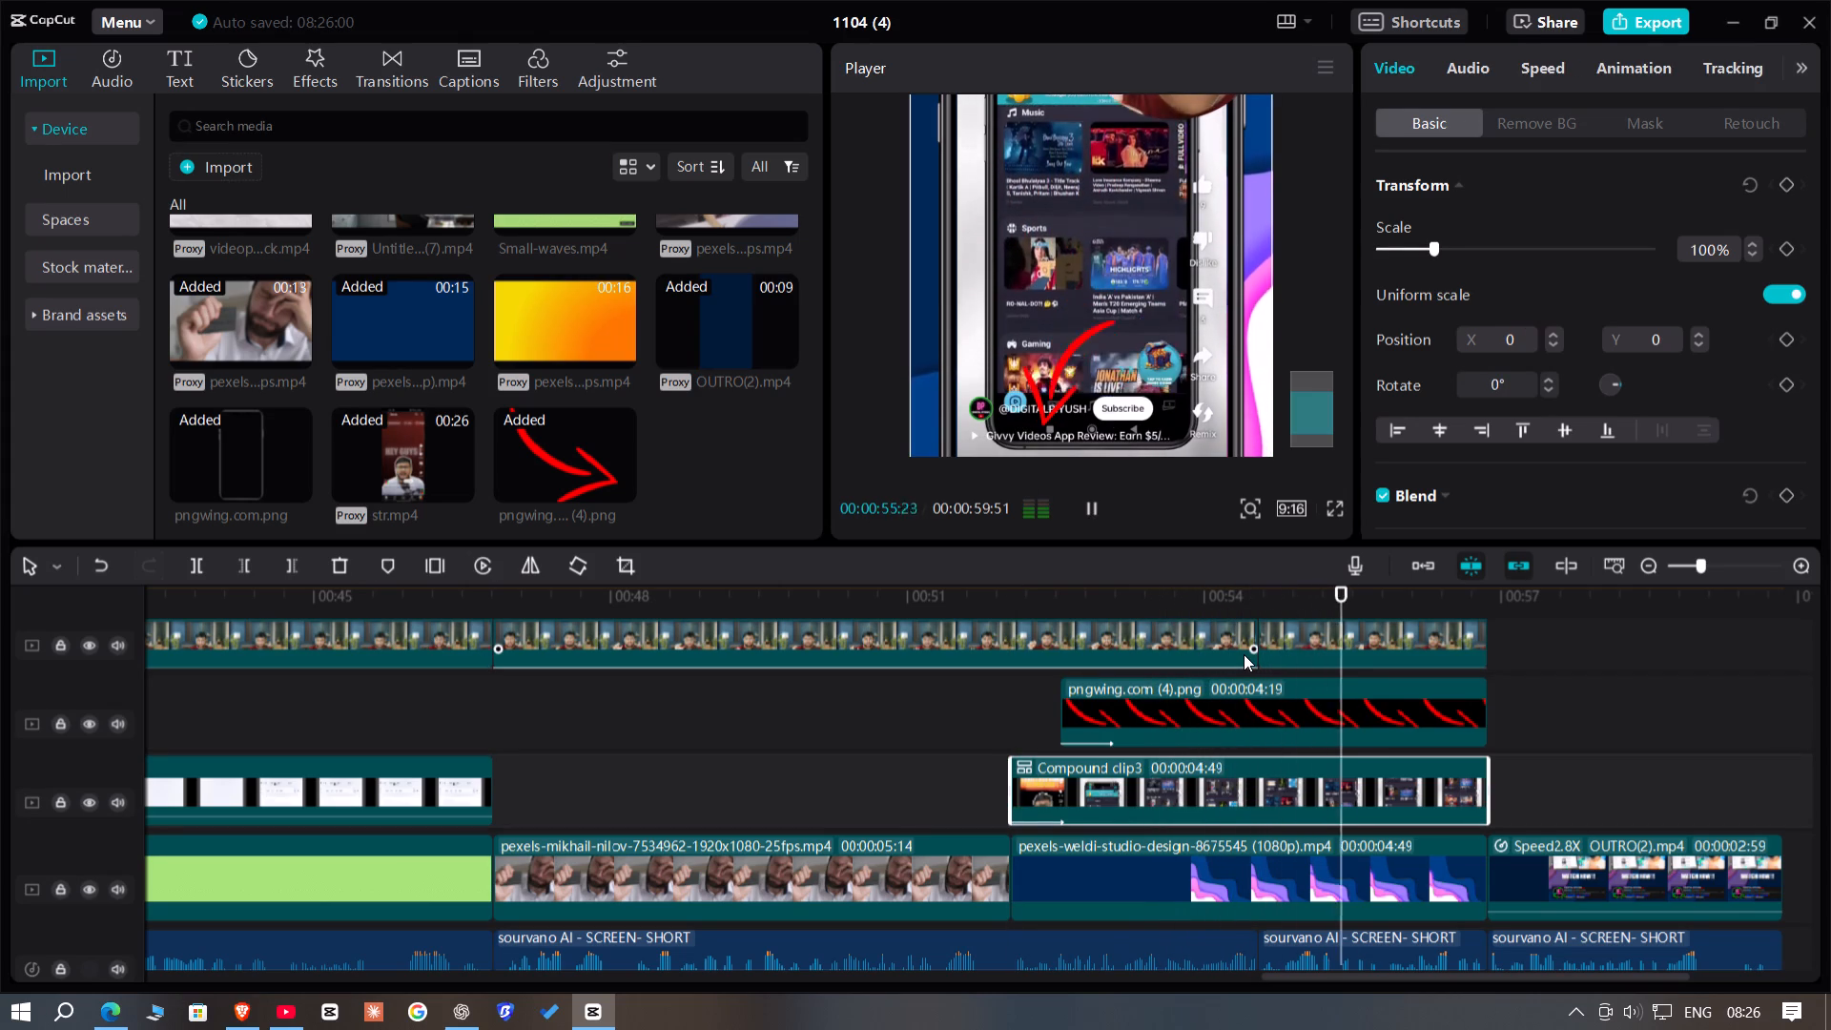
pyautogui.press('space')
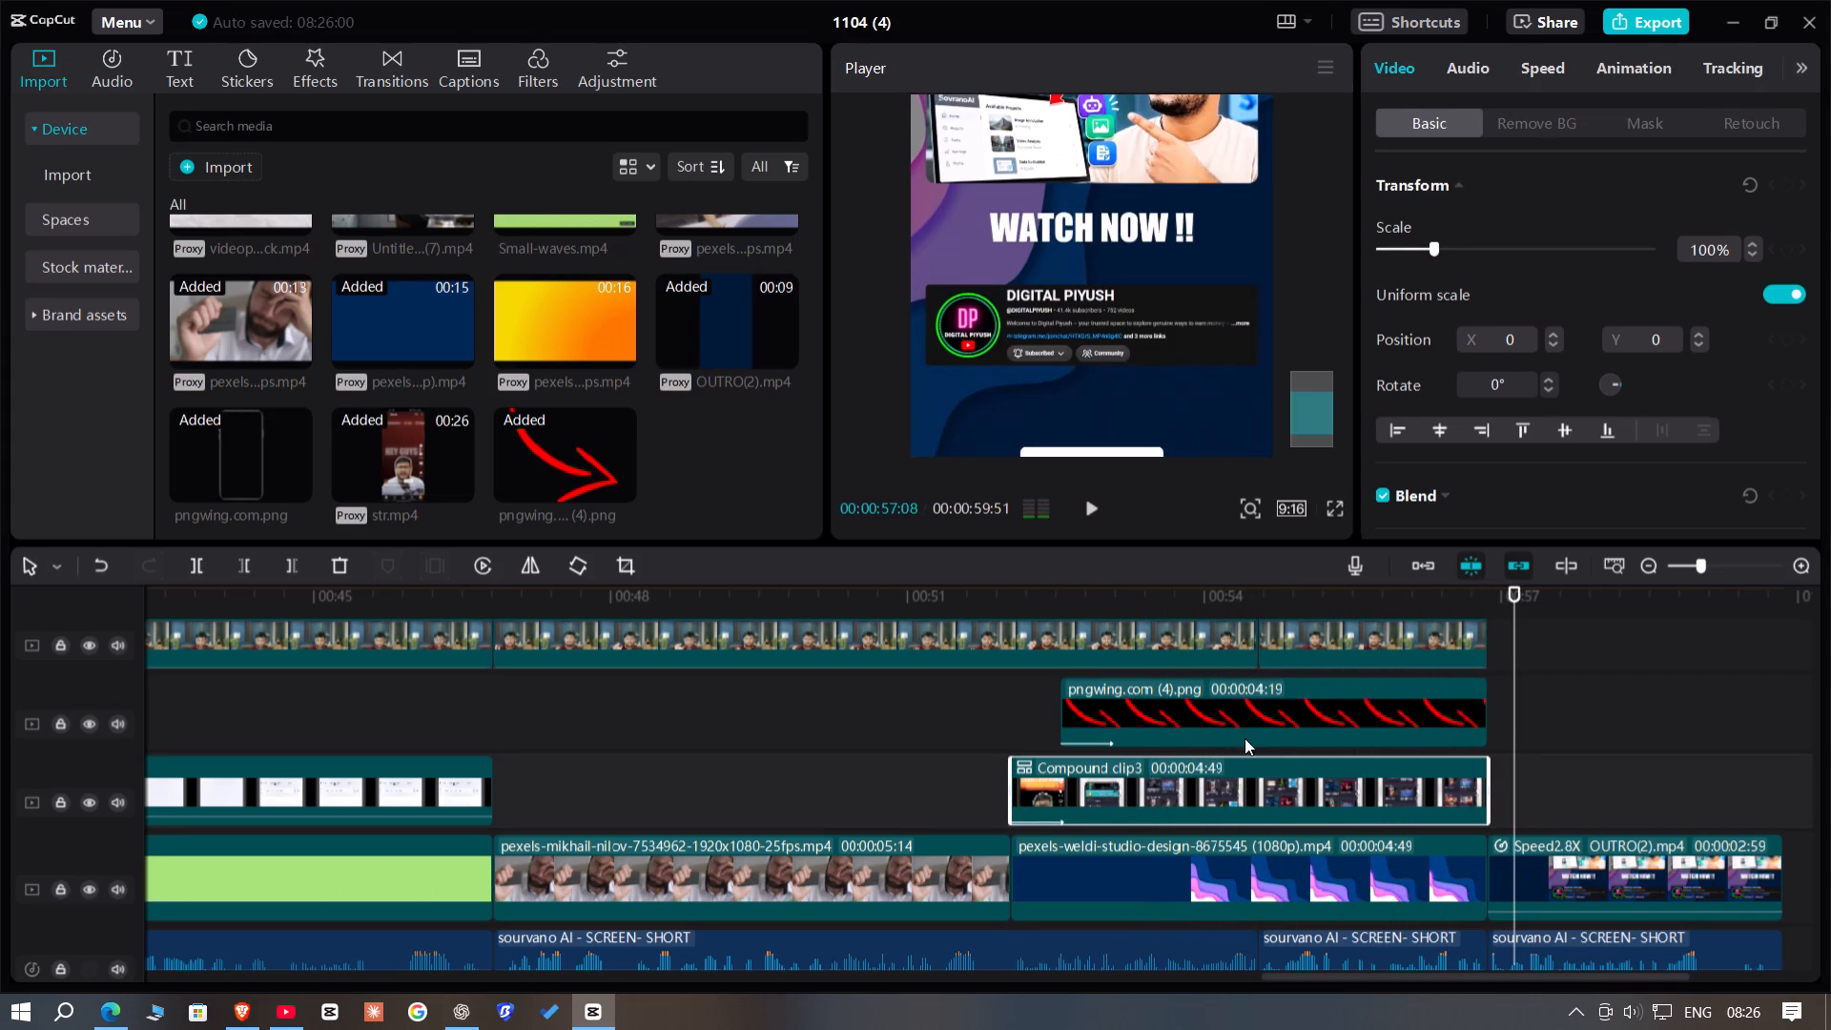
# Restore the player to the full-frame view and replay the section from 00:00:52:03 to check the arrow against the background.
pyautogui.click(1253, 514)
pyautogui.moveTo(1224, 550); pyautogui.dragTo(1204, 551)
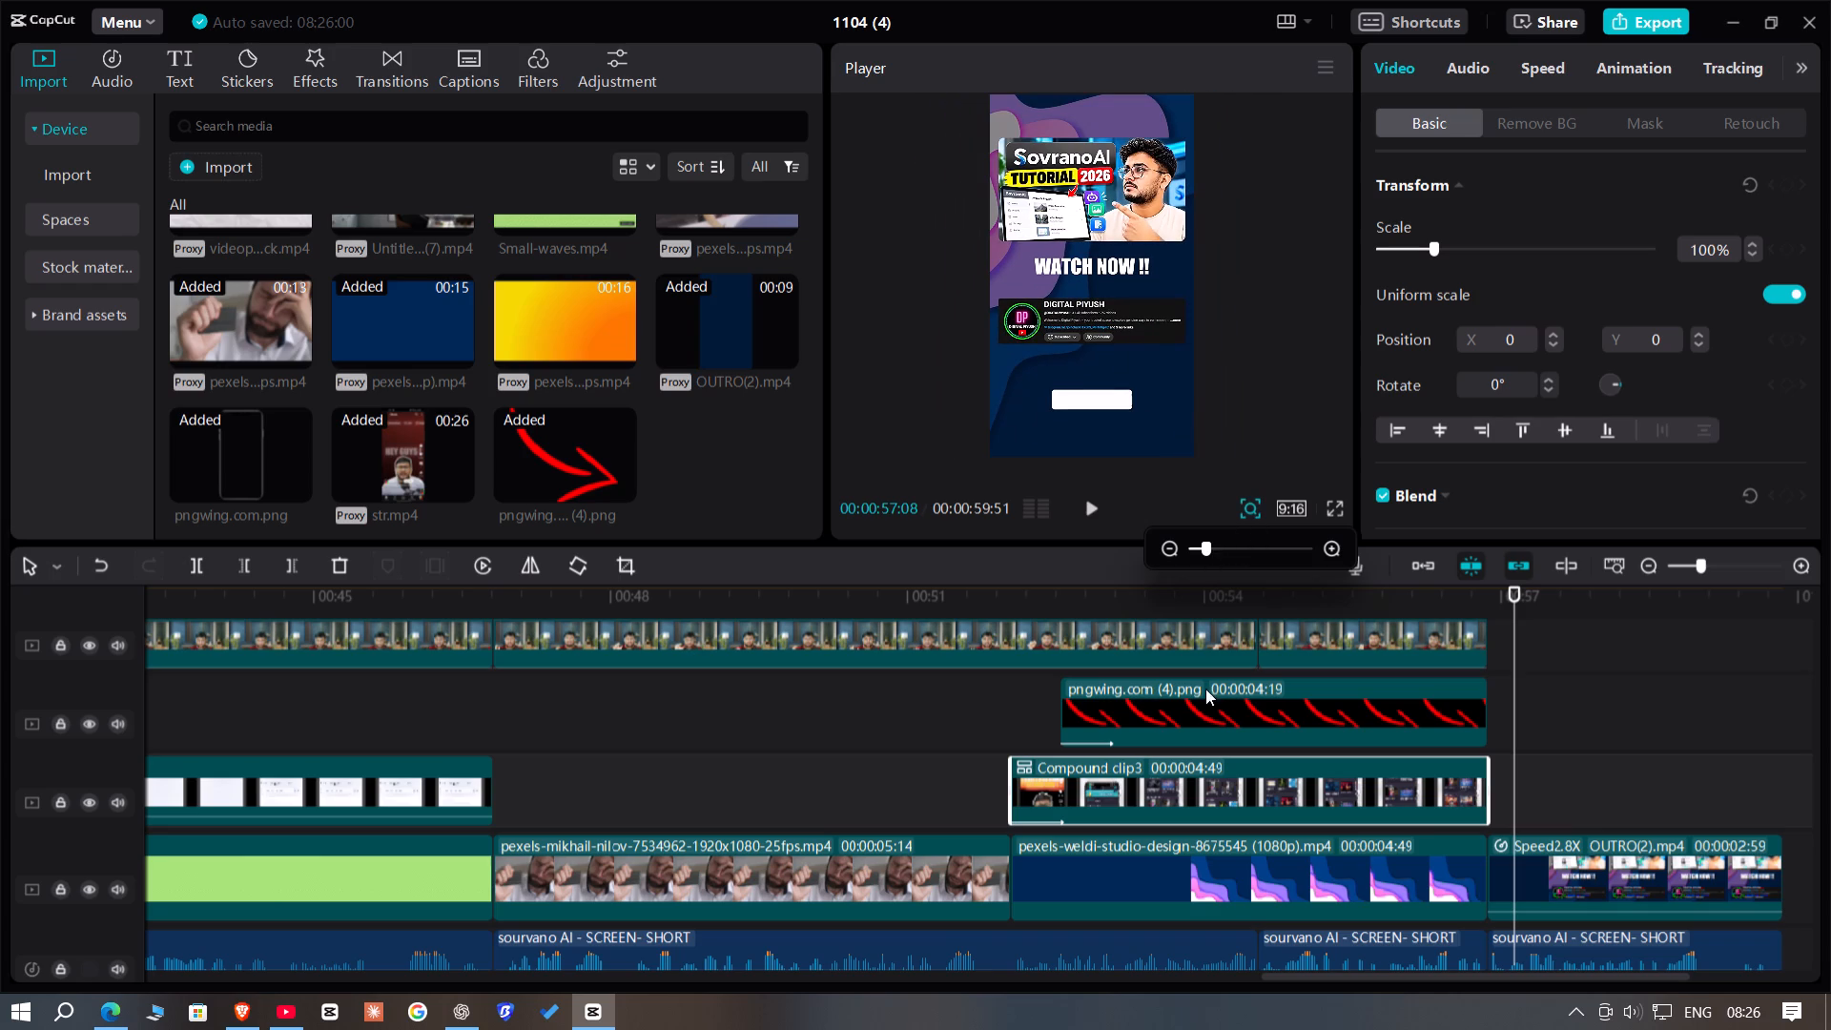
pyautogui.click(995, 728)
pyautogui.click(1002, 727)
pyautogui.moveTo(1002, 727); pyautogui.dragTo(1015, 729)
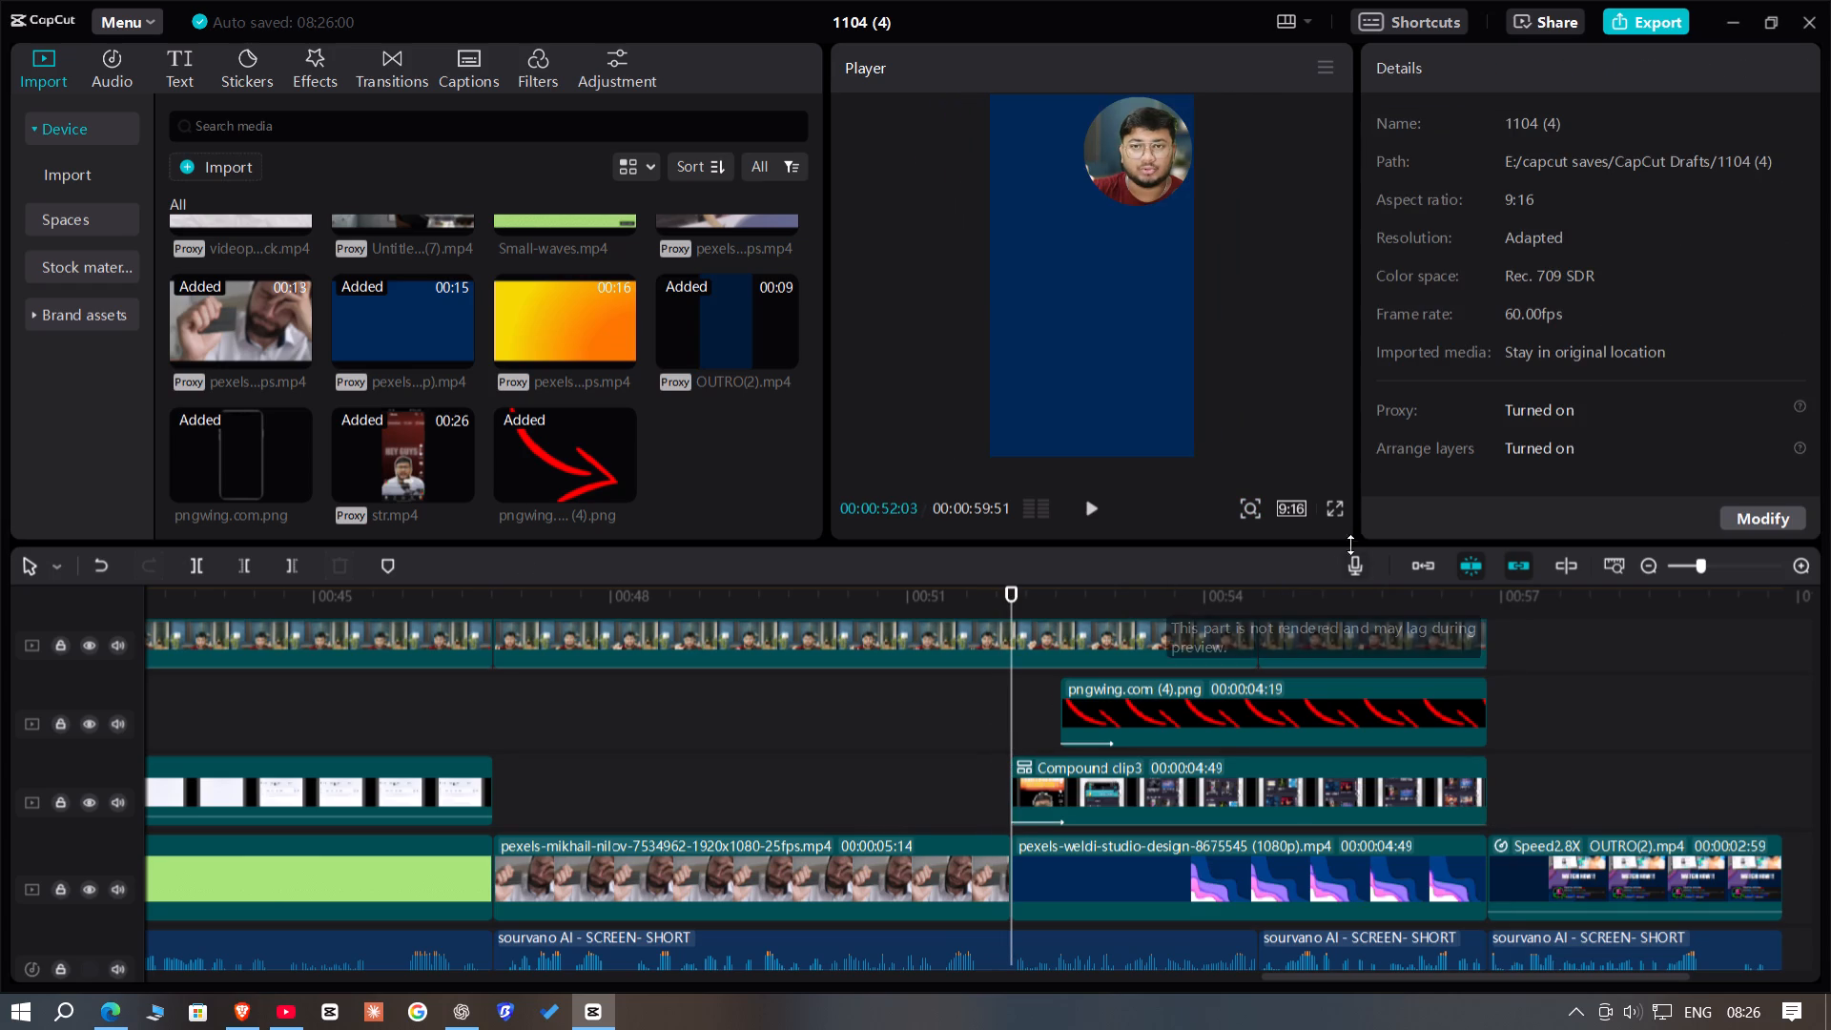
pyautogui.click(1327, 506)
pyautogui.press('space')
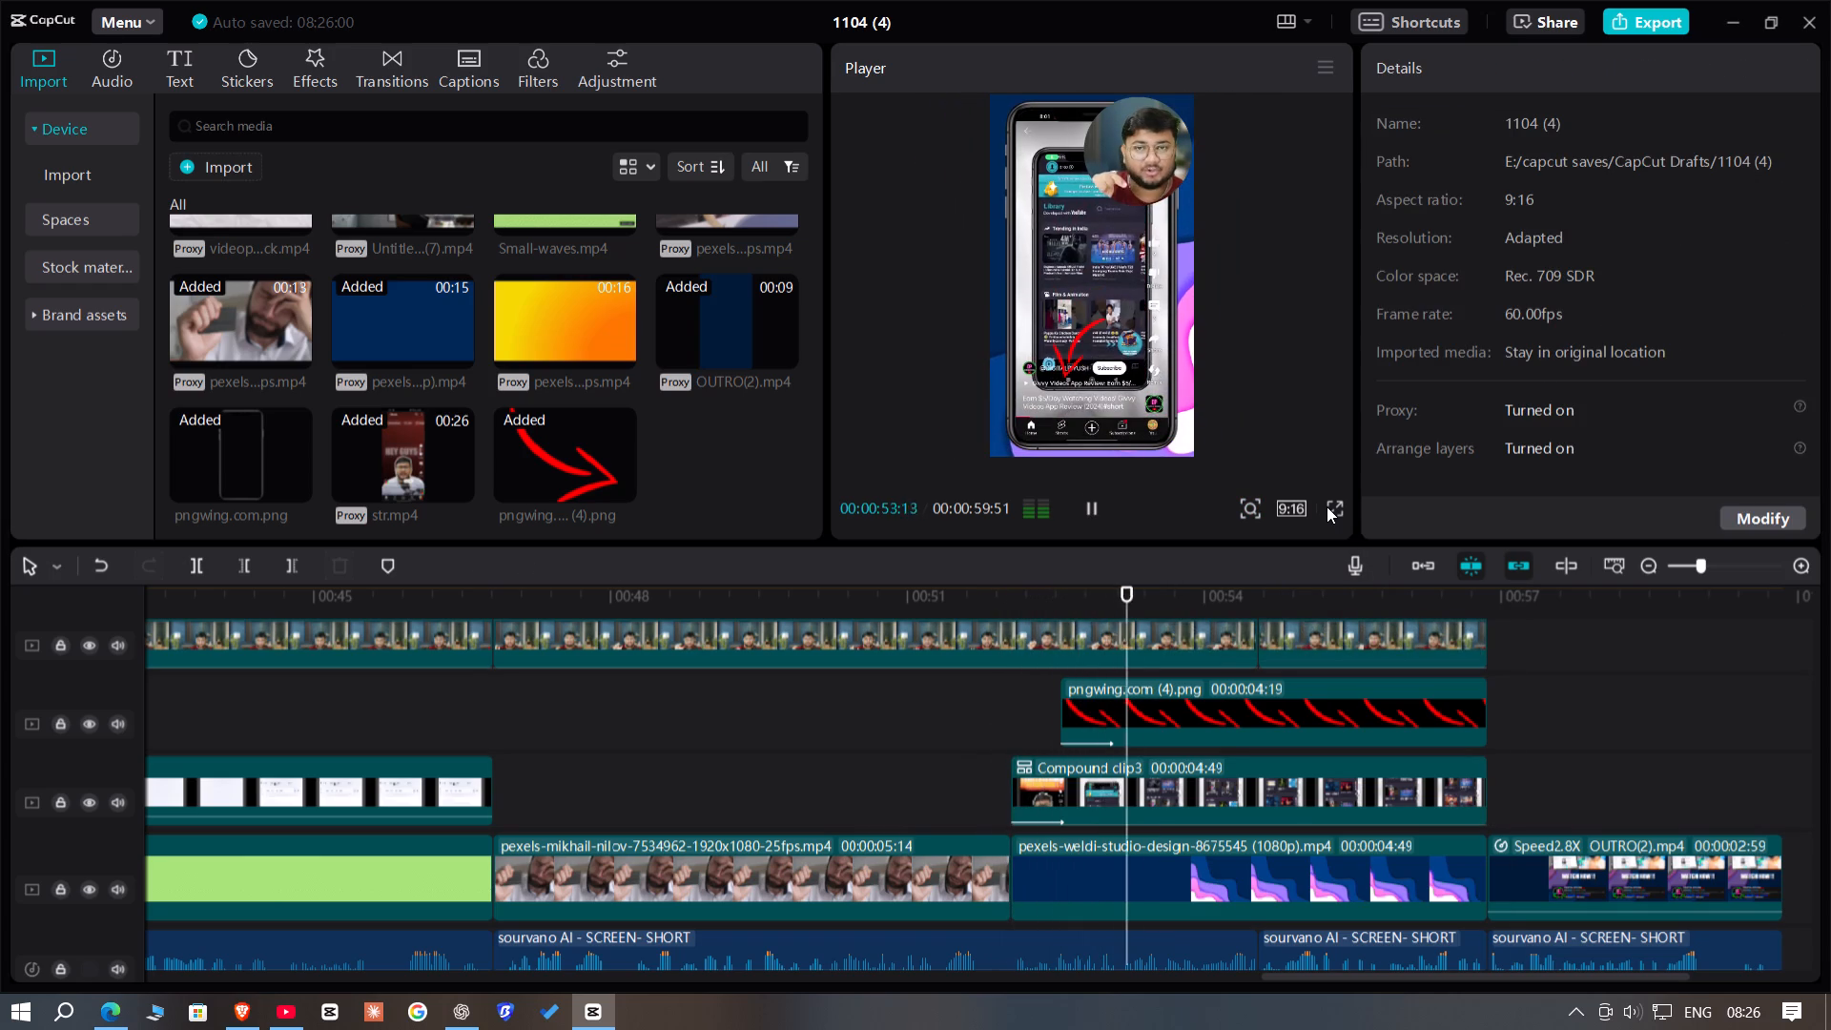
pyautogui.press('space')
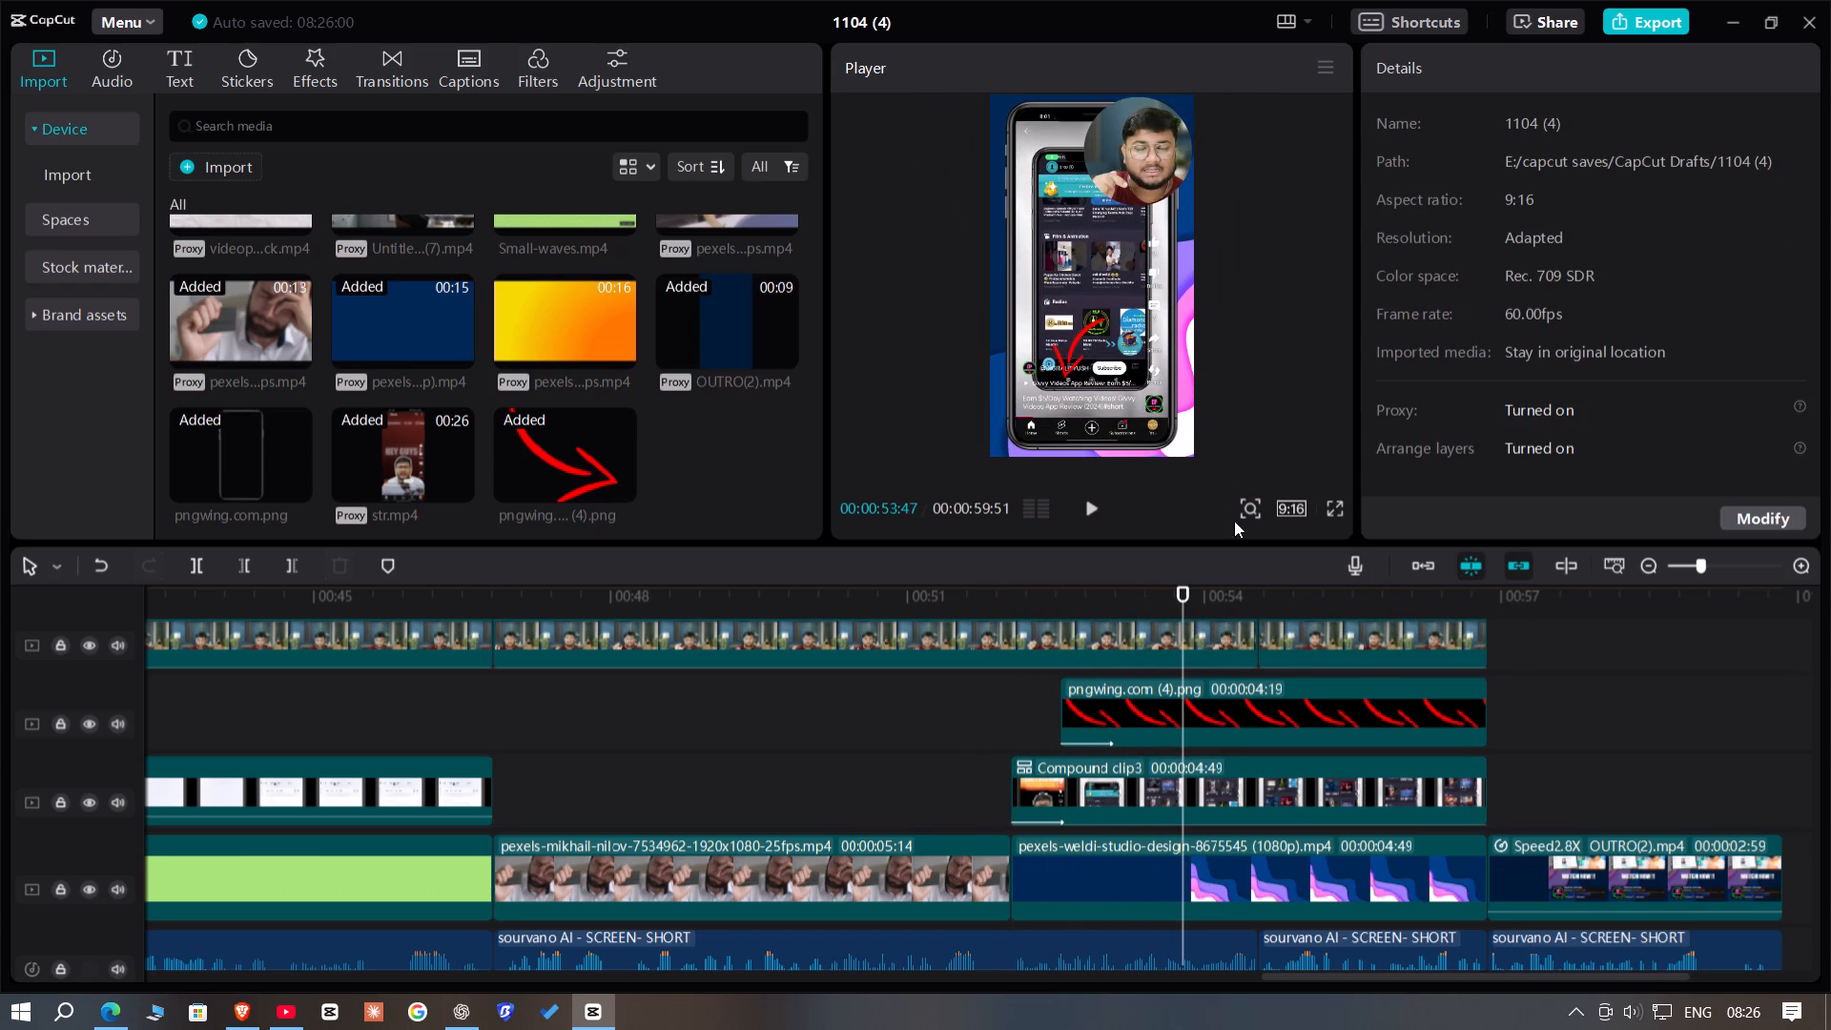
# Set the opacity of the pexels-weldi-studio-design background clip behind the compound clip to 50%.
pyautogui.click(1251, 798)
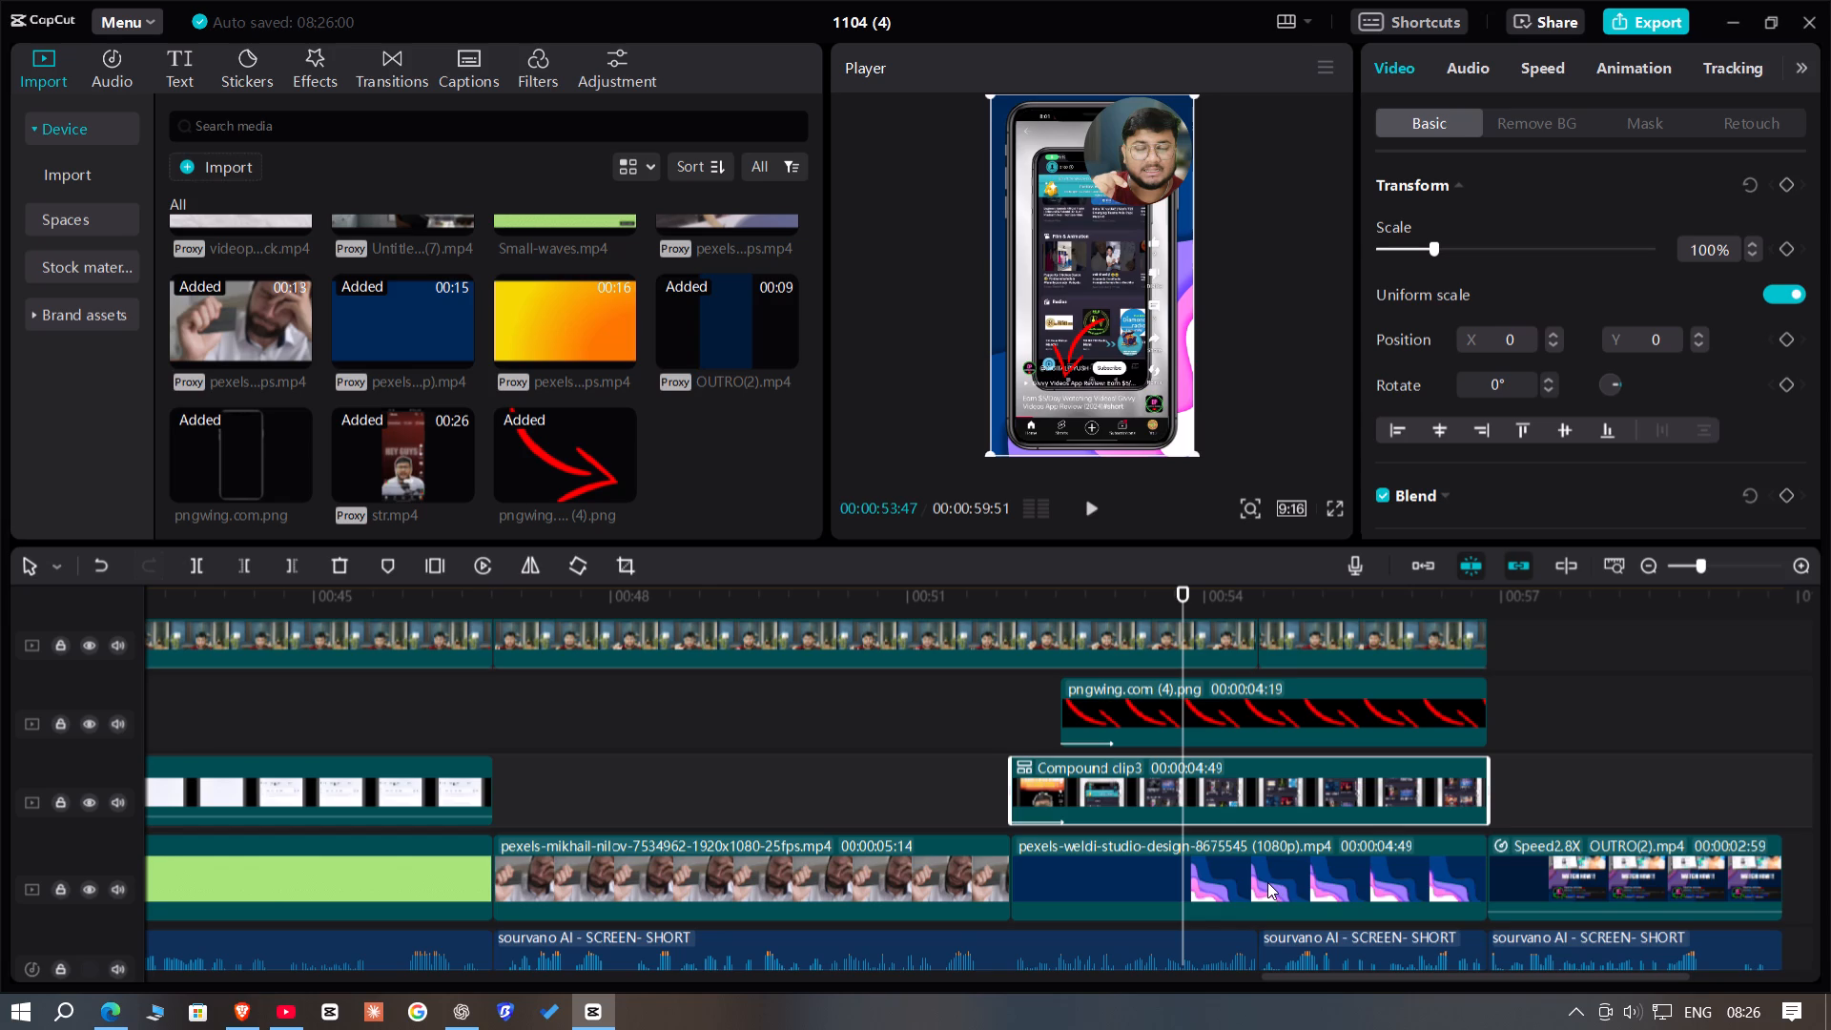
pyautogui.click(1267, 882)
pyautogui.scroll(-2, 1475, 330)
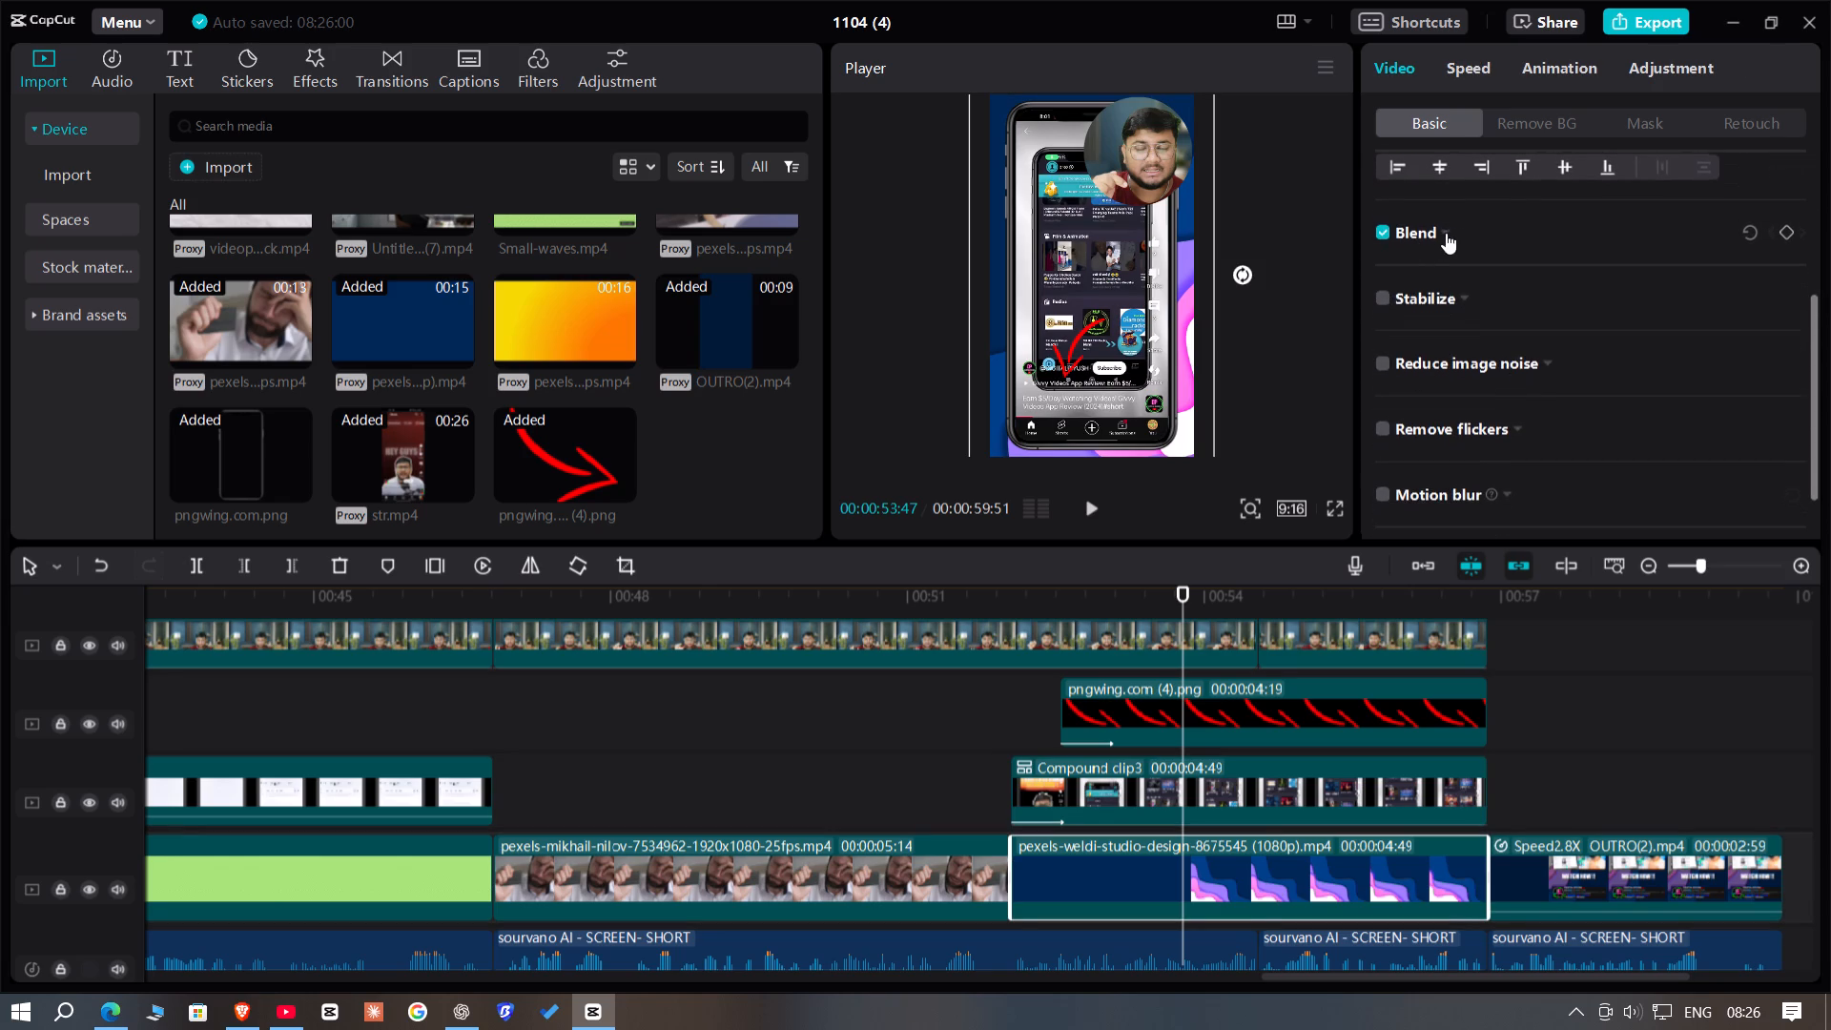
pyautogui.click(1449, 233)
pyautogui.click(1512, 357)
pyautogui.moveTo(1512, 357); pyautogui.dragTo(1496, 358)
pyautogui.doubleClick(1518, 341)
pyautogui.moveTo(1518, 341); pyautogui.dragTo(1529, 350)
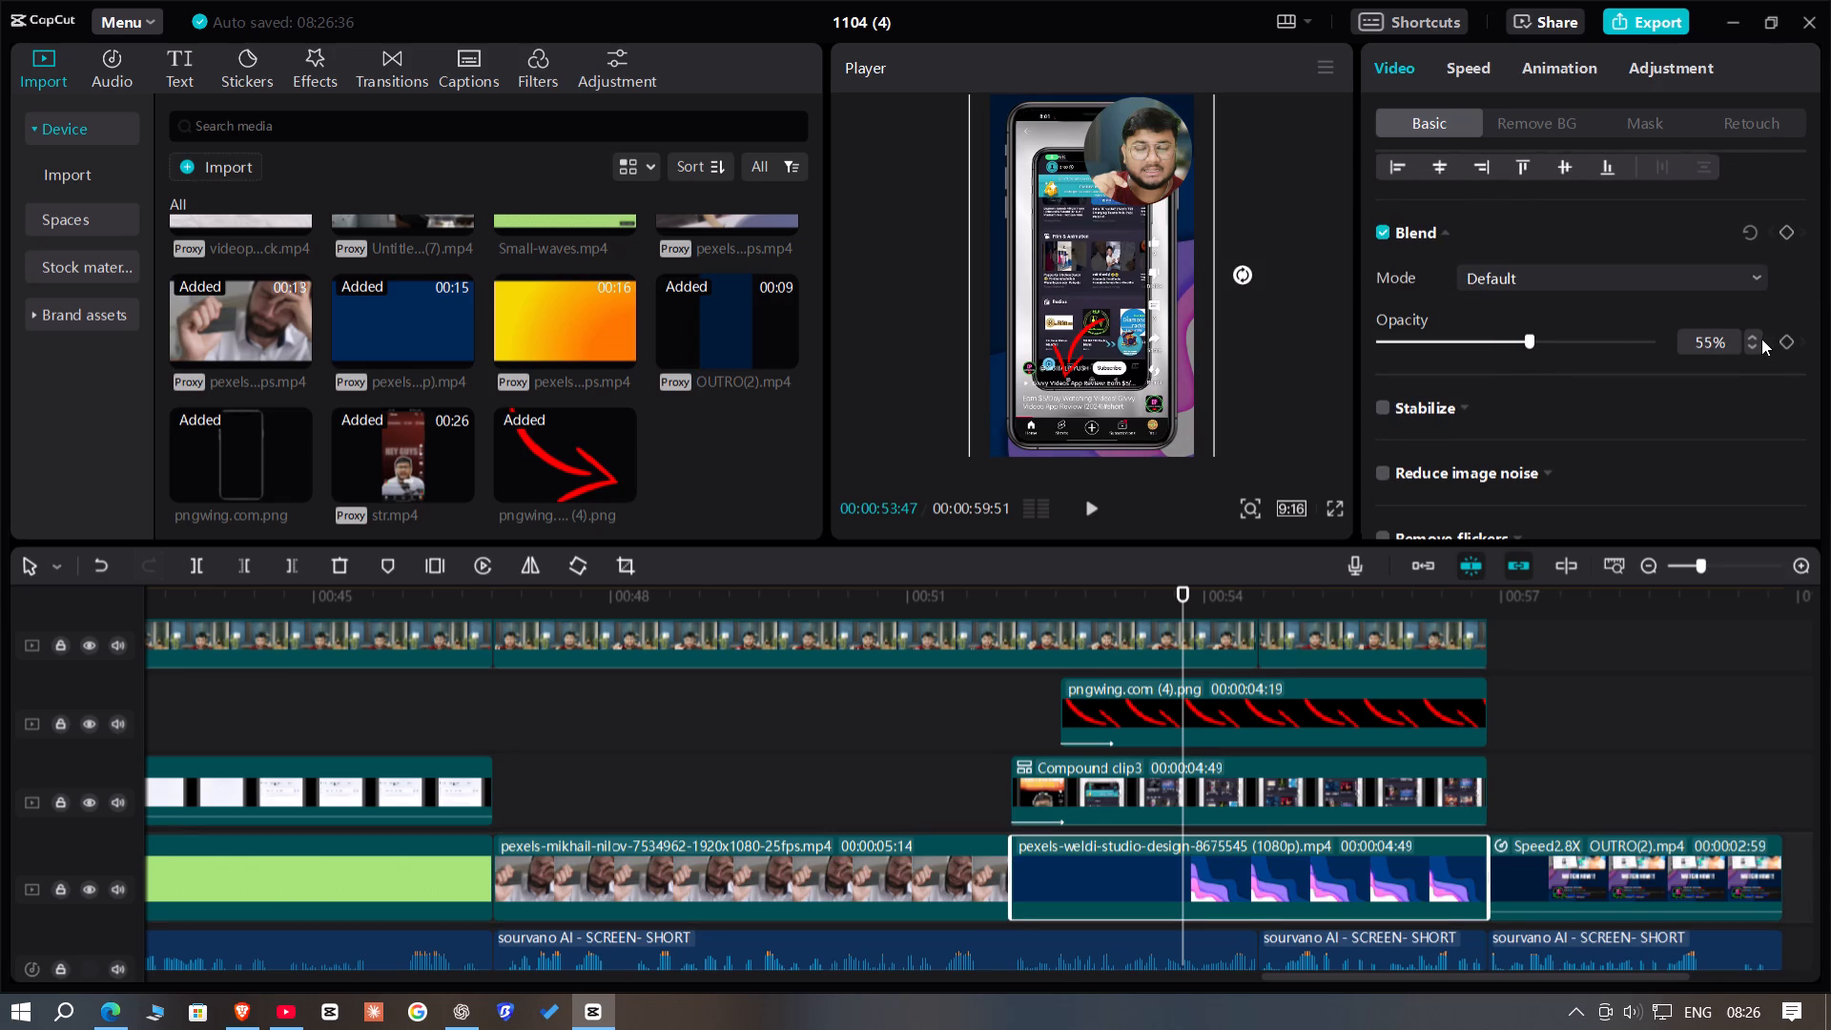
pyautogui.tripleClick(1755, 345)
pyautogui.doubleClick(1755, 348)
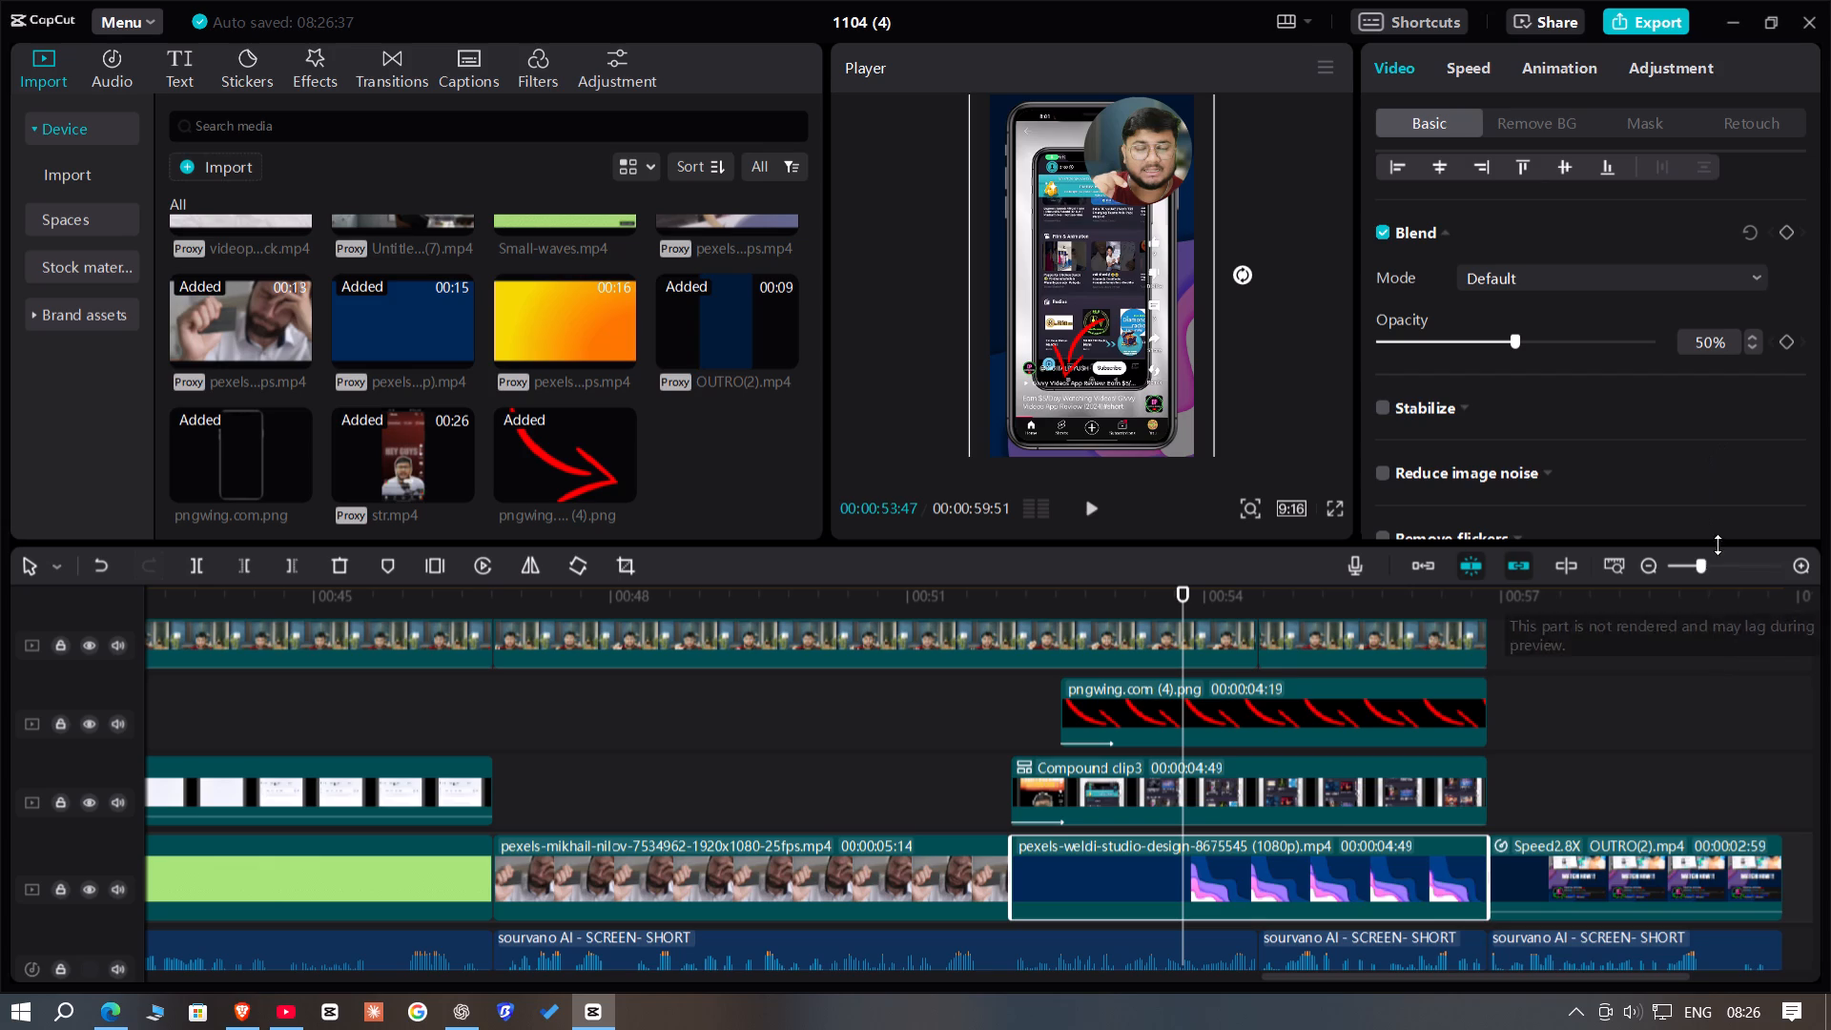
# Scrub the timeline from the compound clip section back to the beginning to examine the background clips.
pyautogui.click(1677, 574)
pyautogui.click(1689, 569)
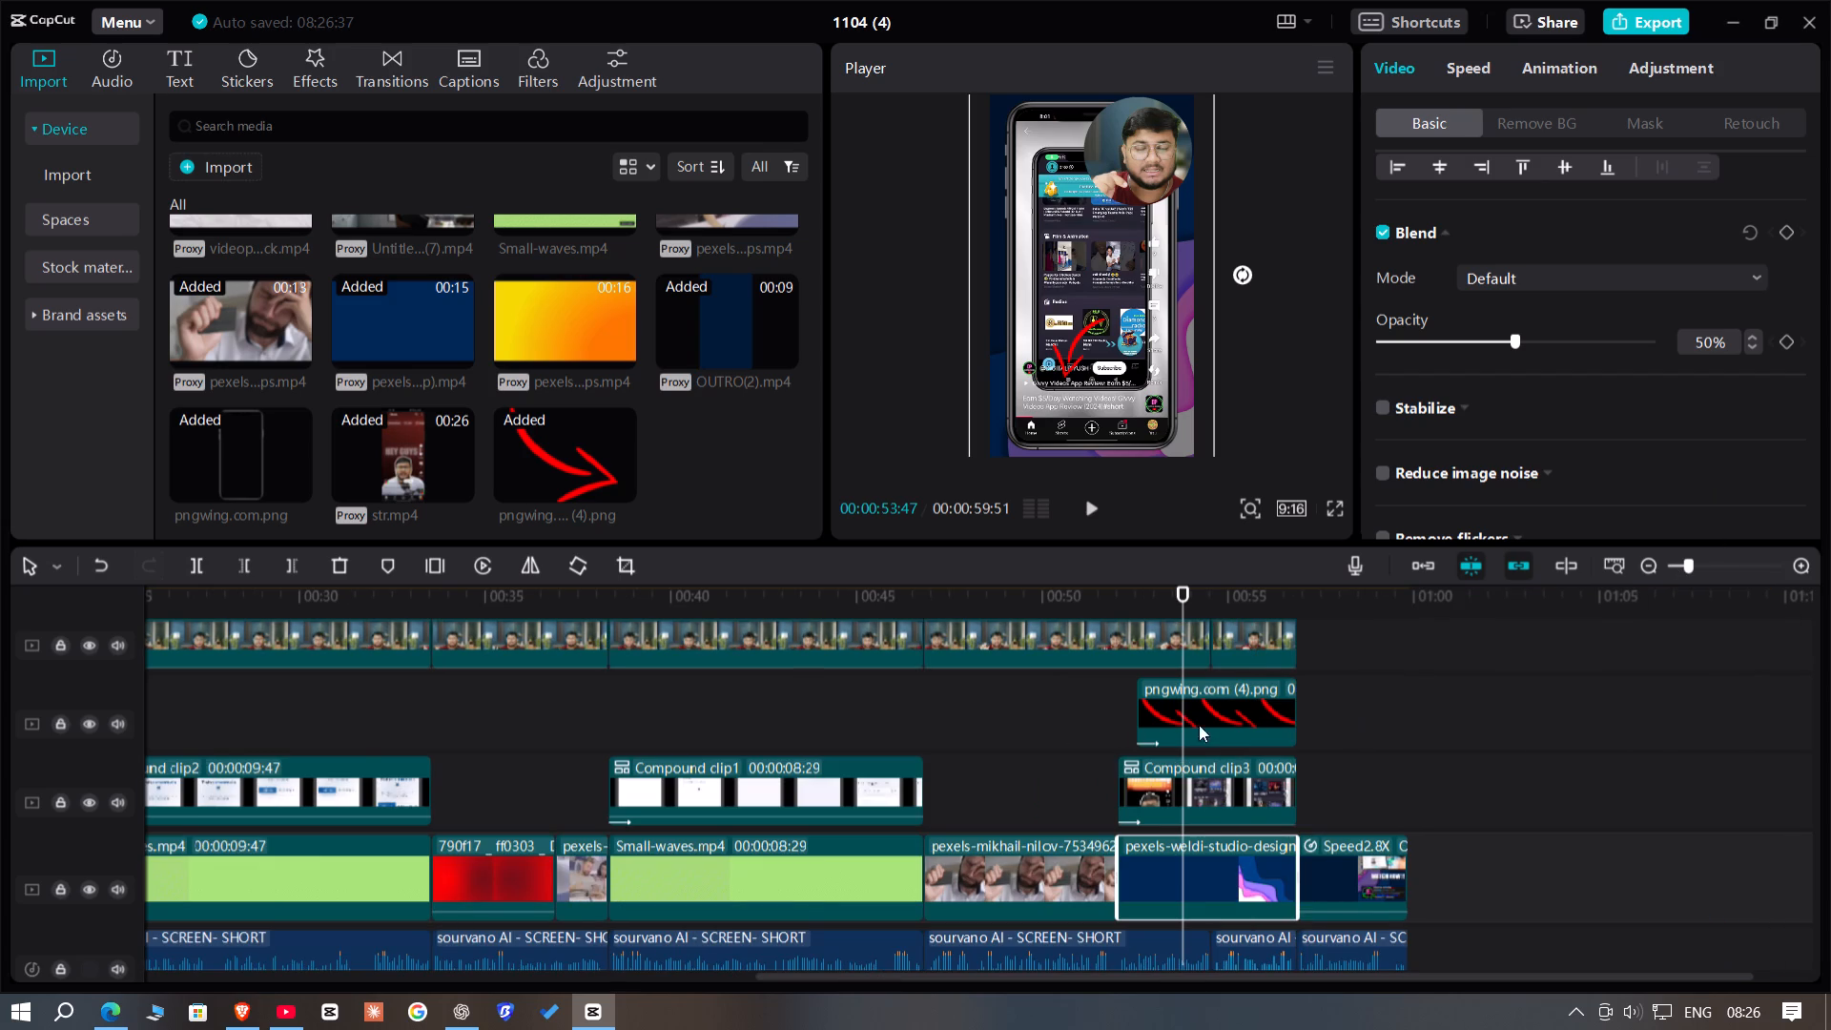
pyautogui.click(1086, 727)
pyautogui.moveTo(1086, 727); pyautogui.dragTo(786, 733)
pyautogui.click(776, 783)
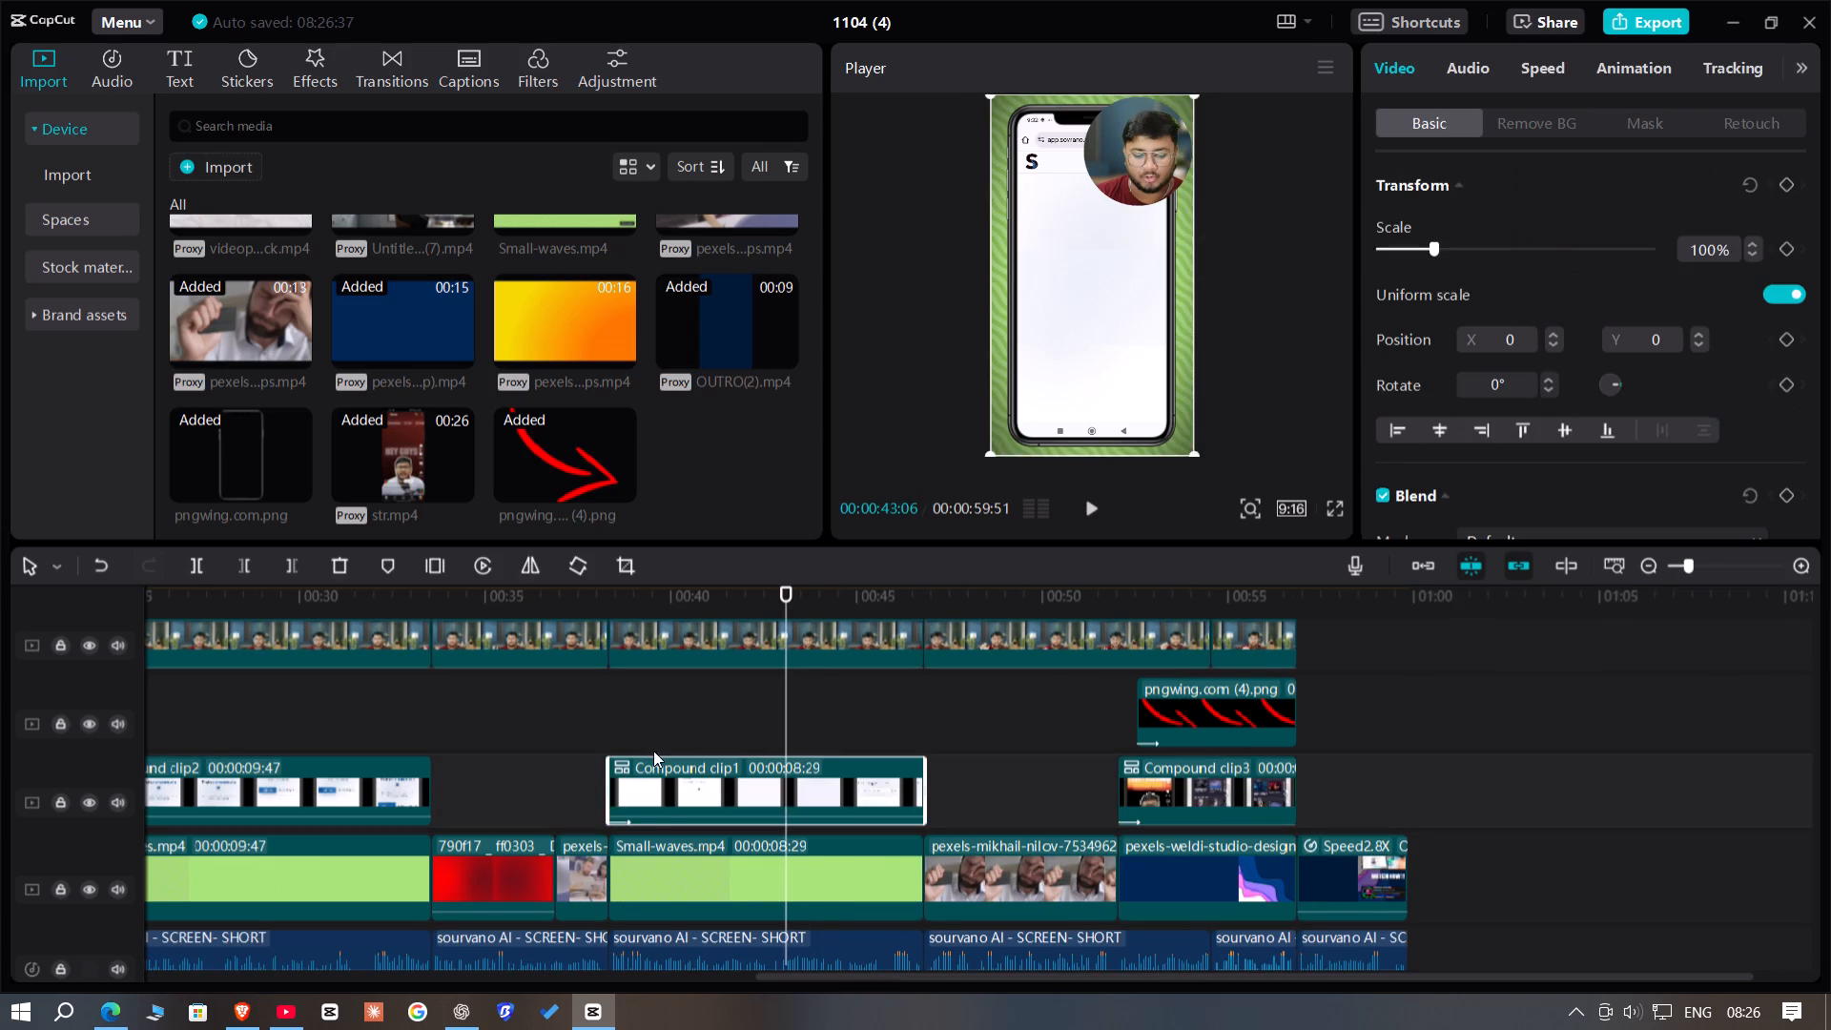
pyautogui.click(670, 719)
pyautogui.moveTo(670, 718); pyautogui.dragTo(570, 713)
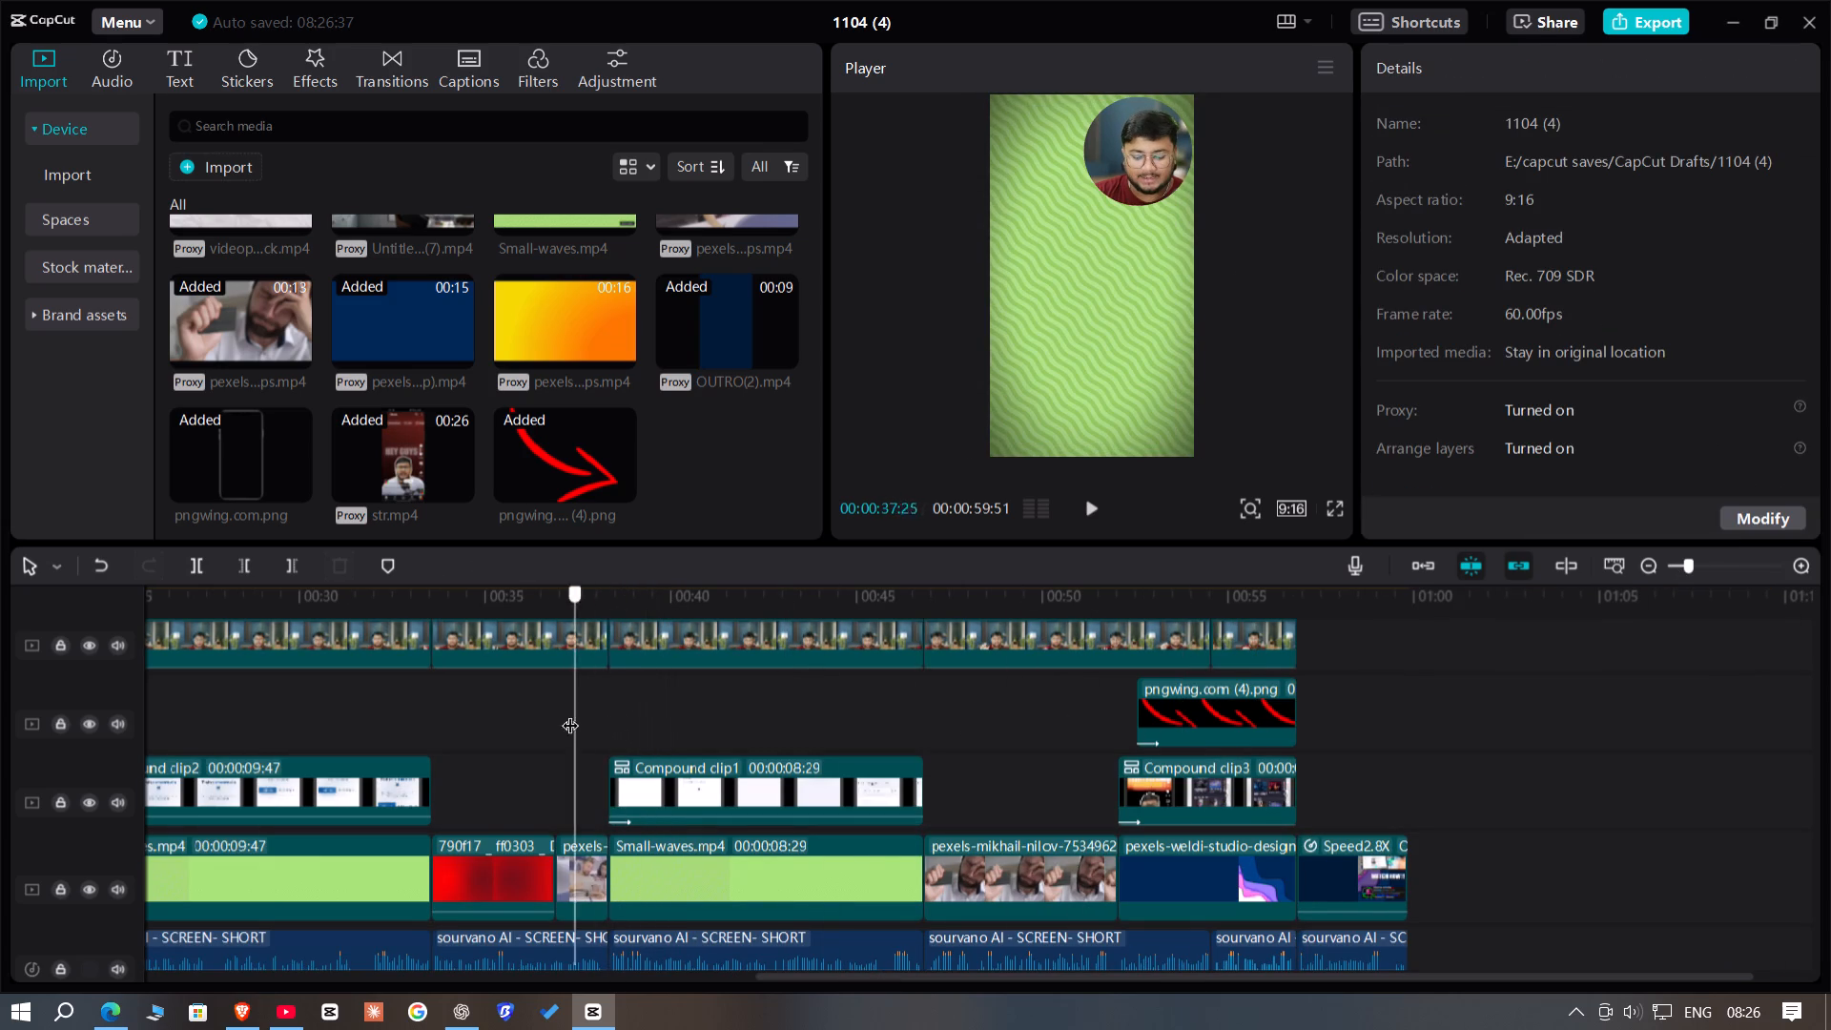
pyautogui.moveTo(570, 713); pyautogui.dragTo(141, 783)
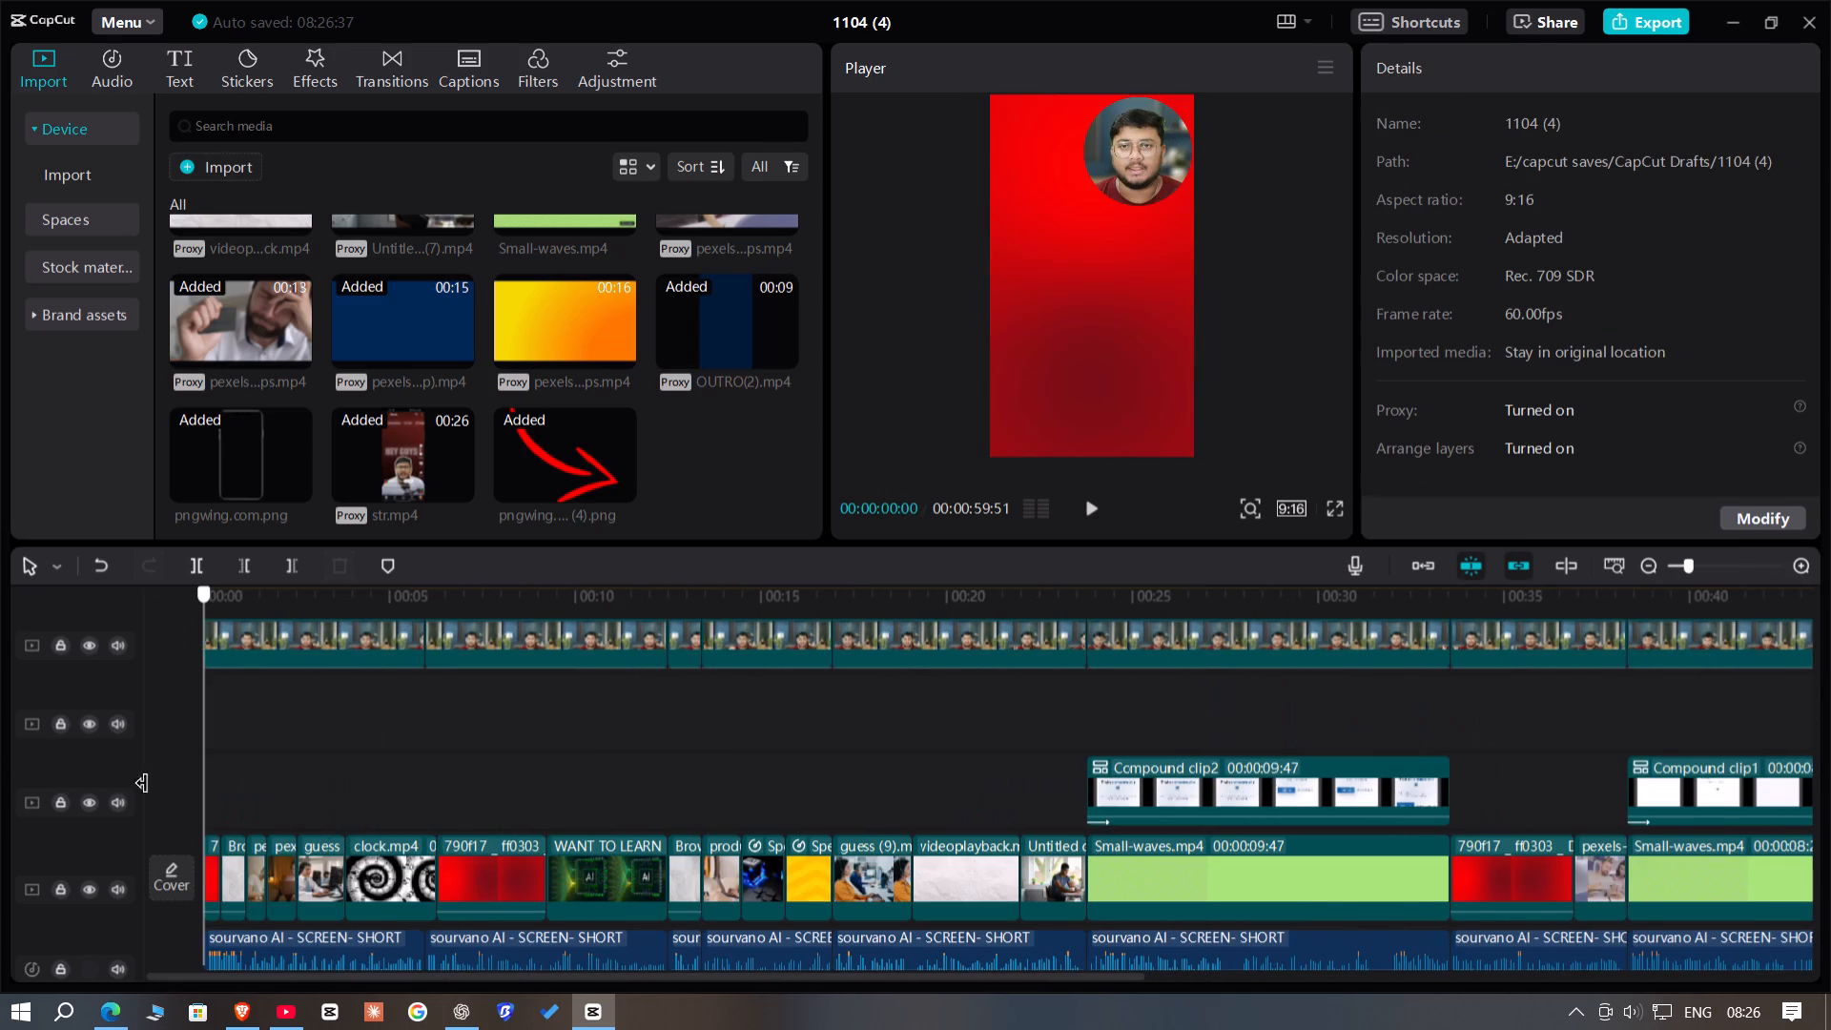
pyautogui.moveTo(141, 783); pyautogui.dragTo(268, 792)
# Lower the opacity of the two short pexels clips and guess (14).mp4 near the timeline's beginning to about 70%.
pyautogui.click(1693, 569)
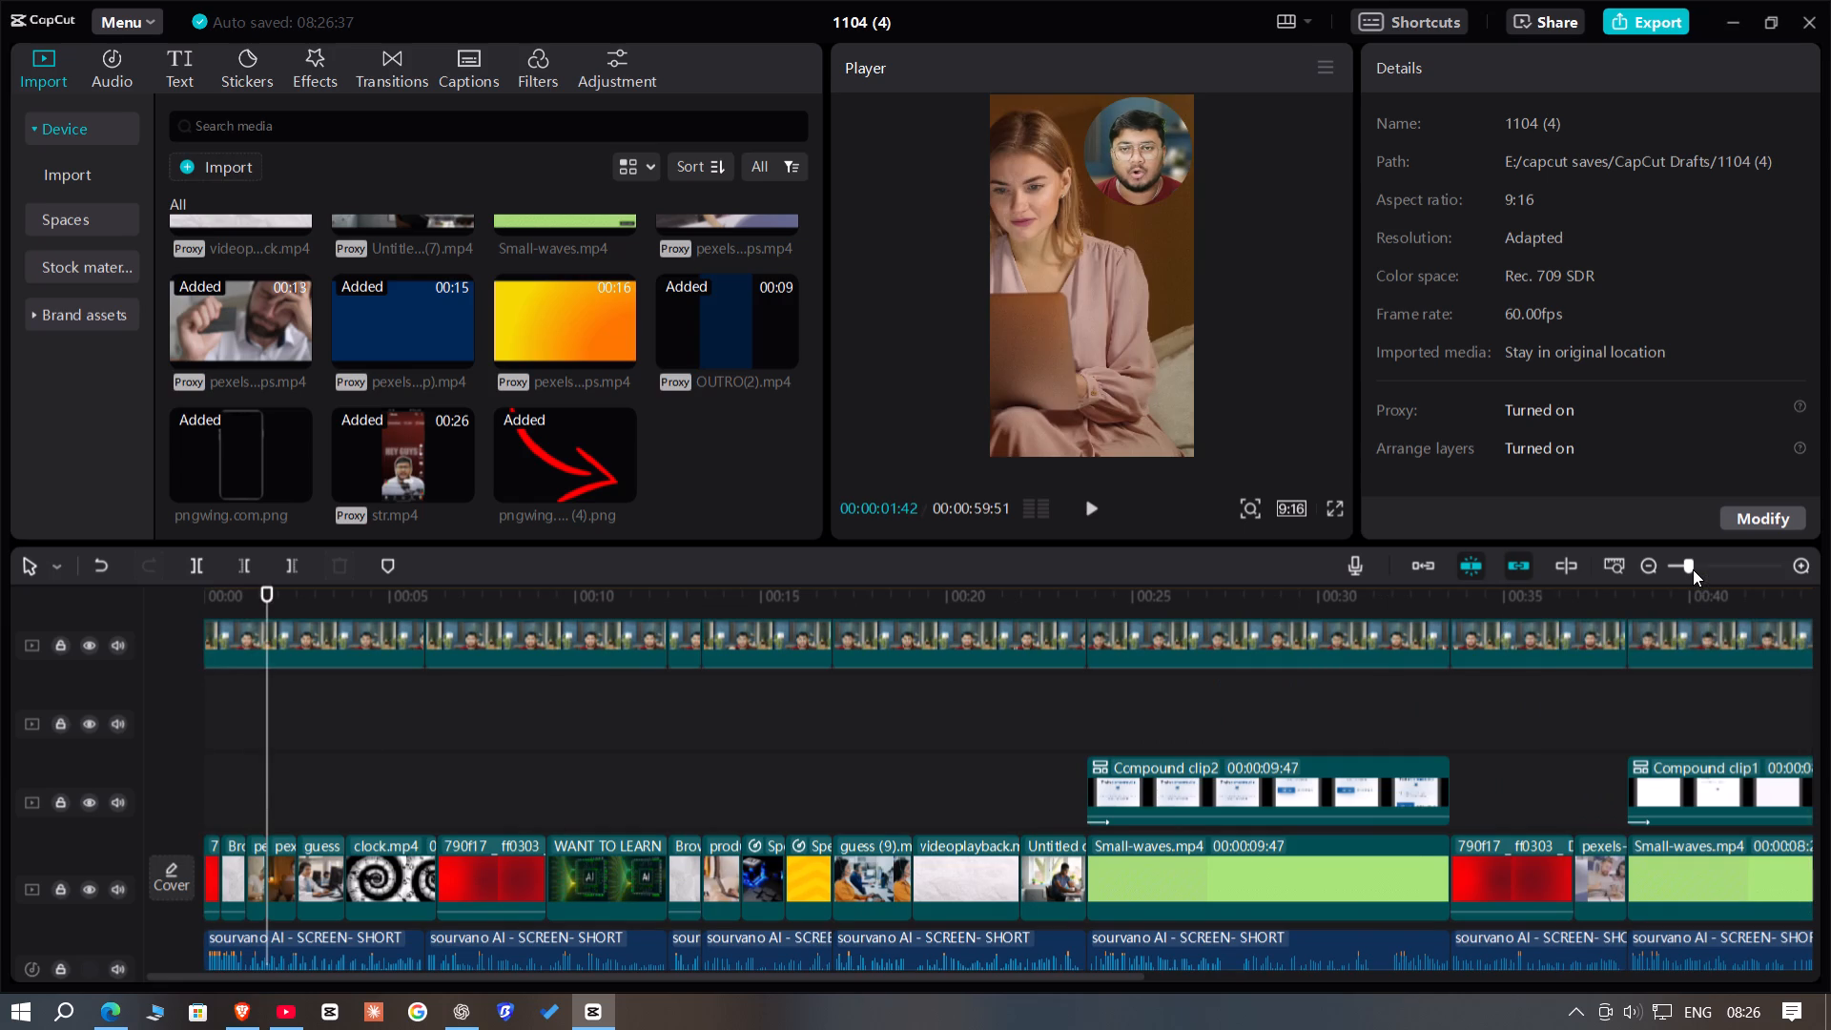
pyautogui.click(1700, 568)
pyautogui.click(349, 774)
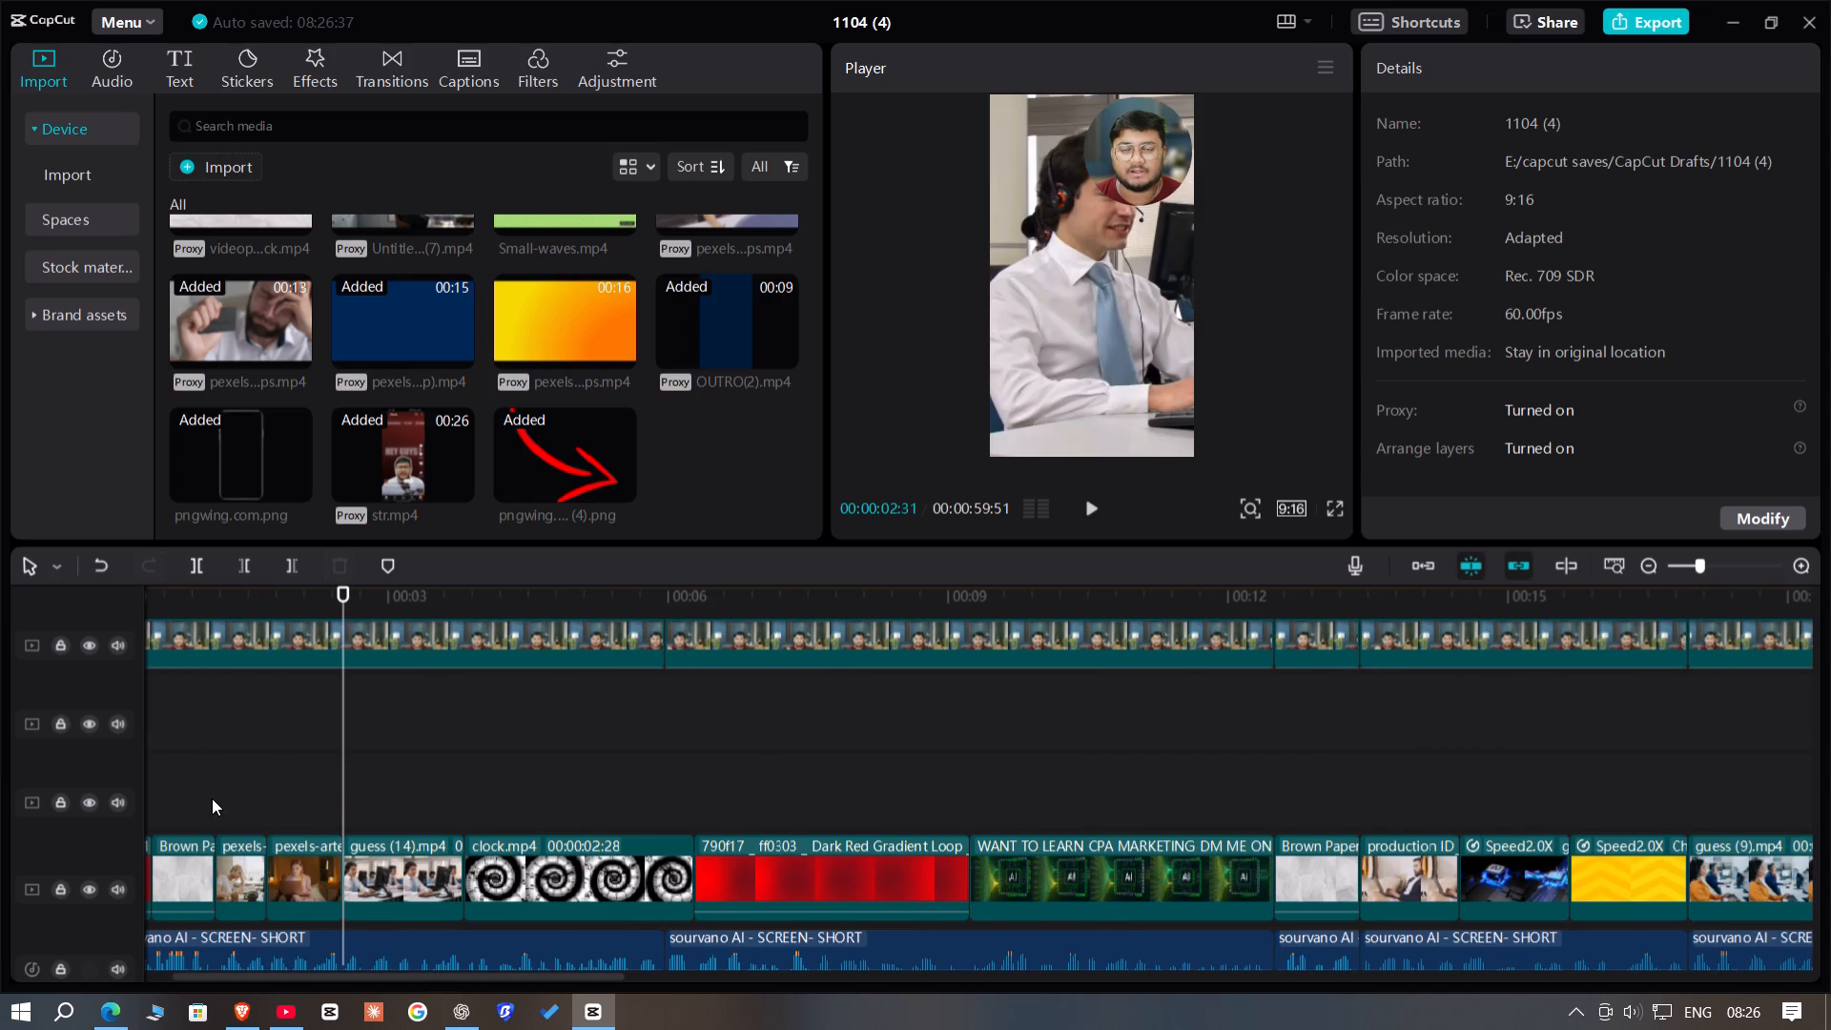
pyautogui.moveTo(212, 798); pyautogui.dragTo(400, 862)
pyautogui.moveTo(242, 780); pyautogui.dragTo(389, 846)
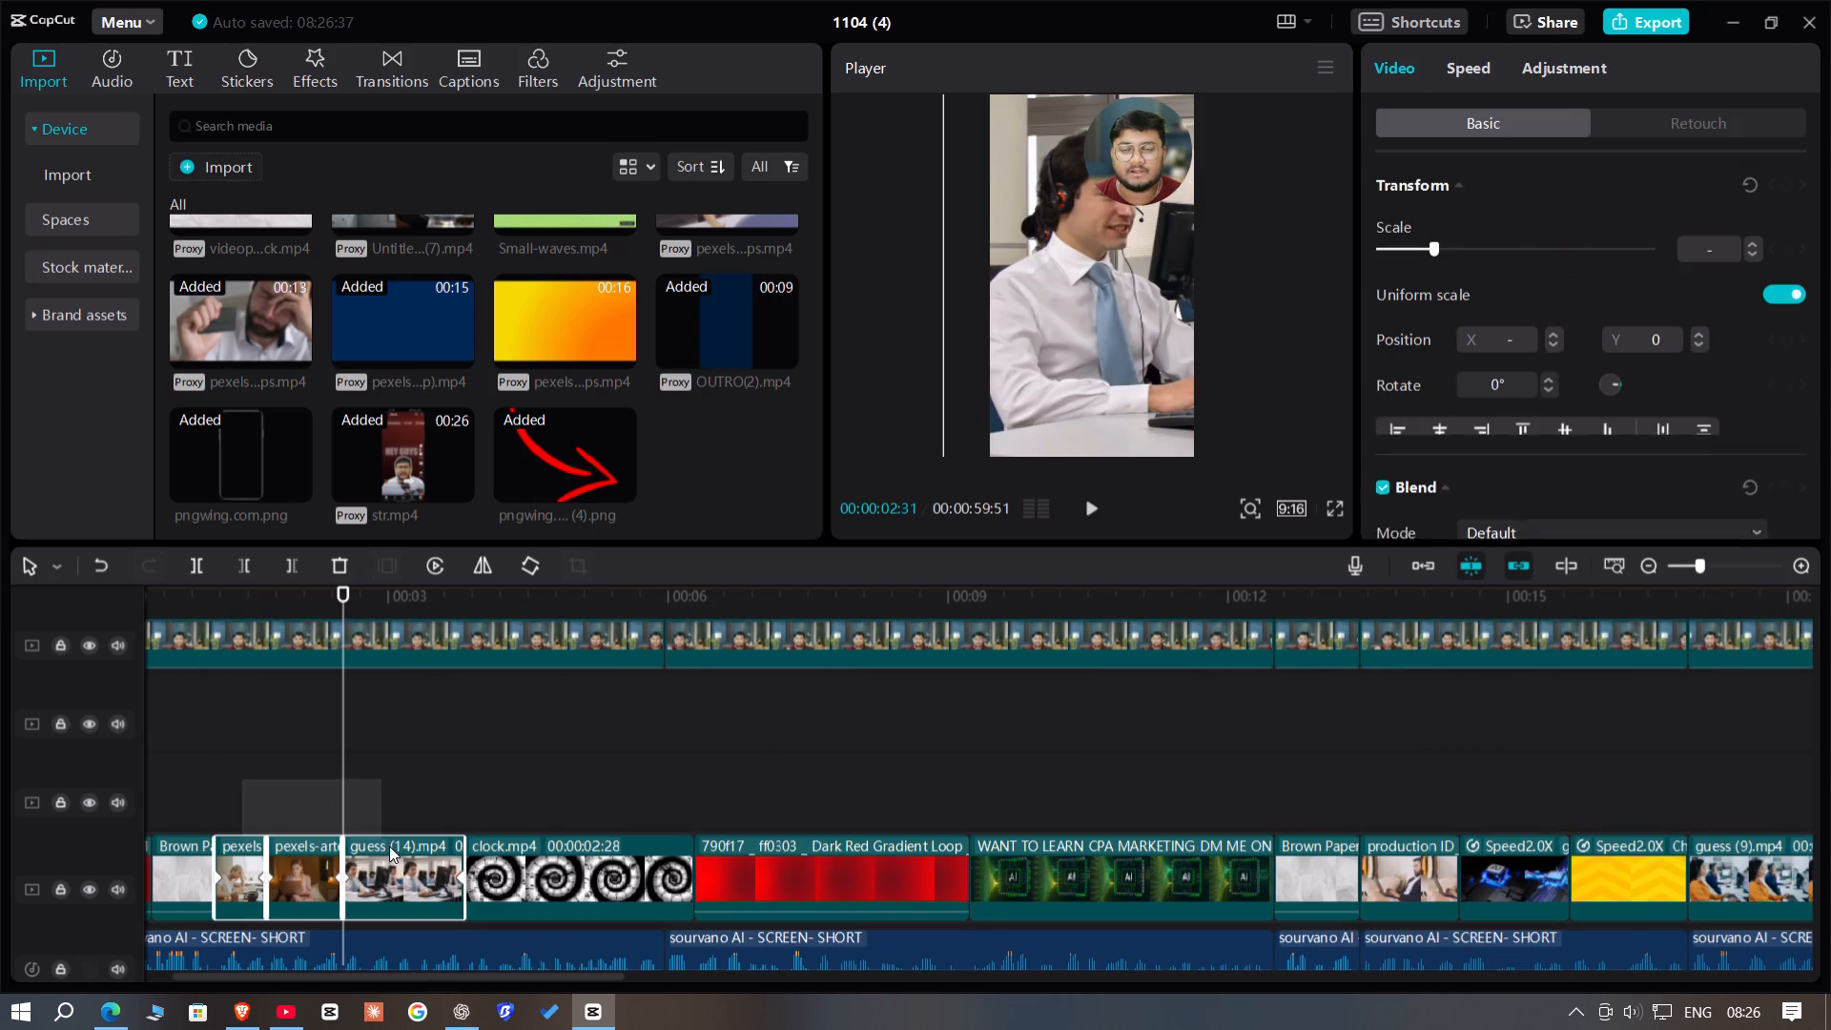
pyautogui.moveTo(389, 846); pyautogui.dragTo(395, 860)
pyautogui.scroll(-2, 1635, 424)
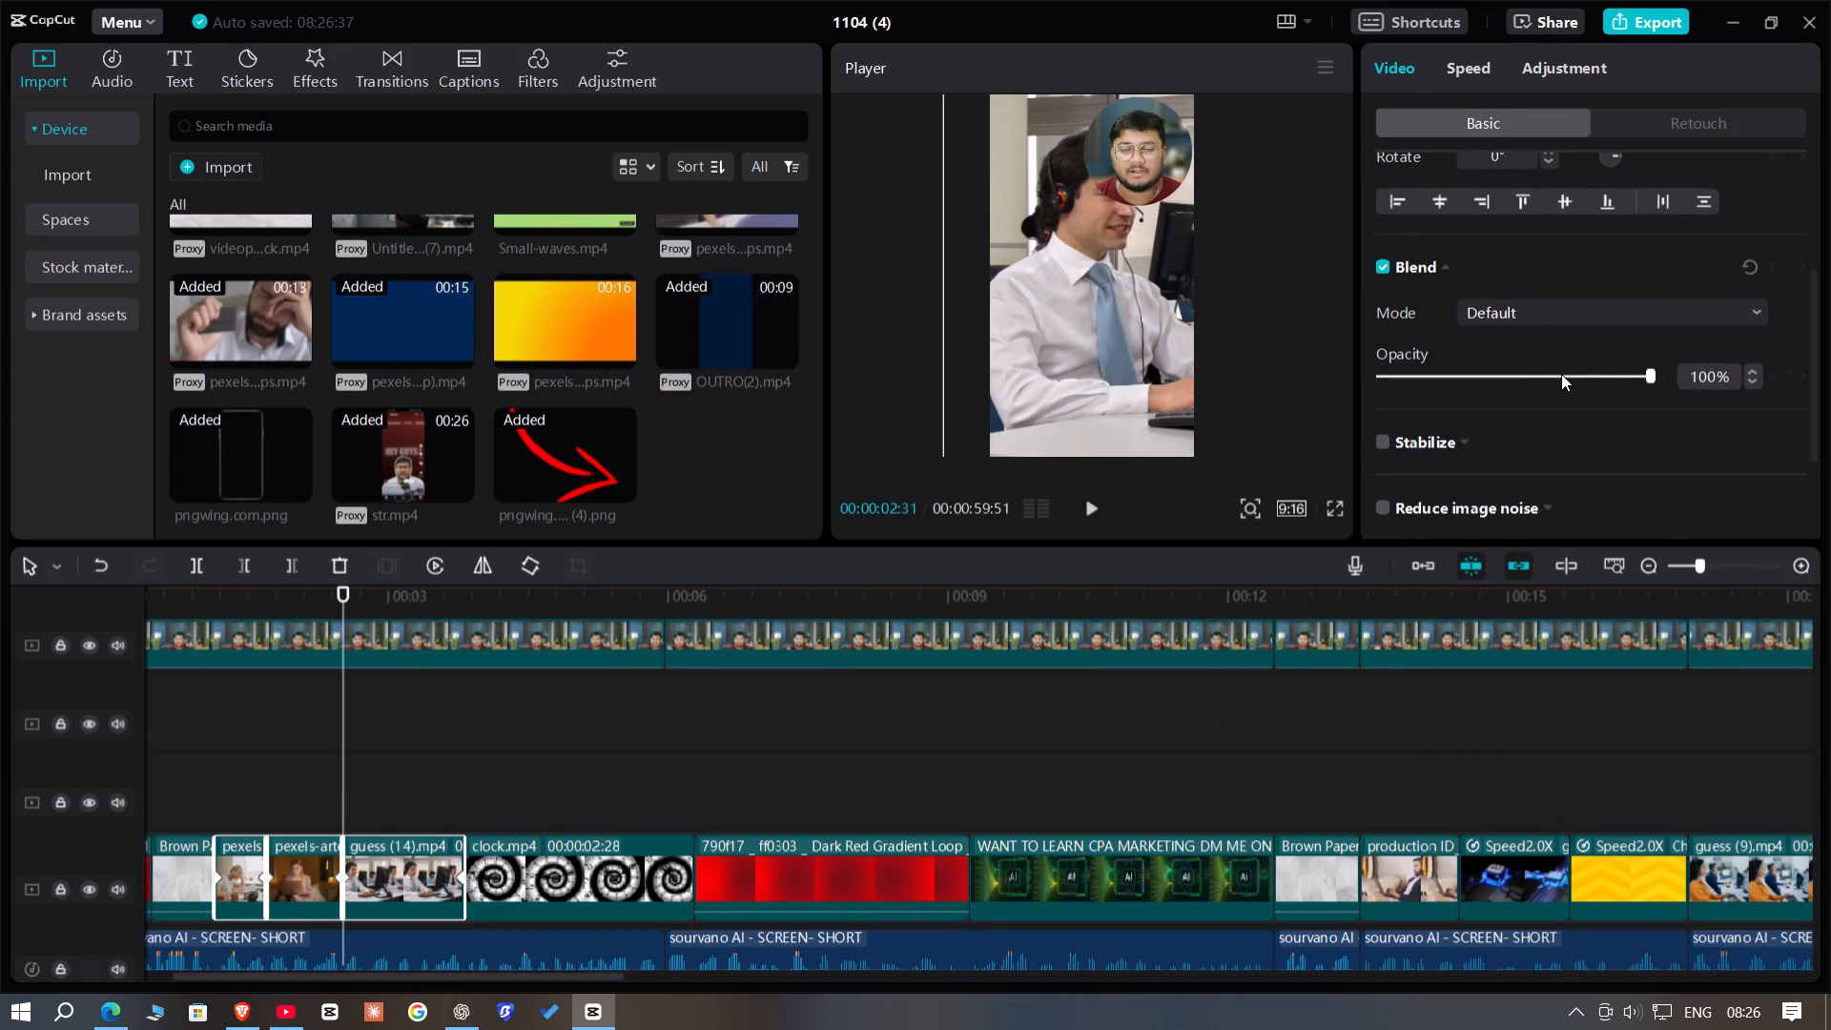
pyautogui.click(1561, 374)
pyautogui.click(1562, 379)
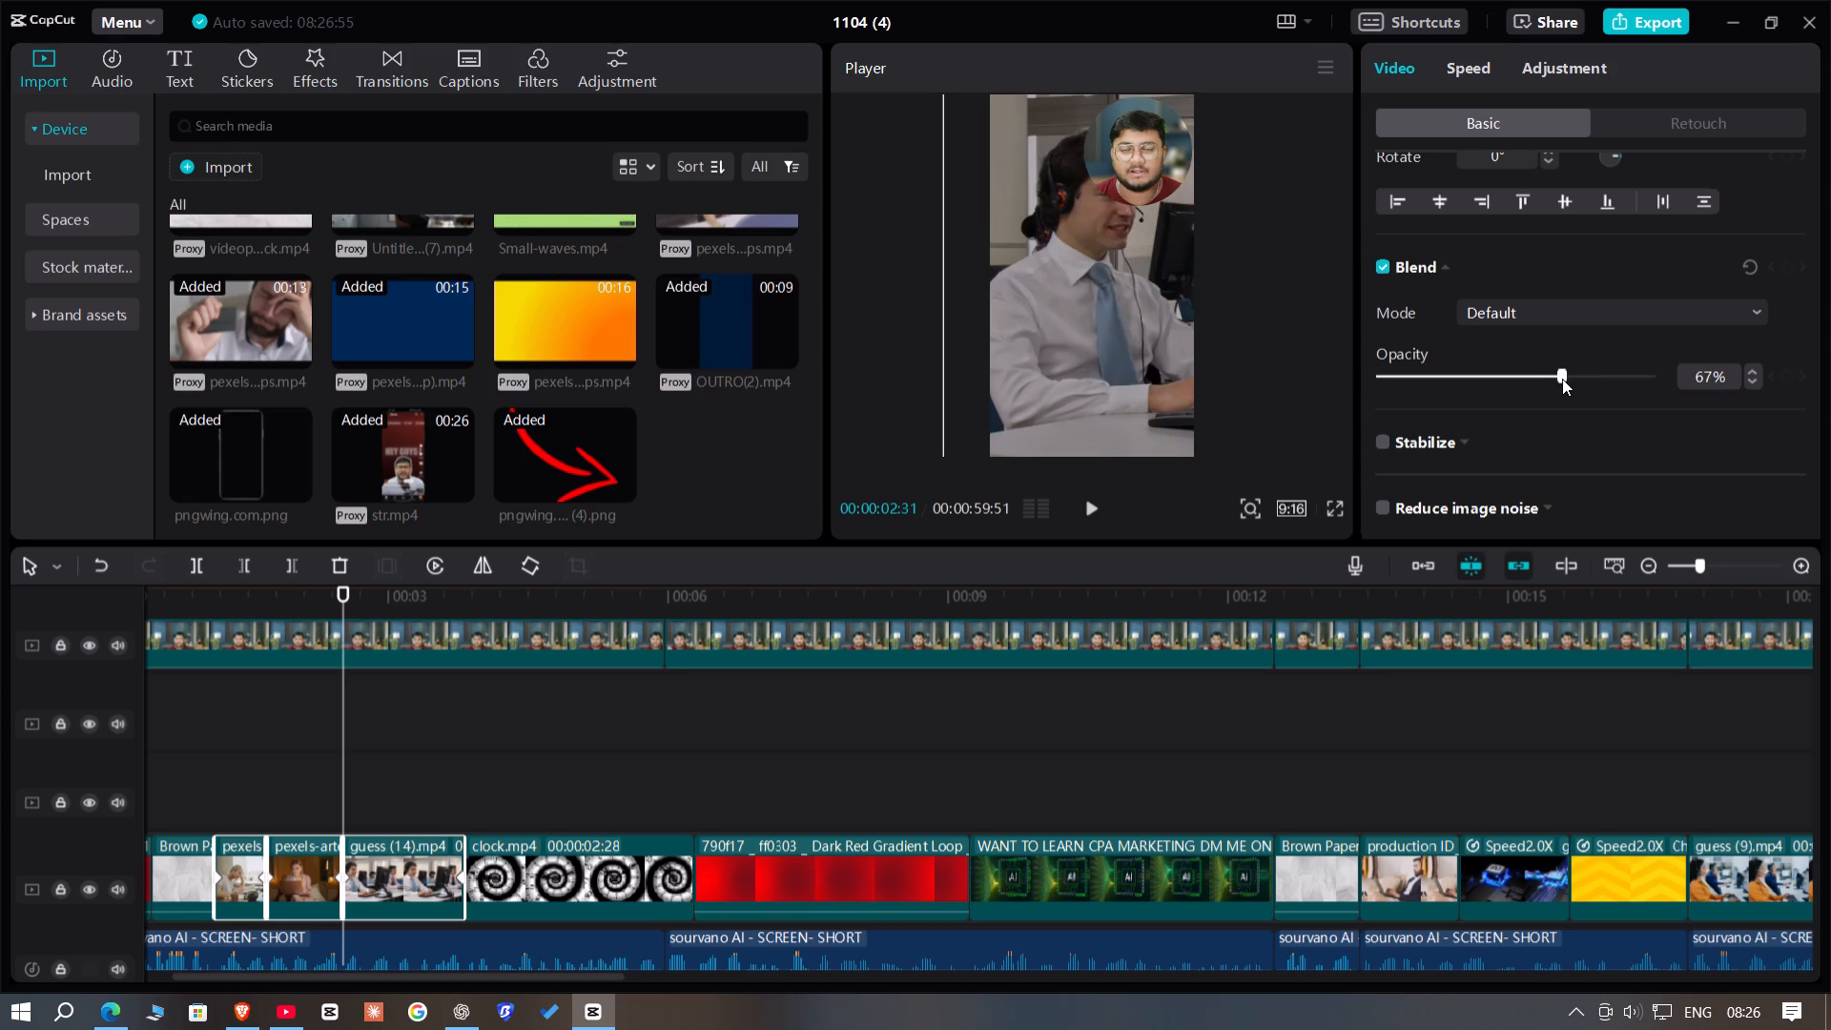
pyautogui.moveTo(1559, 380); pyautogui.dragTo(1560, 412)
pyautogui.moveTo(1560, 412); pyautogui.dragTo(1574, 422)
pyautogui.doubleClick(1752, 387)
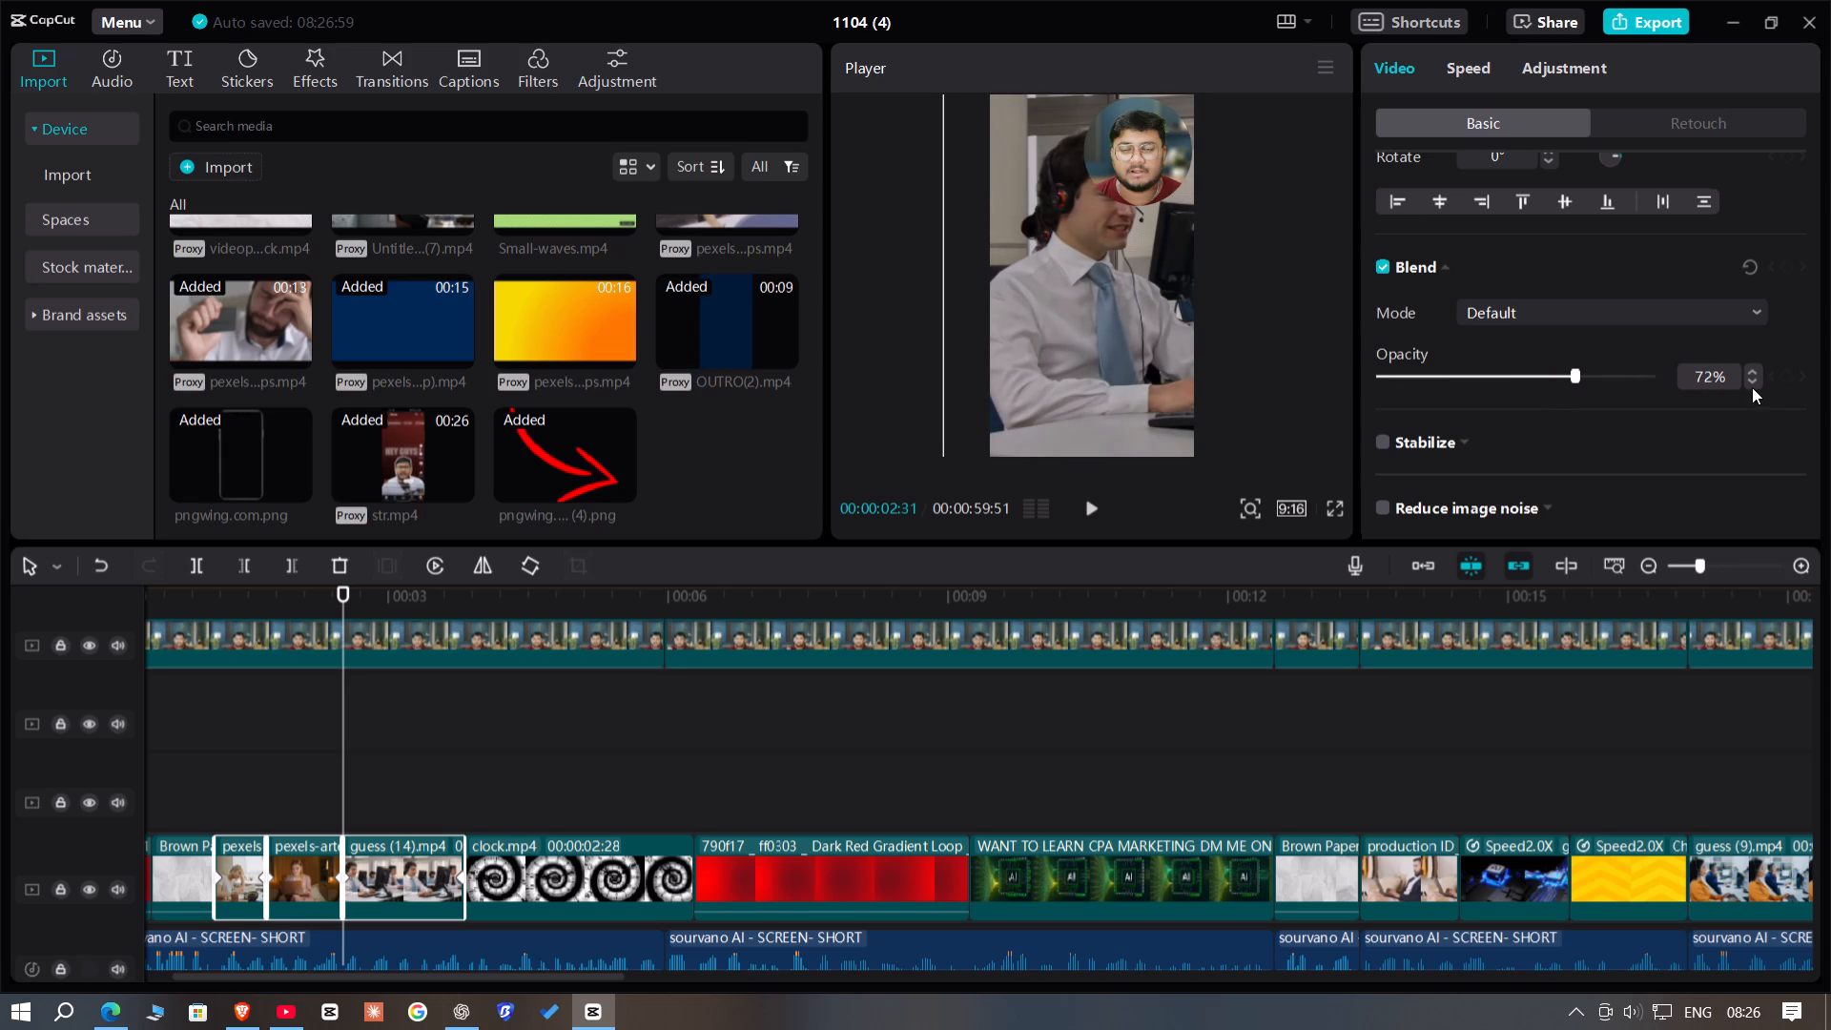
pyautogui.doubleClick(1750, 385)
# Add a vignette of about 23 to the two short pexels clips and guess (14).mp4.
pyautogui.click(1570, 54)
pyautogui.scroll(-4, 1744, 299)
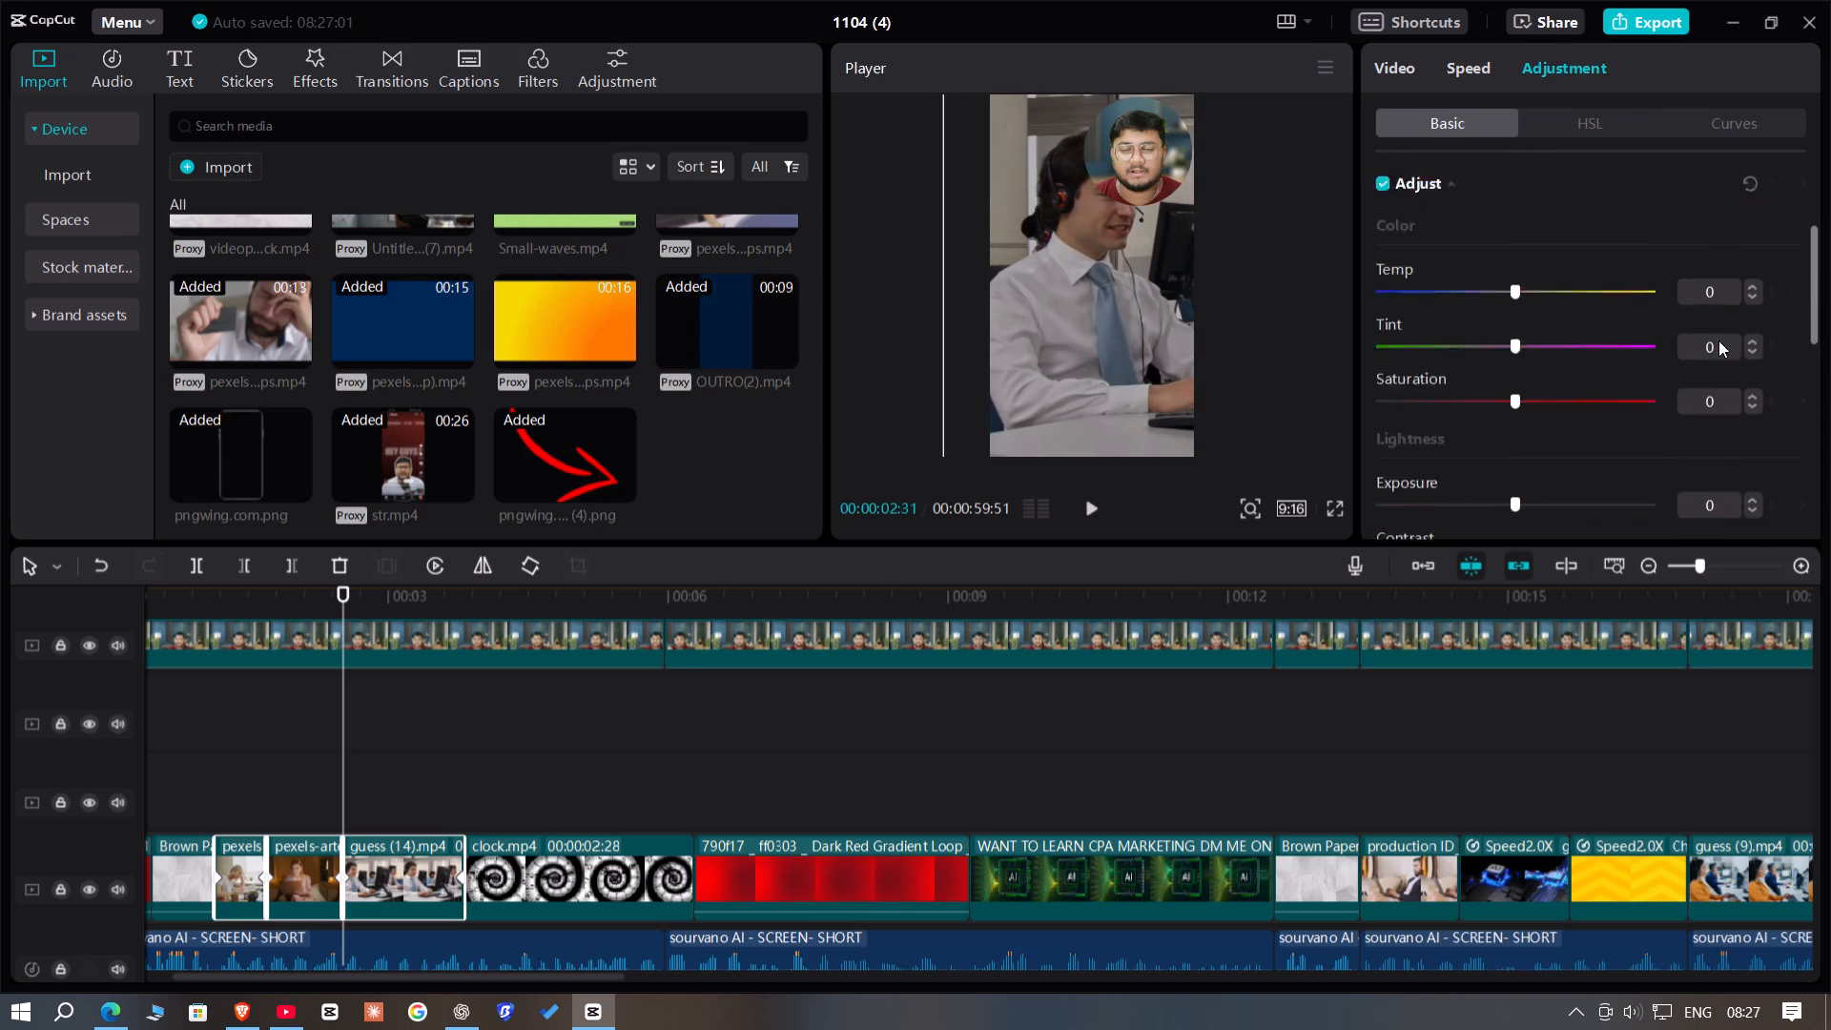
pyautogui.scroll(-7, 1718, 340)
pyautogui.click(1540, 524)
pyautogui.moveTo(1540, 524); pyautogui.dragTo(1573, 529)
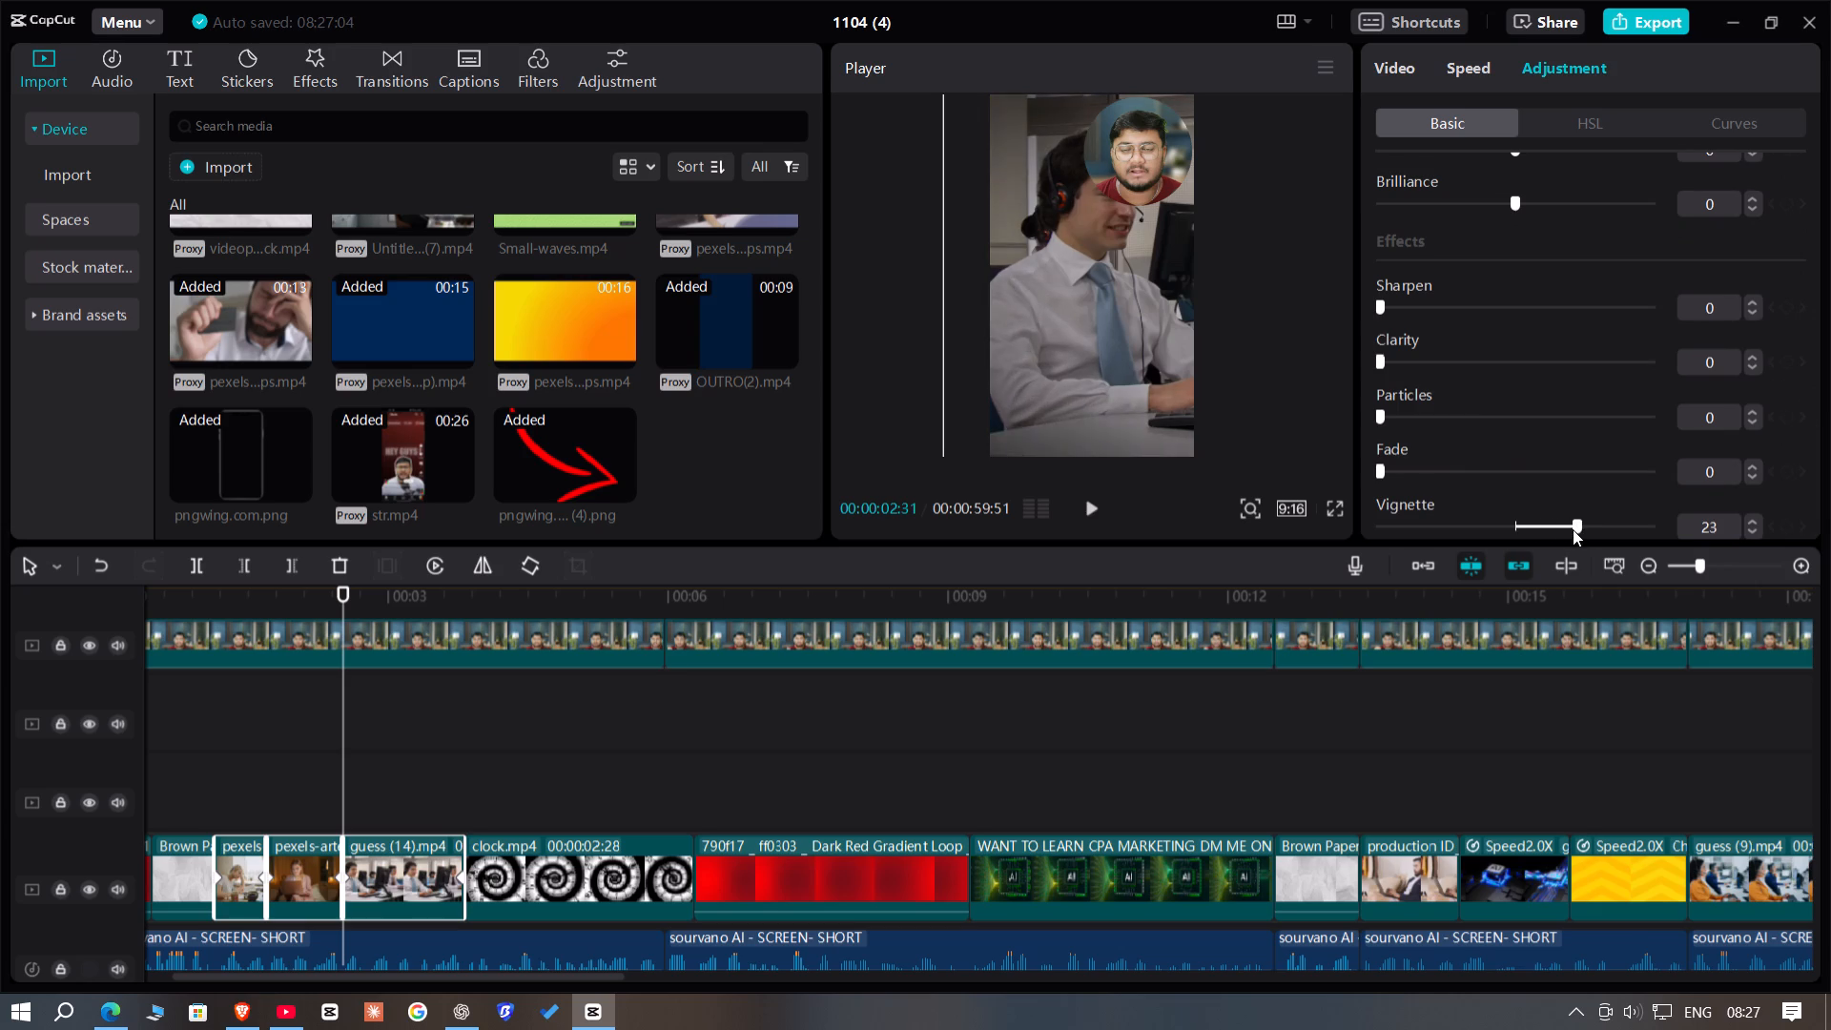
pyautogui.moveTo(1573, 529); pyautogui.dragTo(1574, 525)
# Scrub through the opening clips and play from about 00:00:12:37 to examine the backgrounds leading up to the first compound clip.
pyautogui.click(247, 786)
pyautogui.moveTo(247, 786); pyautogui.dragTo(324, 821)
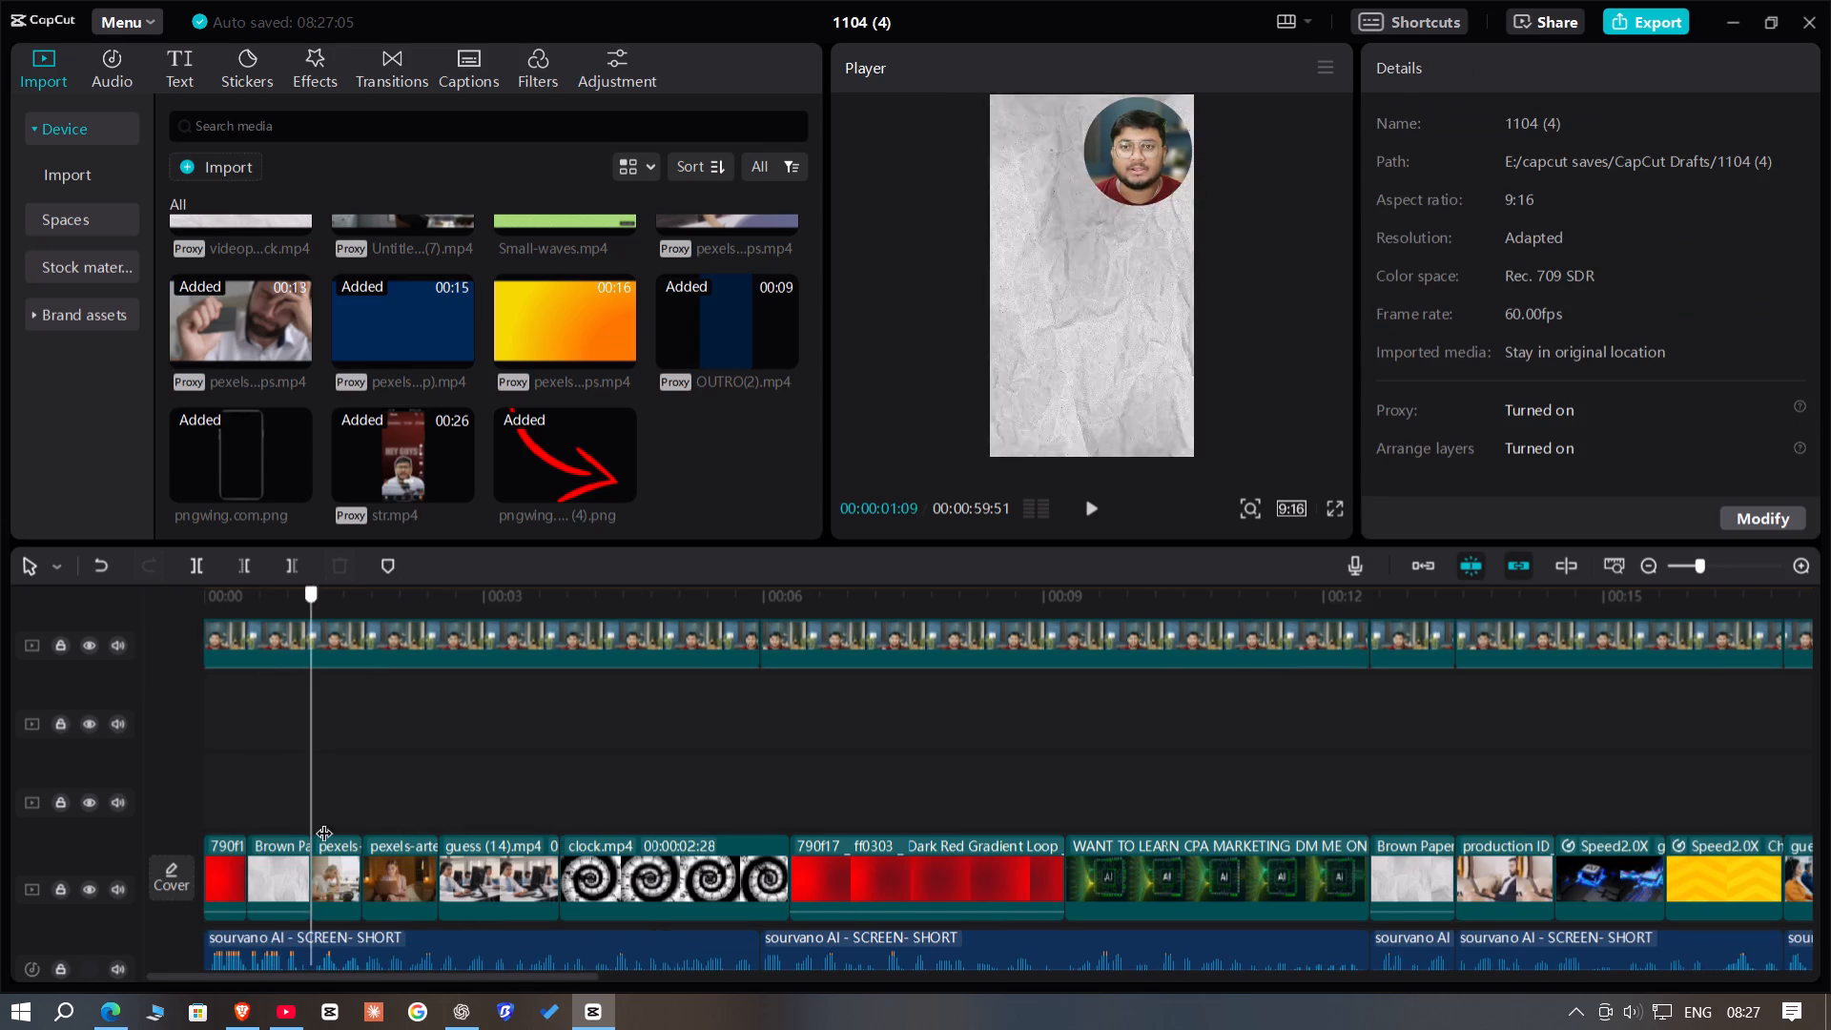
pyautogui.moveTo(324, 821); pyautogui.dragTo(722, 900)
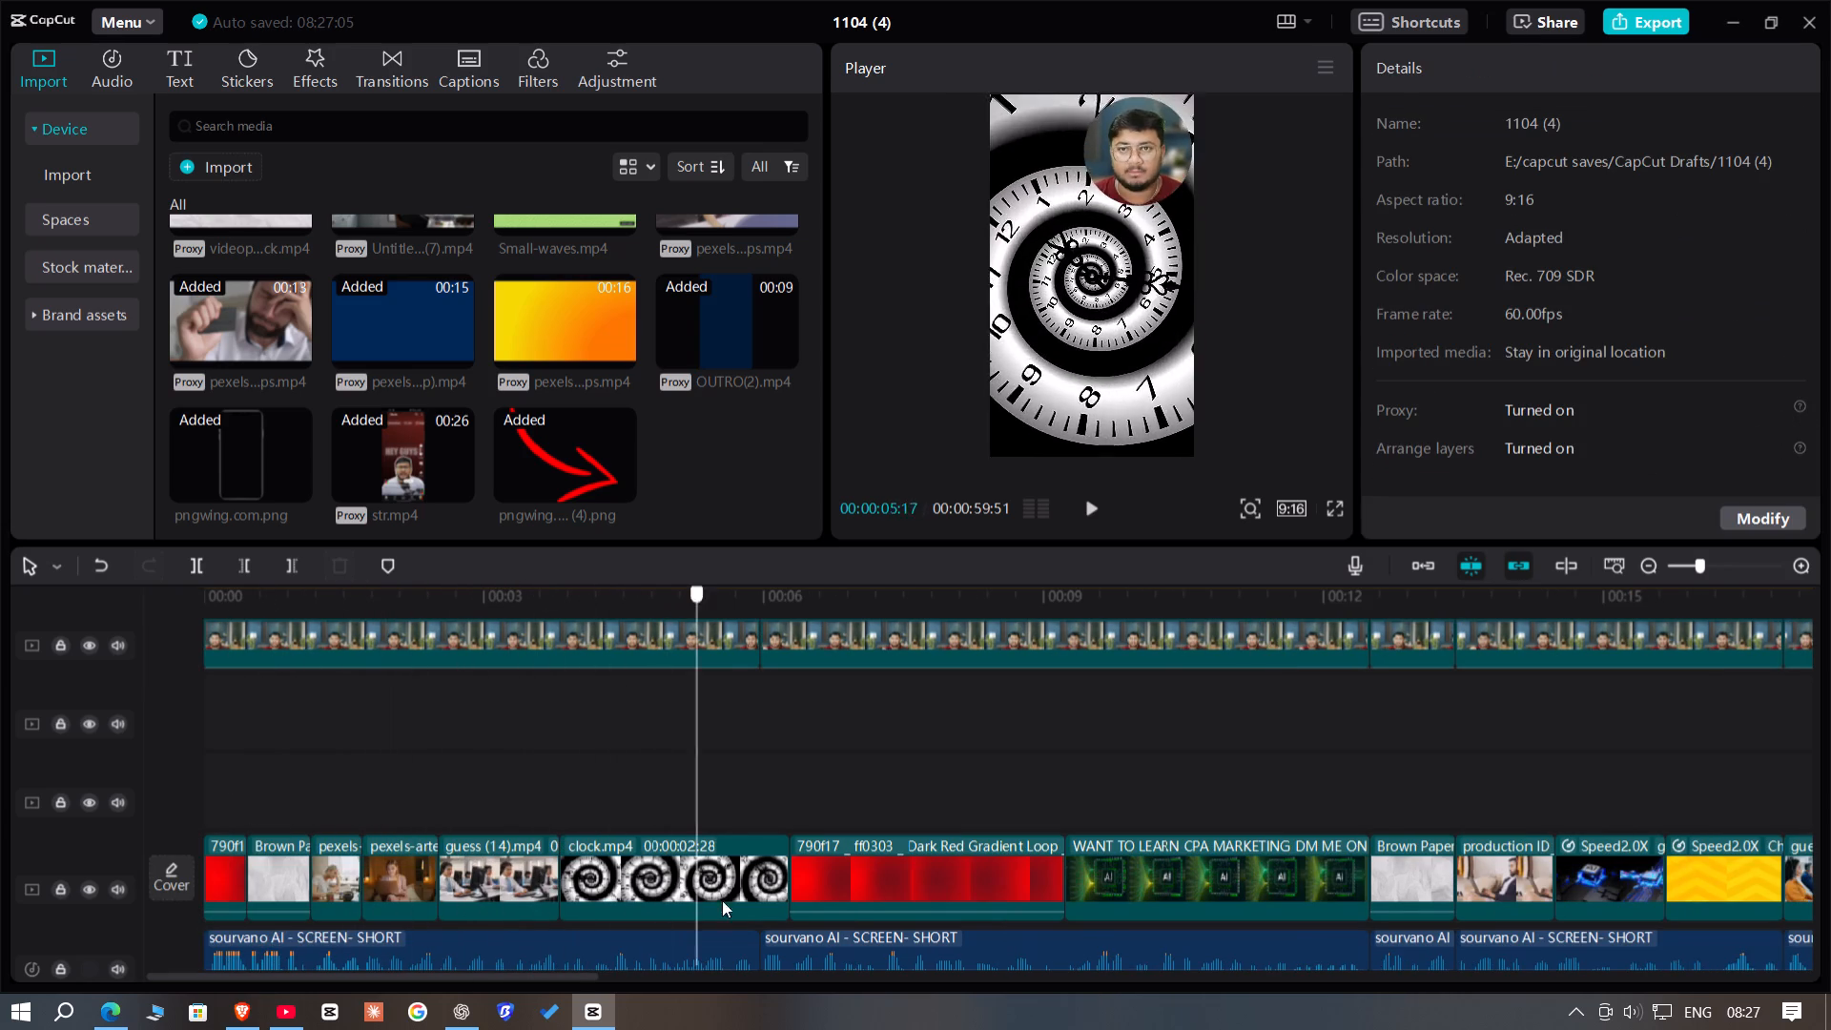
pyautogui.moveTo(722, 900); pyautogui.dragTo(1305, 927)
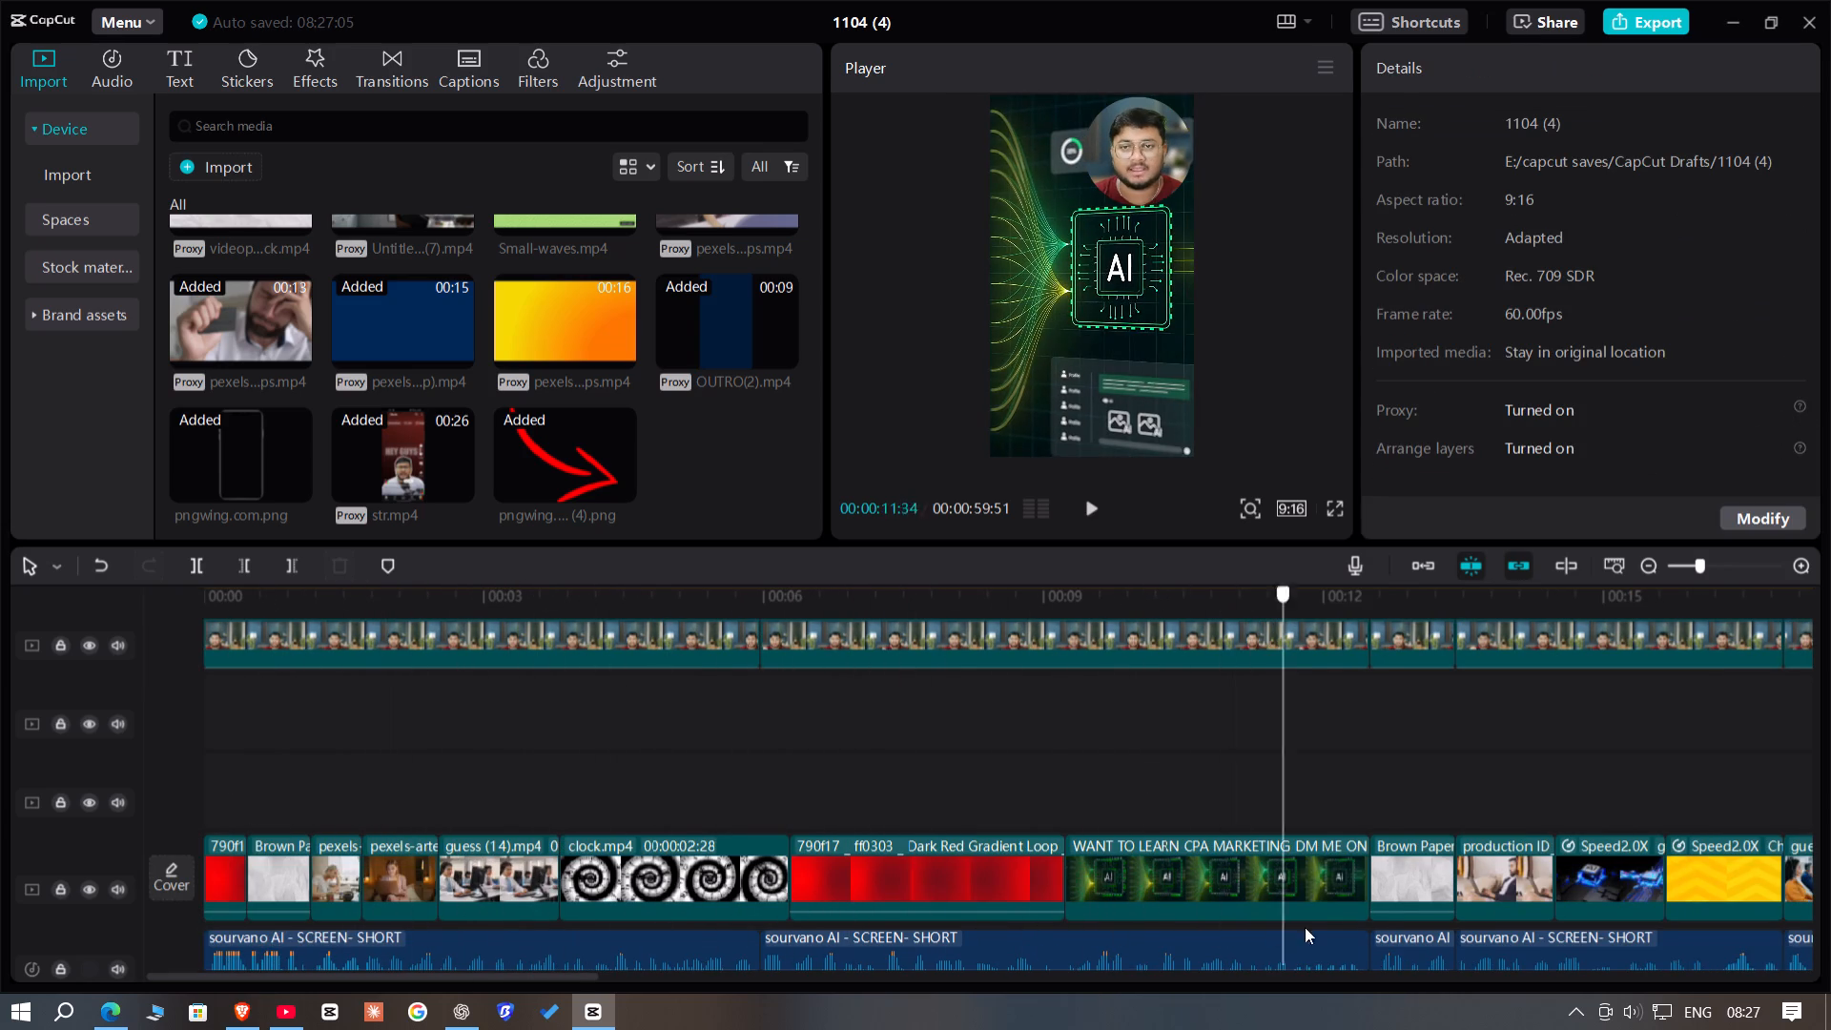
pyautogui.moveTo(1305, 927); pyautogui.dragTo(1386, 937)
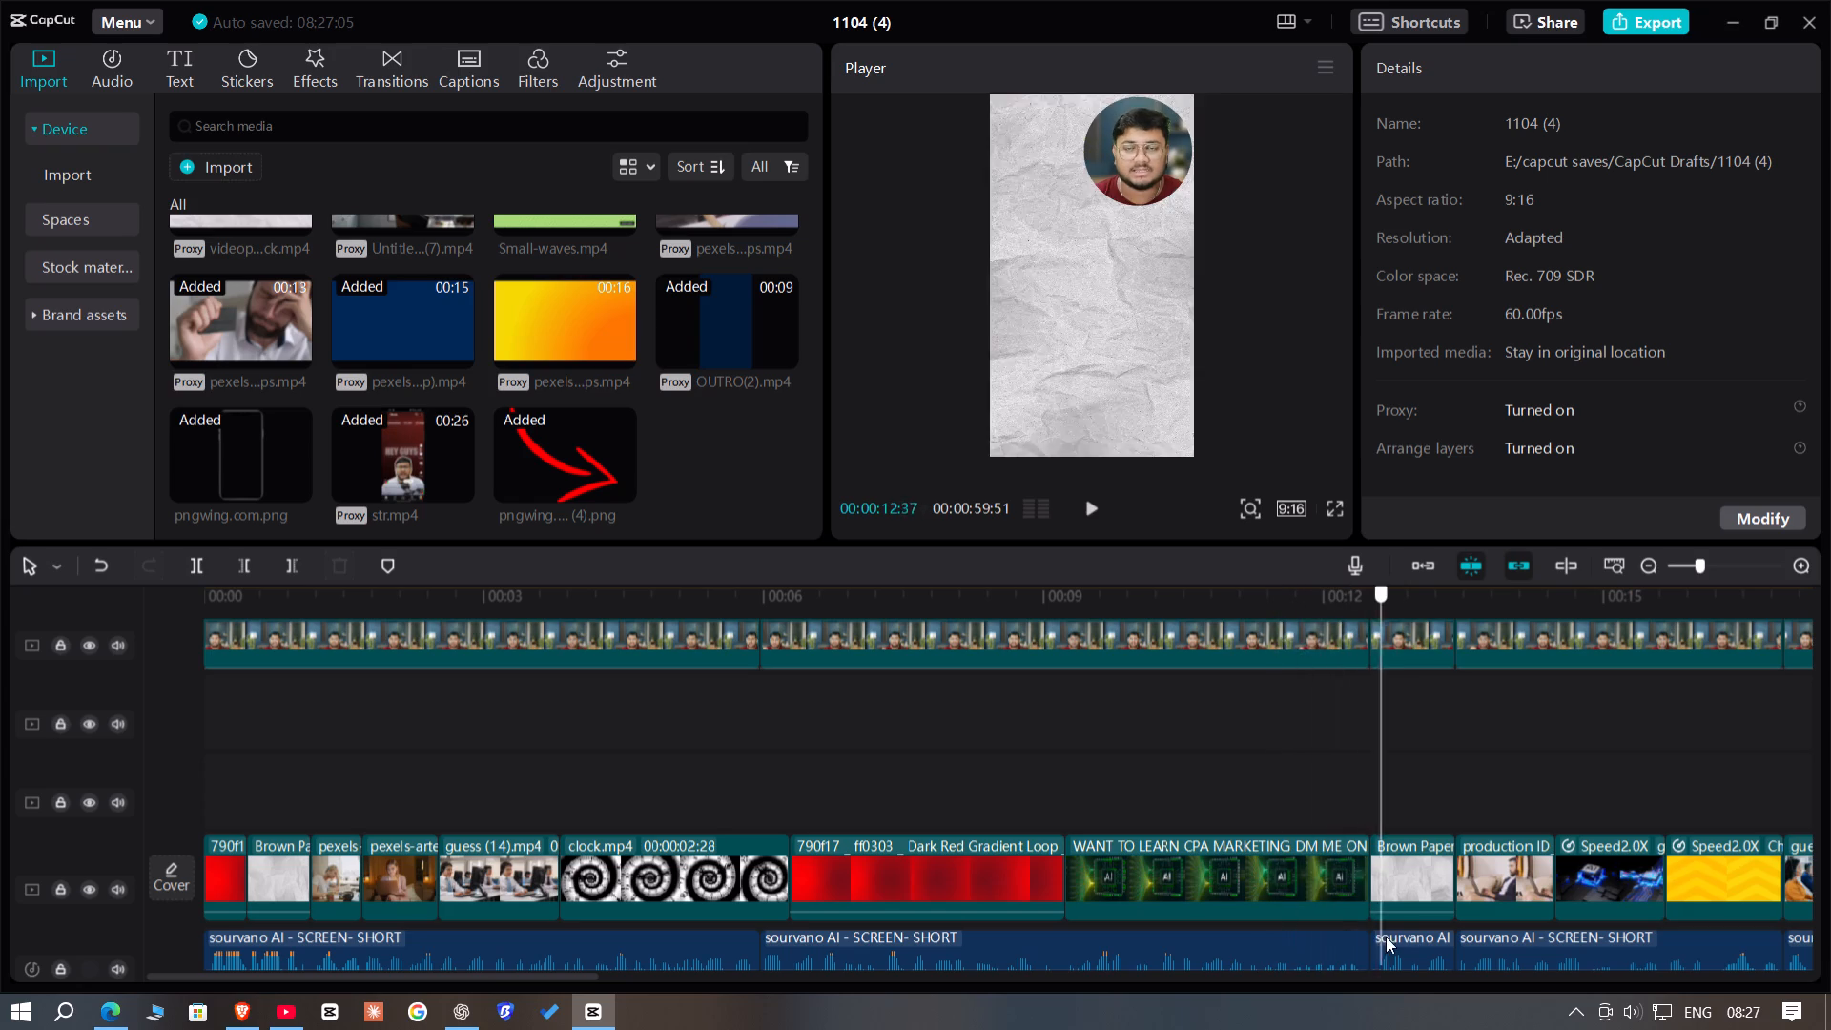
pyautogui.moveTo(1386, 937); pyautogui.dragTo(1395, 937)
pyautogui.press('space')
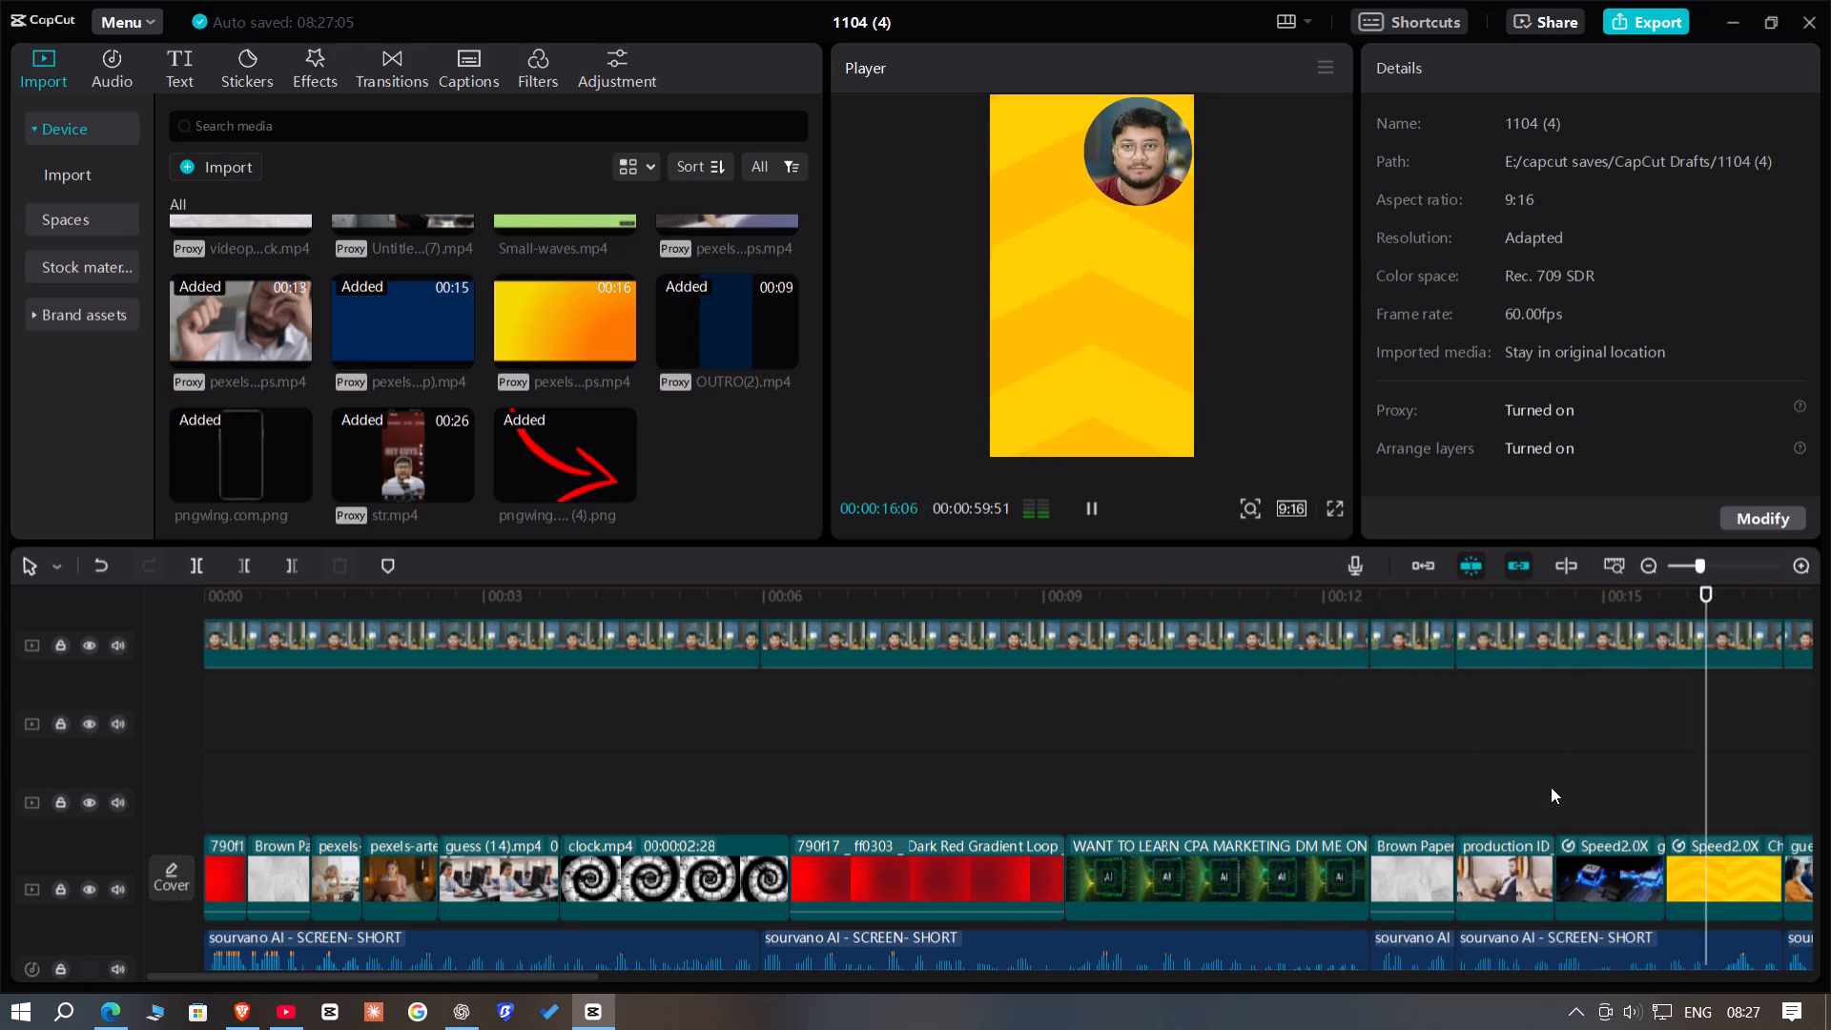
pyautogui.press('space')
pyautogui.click(1716, 769)
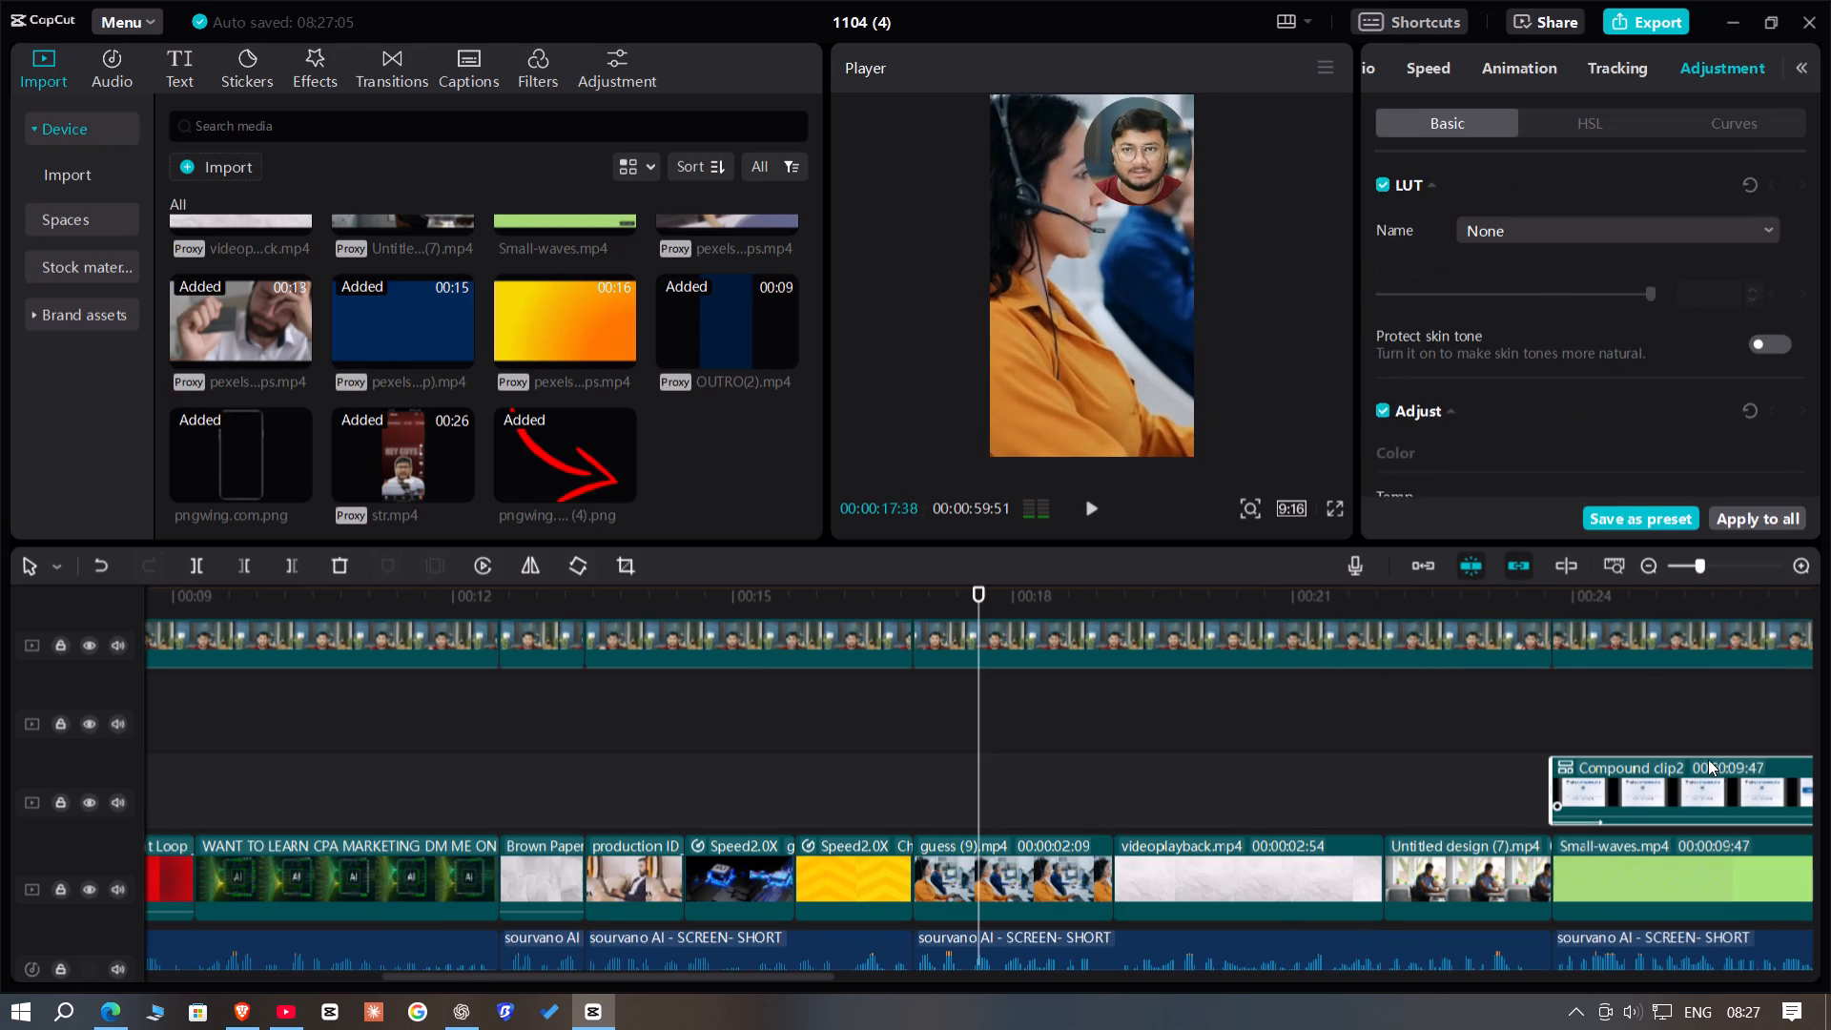
pyautogui.doubleClick(1514, 754)
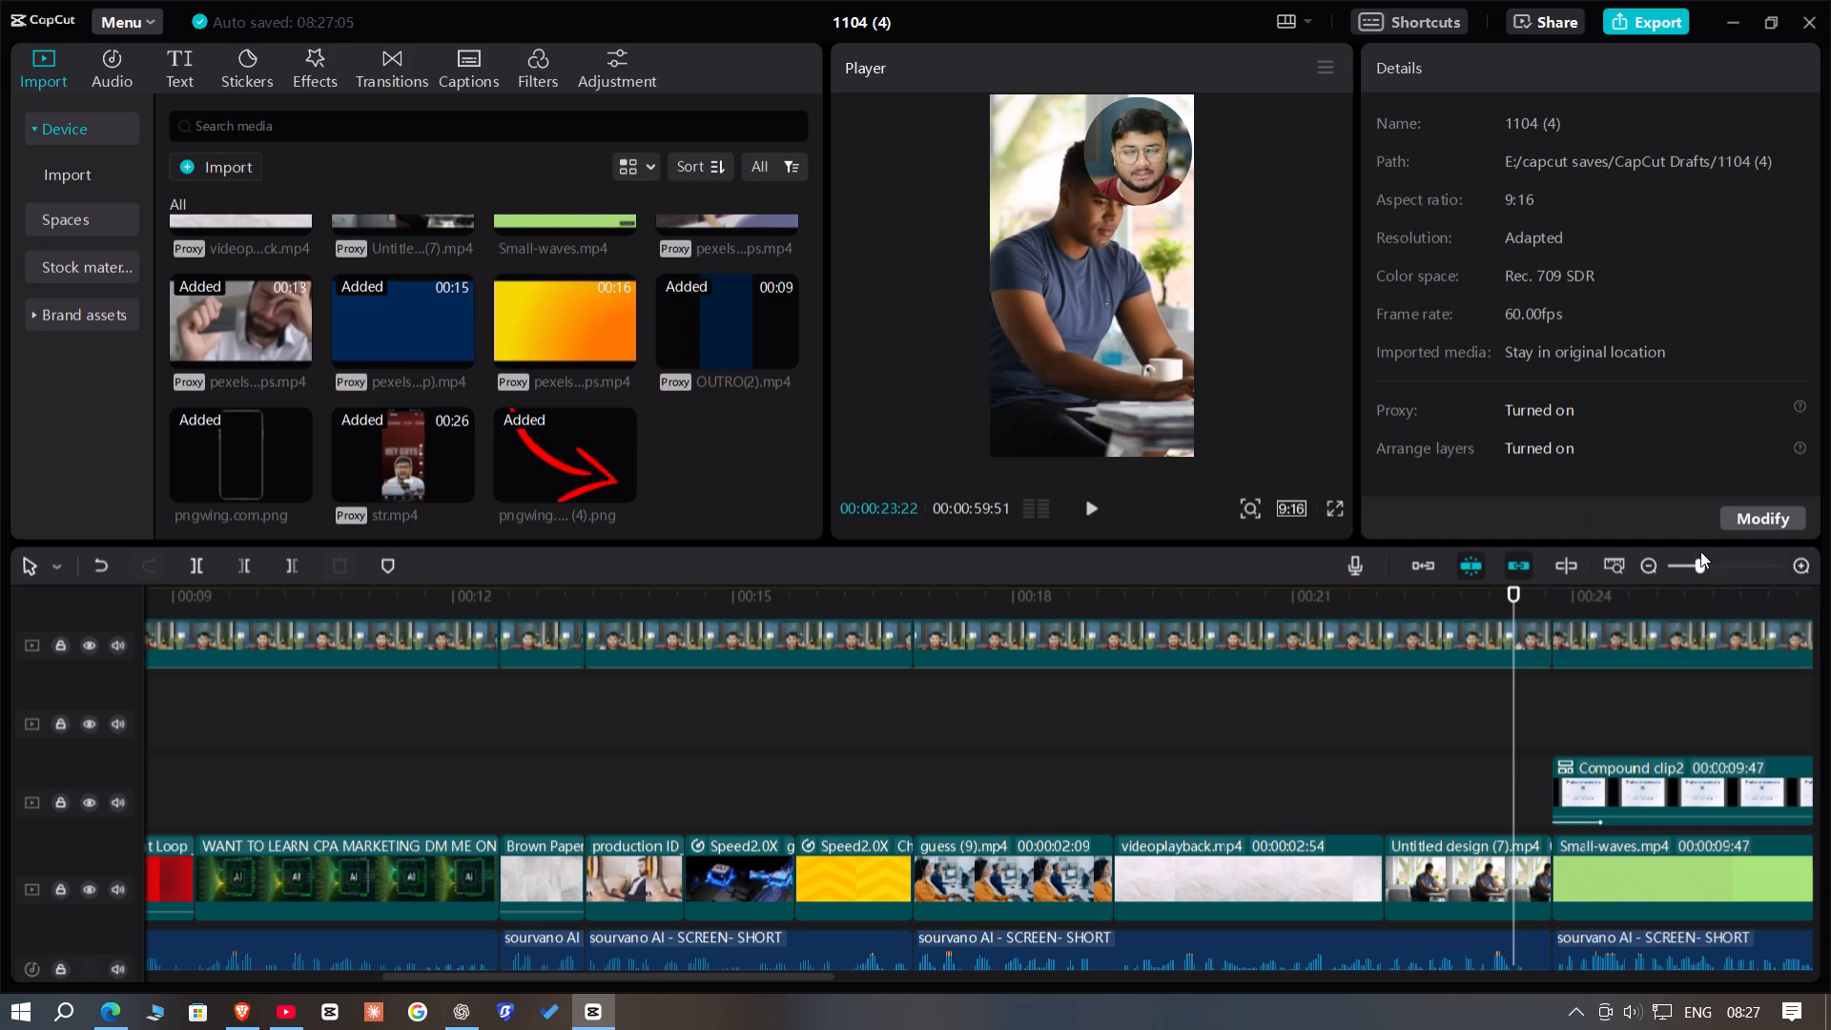
# Scrub across the whole timeline to its end and back to the start to examine all tracks.
pyautogui.click(1684, 568)
pyautogui.click(1174, 713)
pyautogui.moveTo(1174, 713); pyautogui.dragTo(1612, 746)
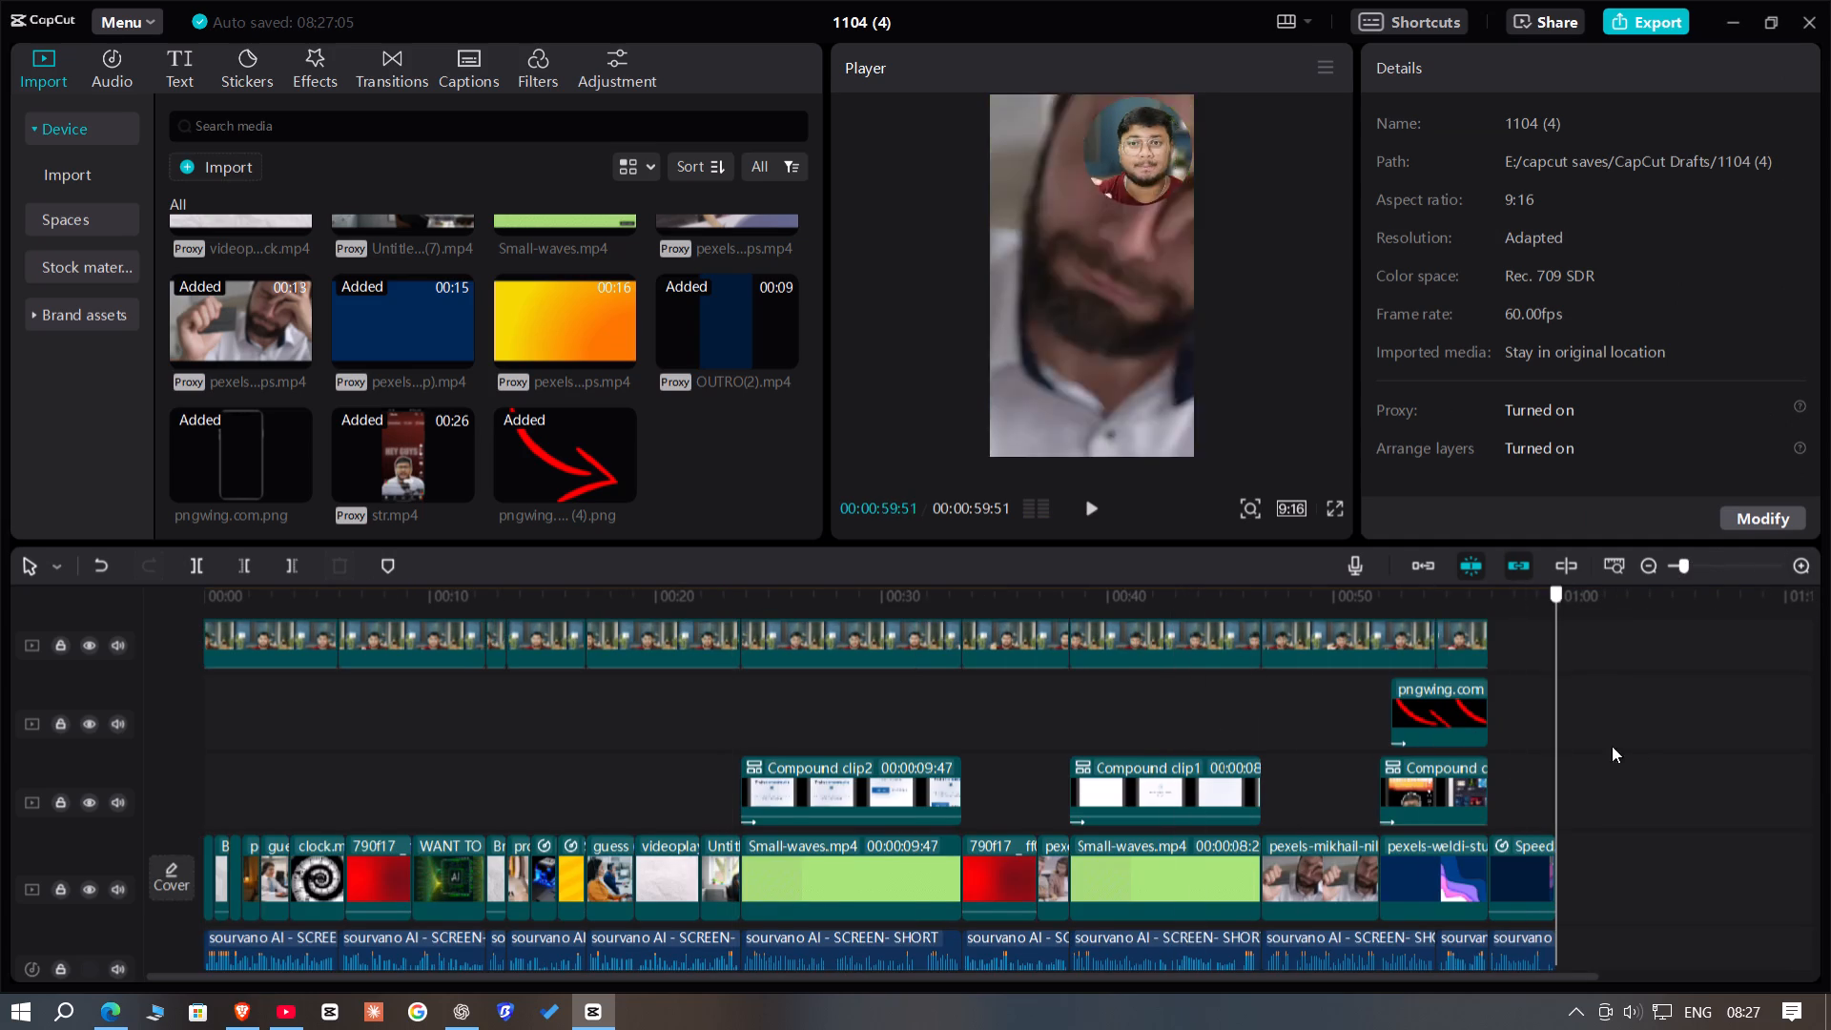
pyautogui.moveTo(1612, 746); pyautogui.dragTo(1790, 755)
pyautogui.scroll(-8, 1359, 819)
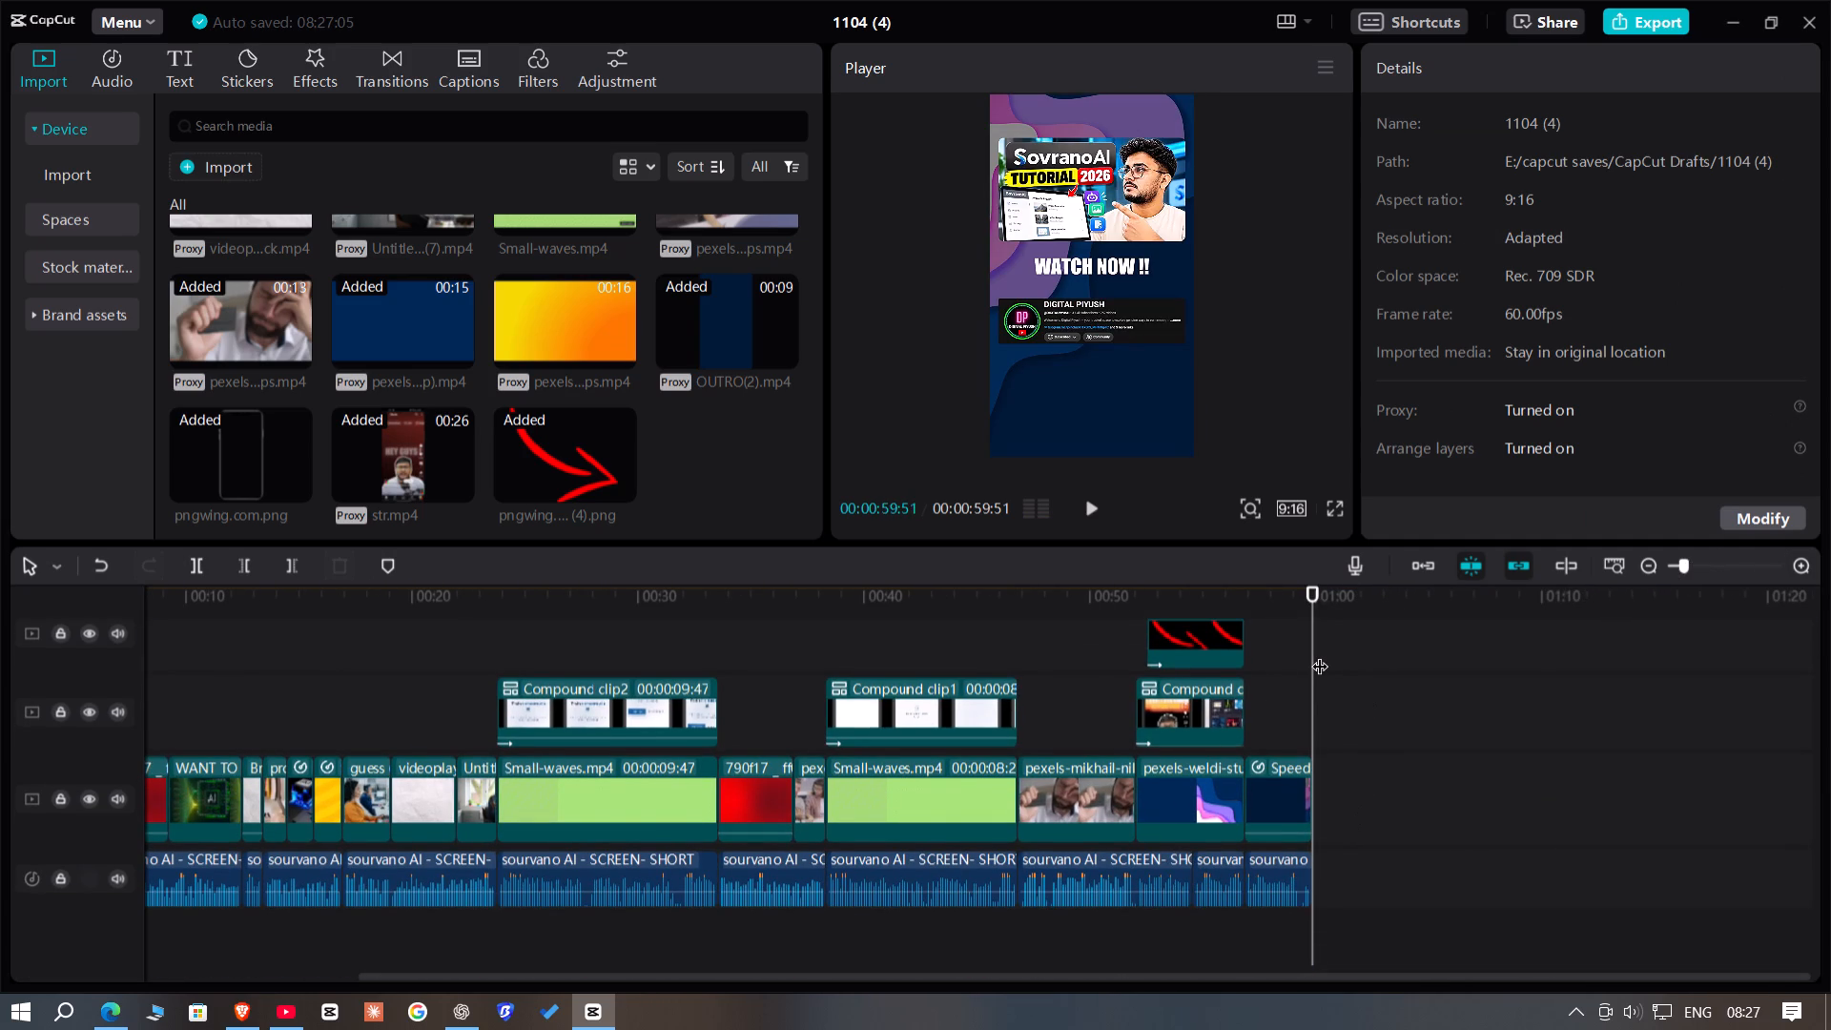
pyautogui.click(1320, 654)
pyautogui.moveTo(1320, 654); pyautogui.dragTo(1463, 683)
pyautogui.scroll(6, 1424, 744)
pyautogui.doubleClick(1231, 623)
pyautogui.moveTo(1231, 623); pyautogui.dragTo(0, 623)
pyautogui.moveTo(0, 623); pyautogui.dragTo(0, 633)
pyautogui.scroll(-5, 195, 857)
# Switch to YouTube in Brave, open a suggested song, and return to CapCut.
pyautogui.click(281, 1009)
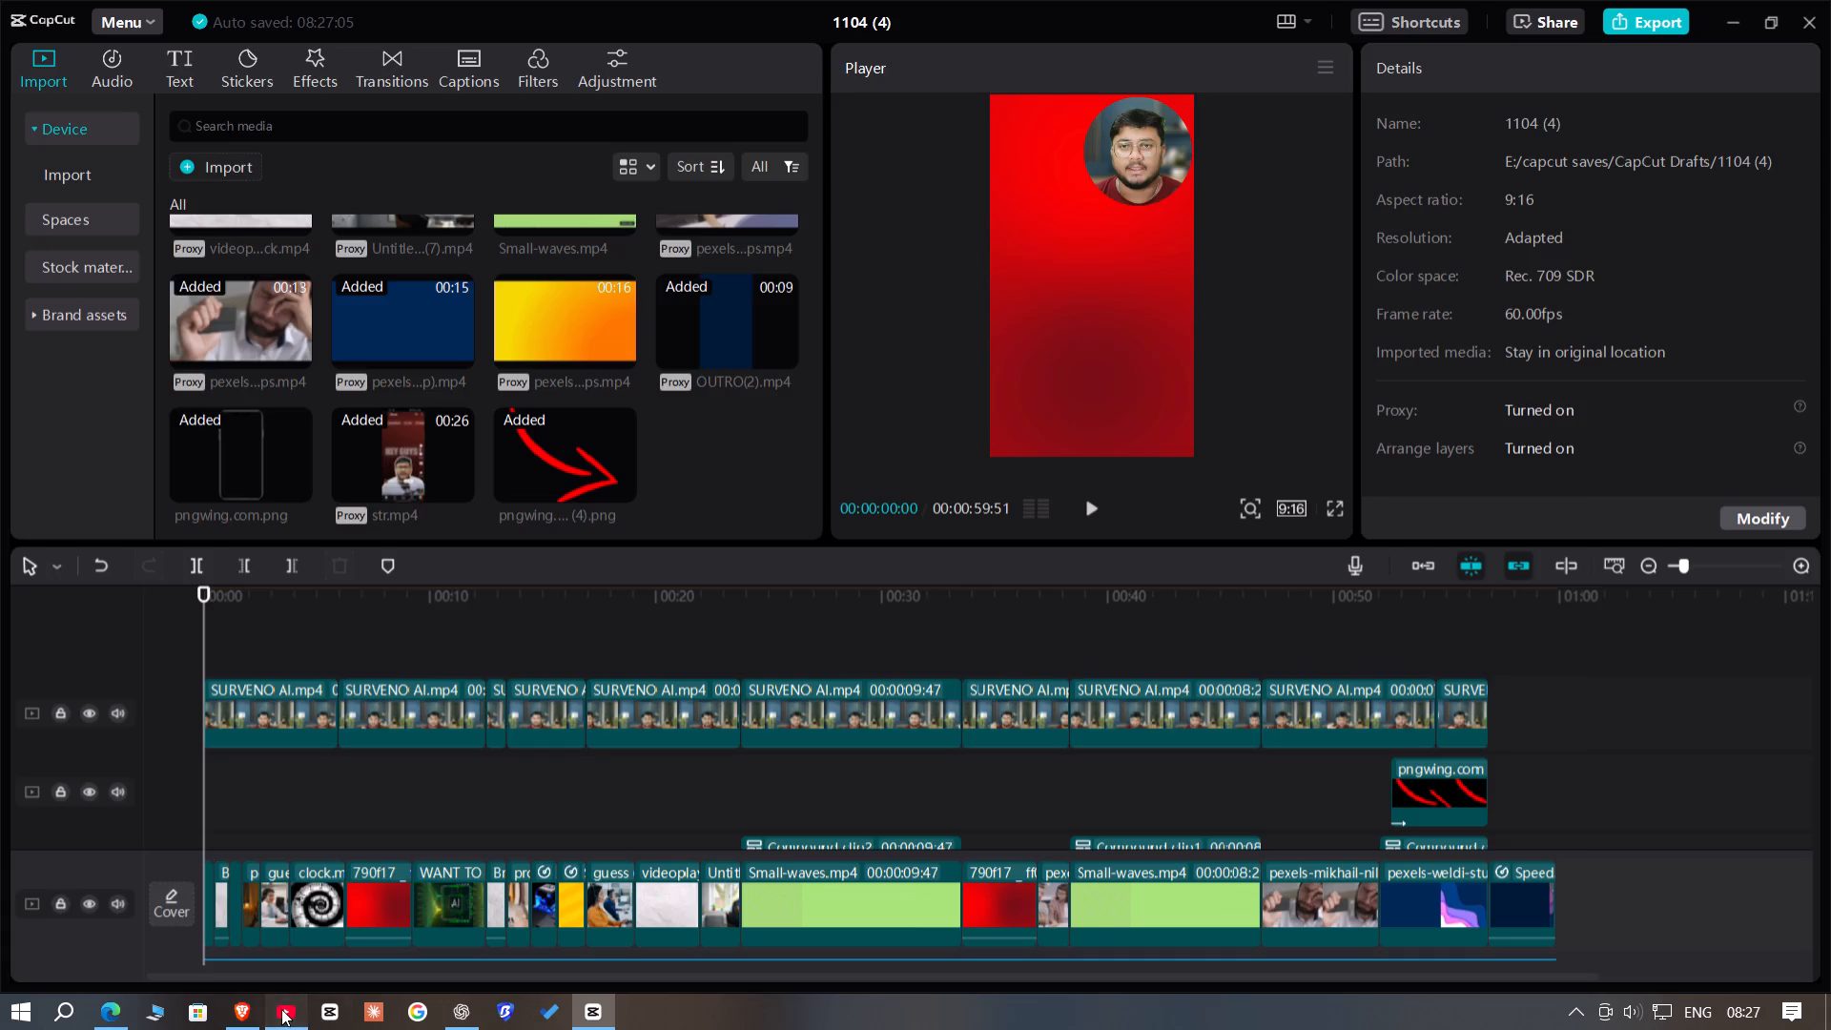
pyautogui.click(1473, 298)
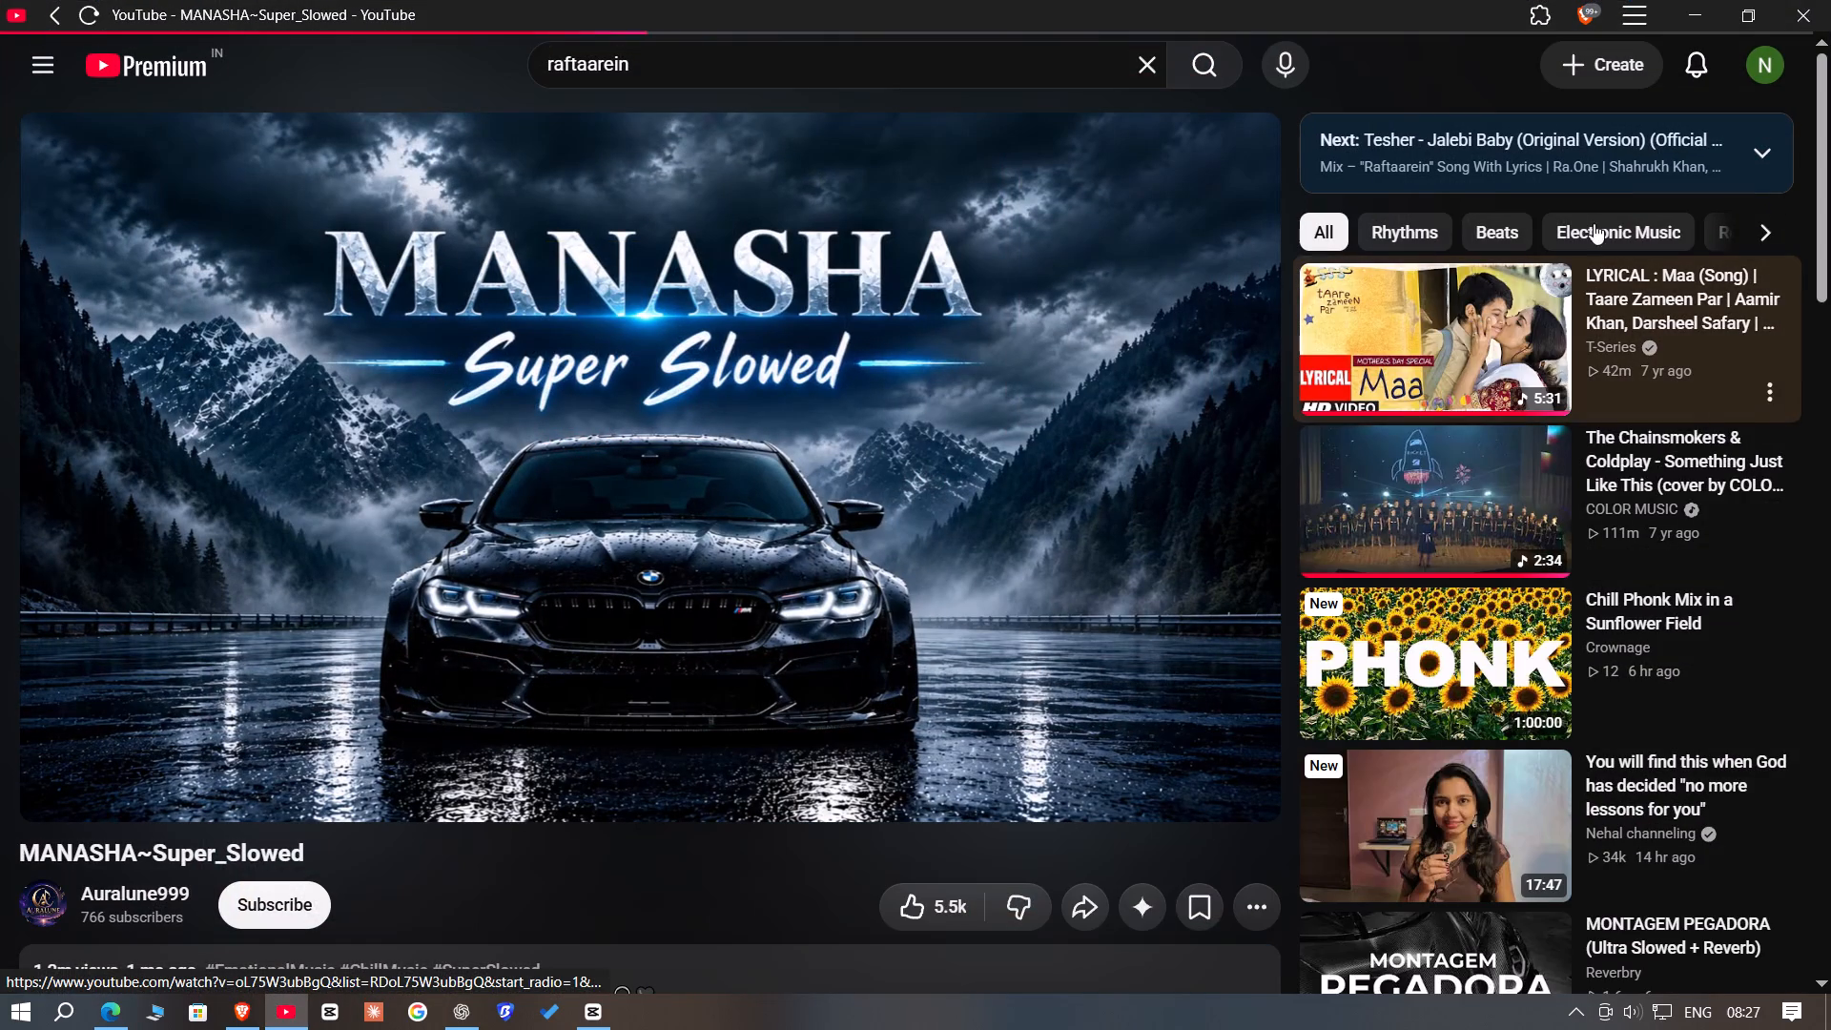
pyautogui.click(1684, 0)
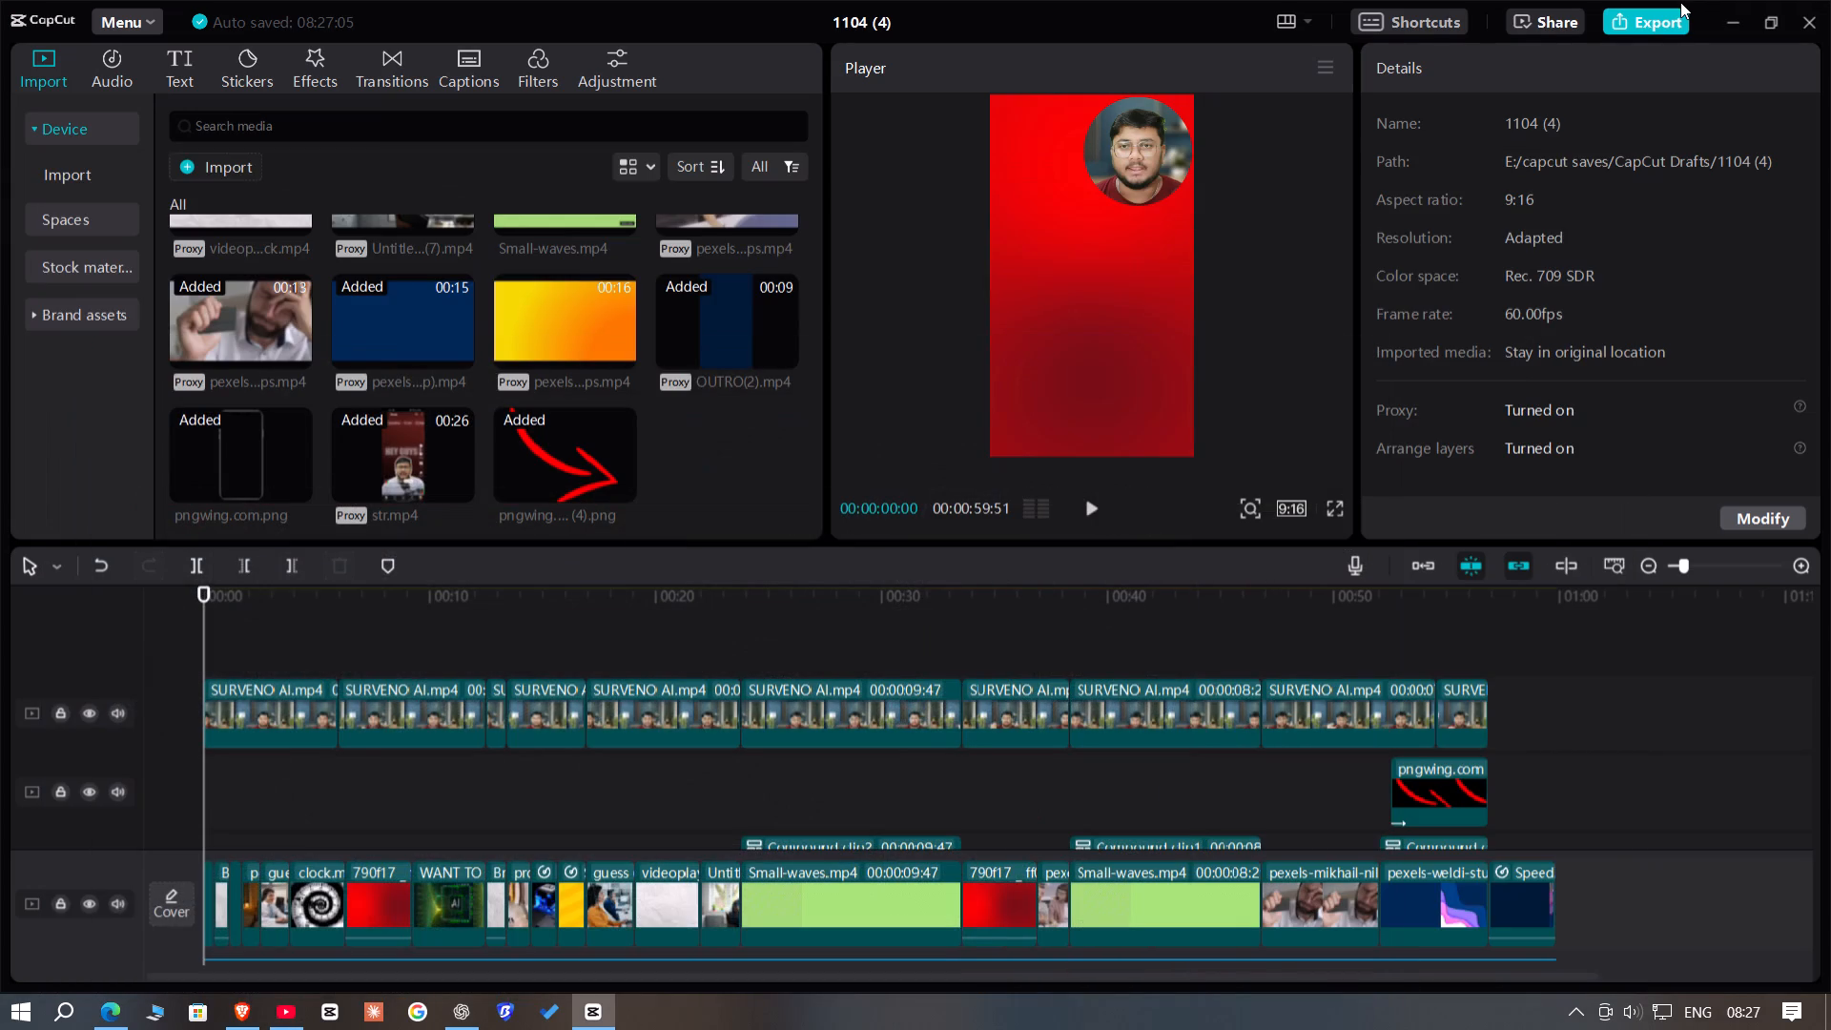
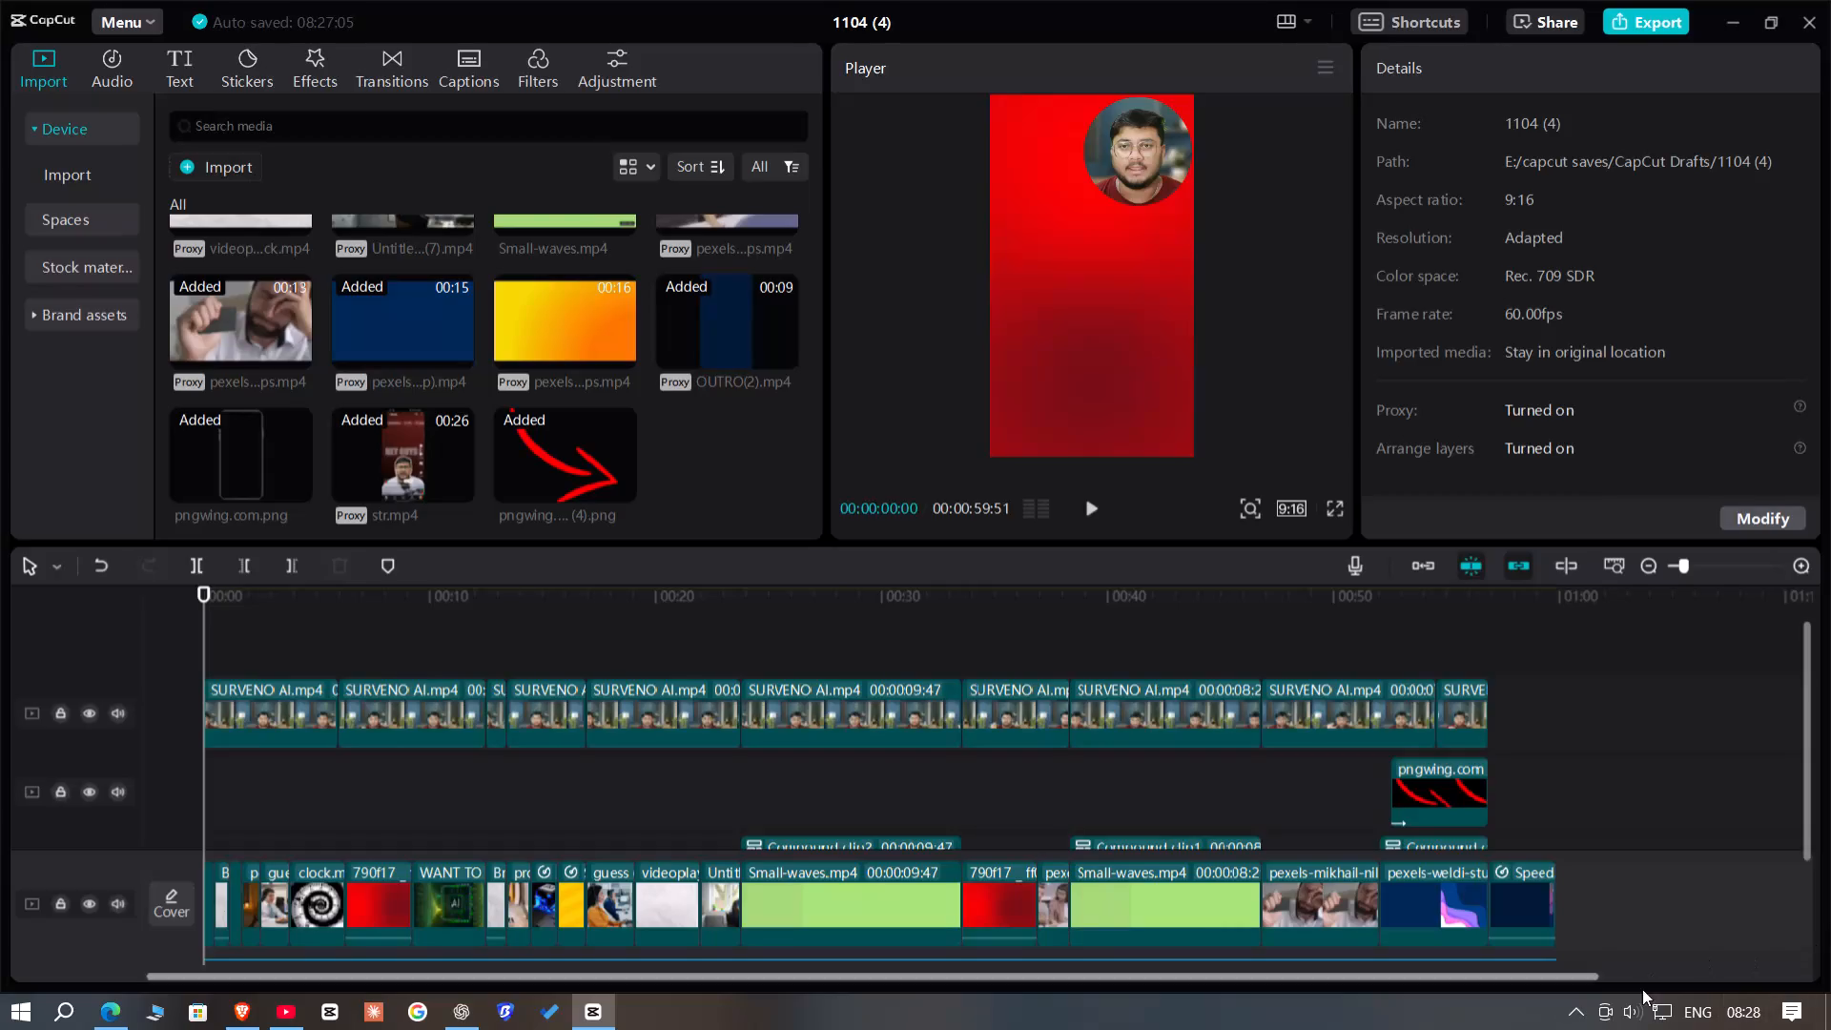
# Raise the Windows system volume for the headphones to 37.
pyautogui.click(1630, 1029)
pyautogui.scroll(6, 1655, 991)
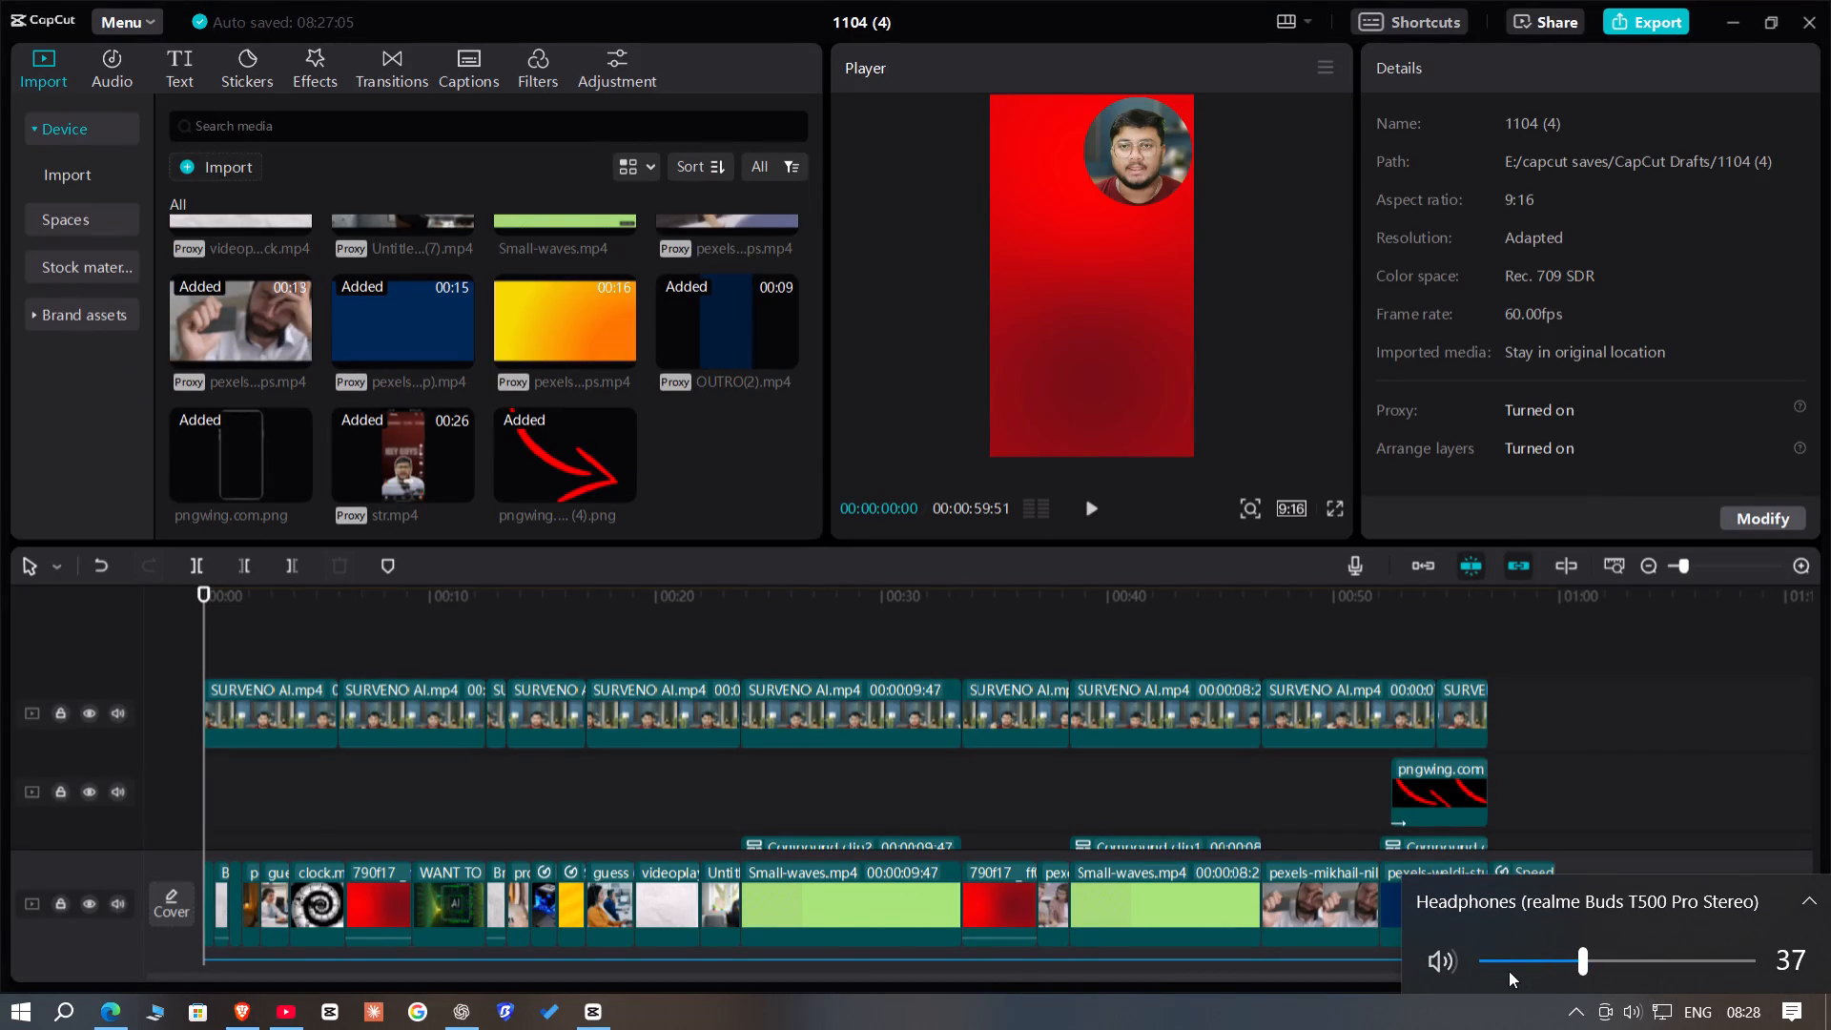
# Show the hidden notification-area icons on the Windows taskbar.
pyautogui.click(1574, 1015)
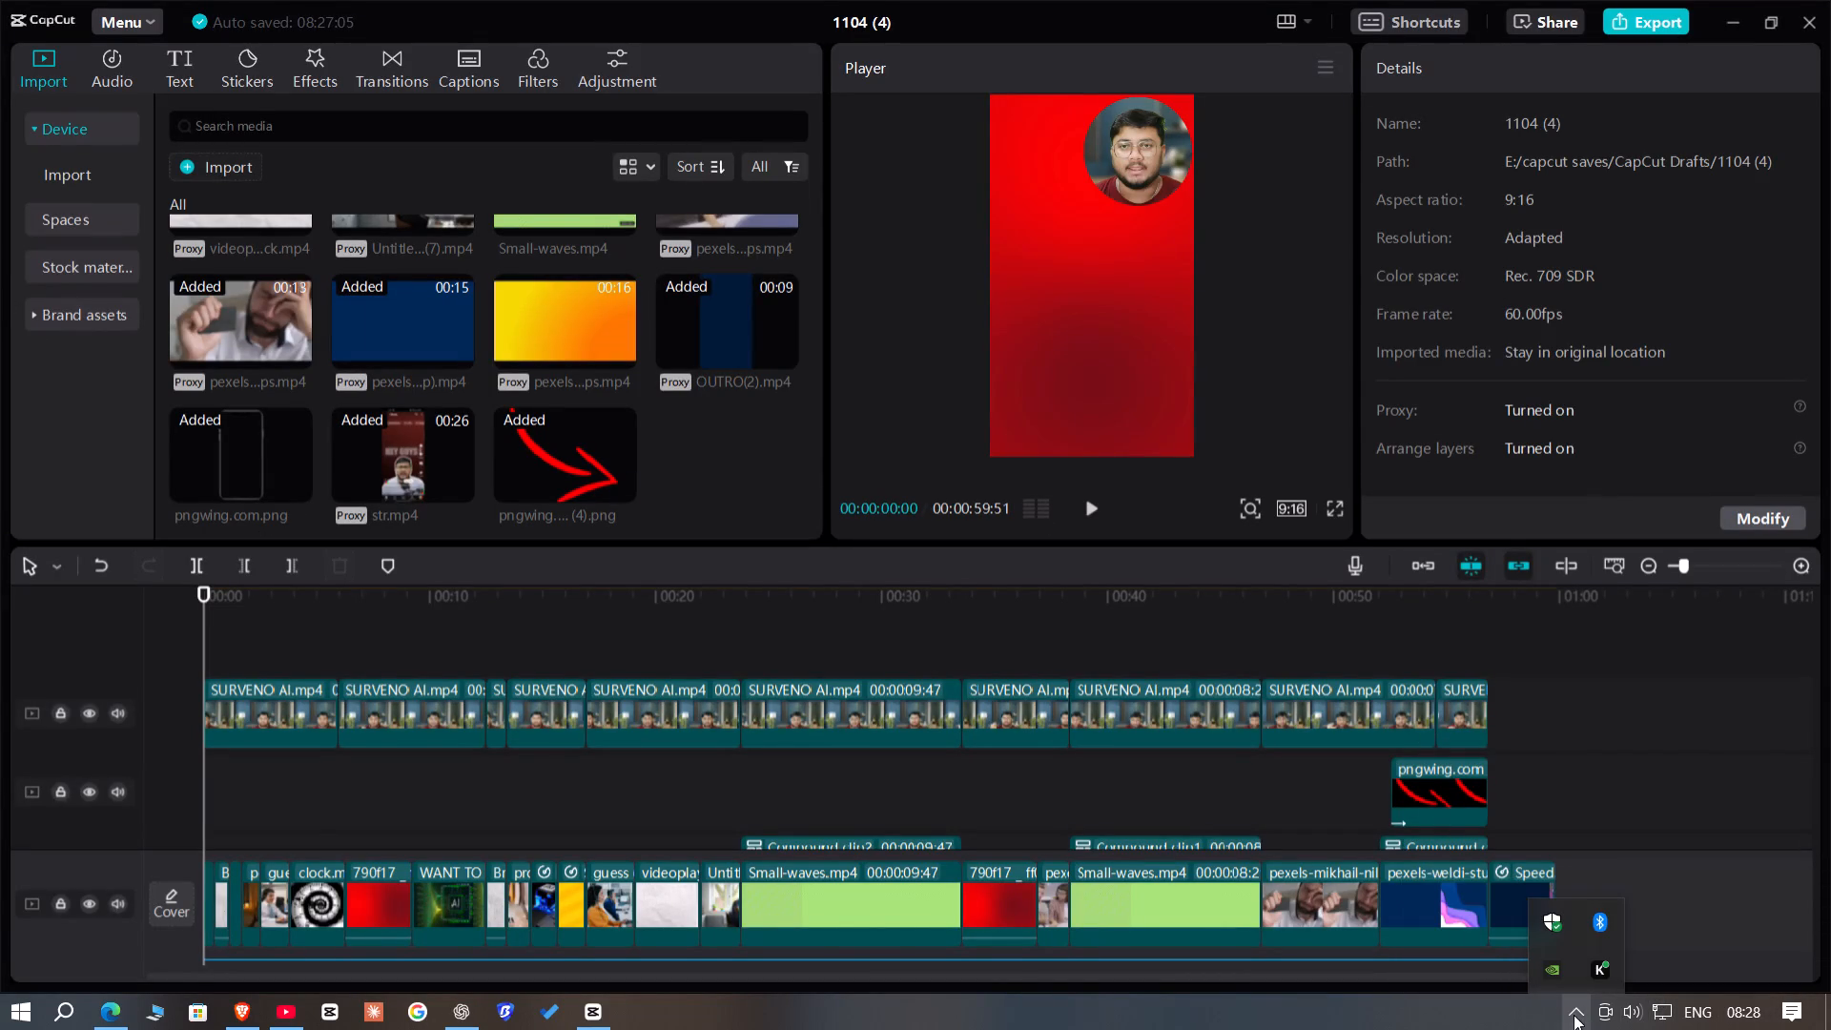
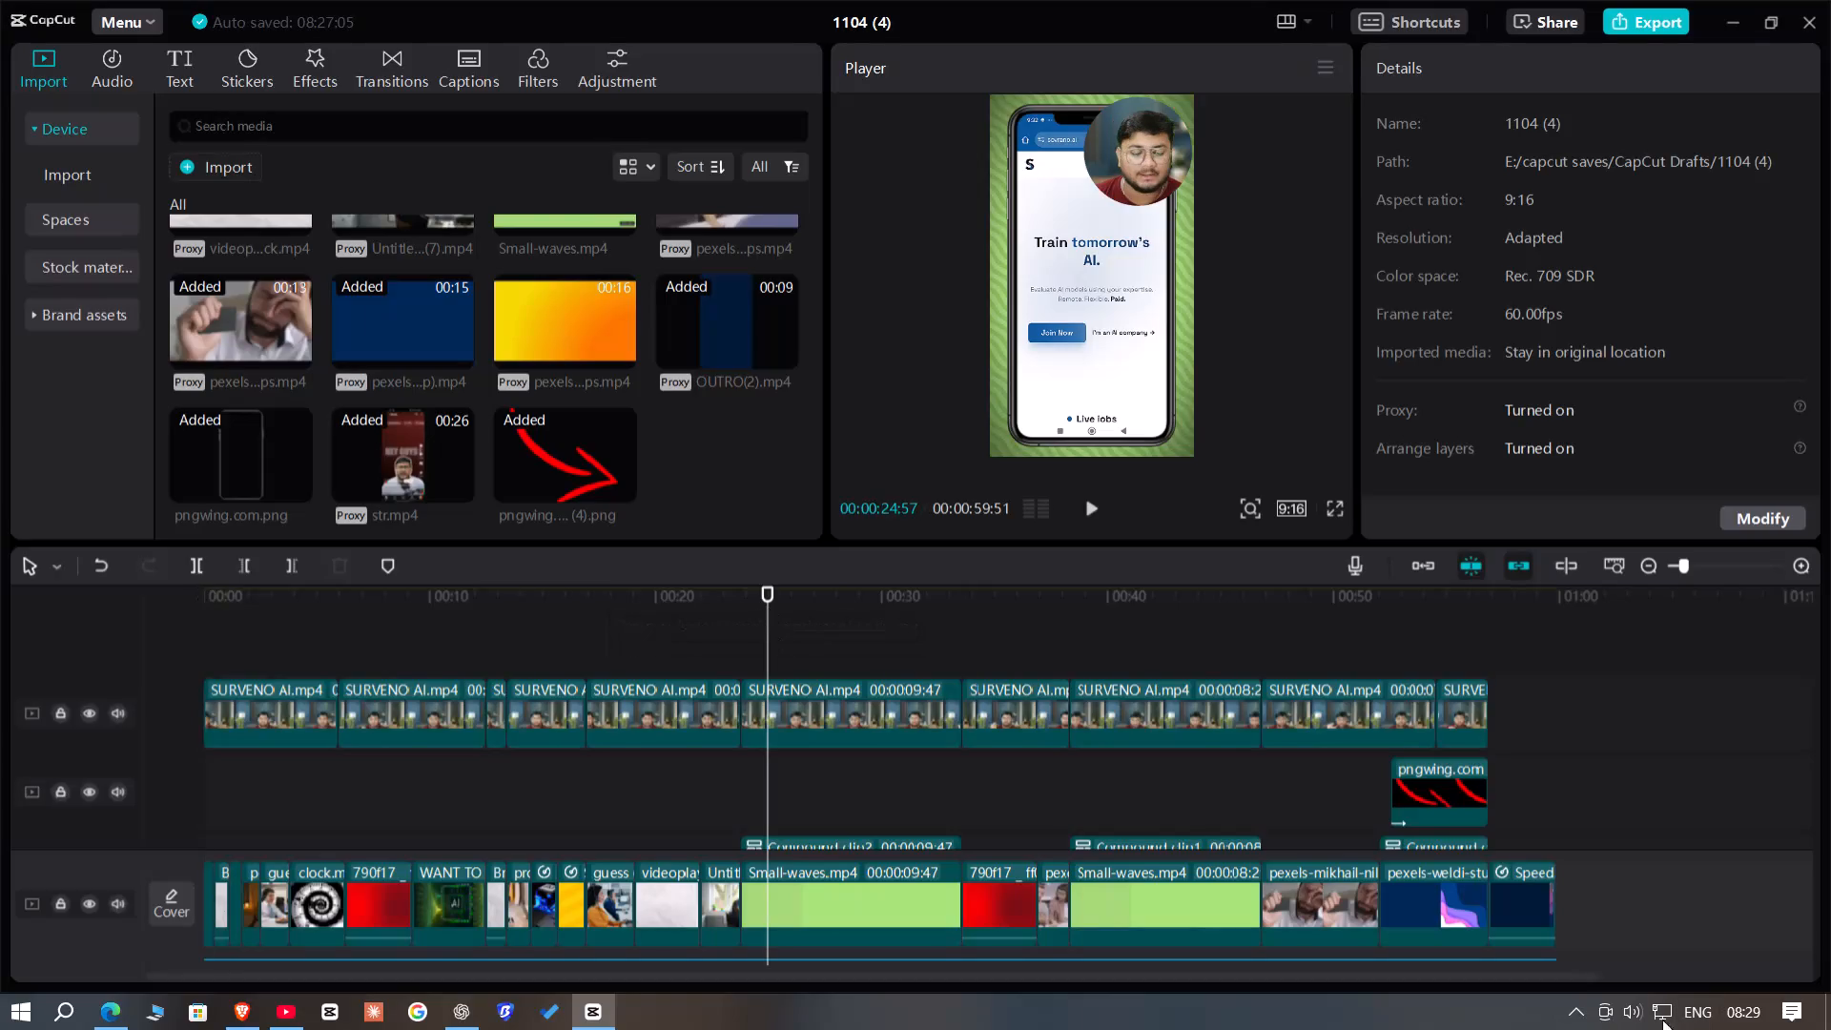
# Return the playhead to the start of the timeline and open the transitions library.
pyautogui.click(1567, 1008)
pyautogui.doubleClick(585, 622)
pyautogui.scroll(-6, 652, 848)
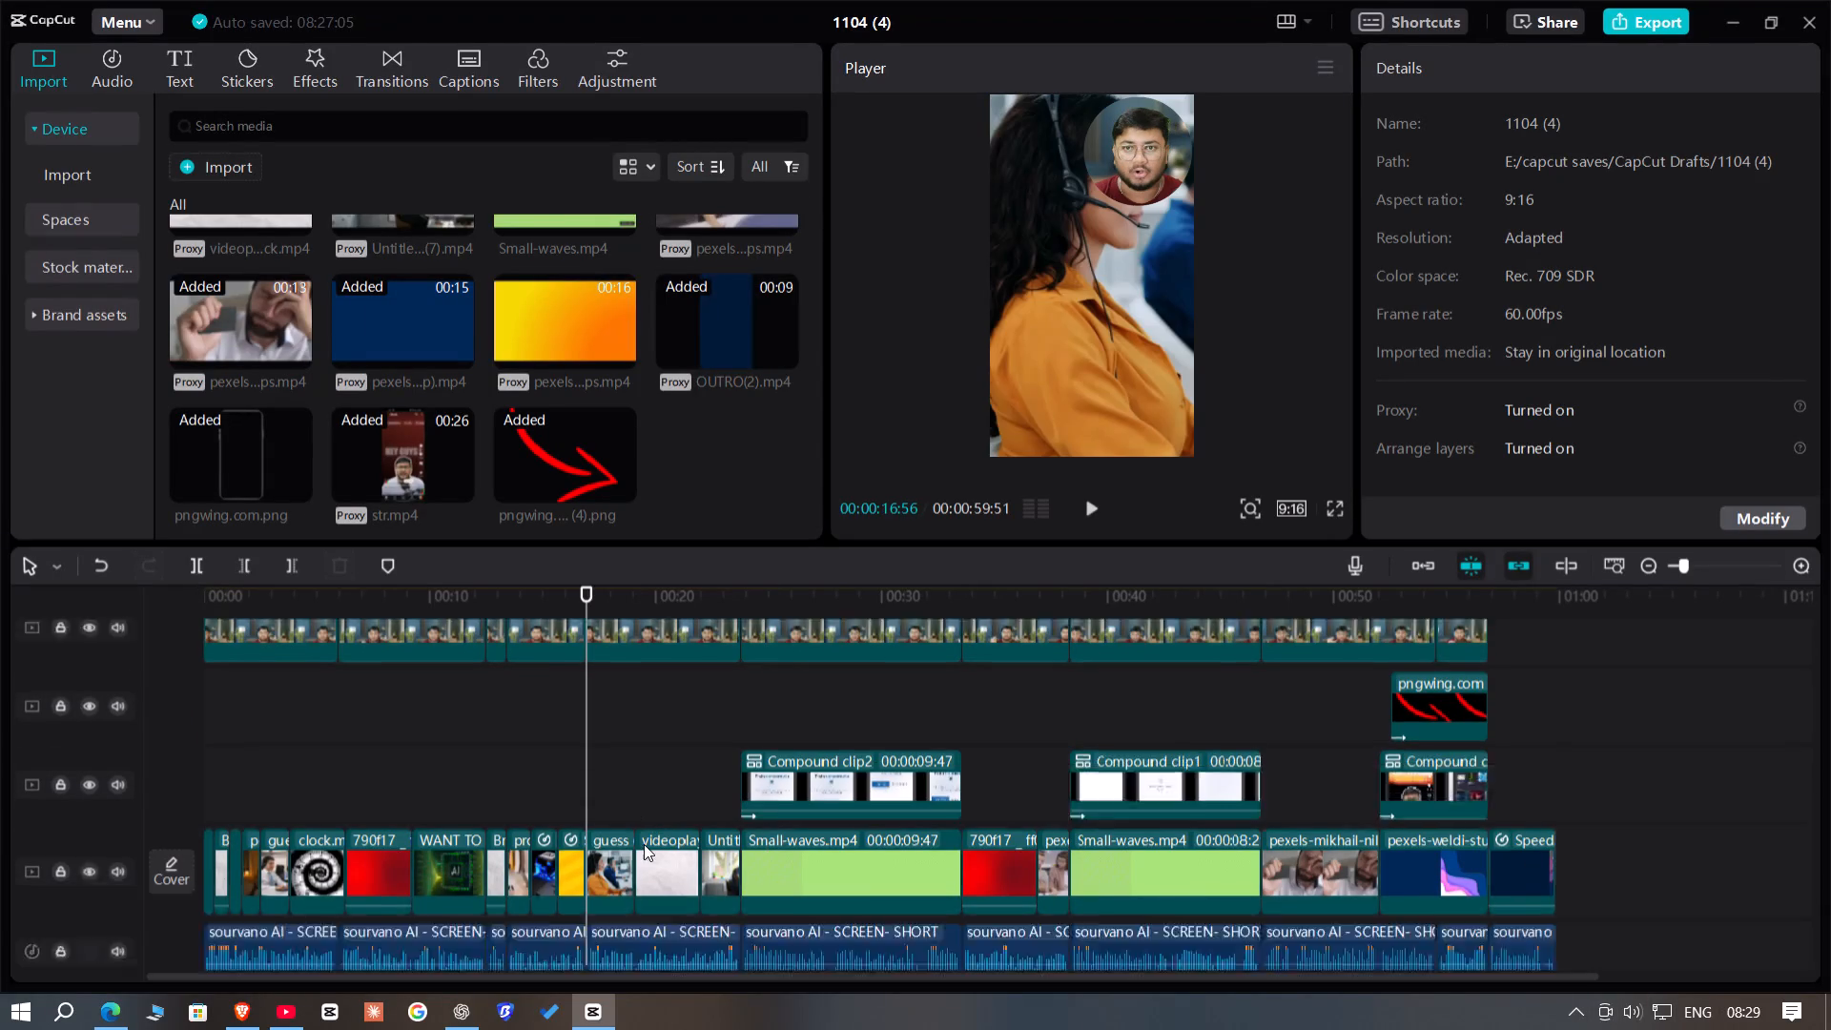
pyautogui.scroll(-2, 644, 844)
pyautogui.click(834, 635)
pyautogui.moveTo(834, 635); pyautogui.dragTo(730, 731)
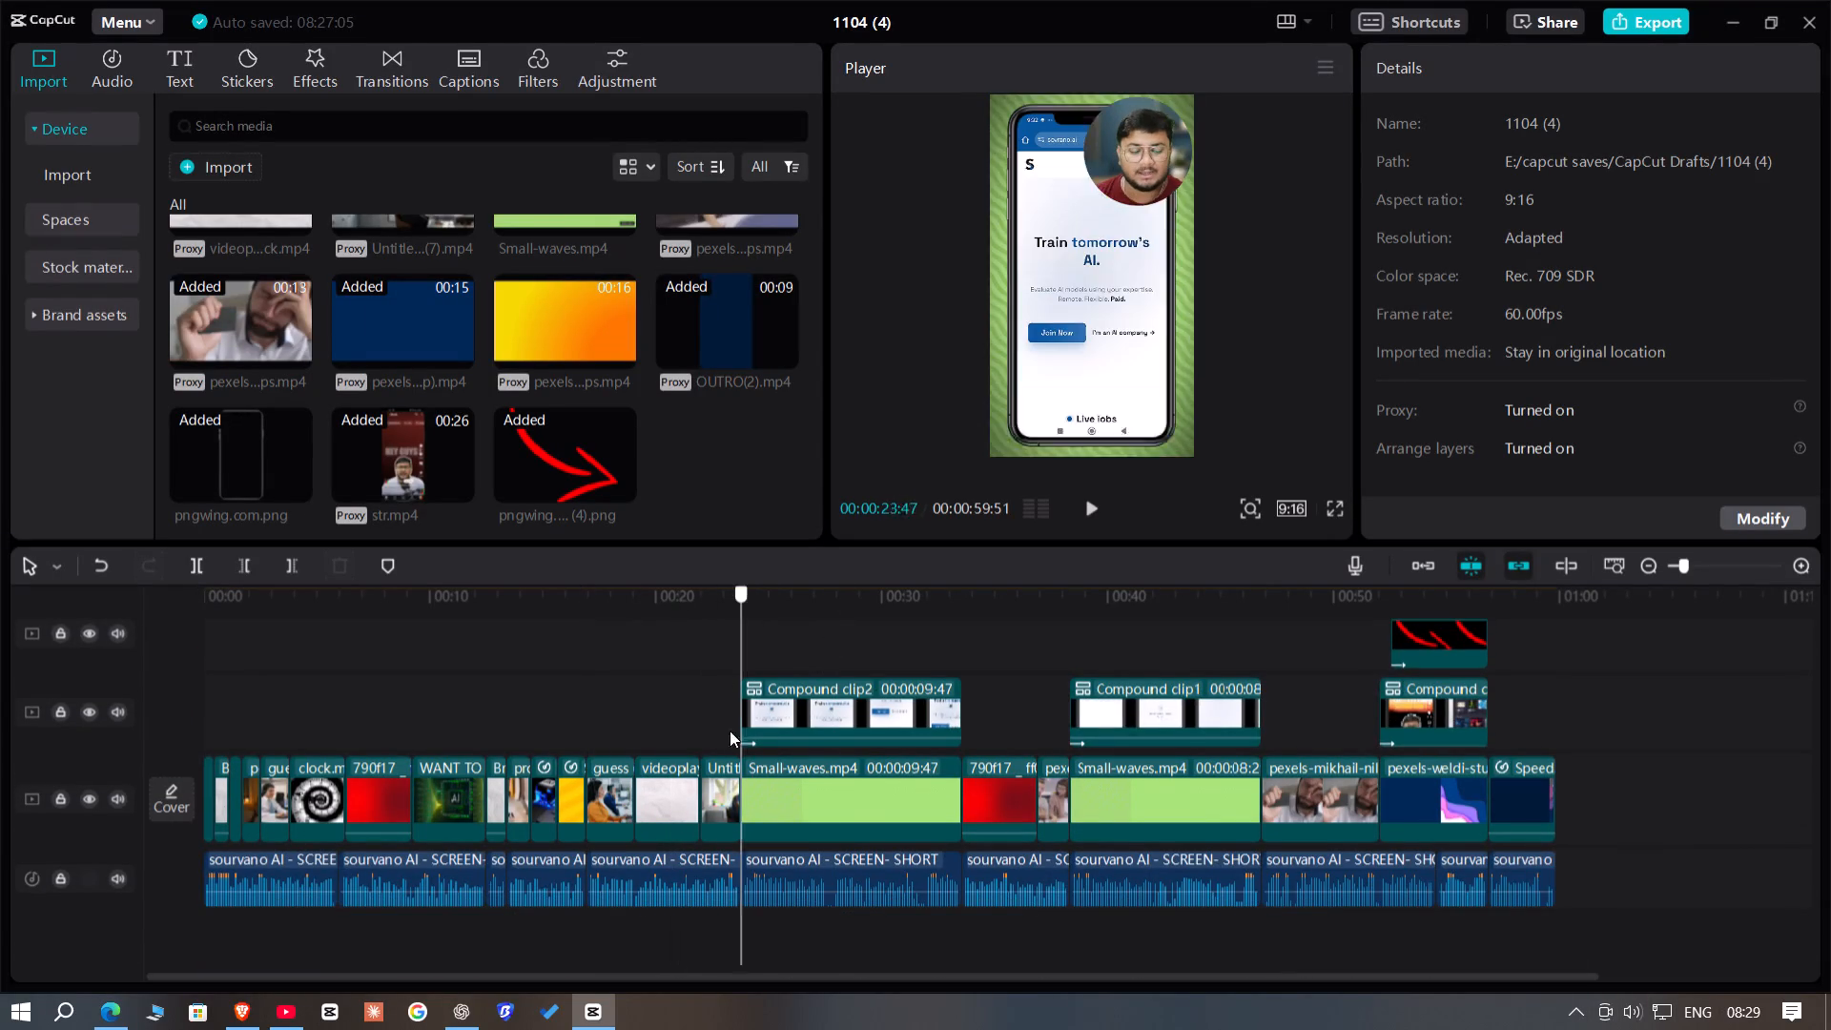
pyautogui.moveTo(730, 731); pyautogui.dragTo(163, 777)
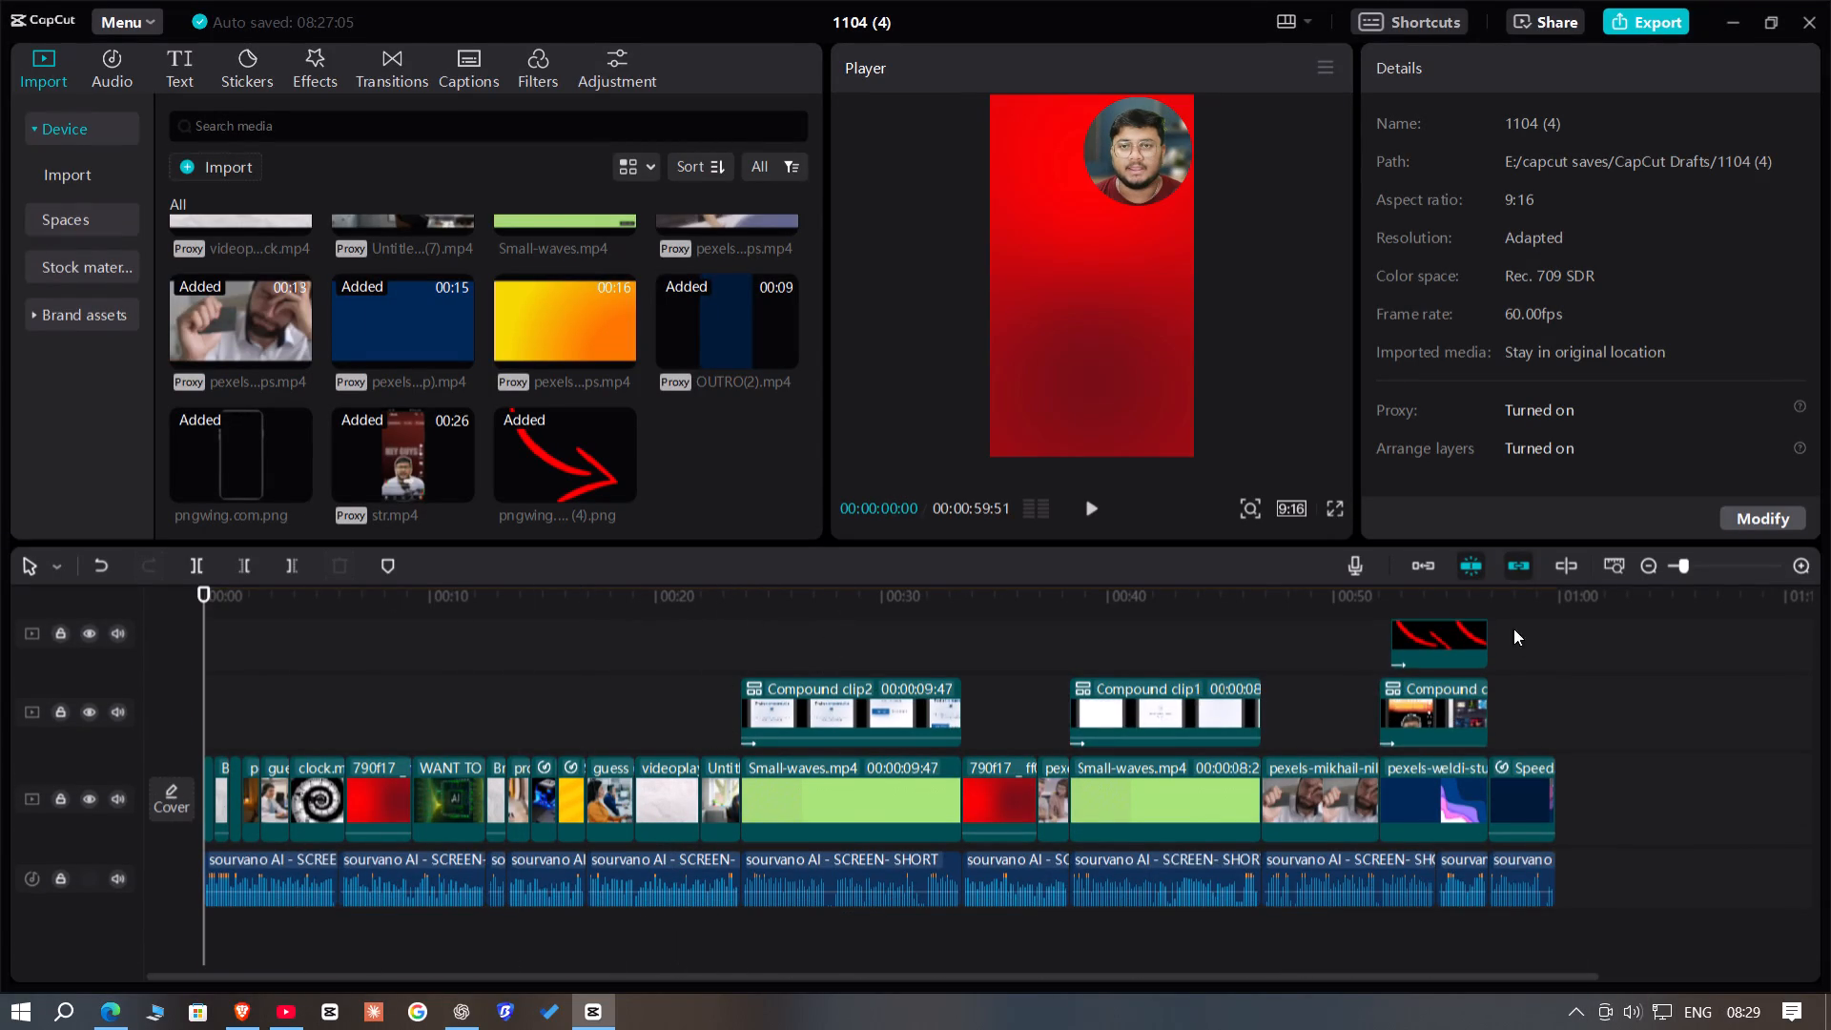
pyautogui.click(1705, 572)
pyautogui.click(392, 66)
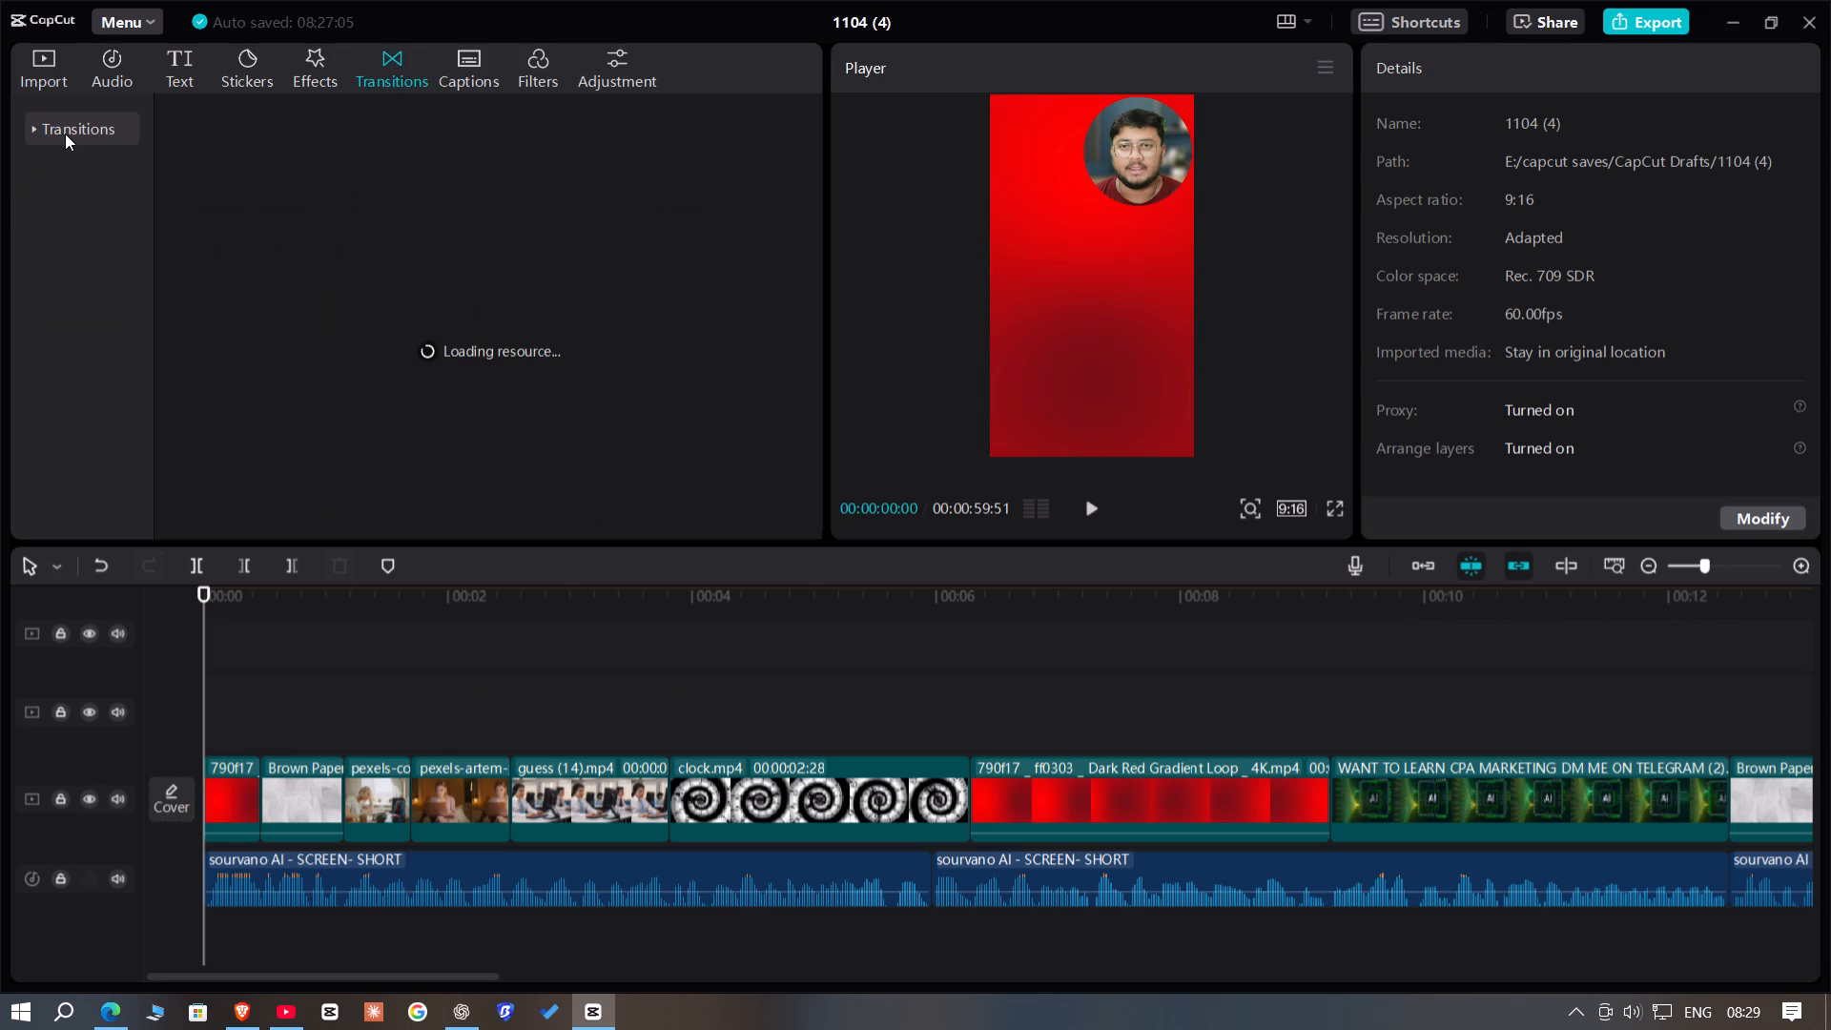
# Lower the Windows system volume for the headphones.
pyautogui.click(1636, 1029)
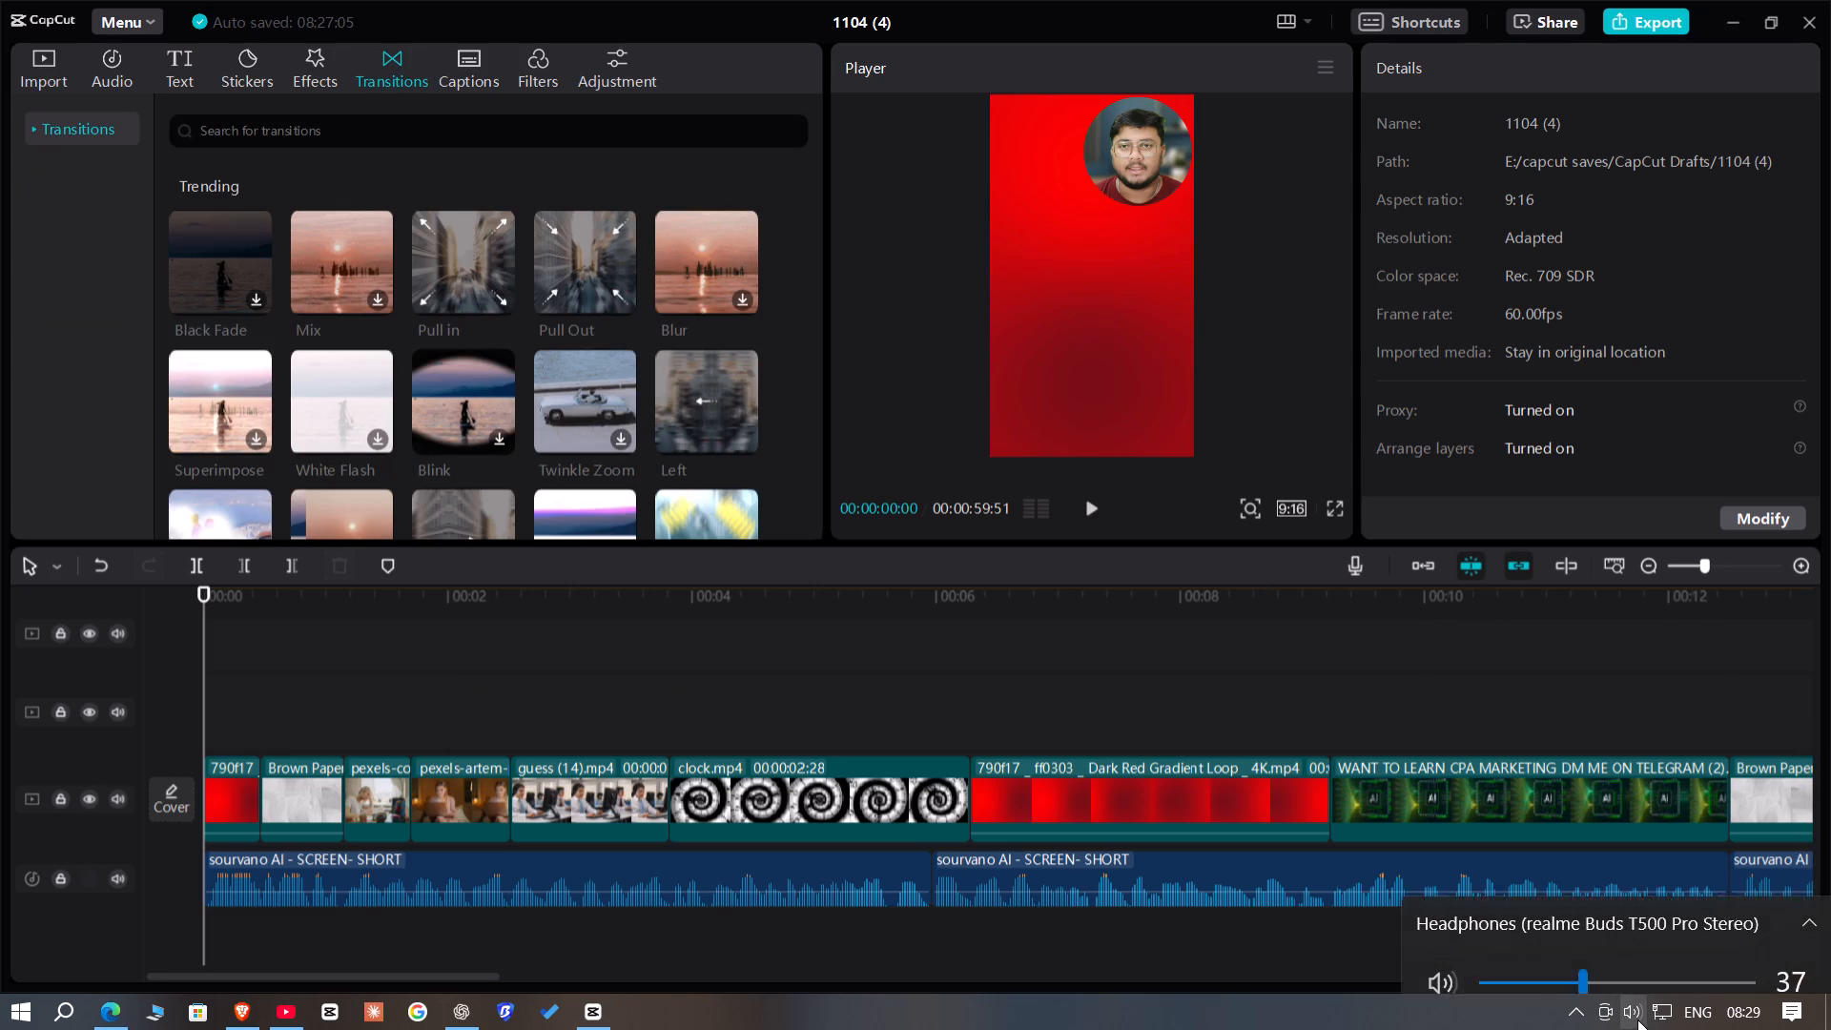
pyautogui.scroll(-6, 1637, 1020)
# Add the Glare light-effect transition between the two early pexels clips and between the second pexels clip and guess (14).mp4.
pyautogui.click(67, 131)
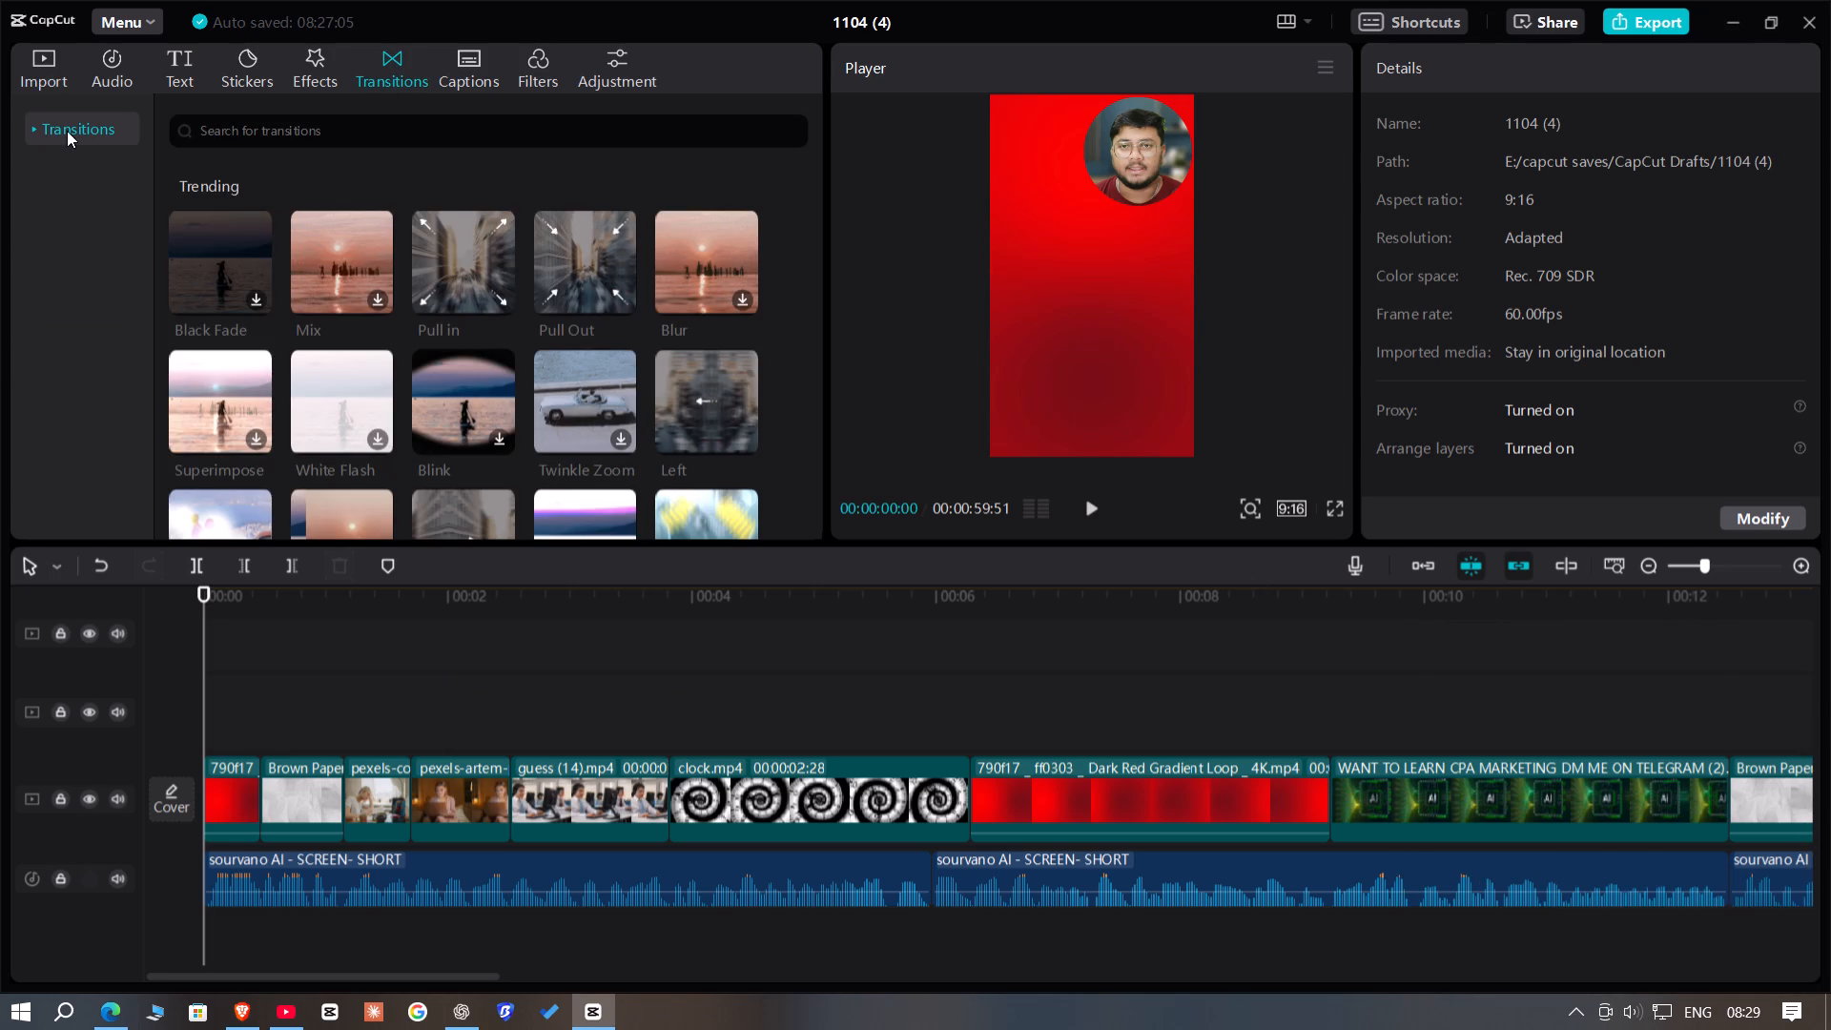
pyautogui.click(65, 250)
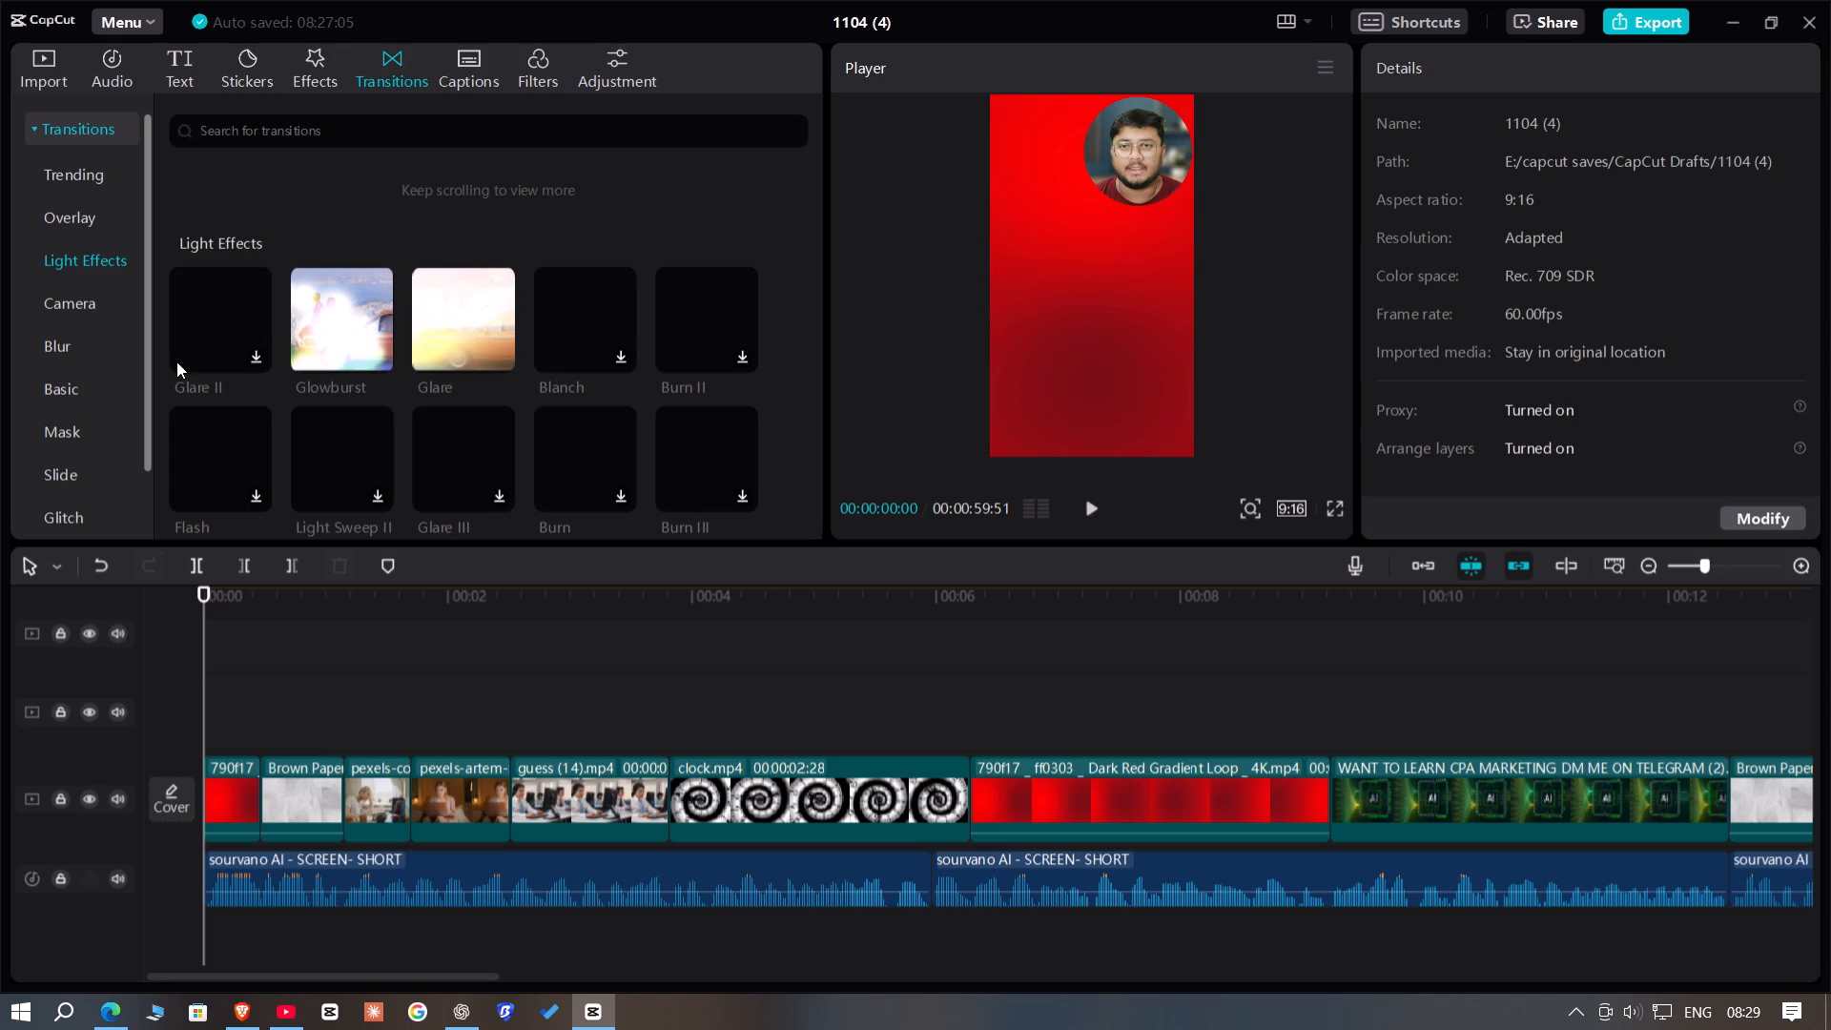
pyautogui.moveTo(450, 325); pyautogui.dragTo(380, 802)
pyautogui.click(1049, 583)
pyautogui.moveTo(466, 346); pyautogui.dragTo(516, 505)
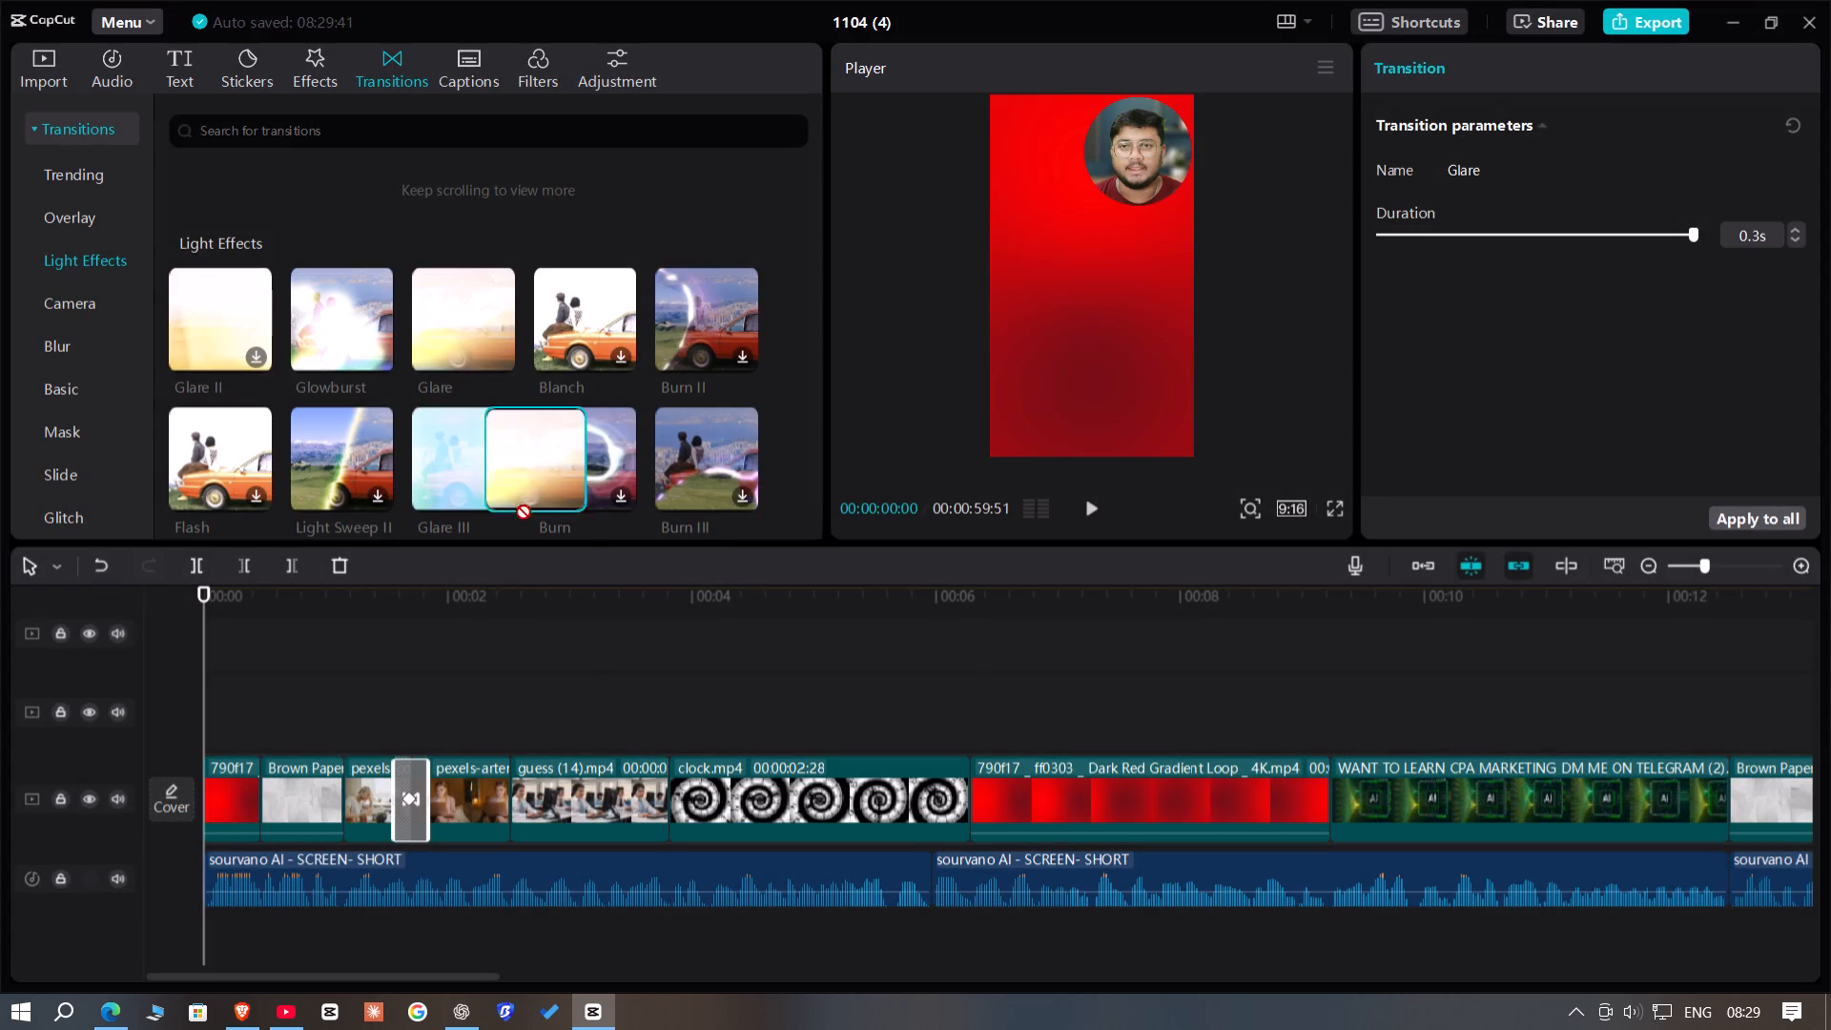
pyautogui.moveTo(516, 505); pyautogui.dragTo(485, 798)
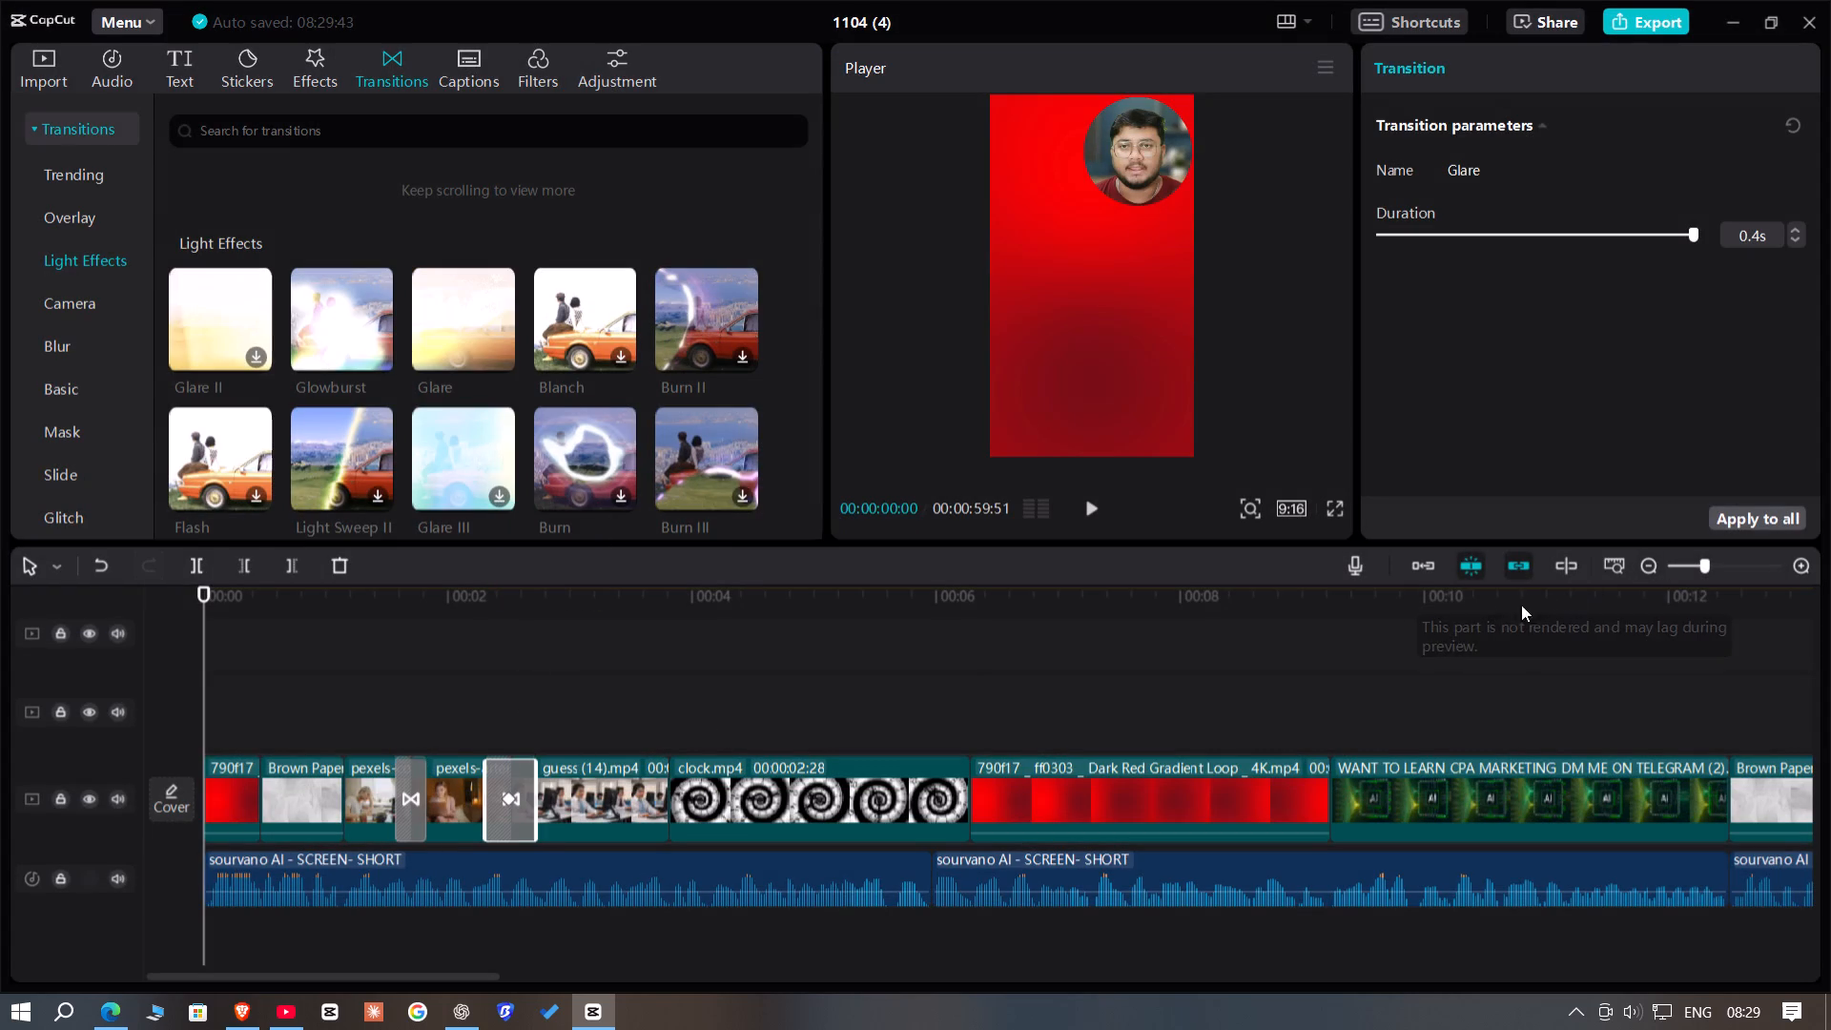
# Add the Glare transition before and after the Dark Red Gradient Loop clip that follows clock.mp4.
pyautogui.click(1063, 696)
pyautogui.moveTo(461, 318); pyautogui.dragTo(889, 786)
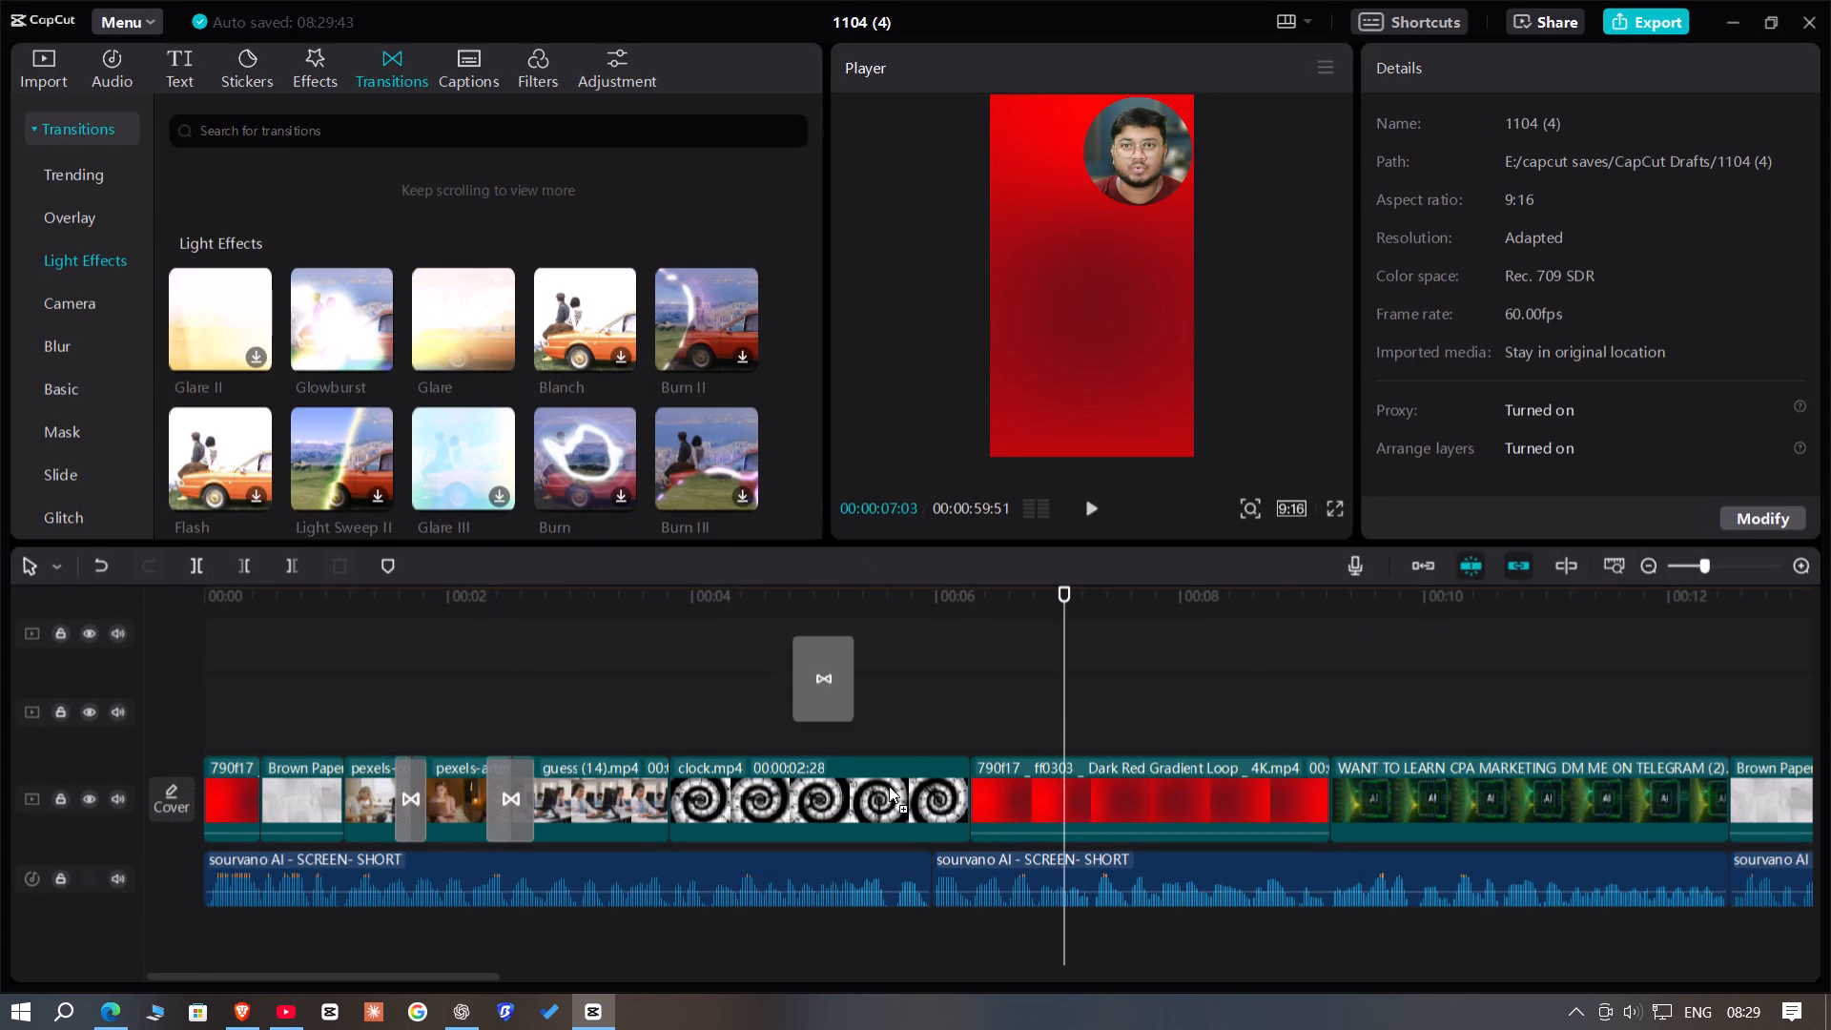
pyautogui.moveTo(889, 786); pyautogui.dragTo(948, 806)
pyautogui.moveTo(473, 327); pyautogui.dragTo(1022, 712)
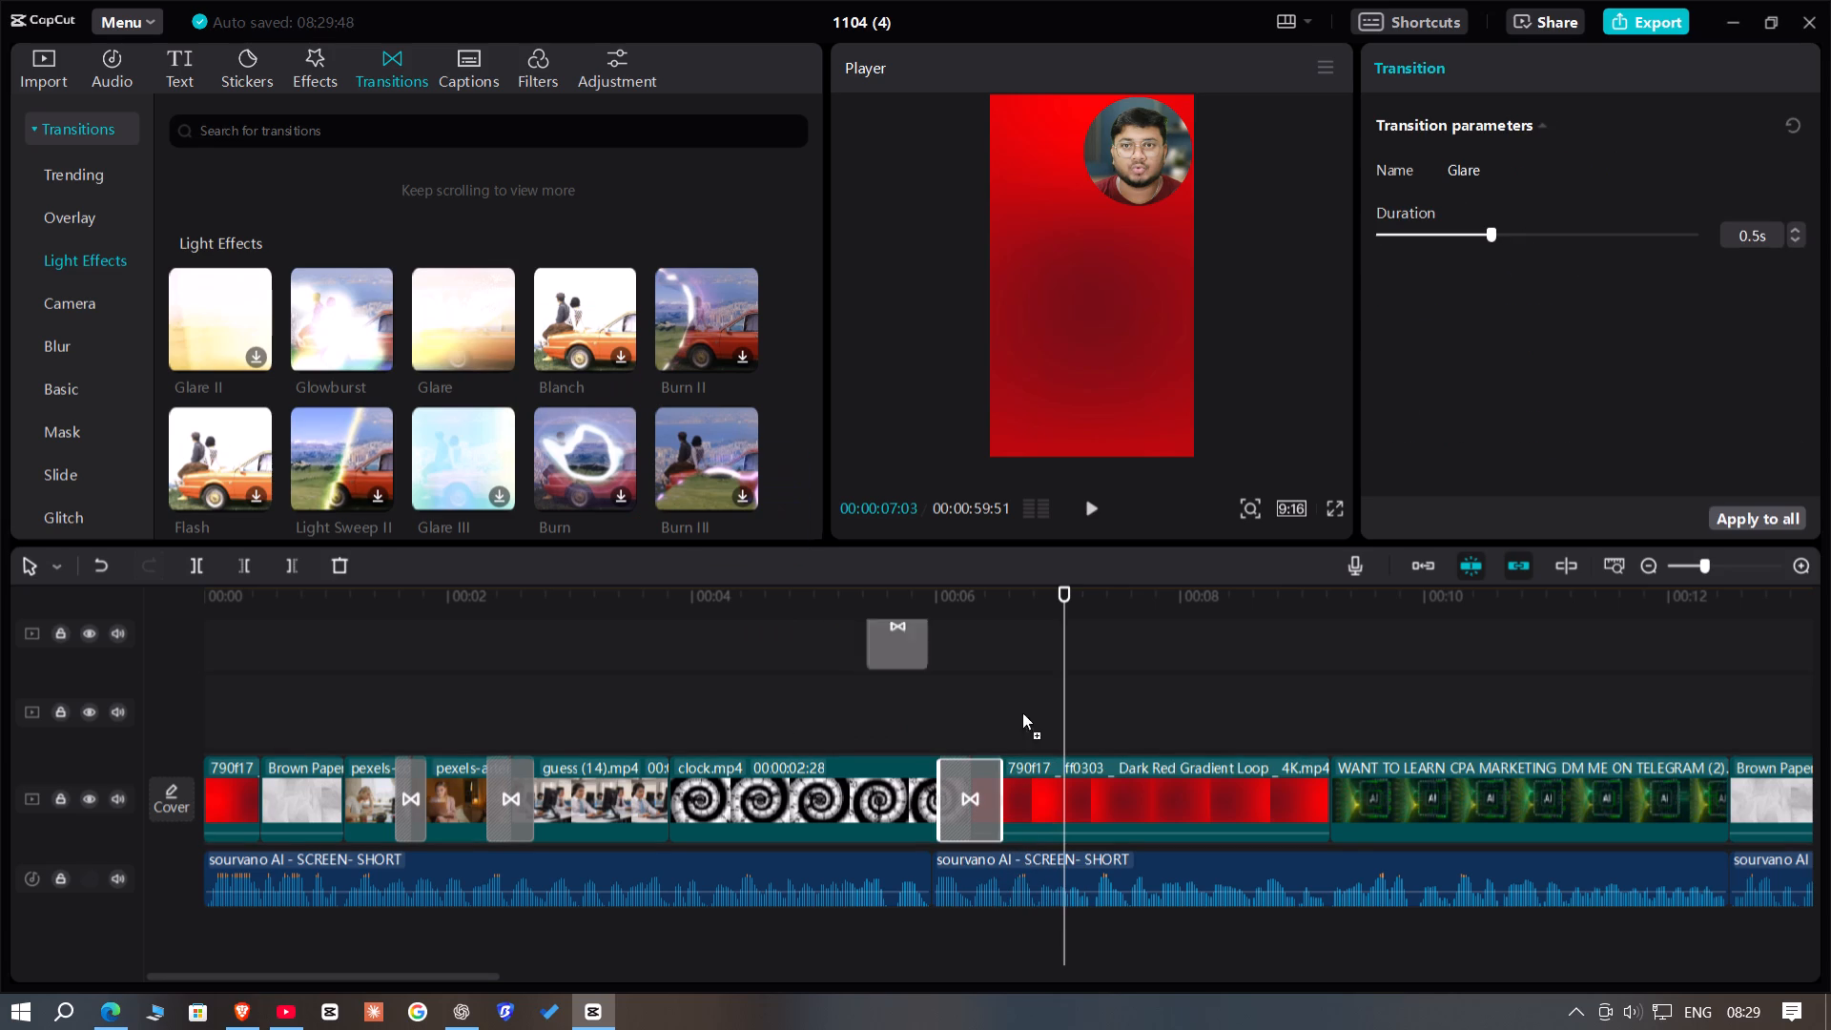
pyautogui.moveTo(1022, 712); pyautogui.dragTo(1281, 798)
# Add the Glare transition before and after the Dark Red Gradient Loop clip that lies between the two green Small-waves clips.
pyautogui.click(1439, 680)
pyautogui.moveTo(1439, 680); pyautogui.dragTo(1379, 710)
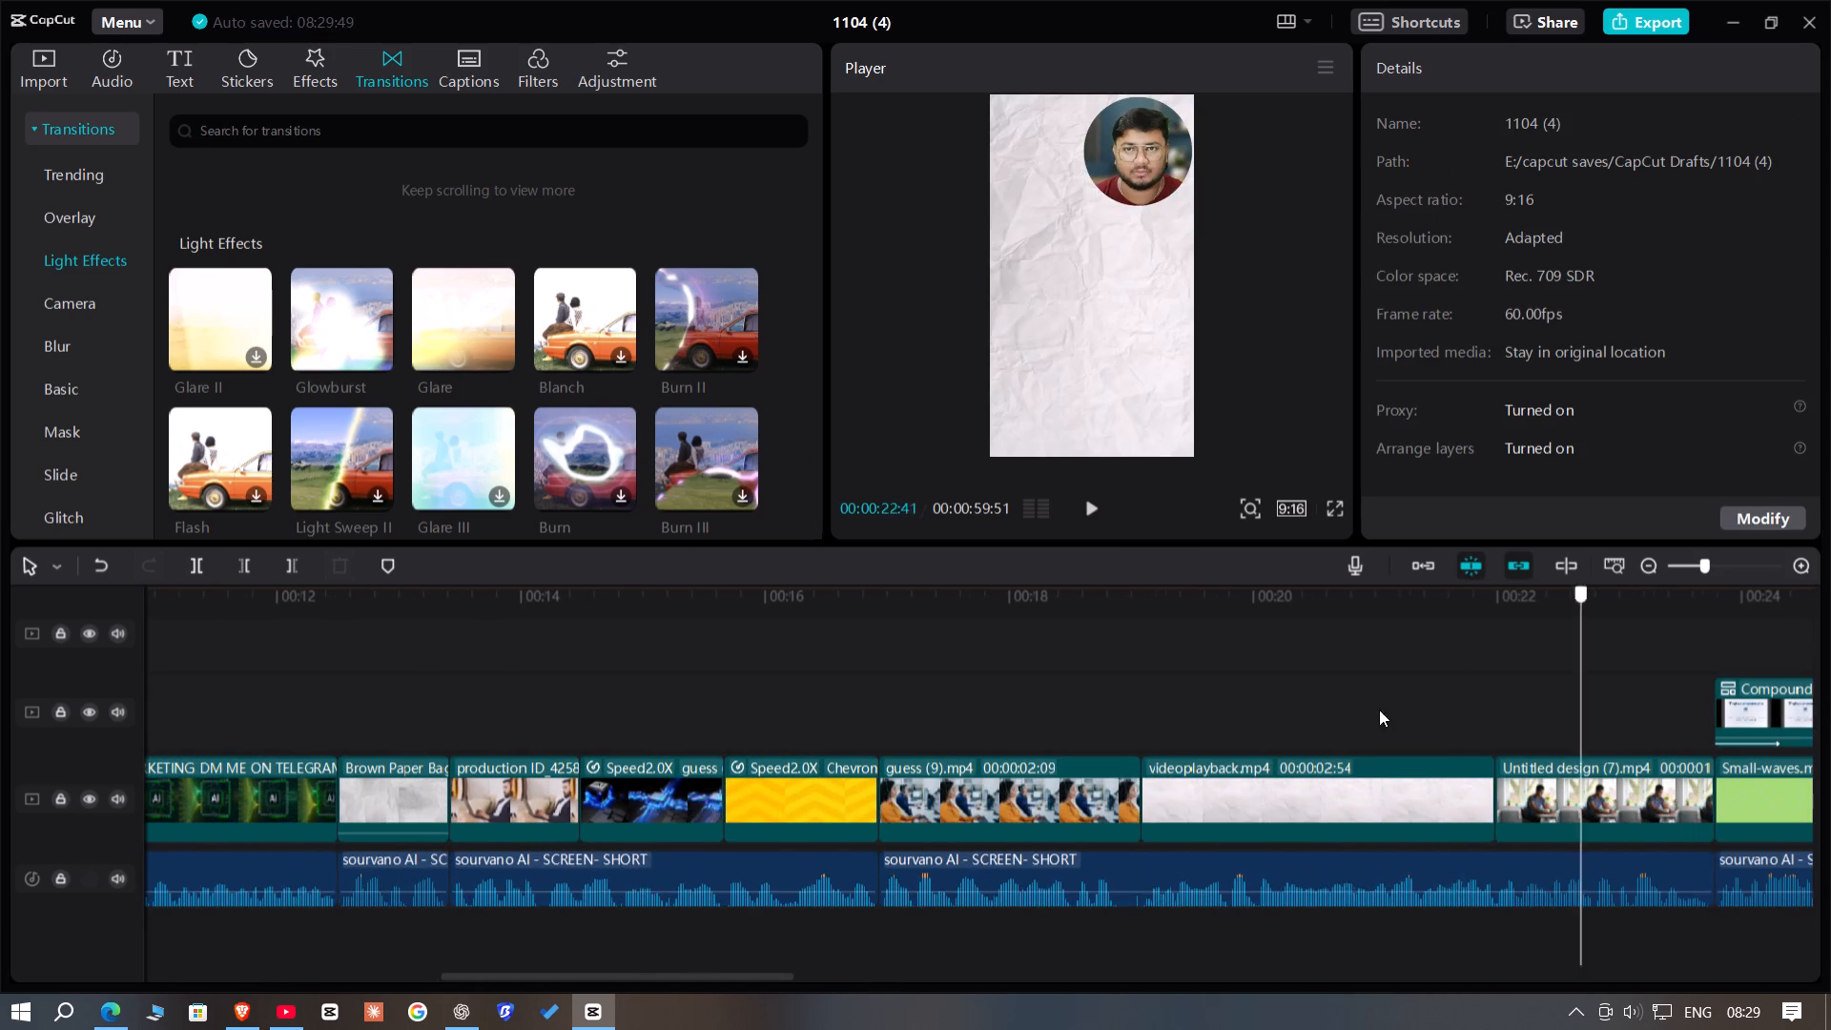
pyautogui.moveTo(1379, 710); pyautogui.dragTo(931, 760)
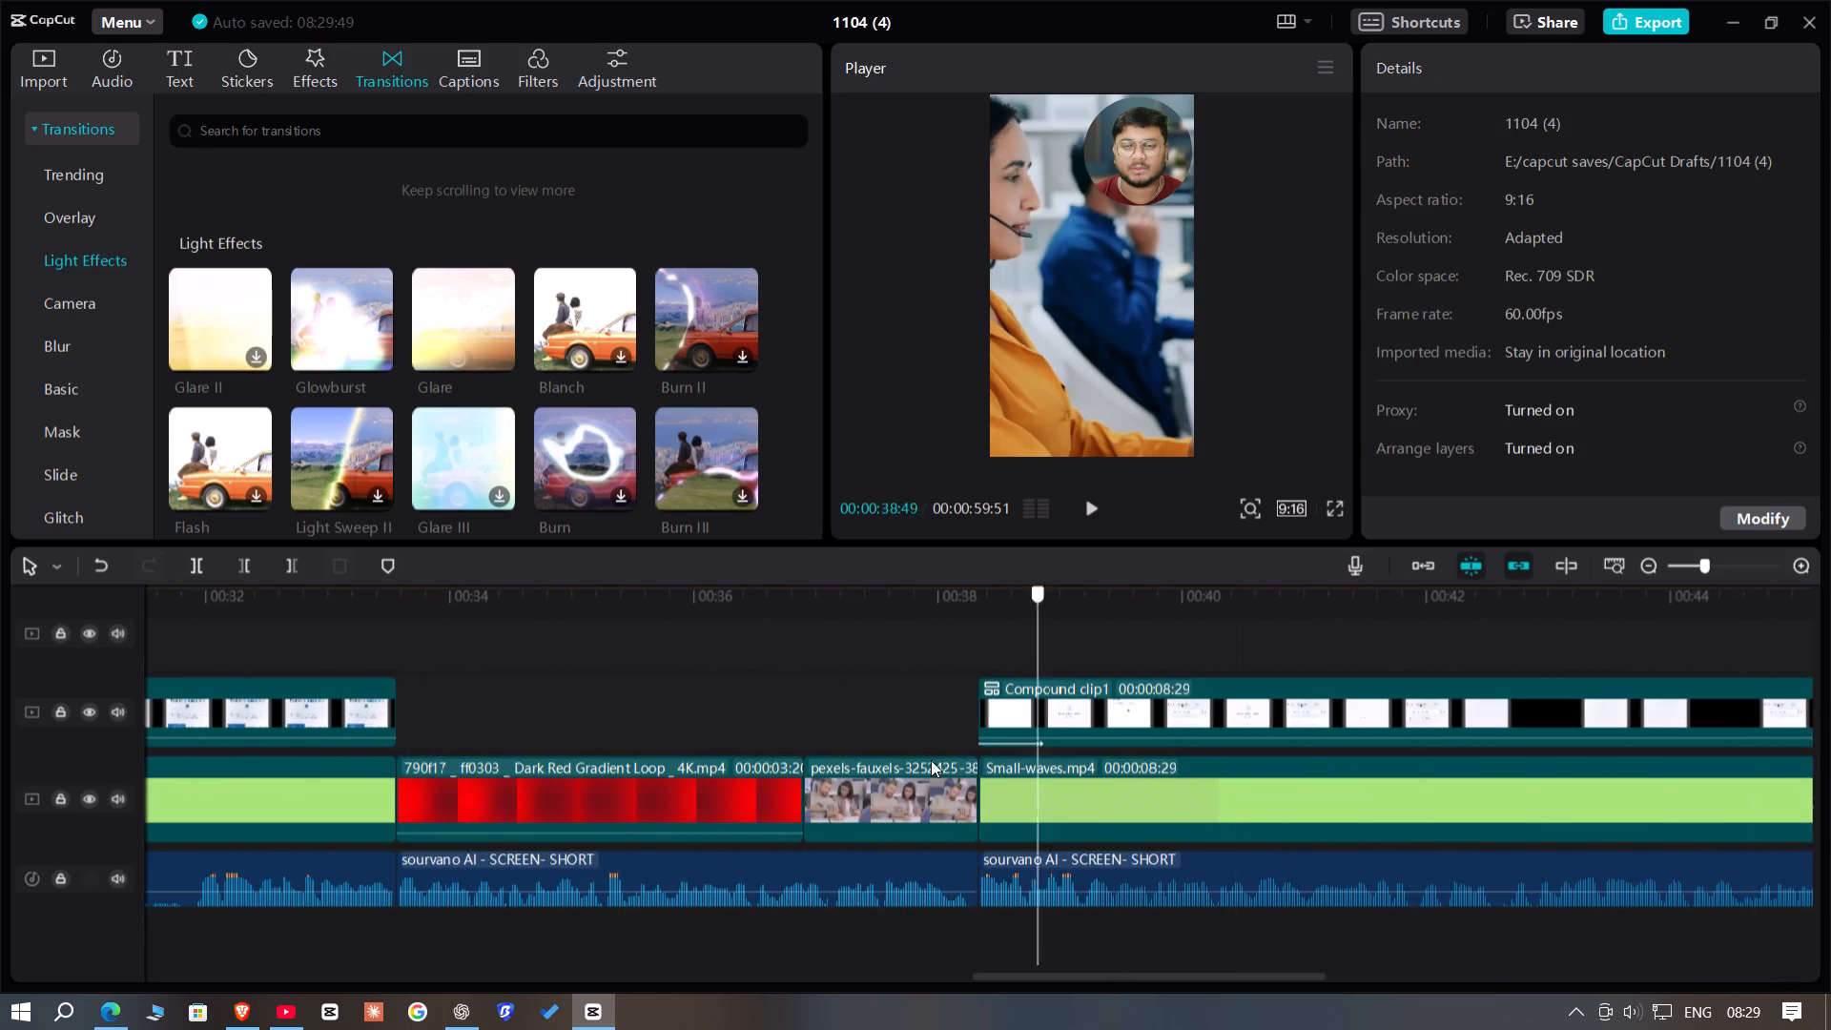
pyautogui.moveTo(931, 760); pyautogui.dragTo(641, 762)
pyautogui.moveTo(469, 335); pyautogui.dragTo(388, 793)
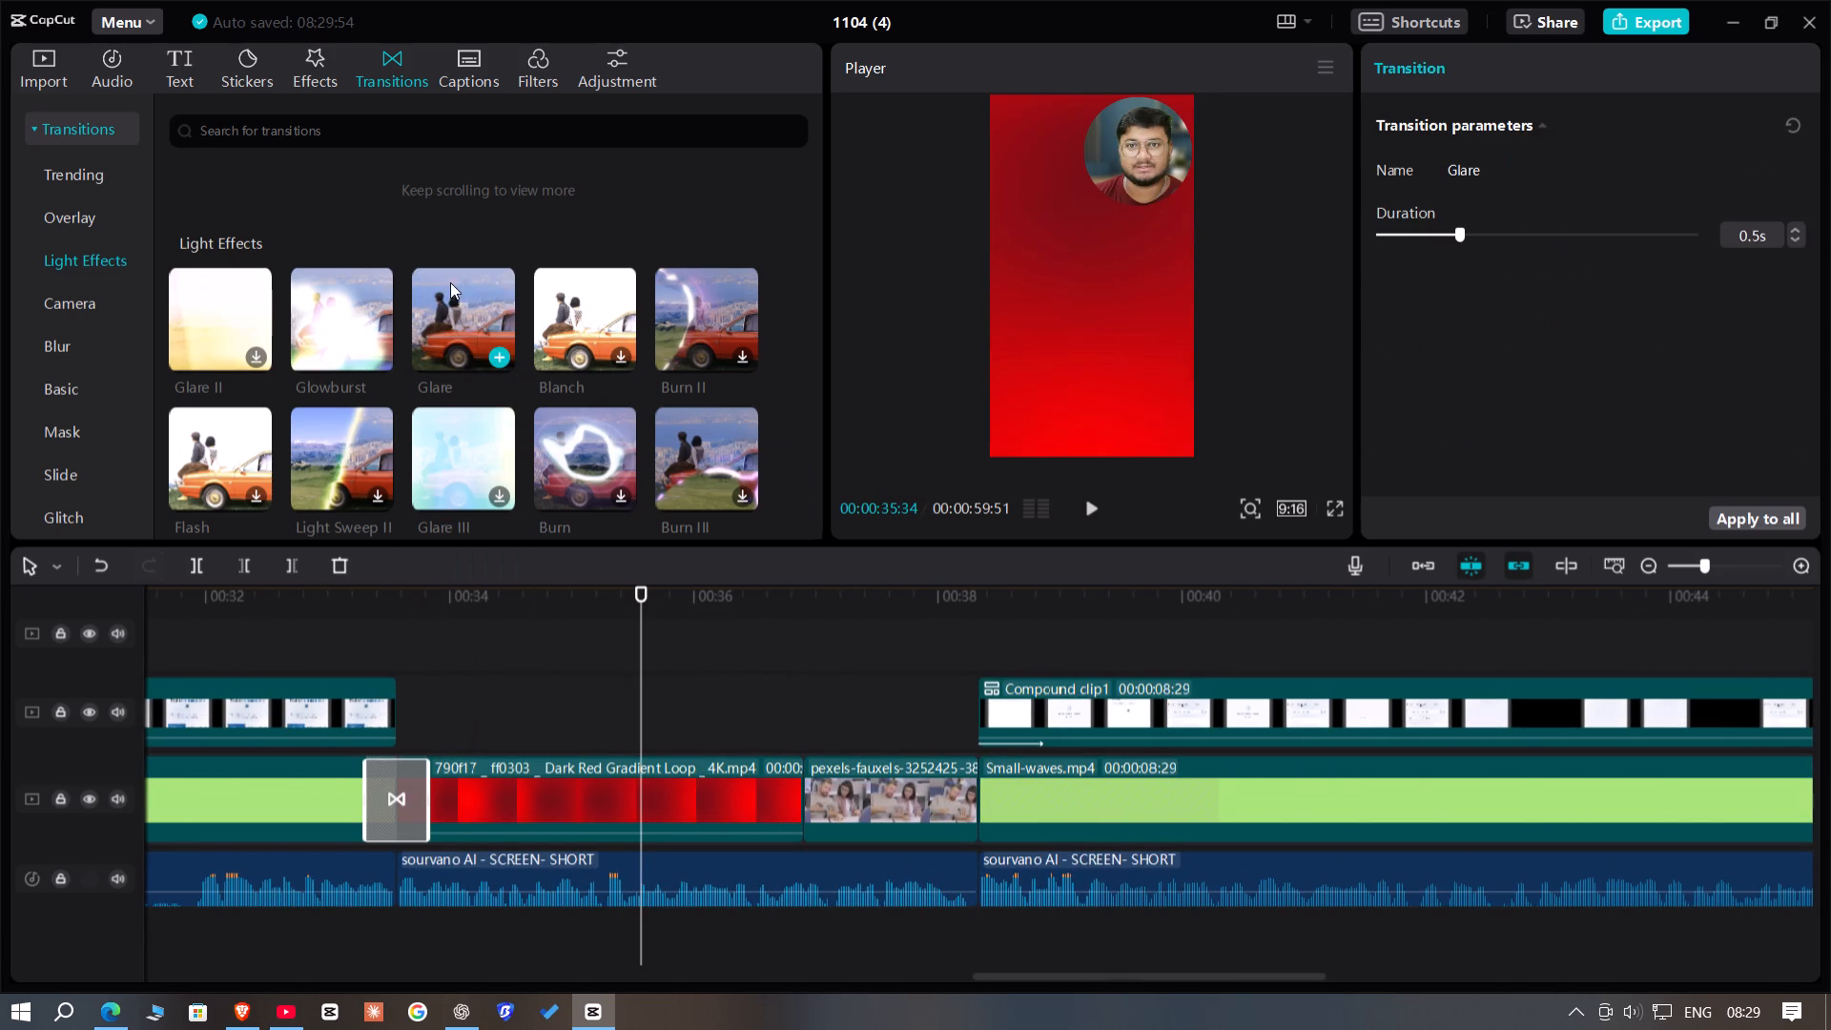
pyautogui.moveTo(480, 317); pyautogui.dragTo(770, 819)
# Add the Glare transition between the pexels-weldi-studio-design clip and the OUTRO(2).mp4 clip.
pyautogui.click(901, 692)
pyautogui.moveTo(901, 692); pyautogui.dragTo(1830, 699)
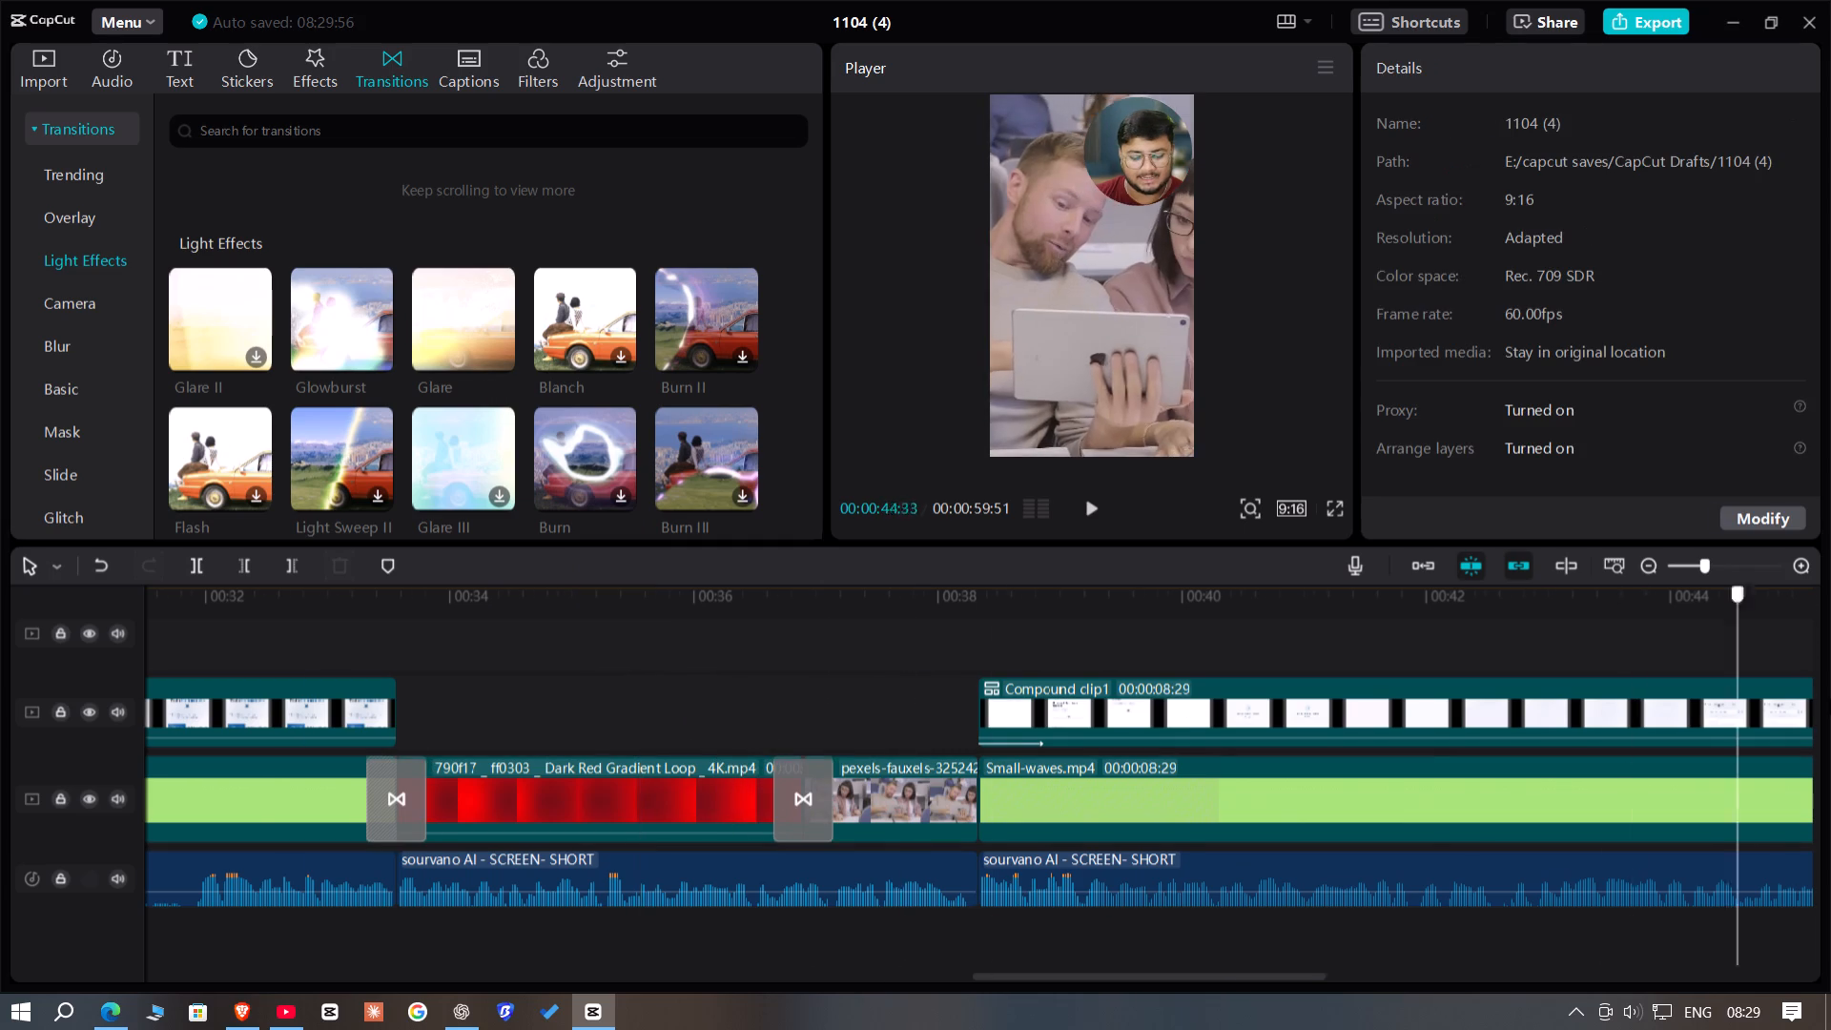
pyautogui.moveTo(1830, 699); pyautogui.dragTo(1209, 740)
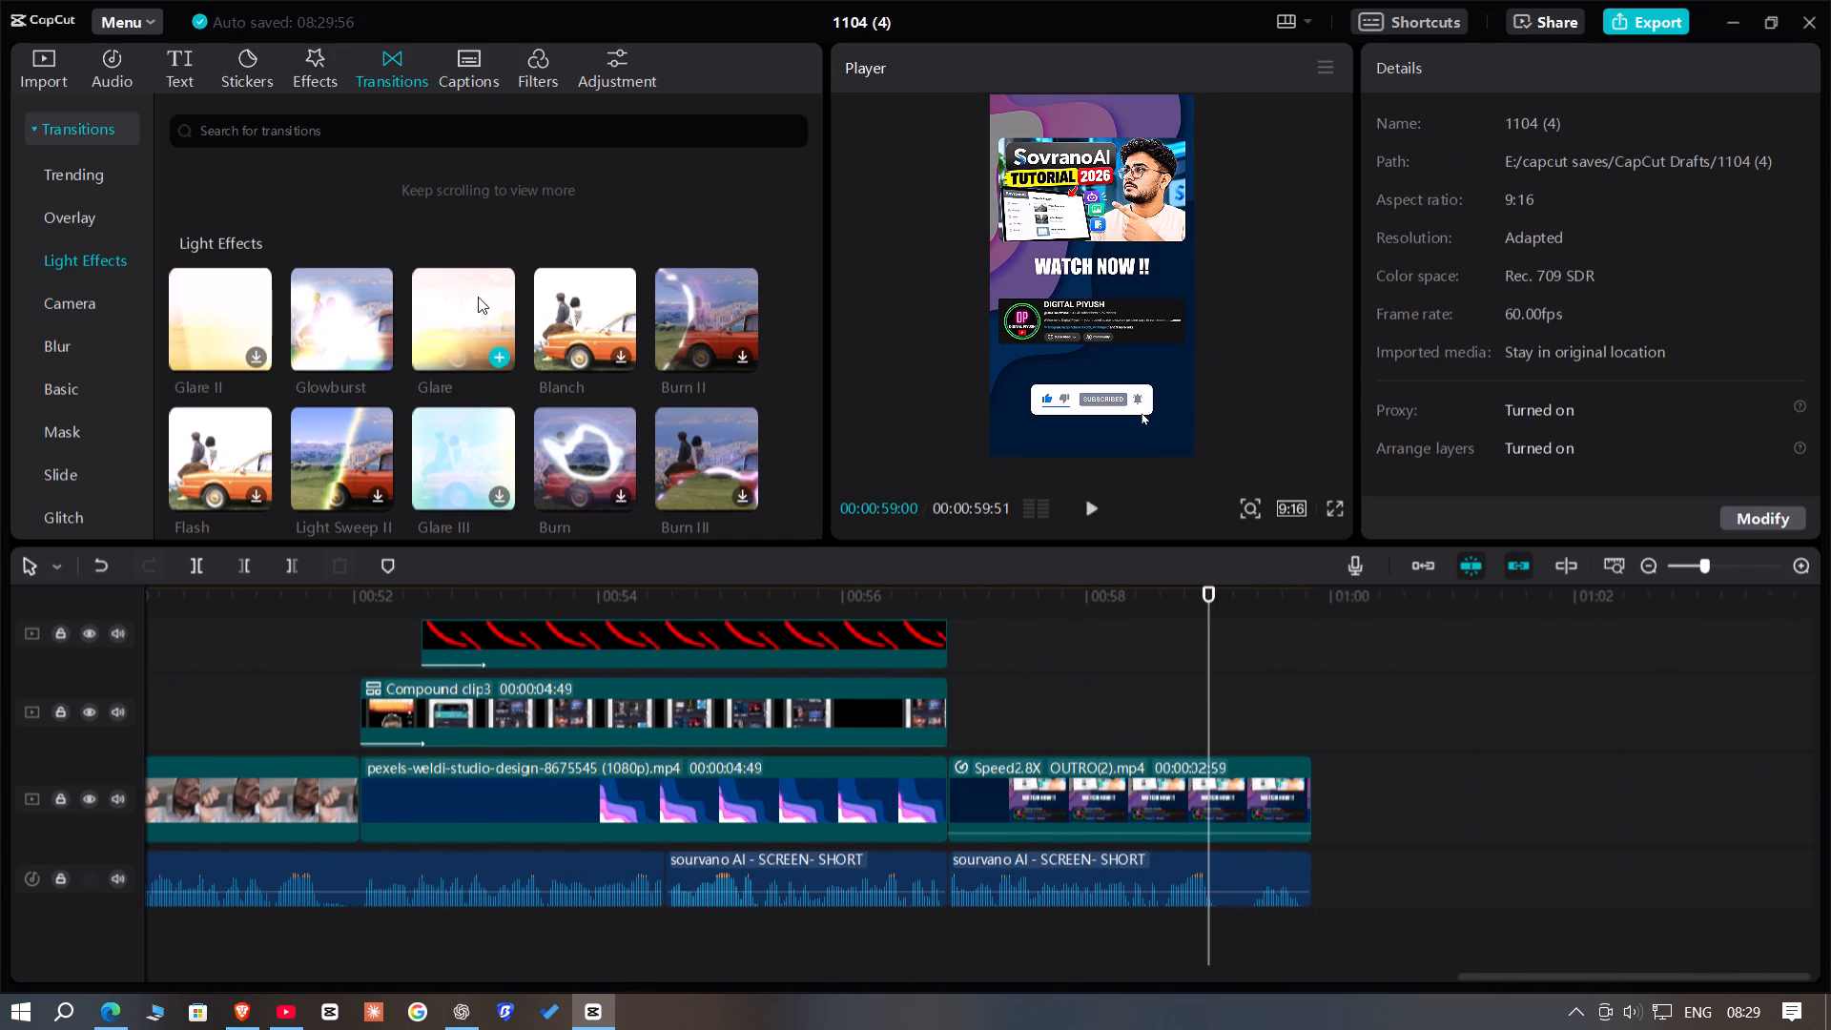
pyautogui.moveTo(474, 295); pyautogui.dragTo(934, 798)
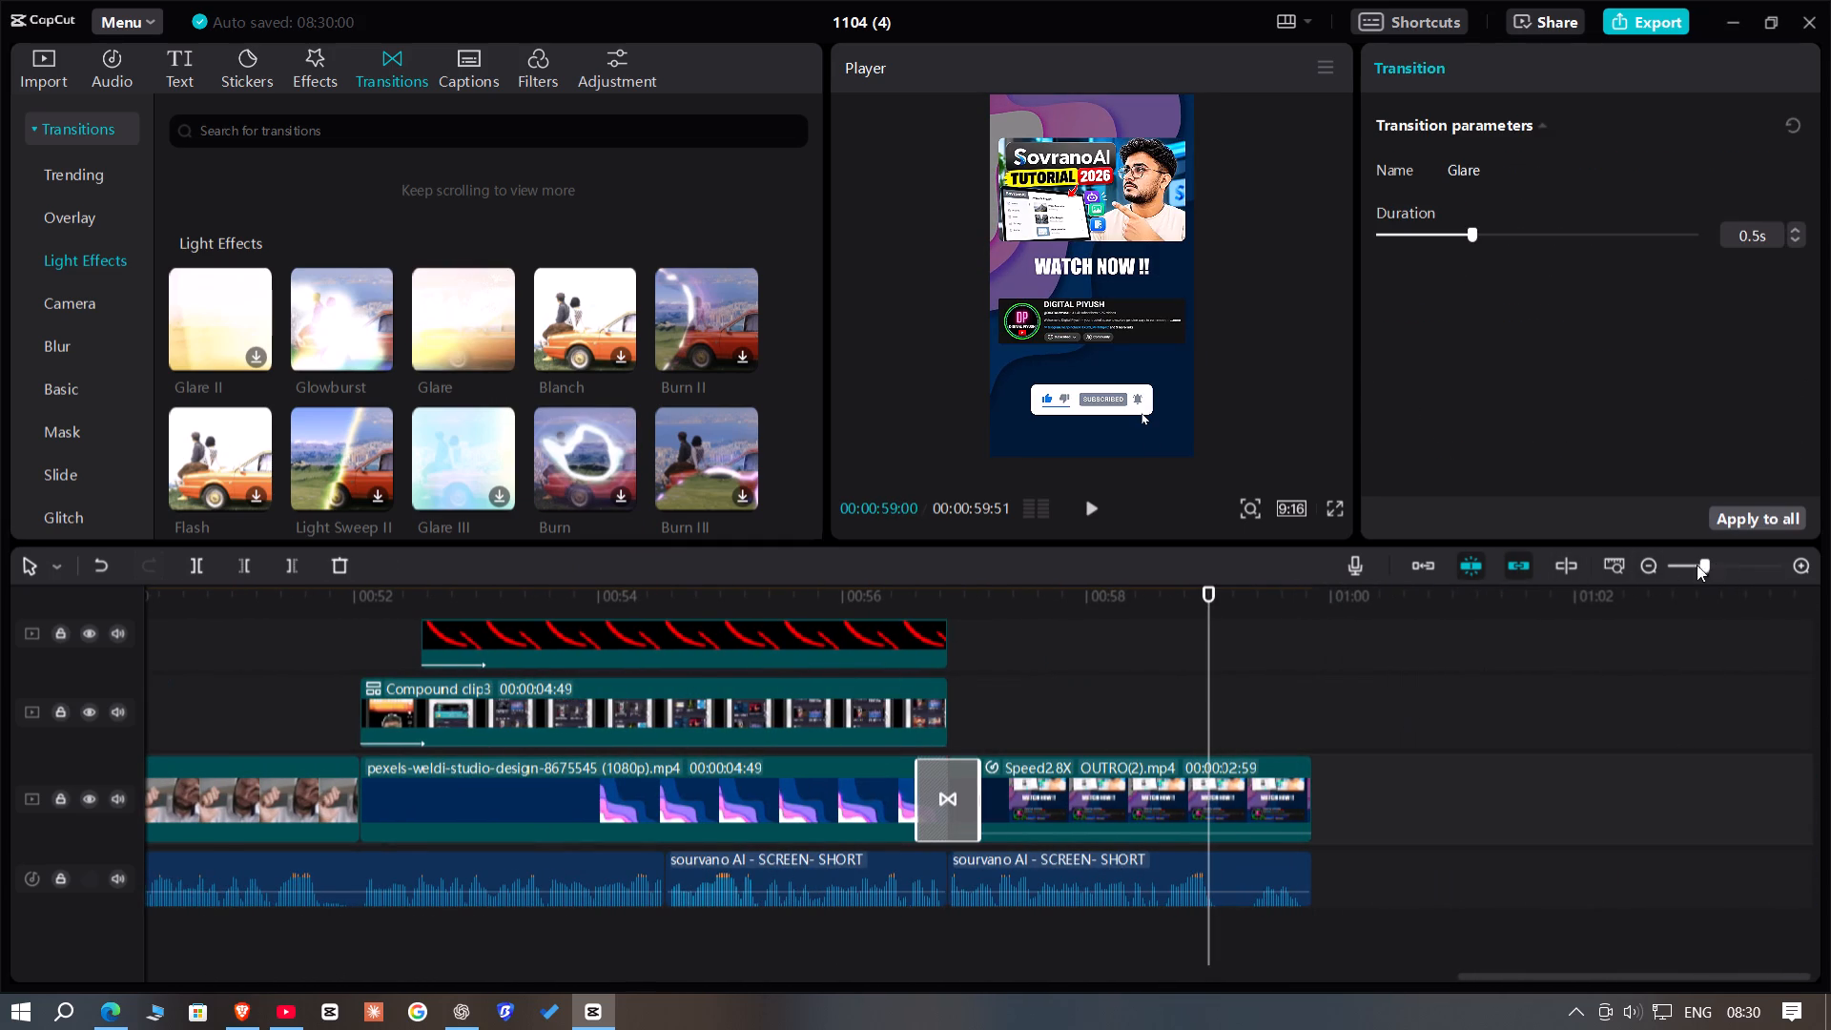
# Set the playhead at the first Glare transition, 00:00:01:34, and import Camera MIX64_37_5.wav from the Camera Flash folder in editing materials.
pyautogui.click(1689, 567)
pyautogui.click(1323, 650)
pyautogui.moveTo(1323, 650); pyautogui.dragTo(0, 739)
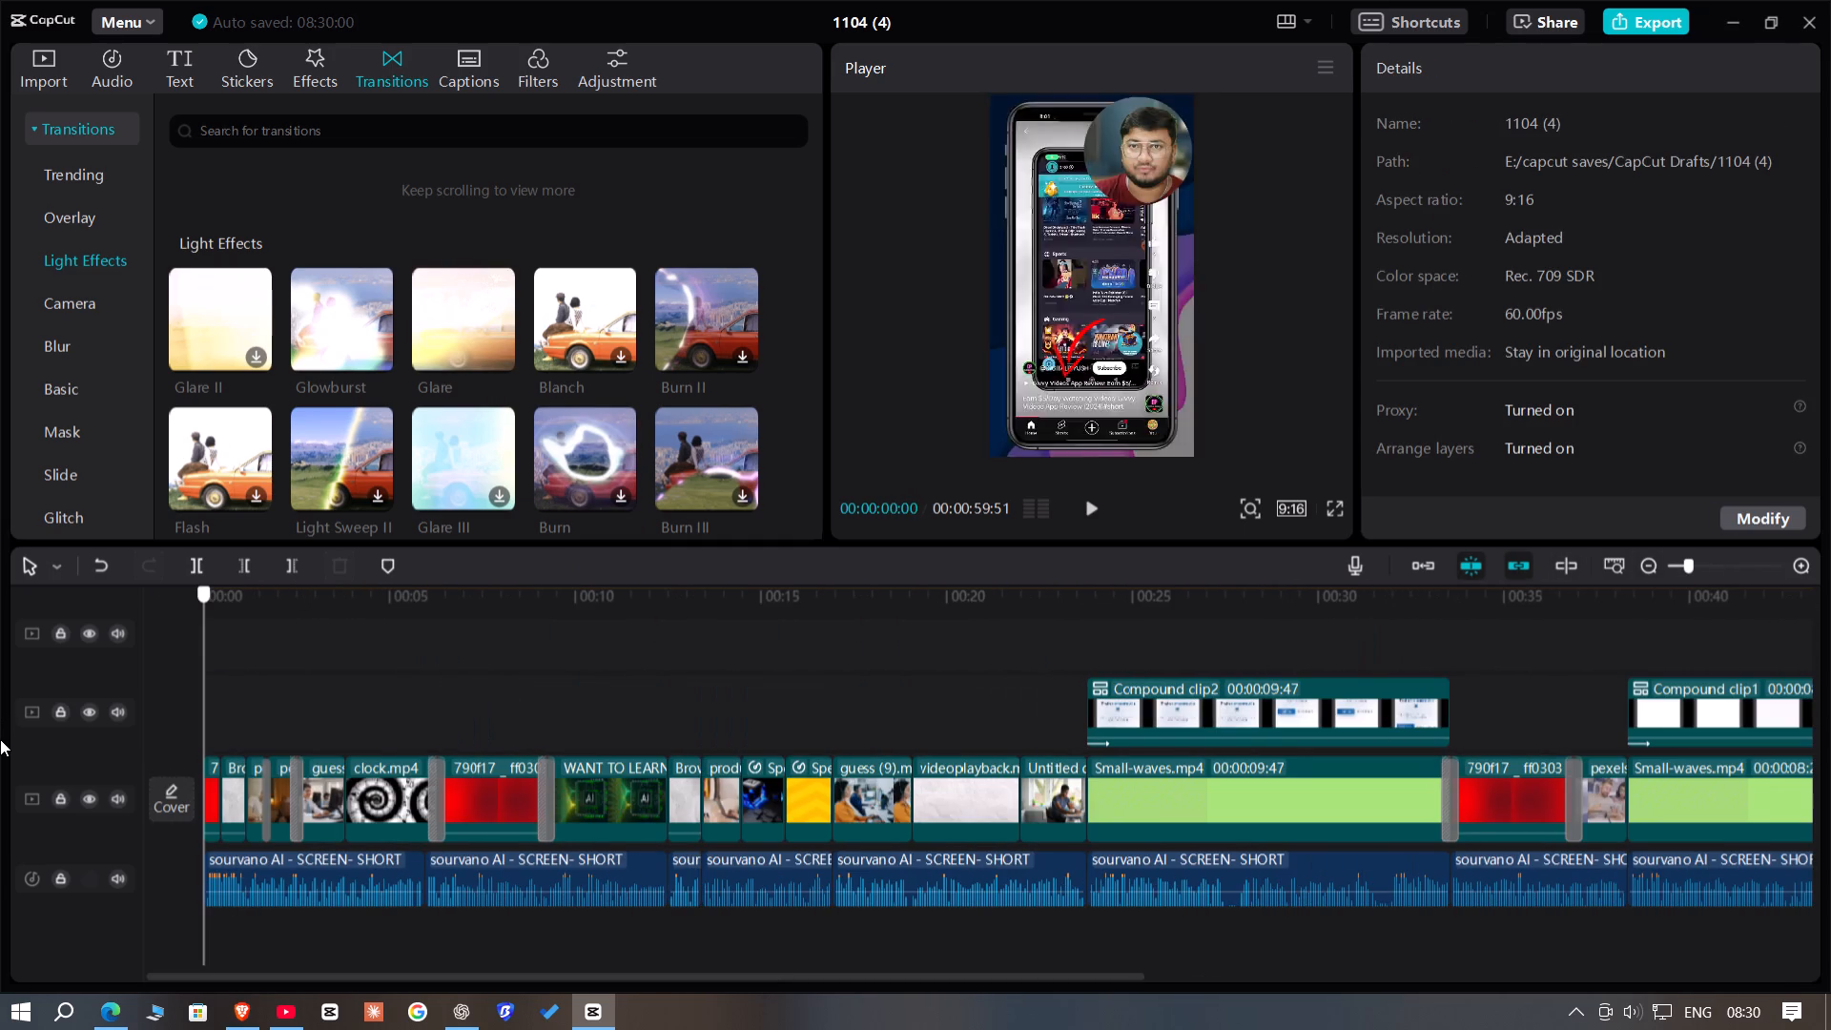
pyautogui.moveTo(0, 739); pyautogui.dragTo(266, 715)
pyautogui.click(266, 715)
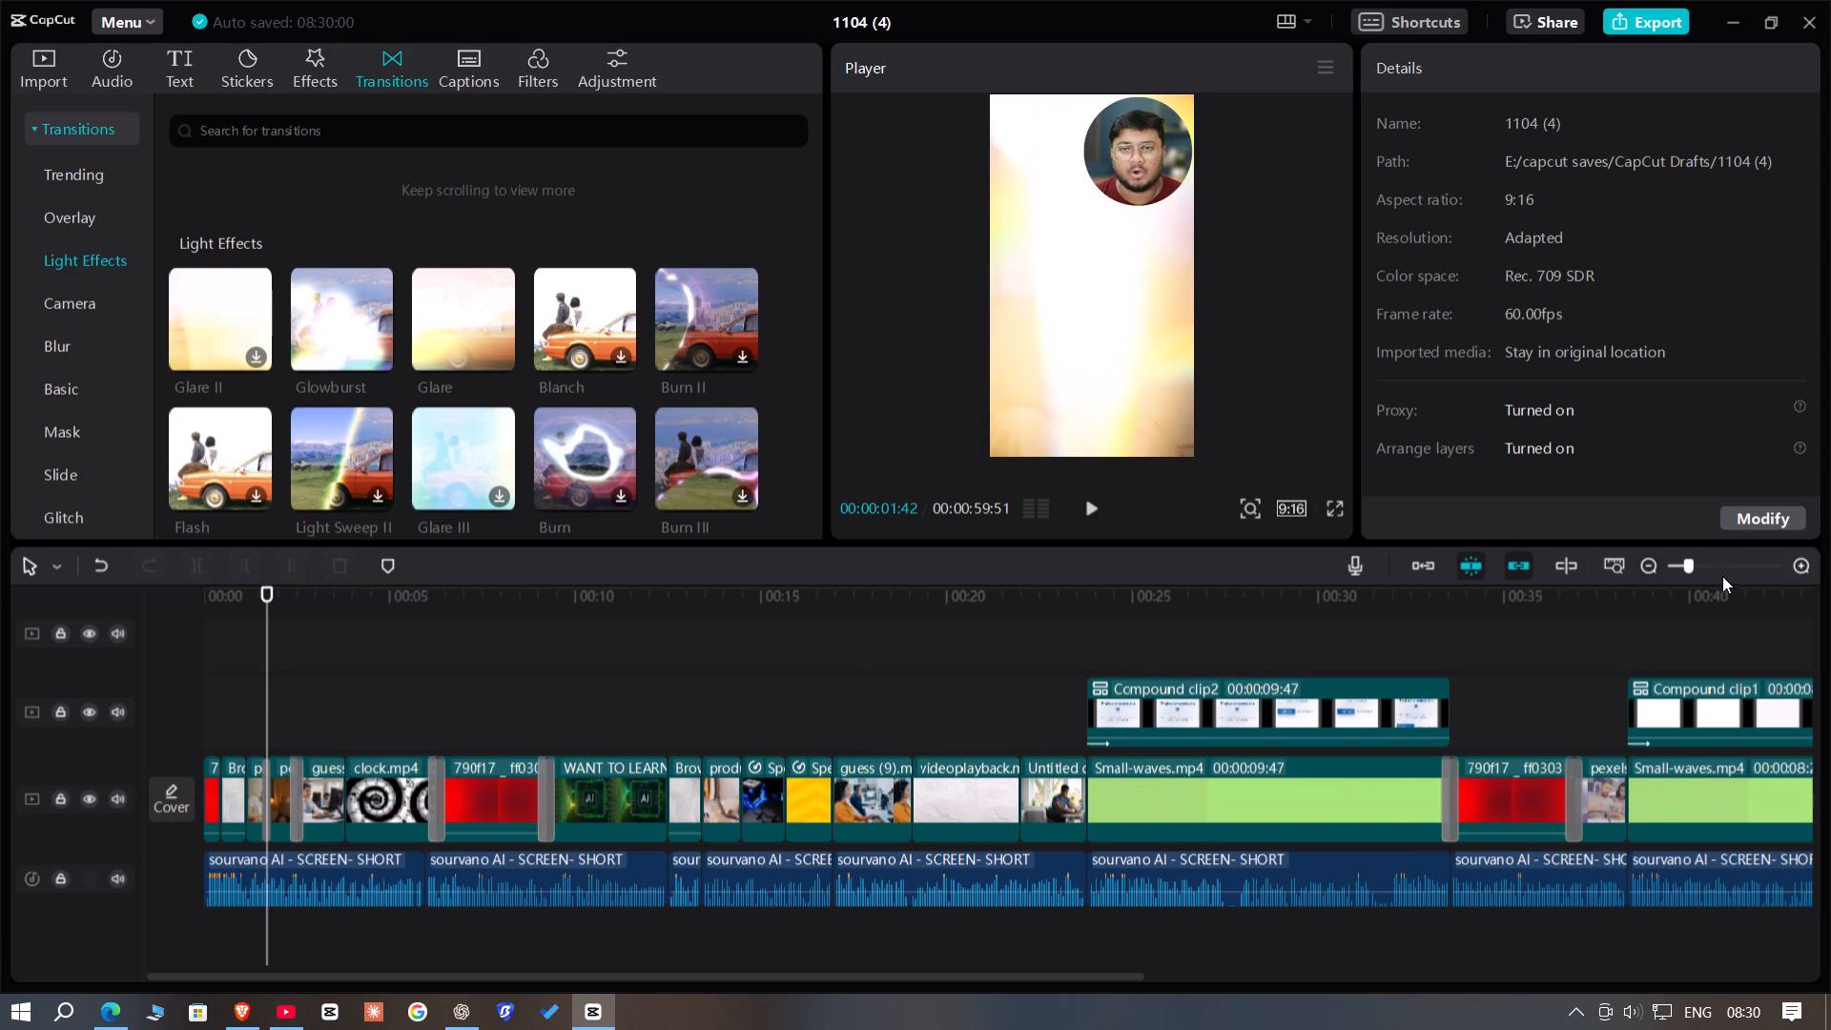
pyautogui.click(1709, 573)
pyautogui.click(221, 643)
pyautogui.moveTo(229, 643); pyautogui.dragTo(245, 652)
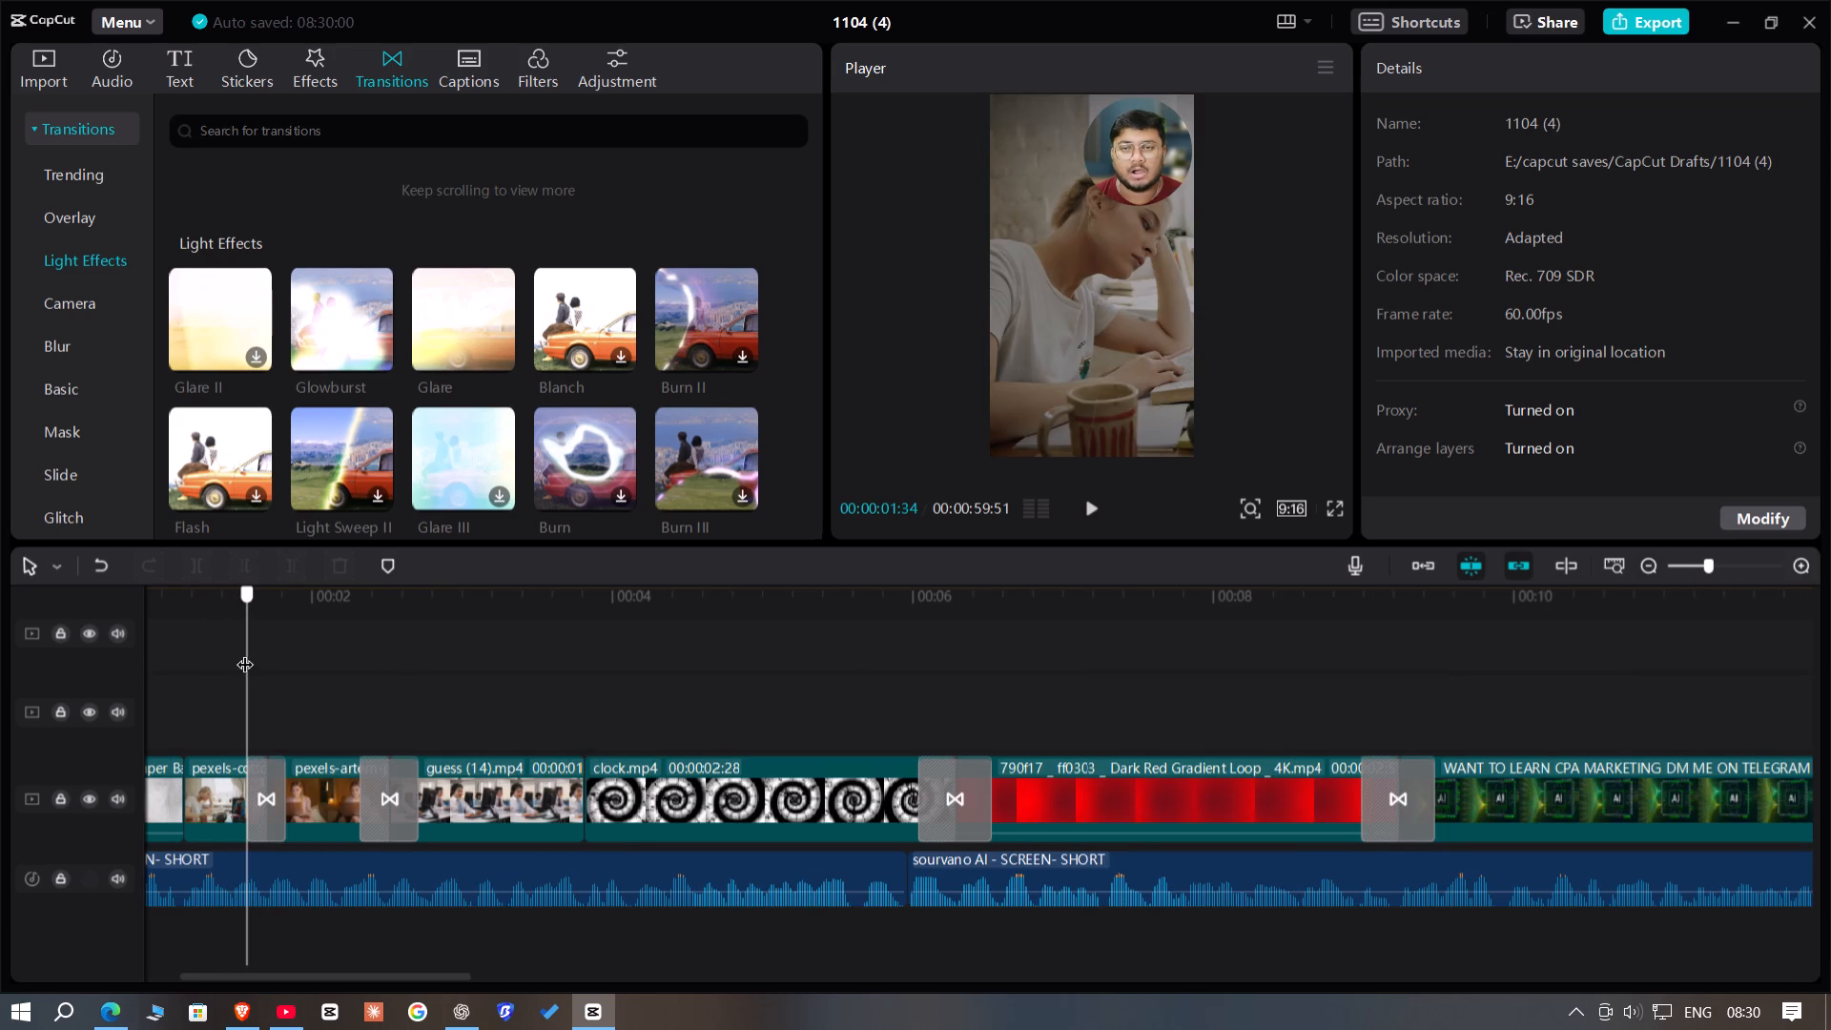
pyautogui.moveTo(245, 652); pyautogui.dragTo(244, 652)
pyautogui.click(39, 83)
pyautogui.click(220, 166)
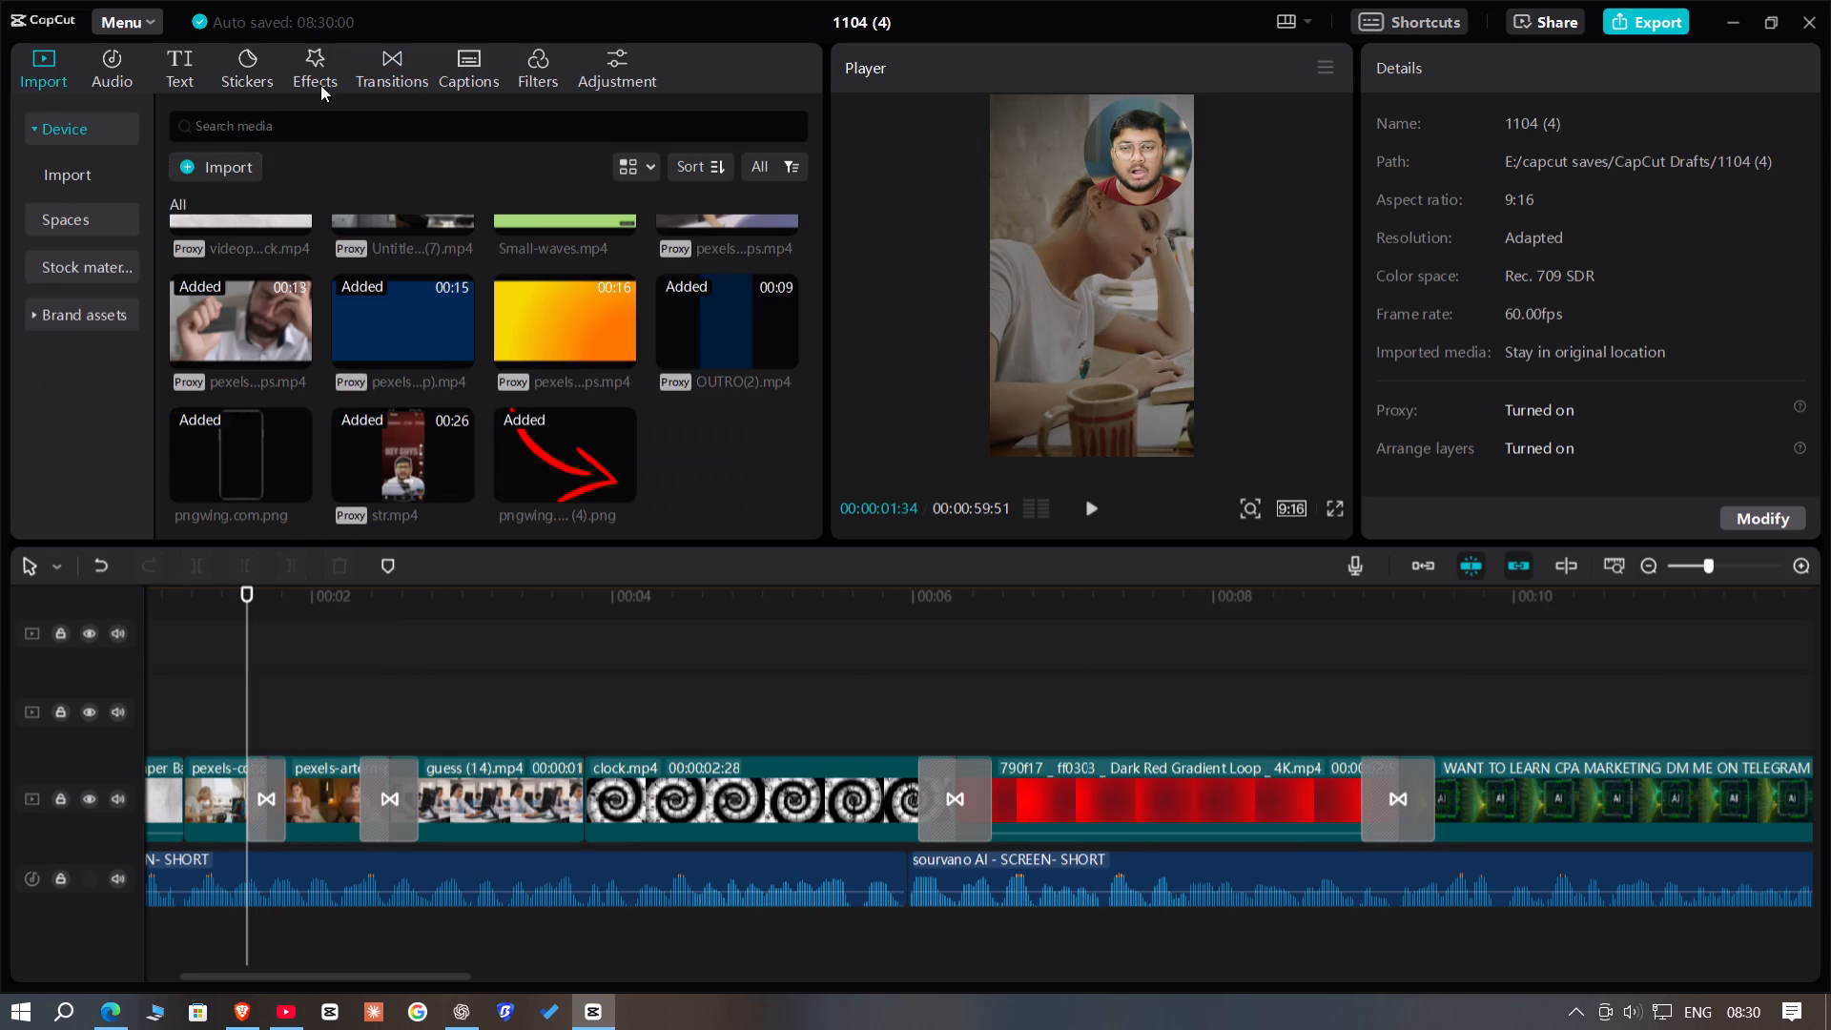
pyautogui.click(372, 62)
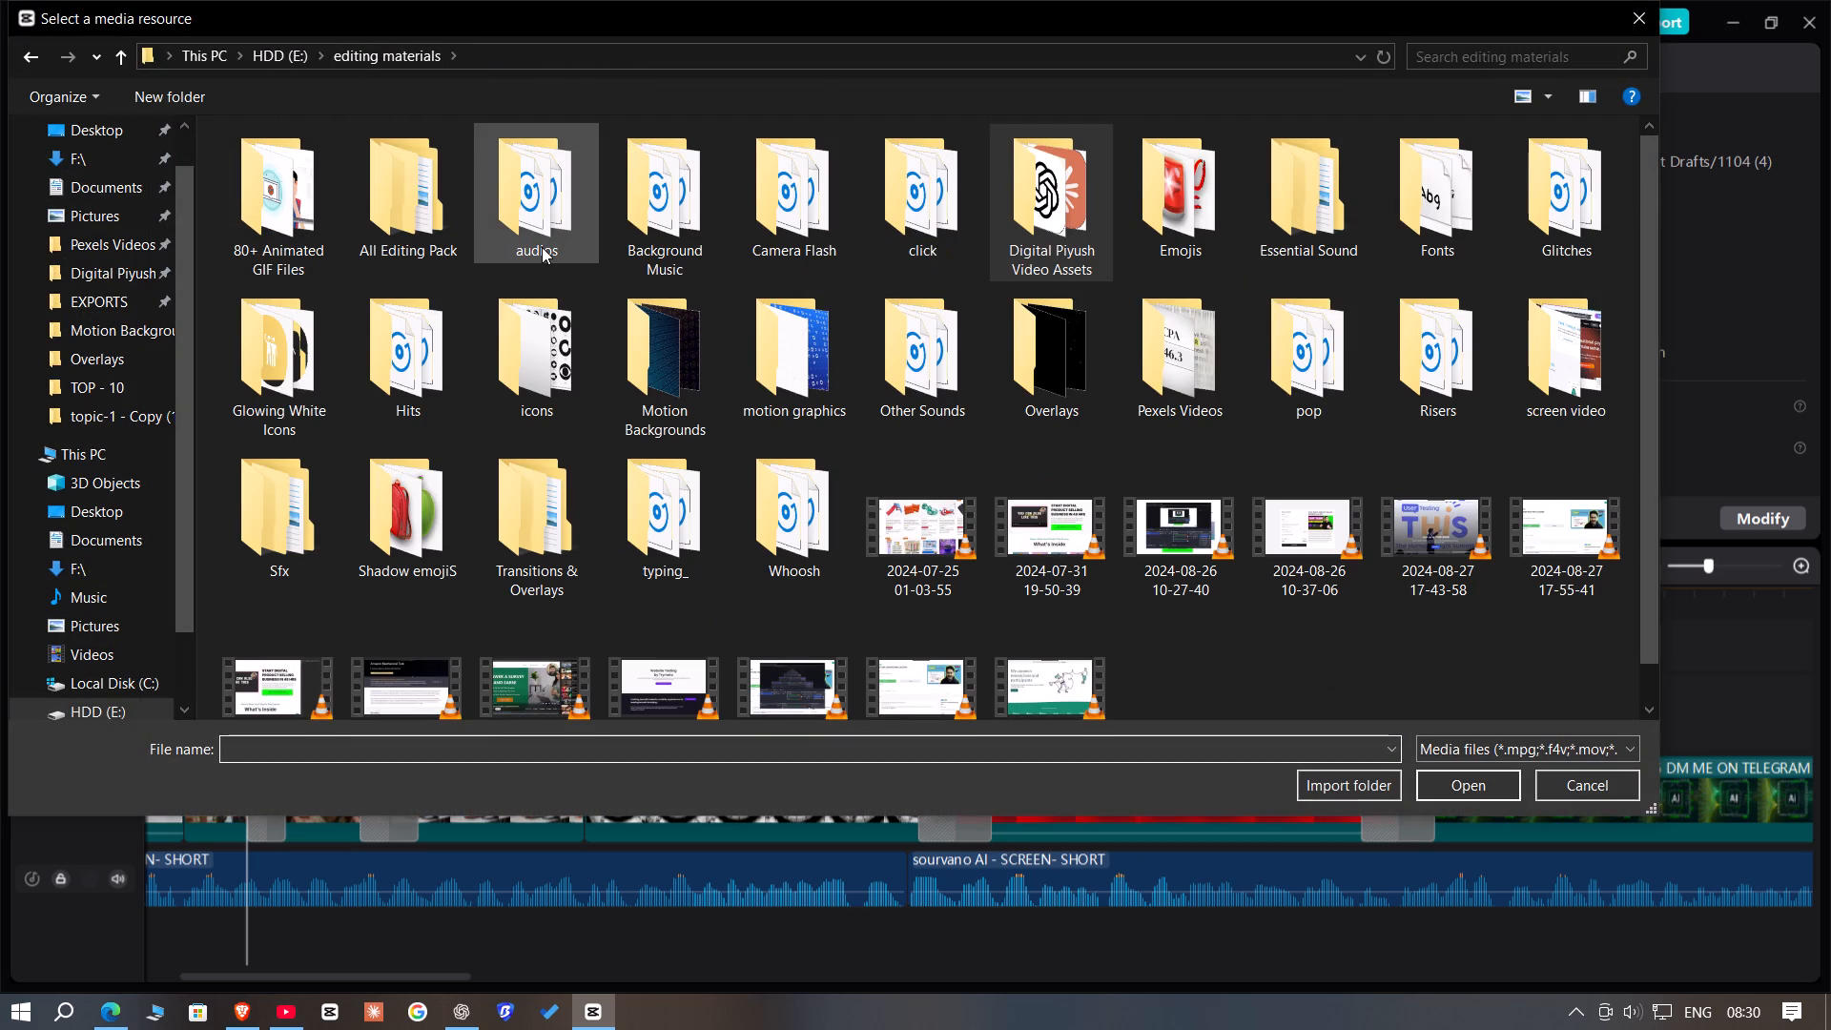
pyautogui.doubleClick(807, 206)
pyautogui.doubleClick(404, 167)
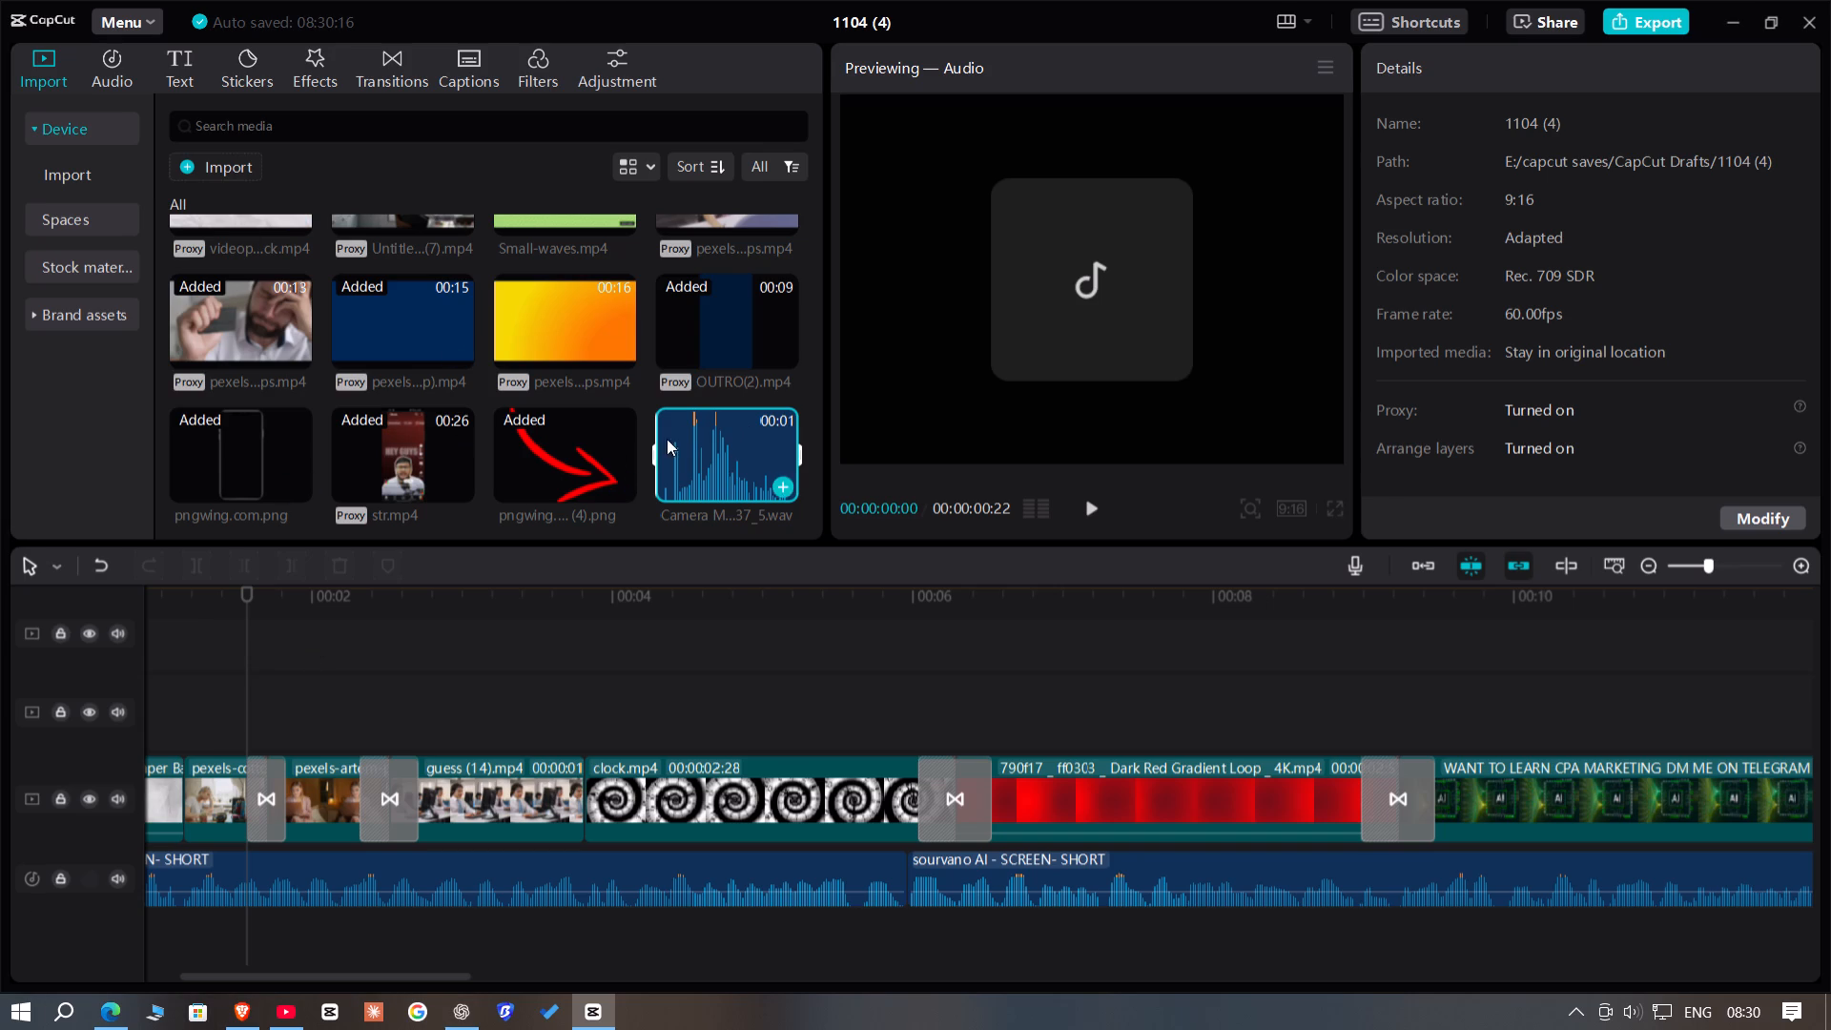
# Place the camera sound under the first Glare transition and trim its beginning so it starts at 00:00:01:34.
pyautogui.moveTo(750, 428); pyautogui.dragTo(254, 949)
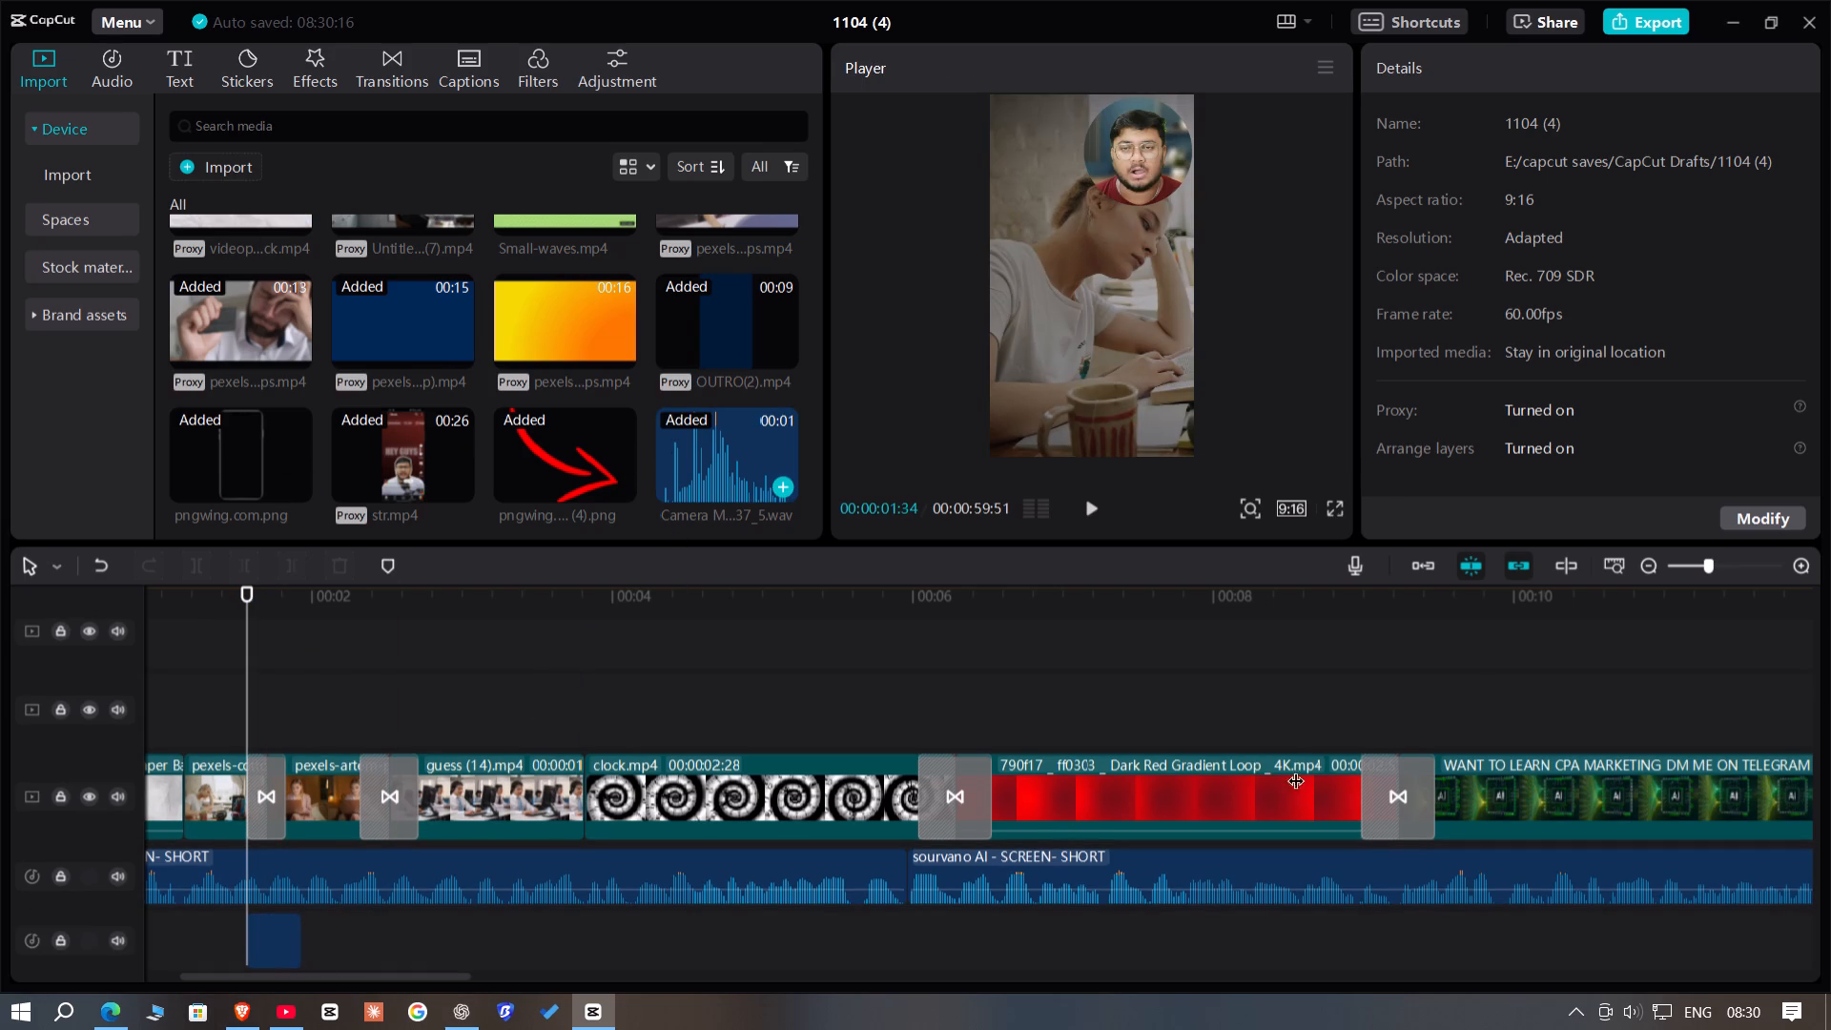
pyautogui.click(1725, 566)
pyautogui.click(1731, 570)
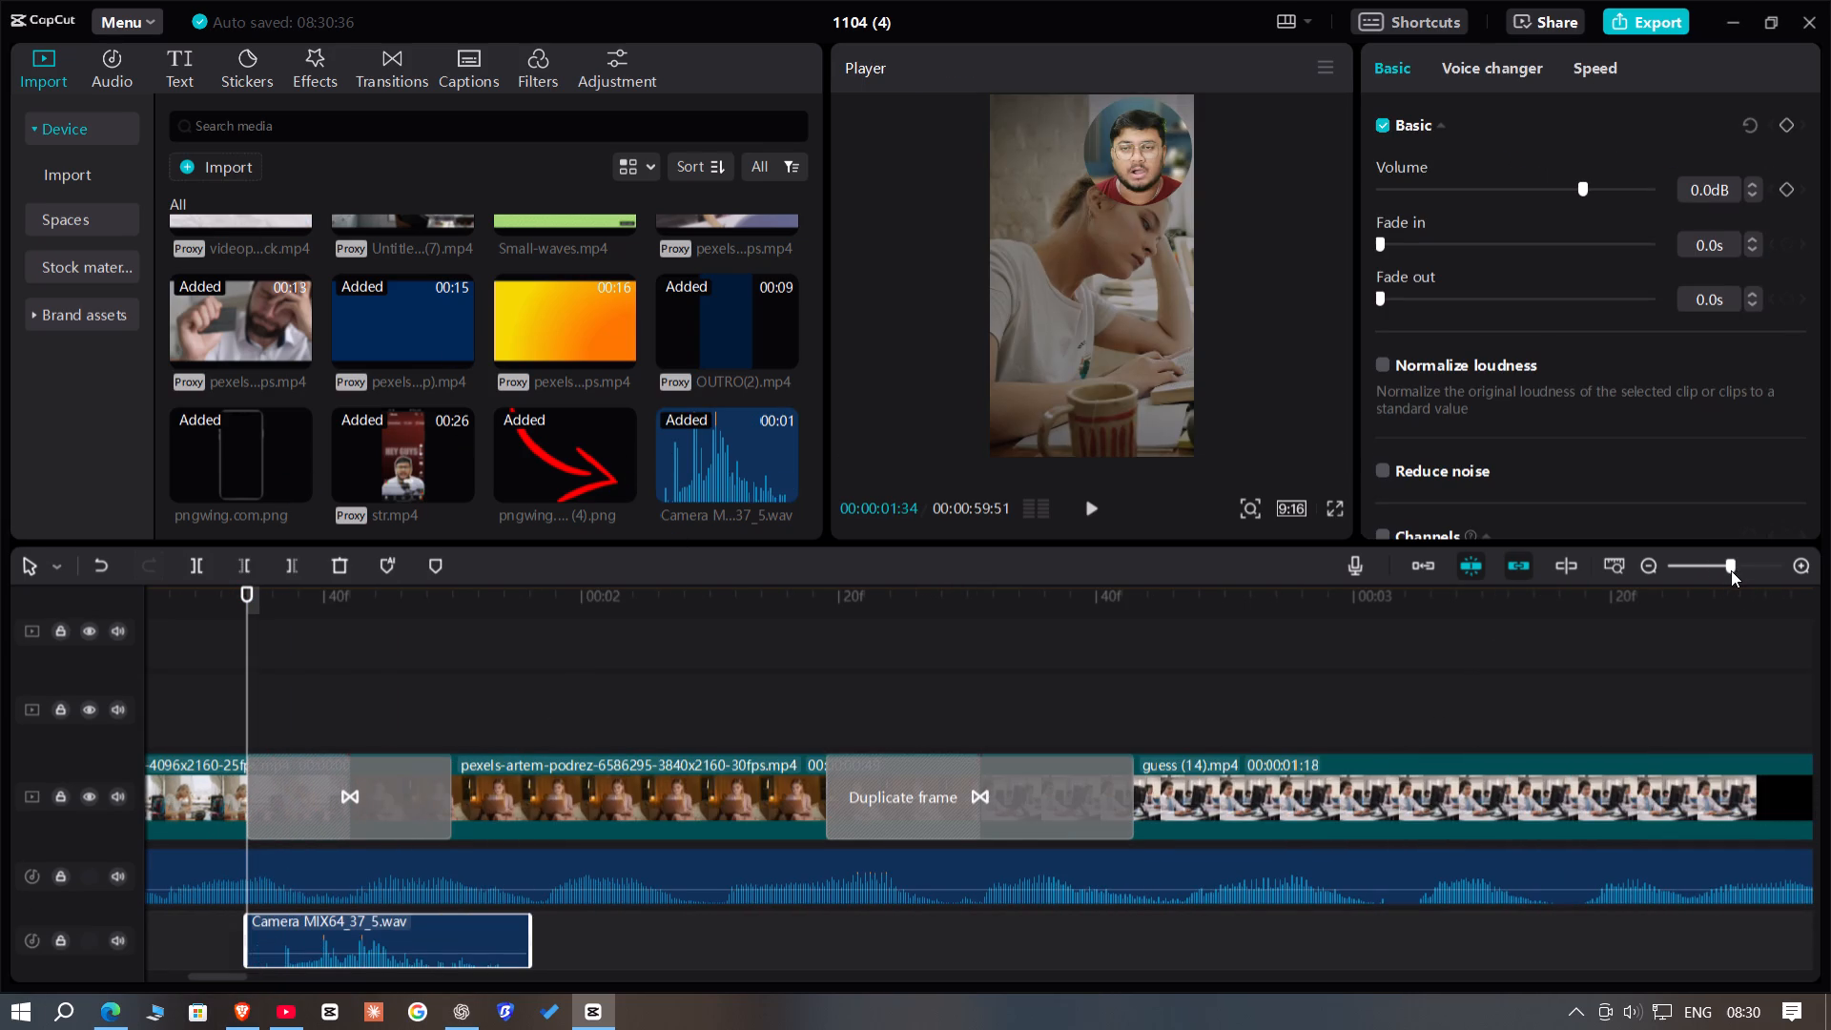
pyautogui.moveTo(332, 934); pyautogui.dragTo(303, 937)
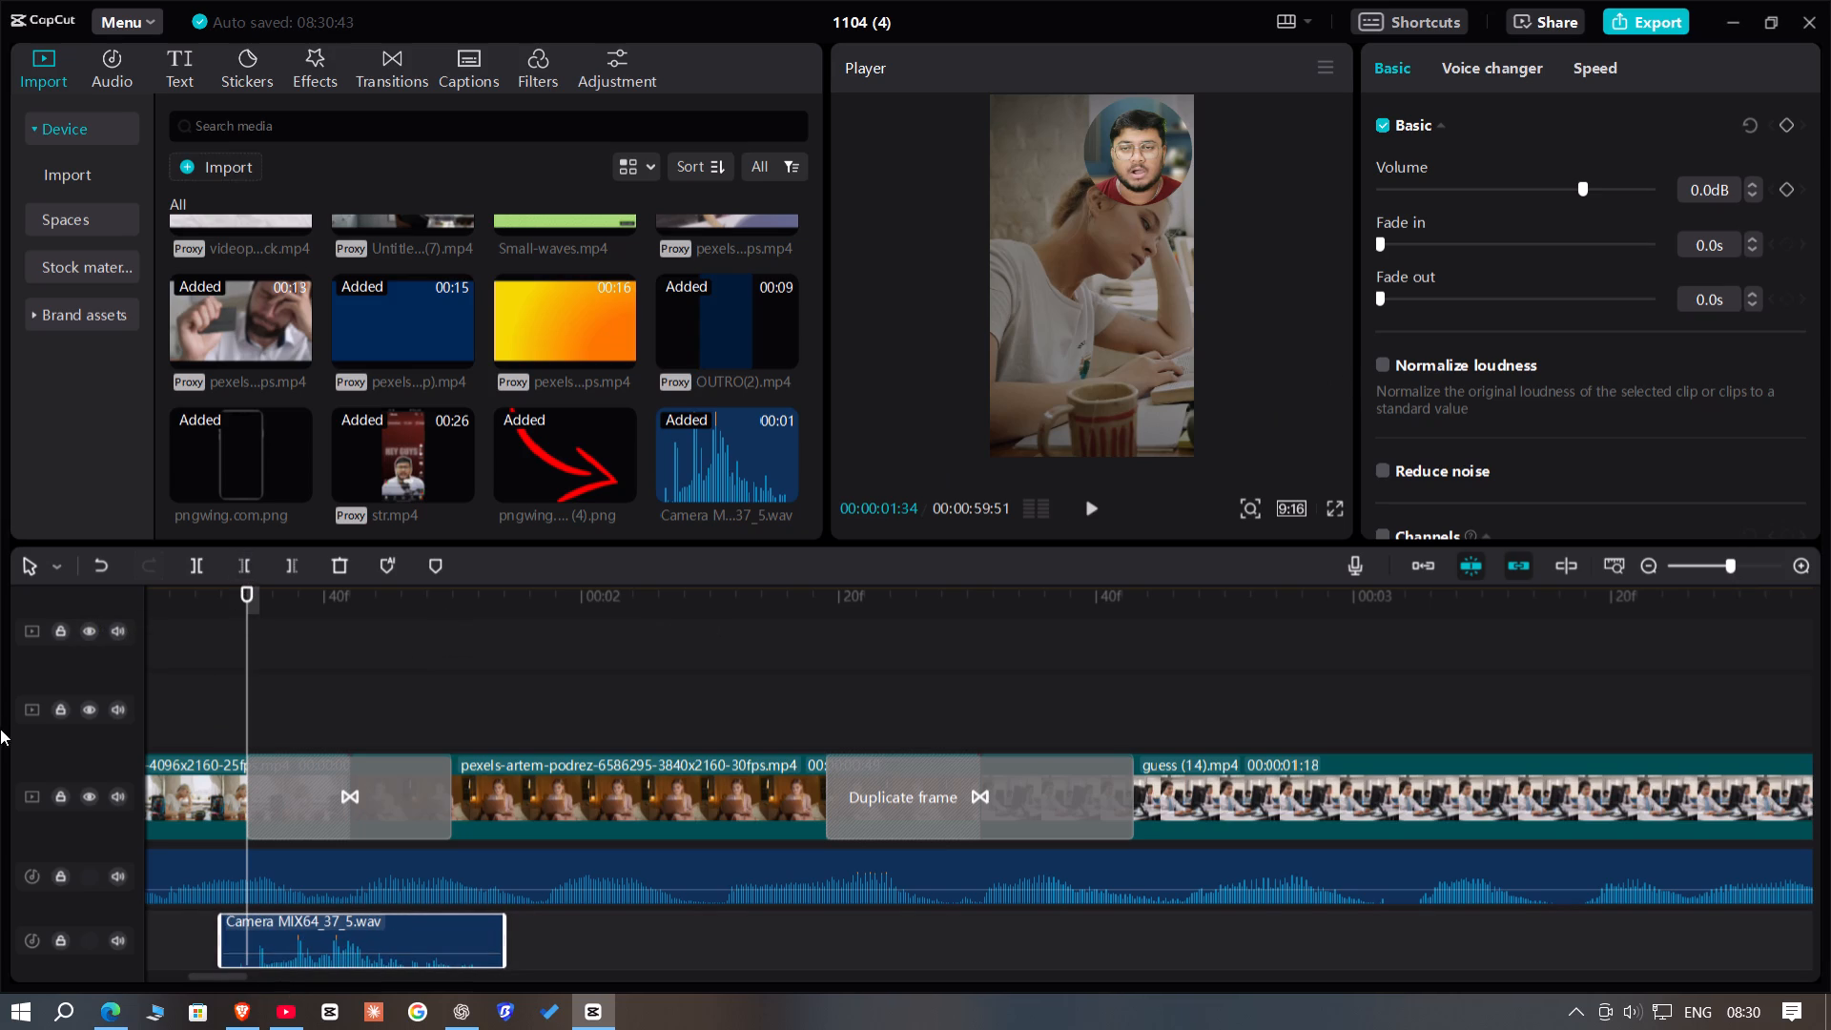
pyautogui.click(246, 566)
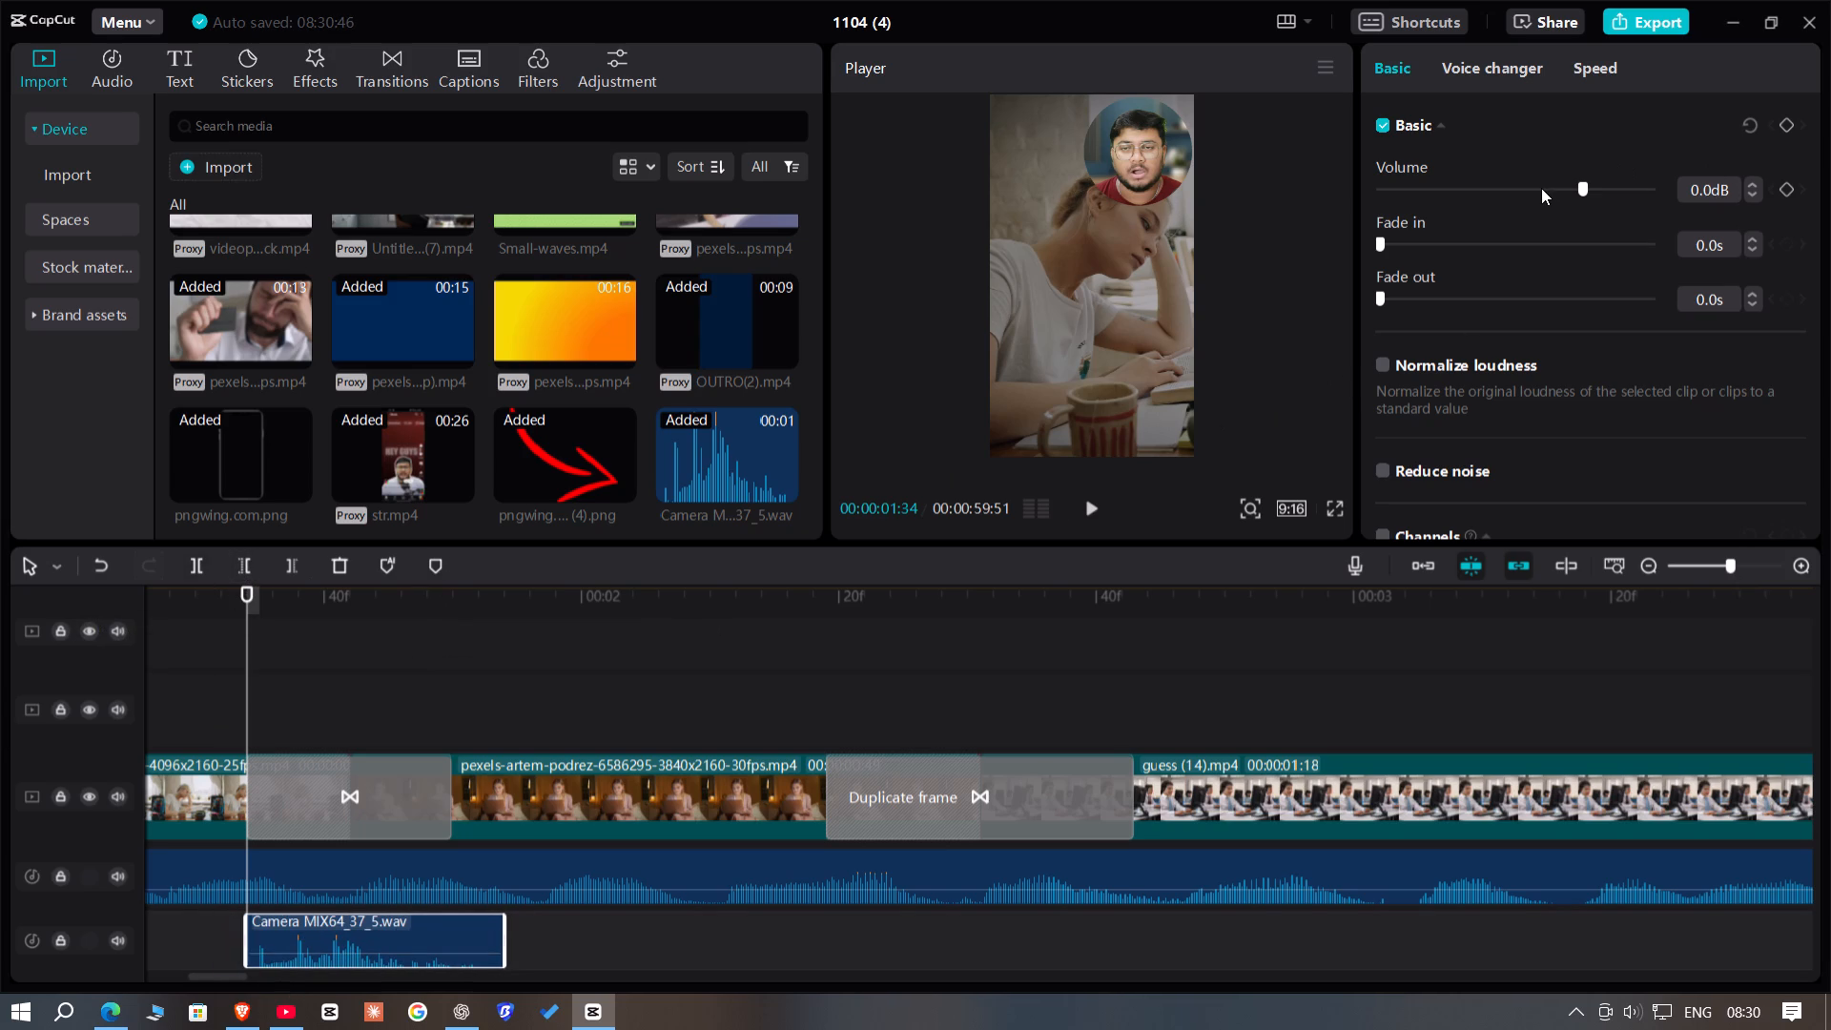
# Set the camera sound clip's volume to -9.1 dB.
pyautogui.doubleClick(1541, 188)
pyautogui.moveTo(1536, 188); pyautogui.dragTo(1545, 210)
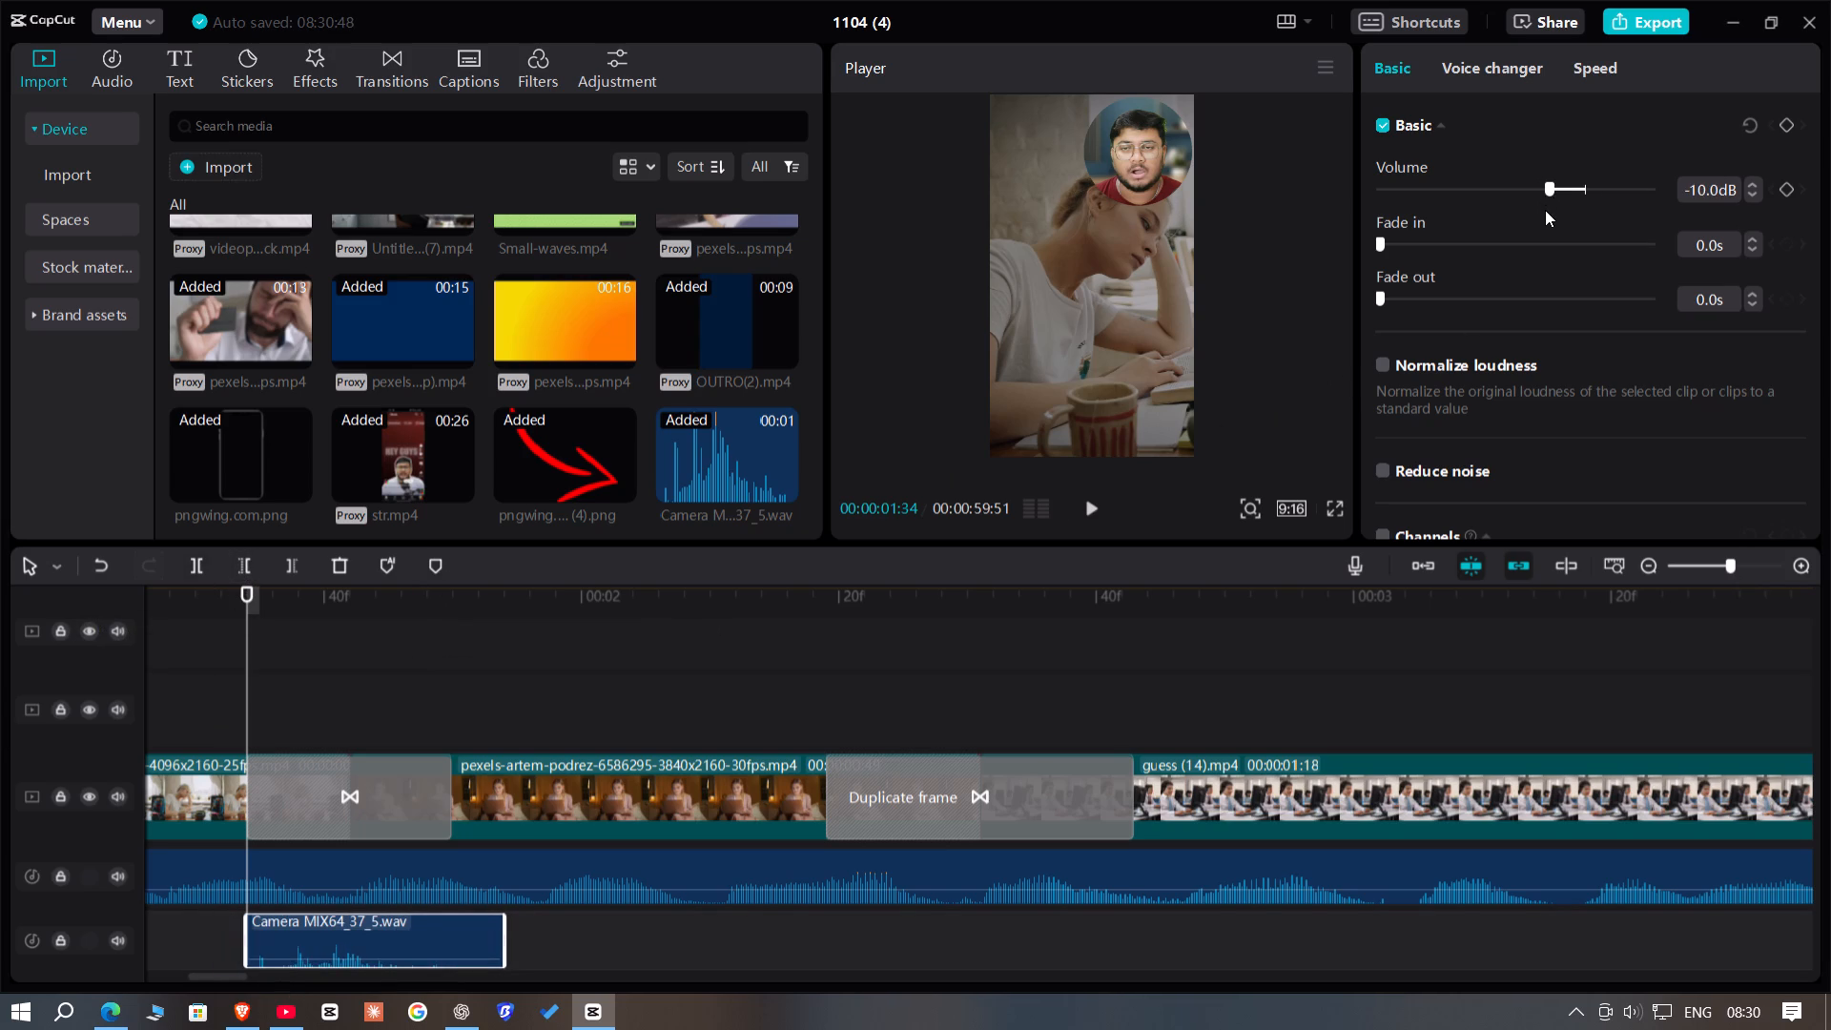
pyautogui.moveTo(1545, 210); pyautogui.dragTo(1548, 211)
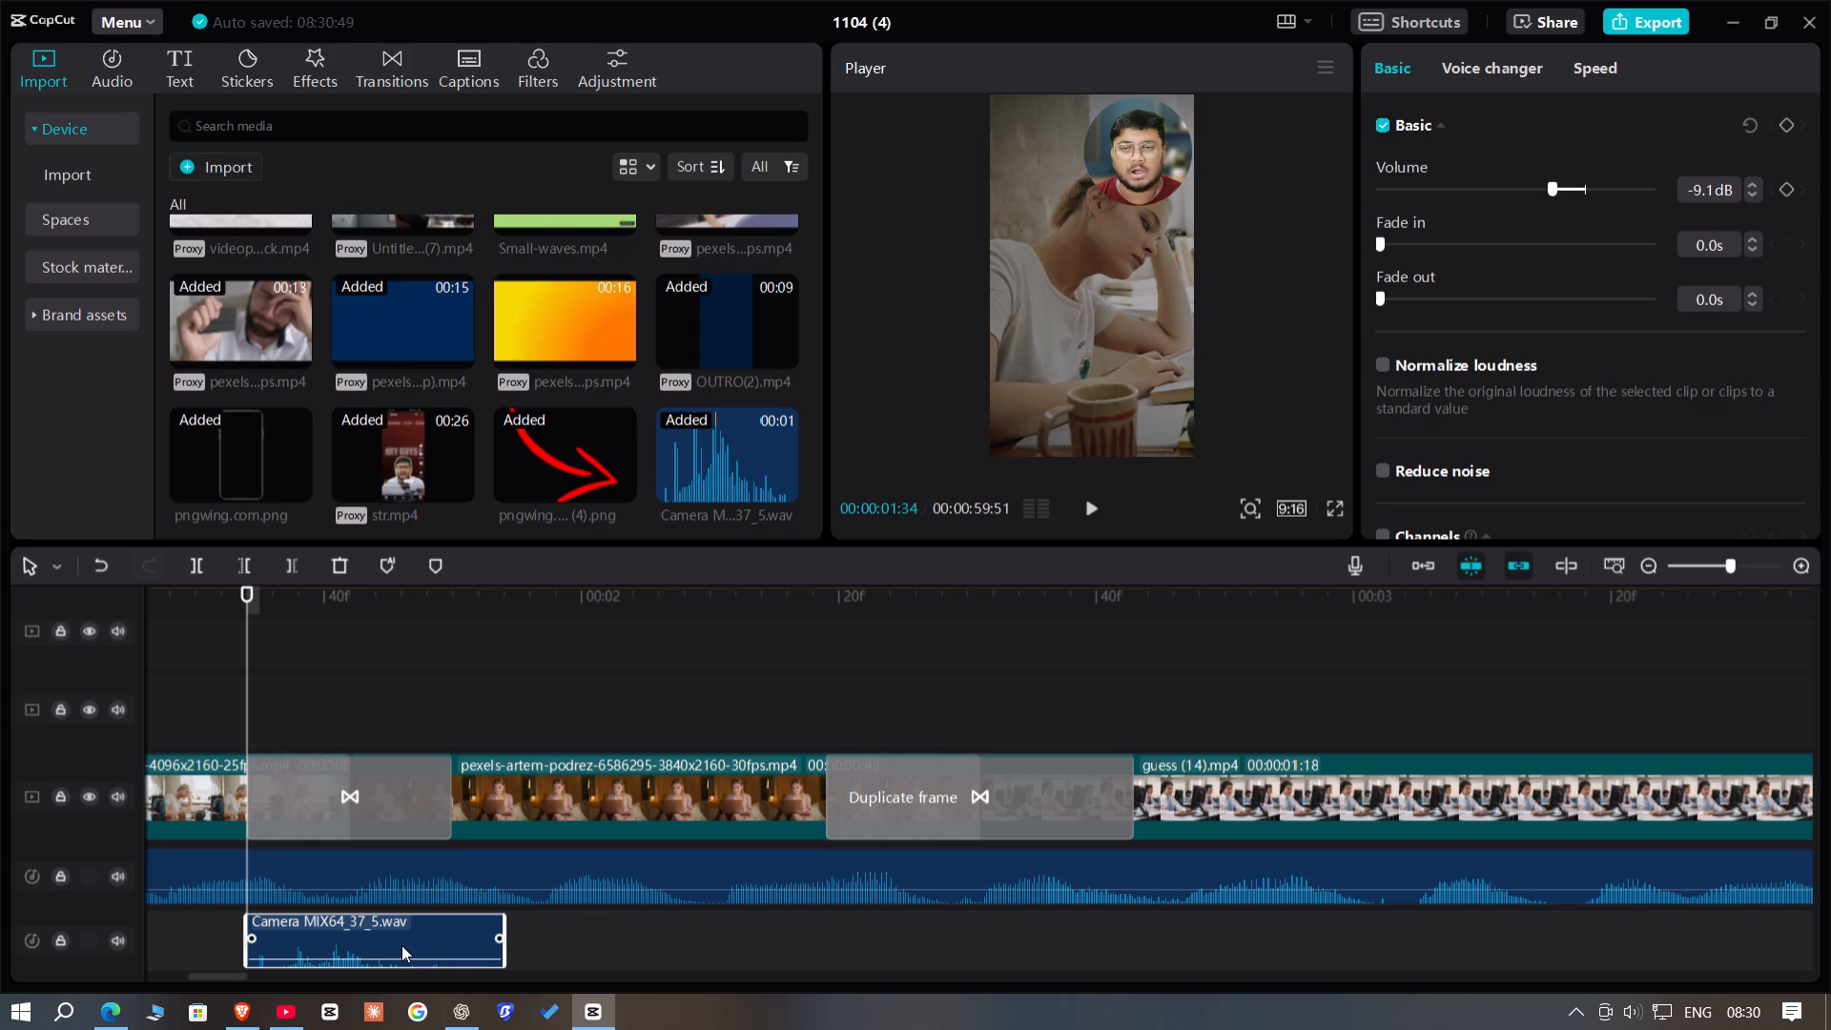
# Copy the camera sound clip and paste it at the start of the second Glare transition, at 00:00:02:19.
pyautogui.rightClick(401, 945)
pyautogui.click(460, 600)
pyautogui.click(815, 648)
pyautogui.moveTo(815, 648); pyautogui.dragTo(821, 651)
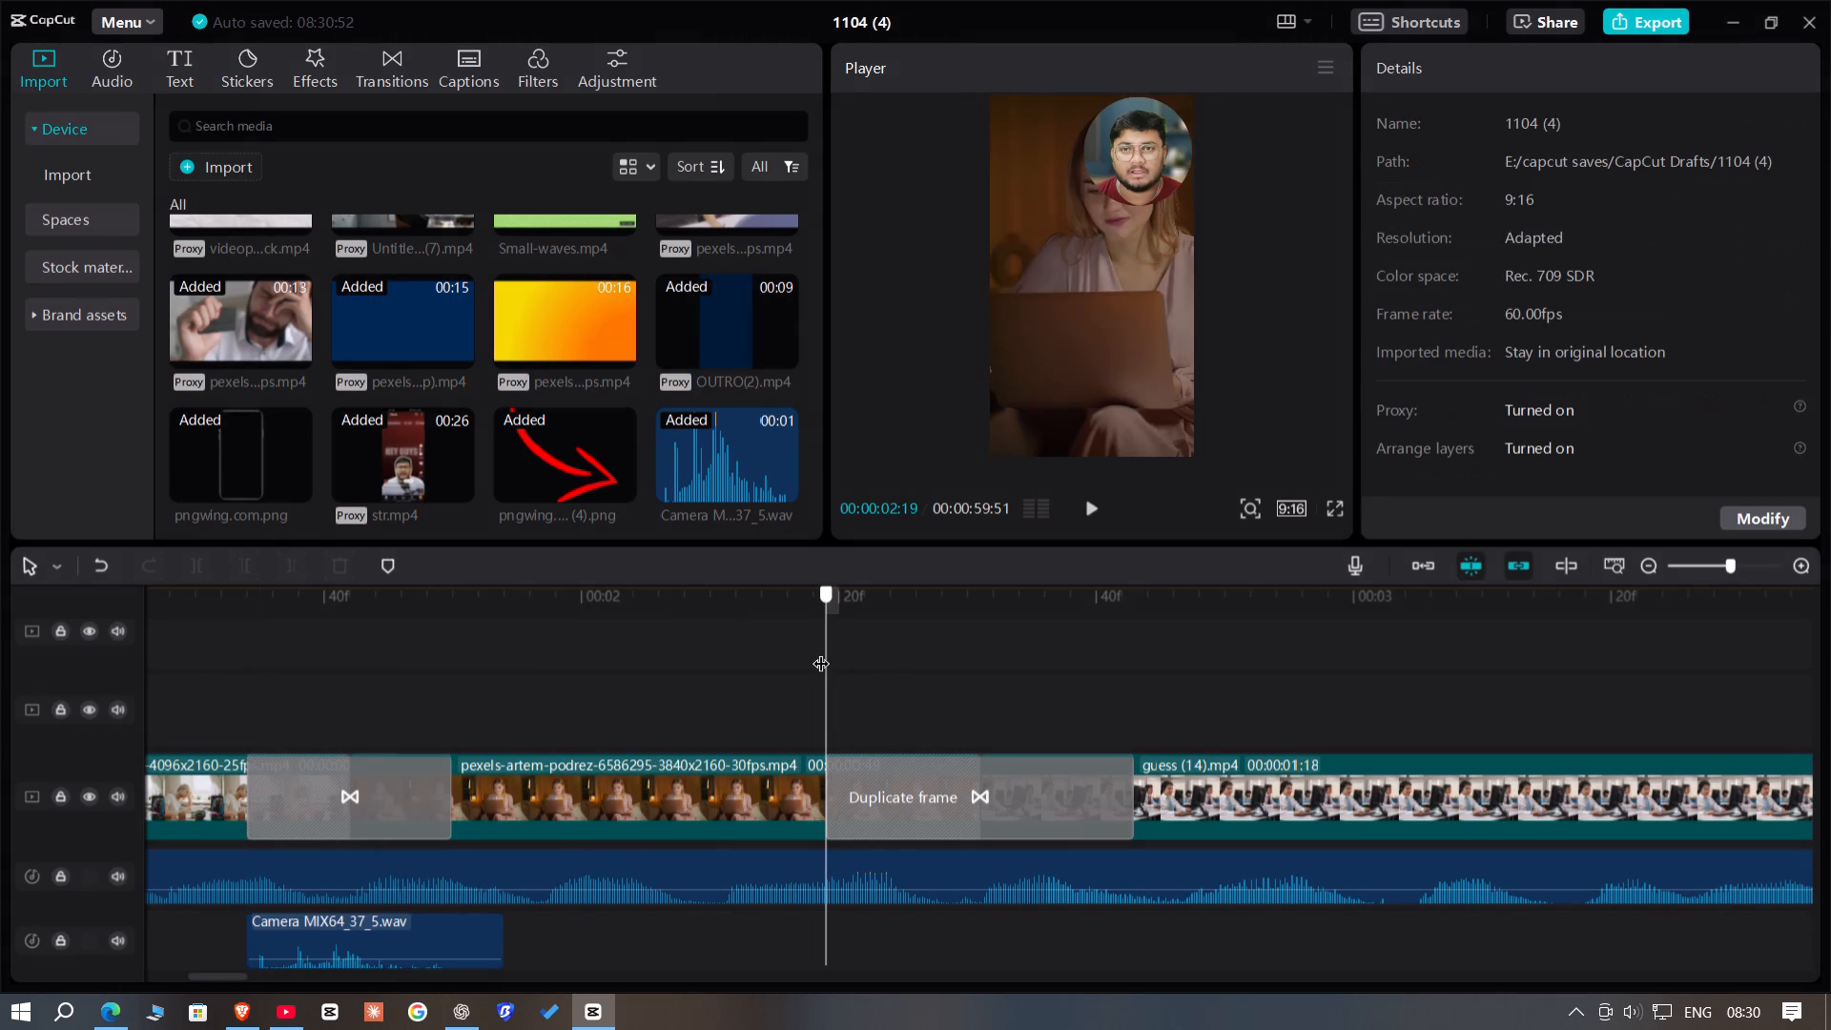
pyautogui.moveTo(821, 651); pyautogui.dragTo(830, 660)
pyautogui.hotkey('ctrl', 'v')
# Paste the camera sound at the starts of the Glare transitions before and after the first long Dark Red Gradient Loop clip.
pyautogui.click(1712, 560)
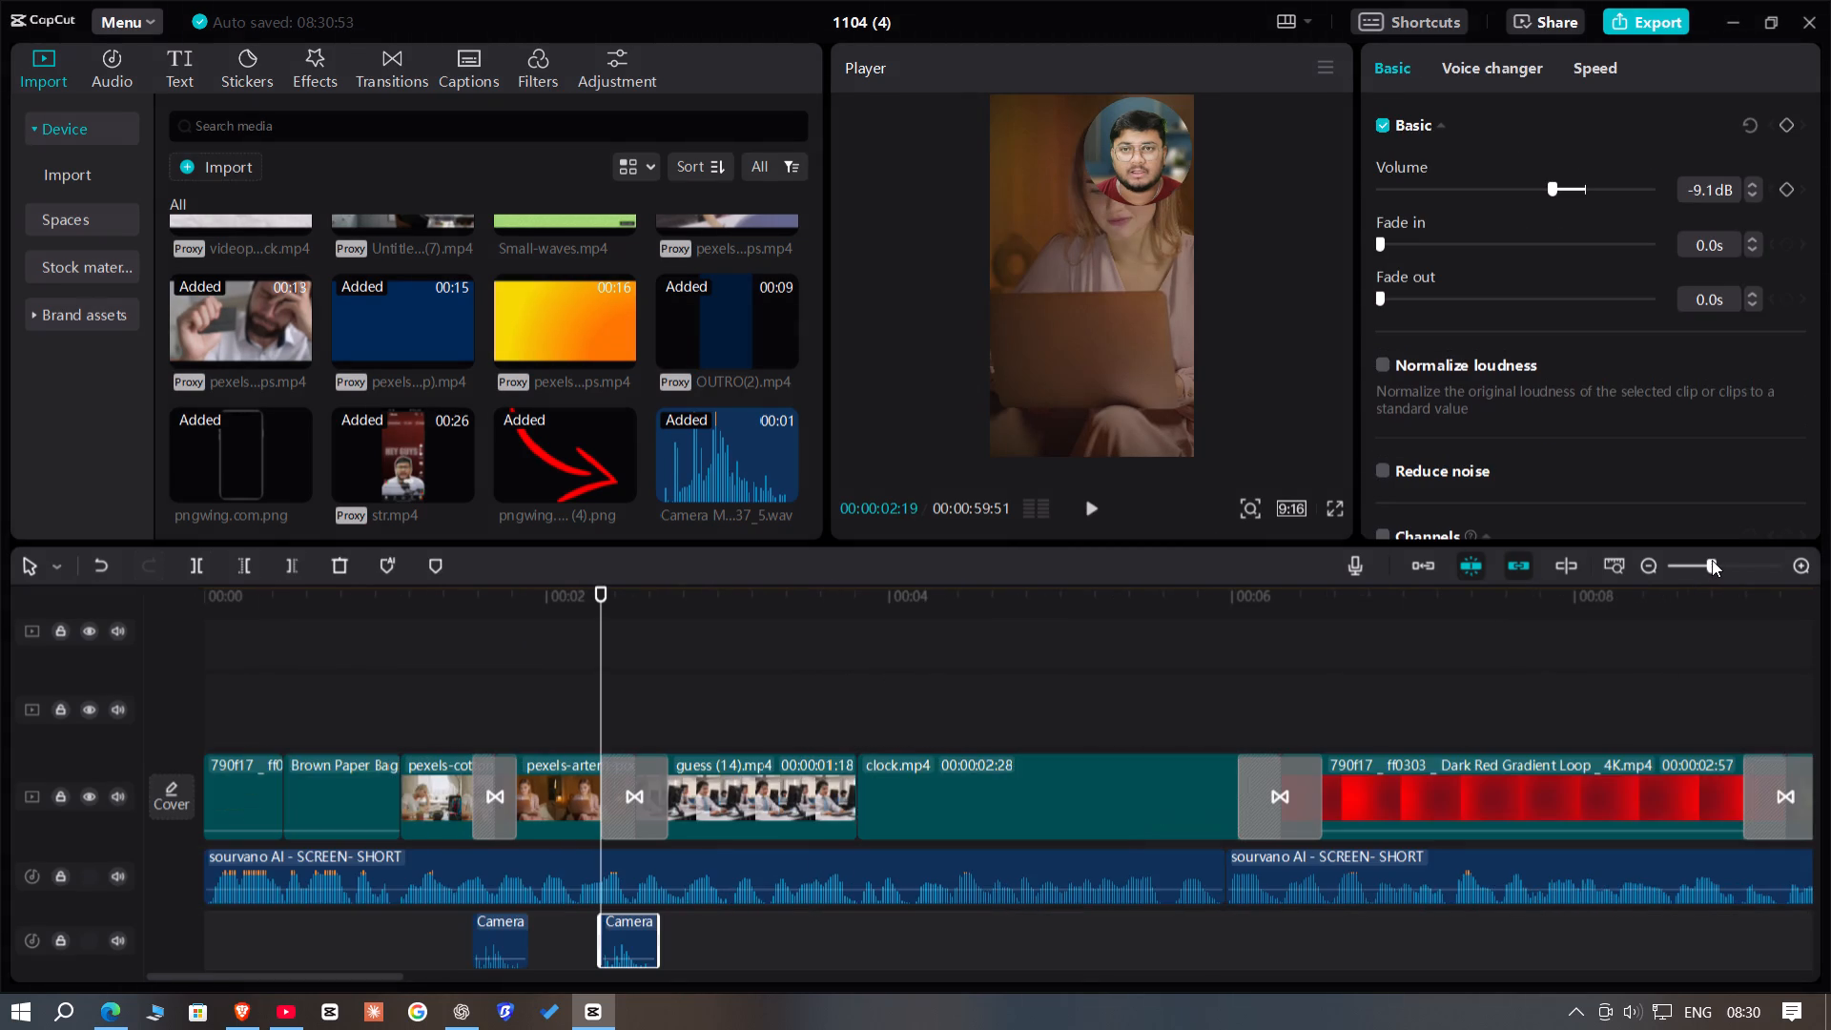
pyautogui.click(987, 715)
pyautogui.moveTo(985, 716); pyautogui.dragTo(1183, 723)
pyautogui.moveTo(1193, 722); pyautogui.dragTo(1239, 726)
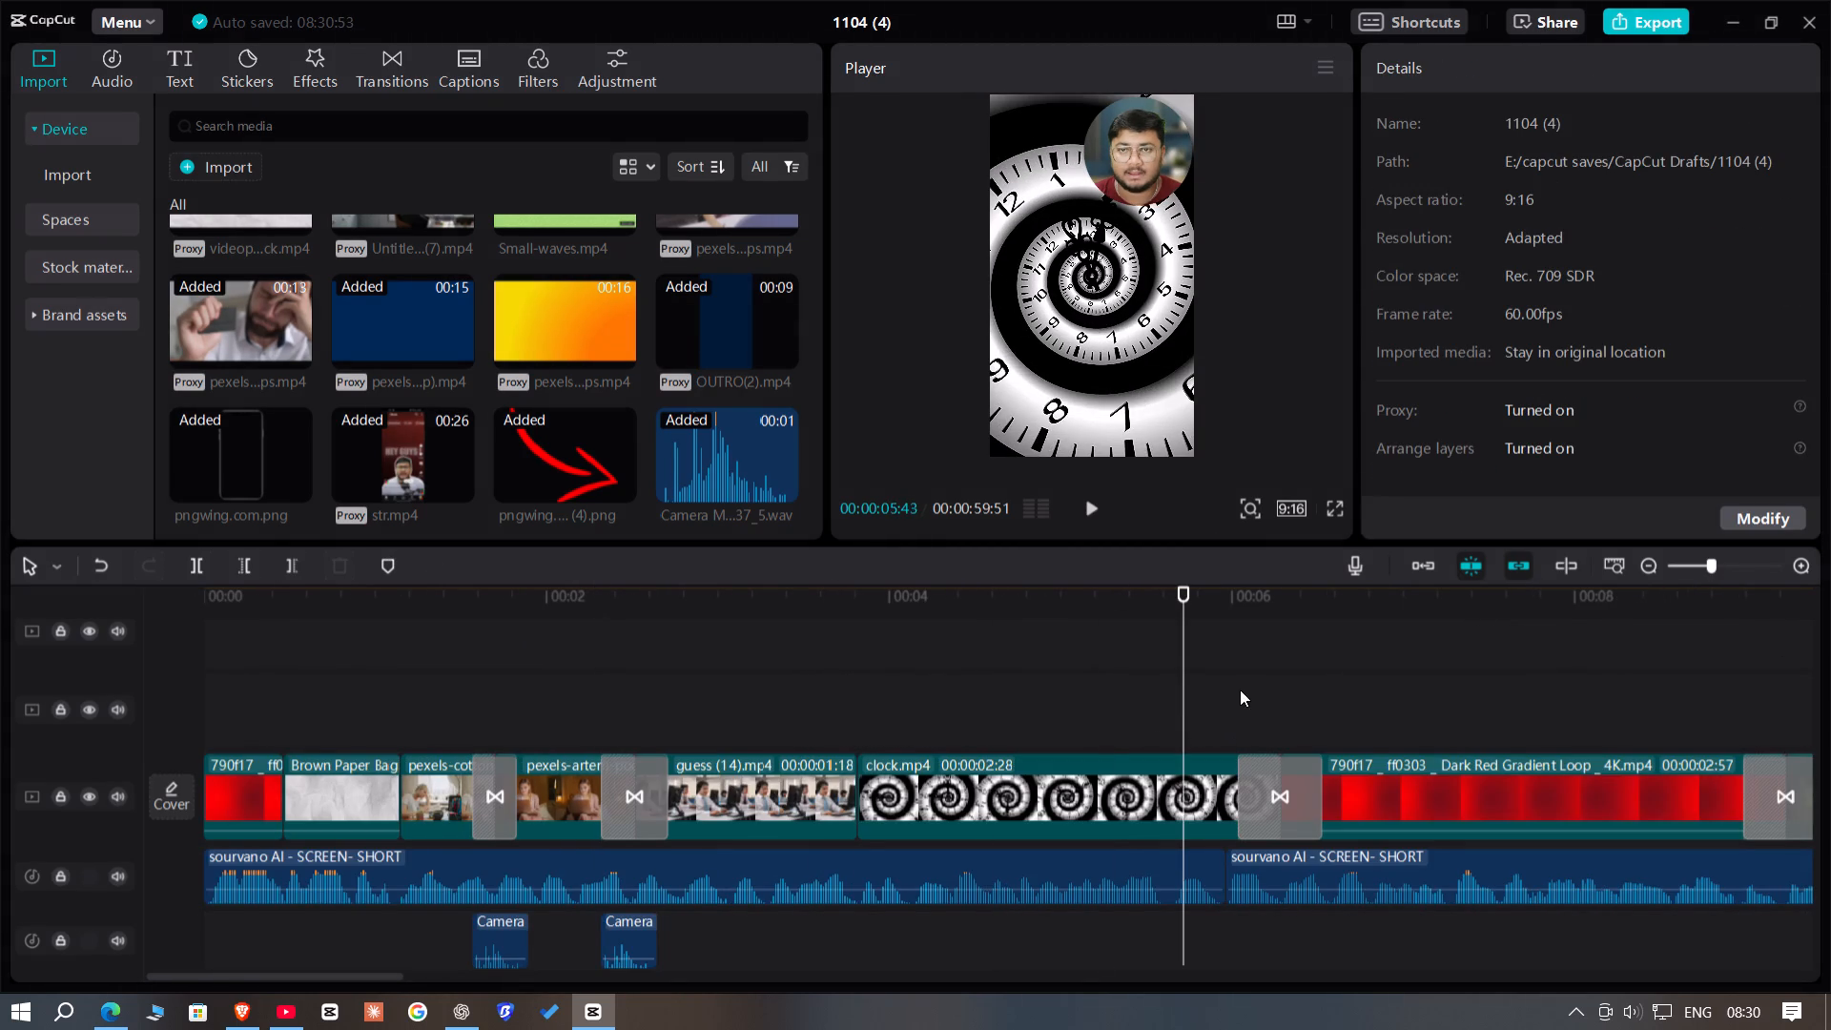
pyautogui.doubleClick(1240, 672)
pyautogui.moveTo(1240, 672); pyautogui.dragTo(1482, 687)
pyautogui.hotkey('ctrl', 'v')
pyautogui.moveTo(1092, 687); pyautogui.dragTo(930, 680)
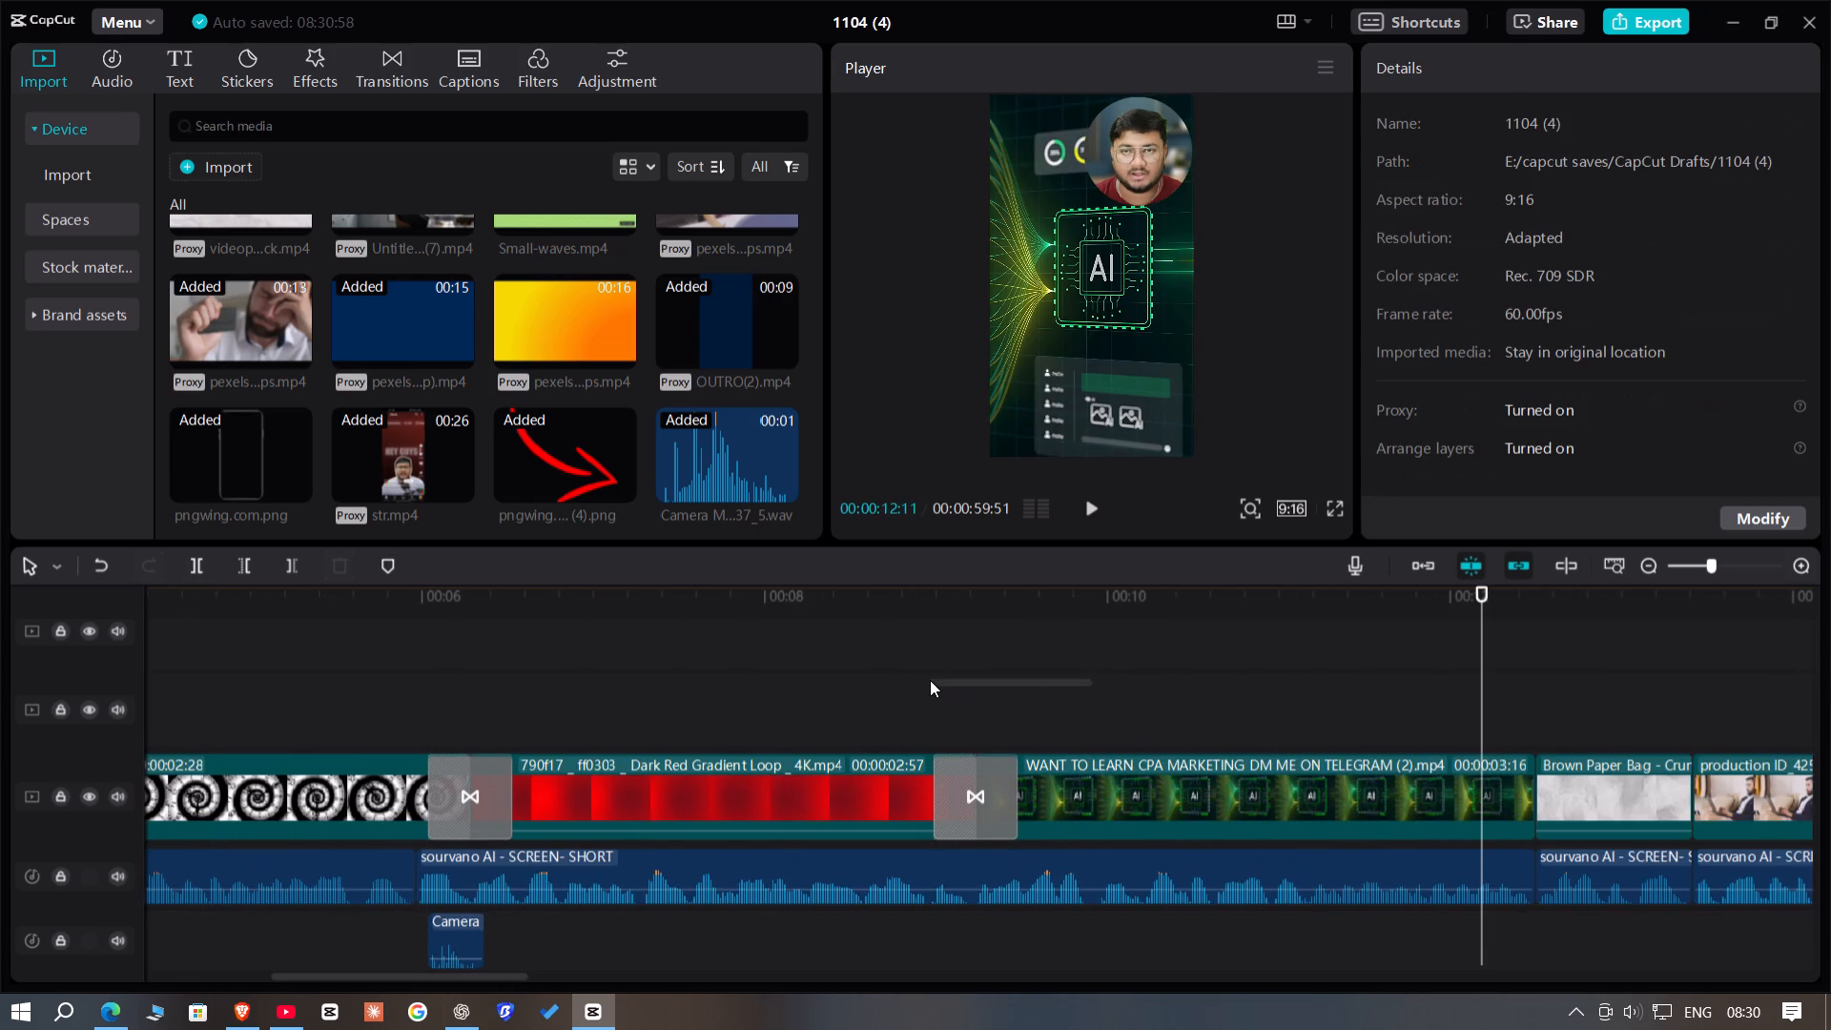
pyautogui.moveTo(930, 680); pyautogui.dragTo(929, 678)
pyautogui.tripleClick(921, 671)
pyautogui.doubleClick(933, 680)
pyautogui.hotkey('ctrl', 'v')
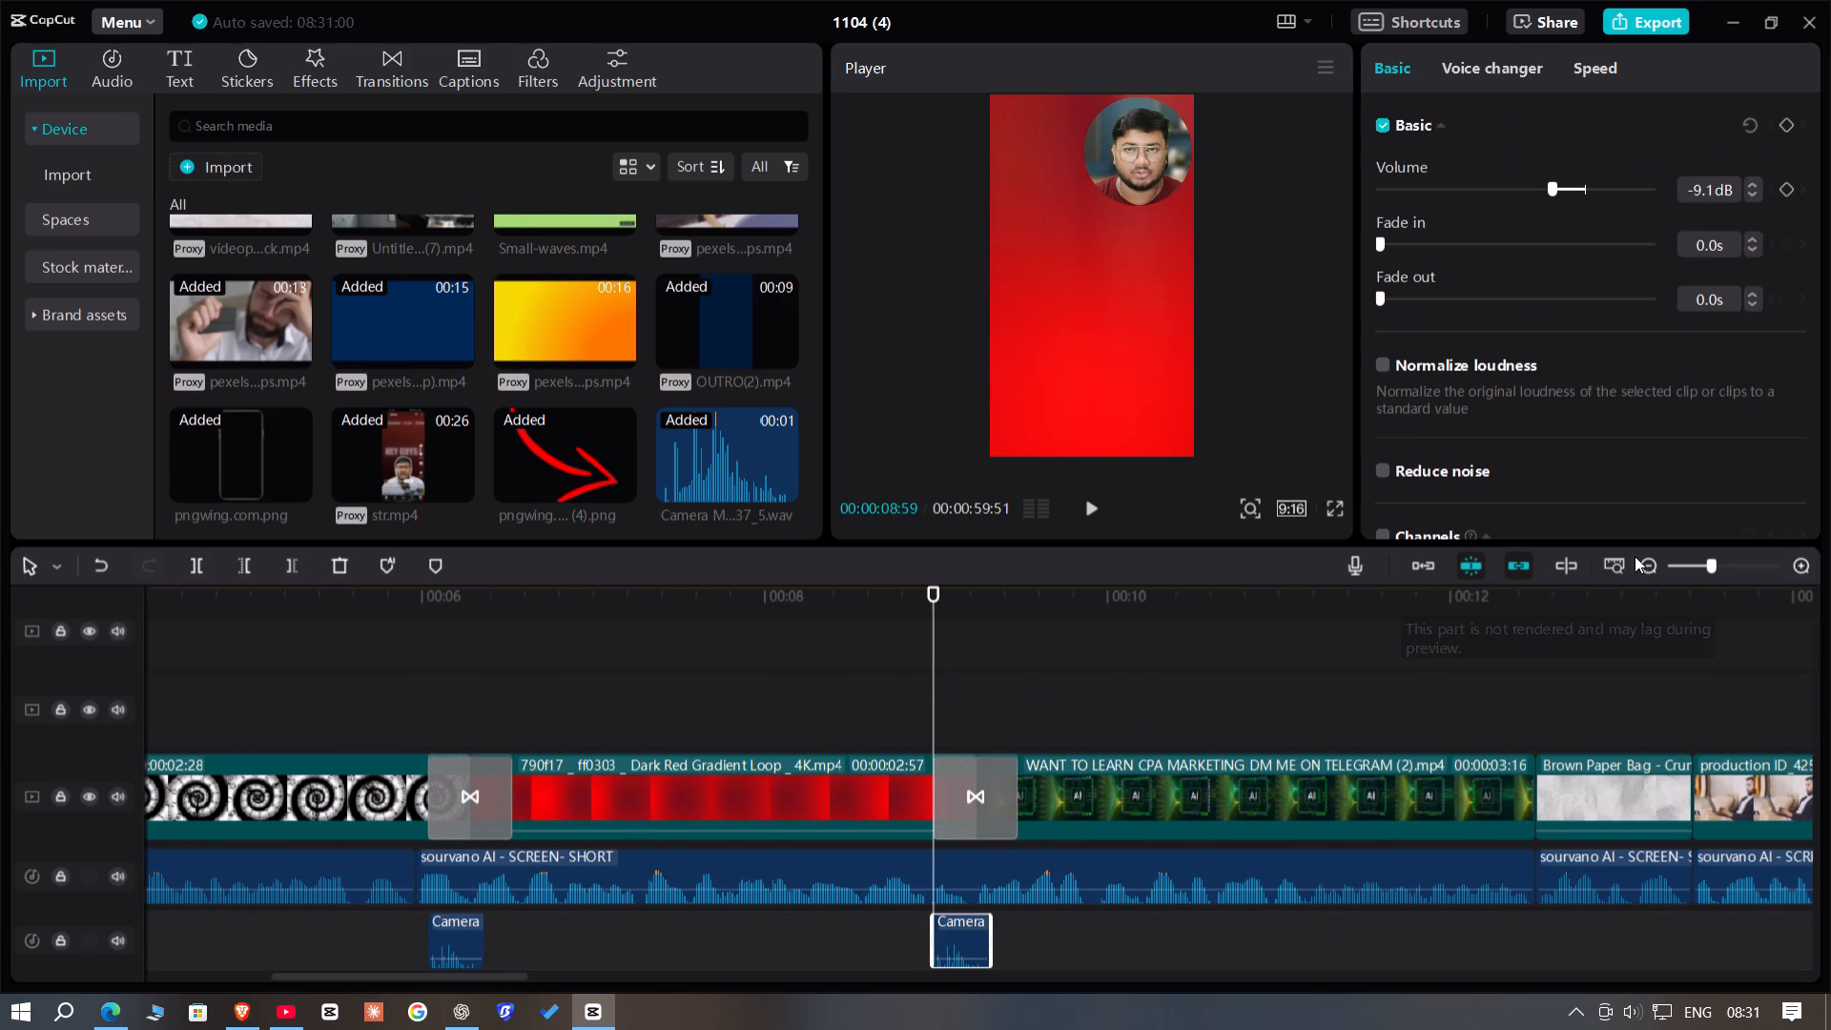
# Paste the camera sound at the Glare transitions around the later Dark Red Gradient Loop clip and before the OUTRO(2).mp4 clip.
pyautogui.click(1697, 569)
pyautogui.click(1121, 644)
pyautogui.moveTo(1121, 644); pyautogui.dragTo(1257, 659)
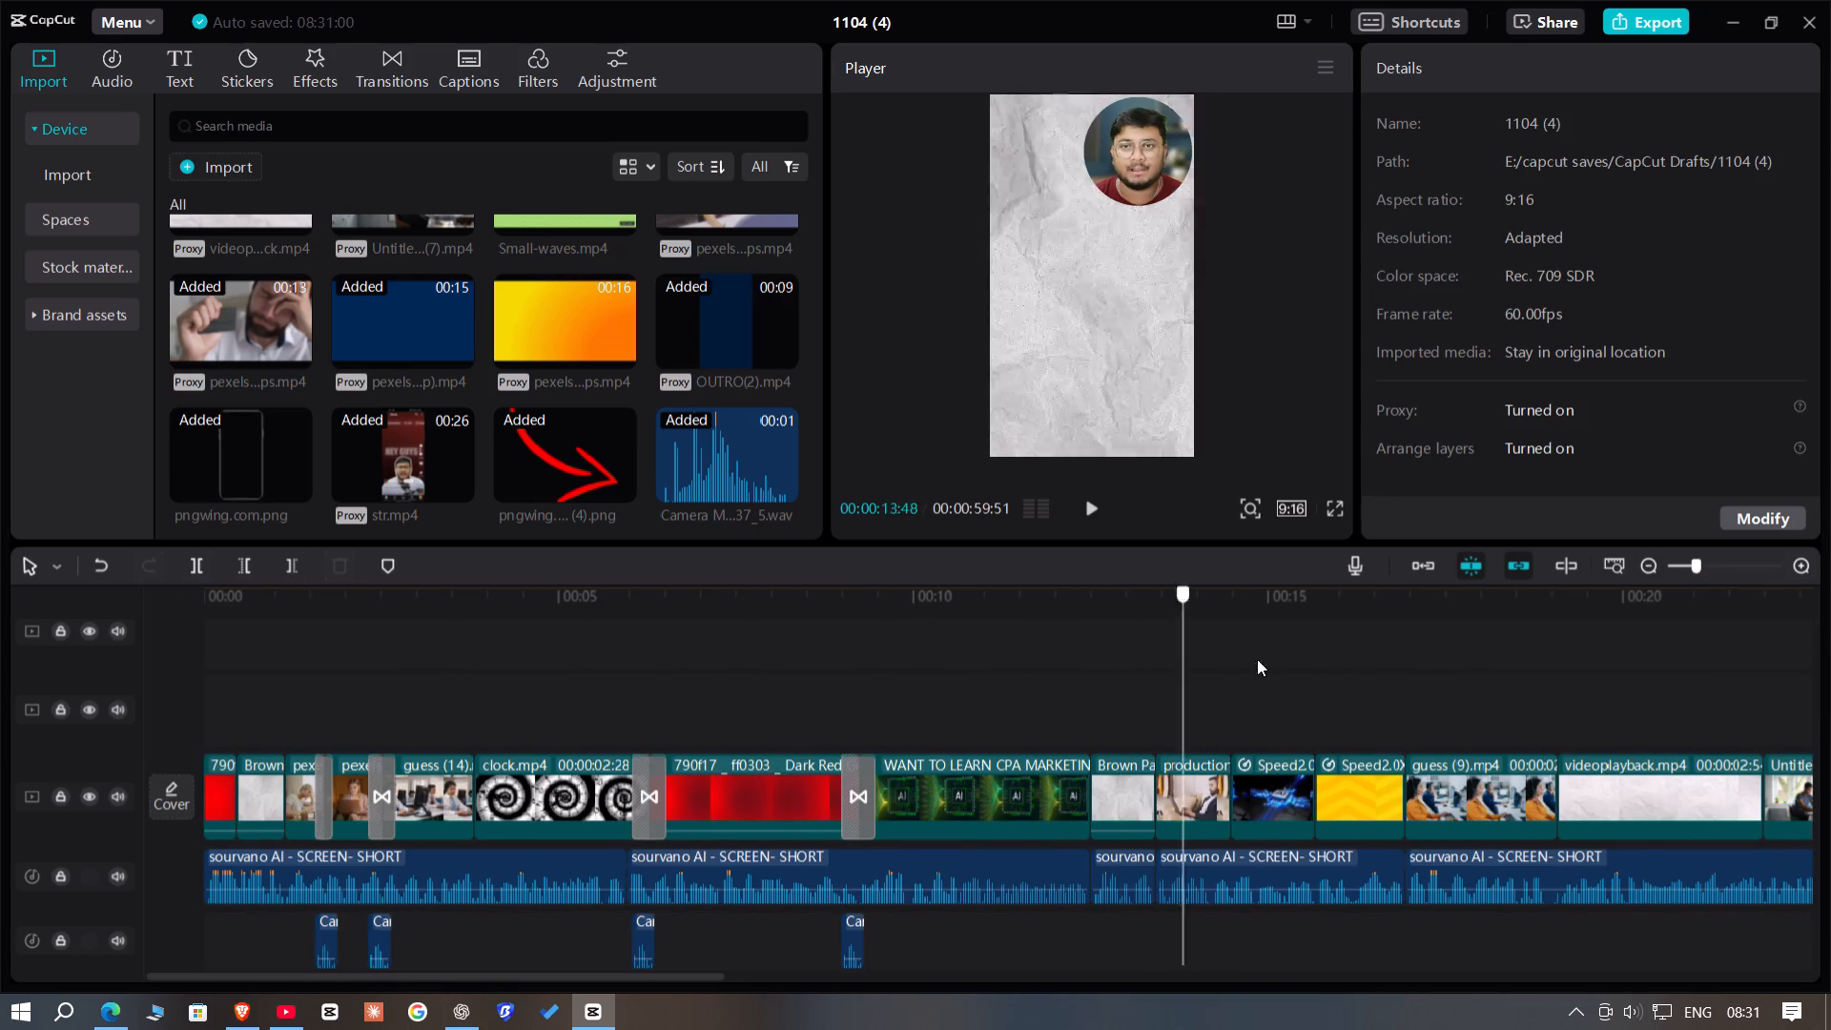
pyautogui.moveTo(1257, 659); pyautogui.dragTo(1322, 668)
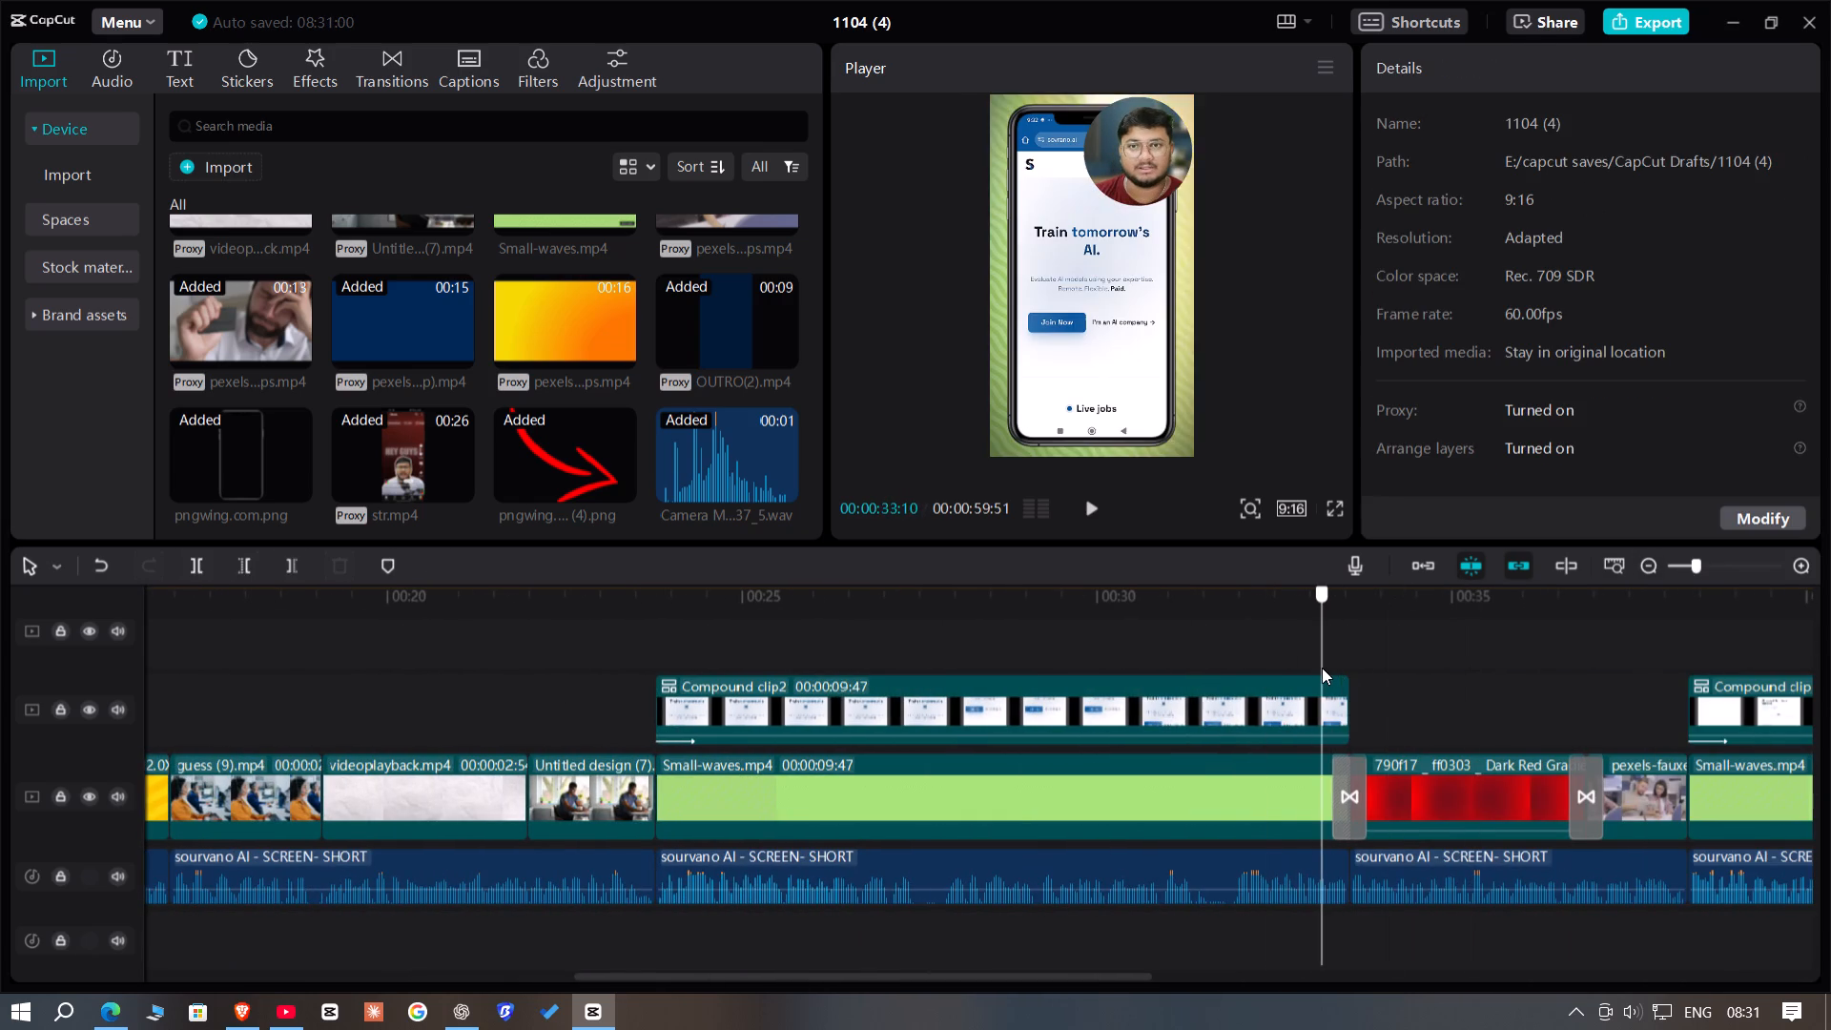
pyautogui.moveTo(1322, 668); pyautogui.dragTo(1568, 715)
pyautogui.hotkey('ctrl', 'v')
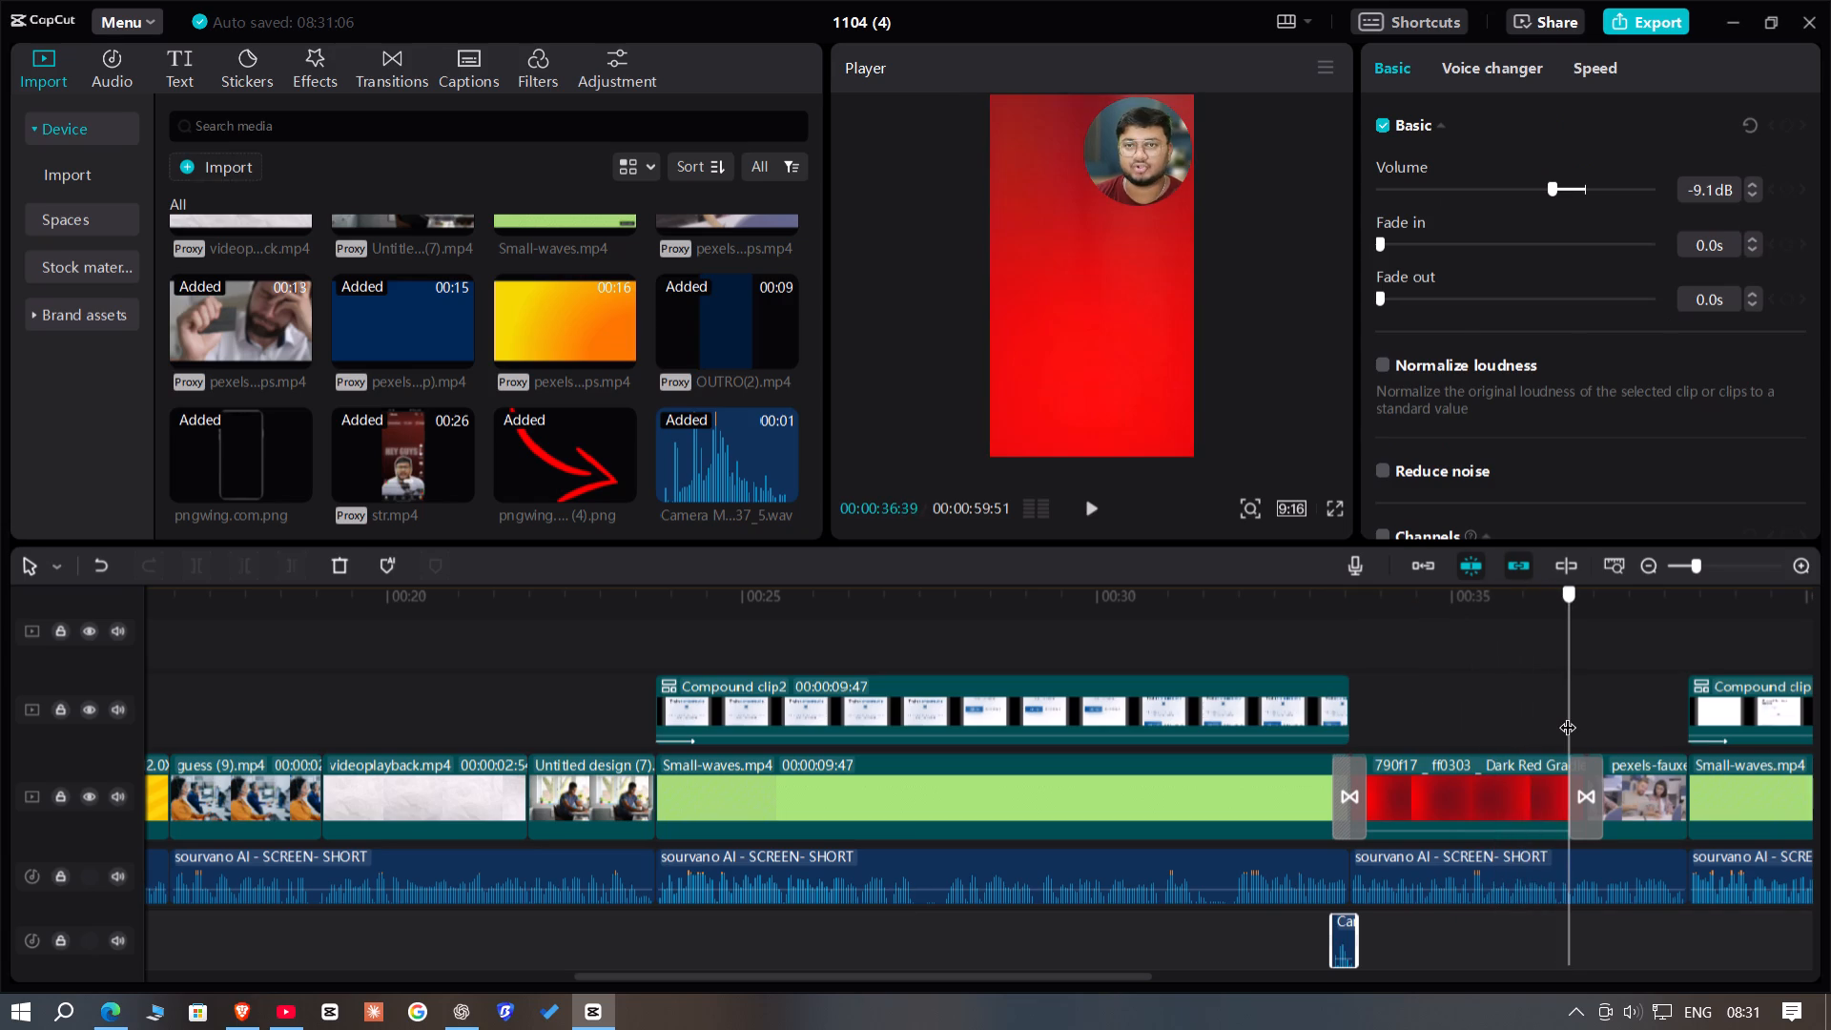
pyautogui.moveTo(1568, 715); pyautogui.dragTo(1080, 690)
pyautogui.hotkey('ctrl', 'v')
pyautogui.hotkey('ctrl', 'v')
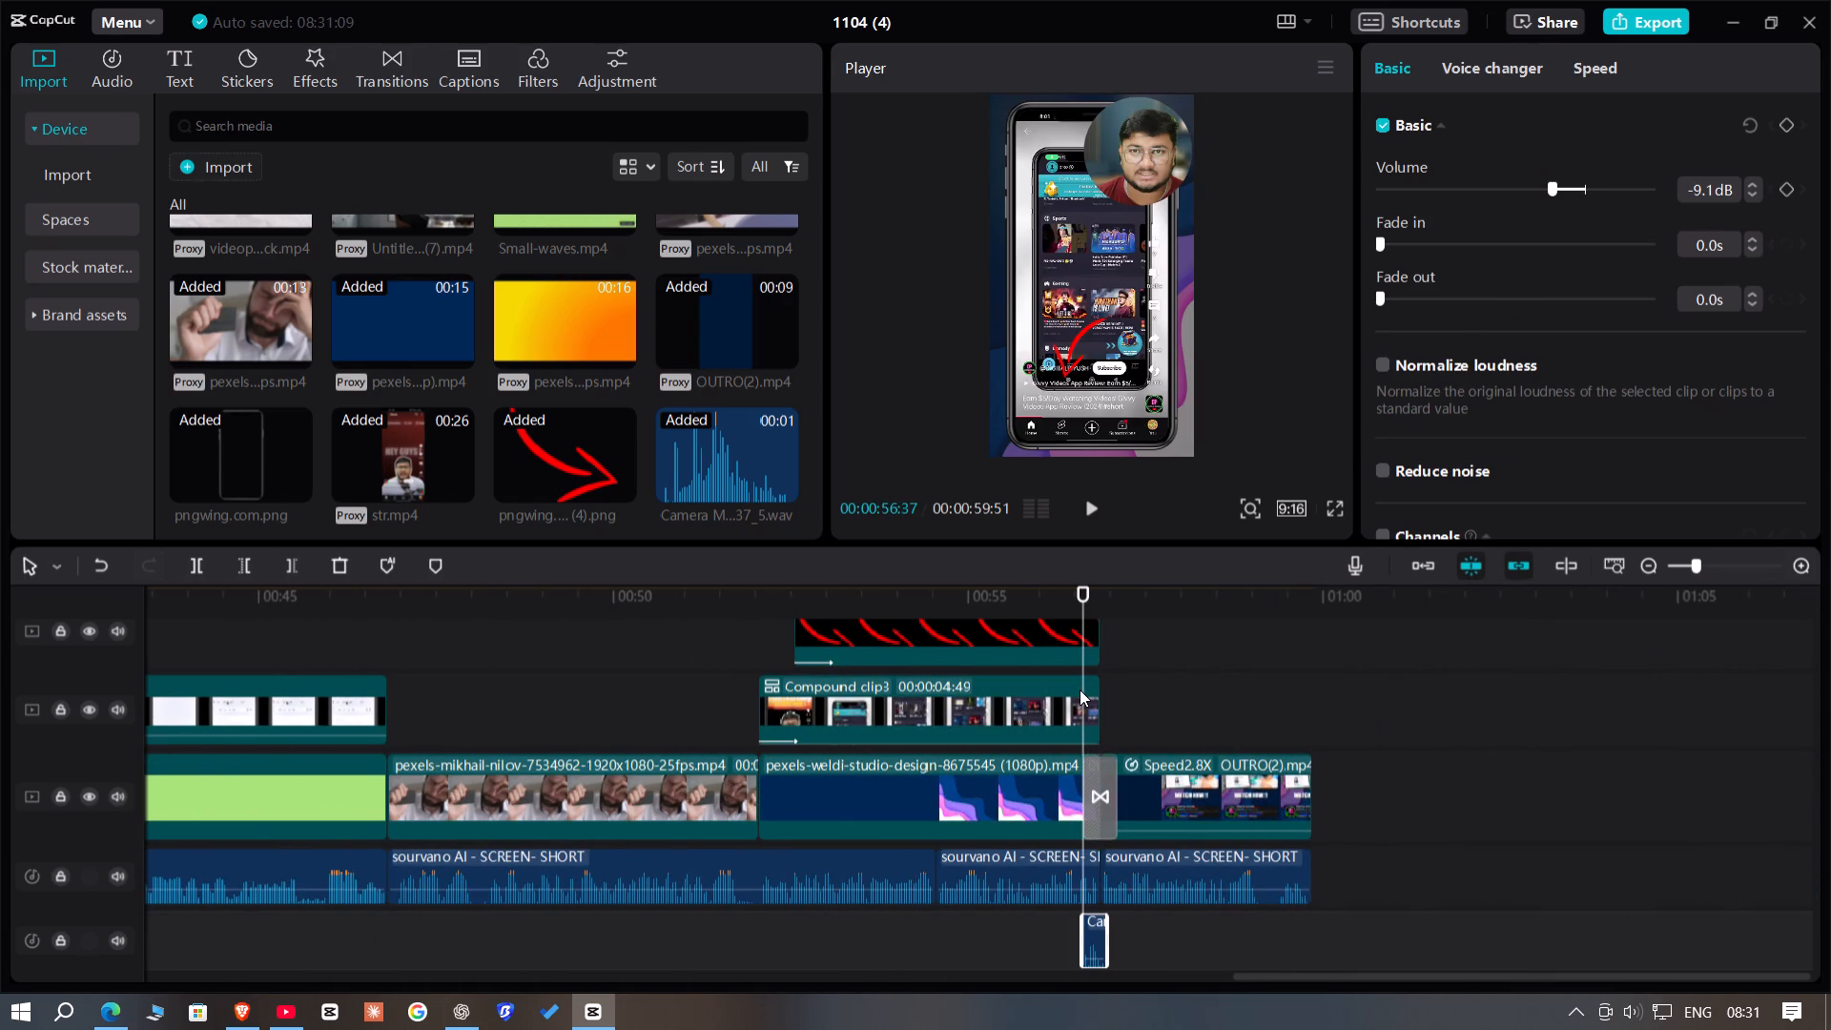
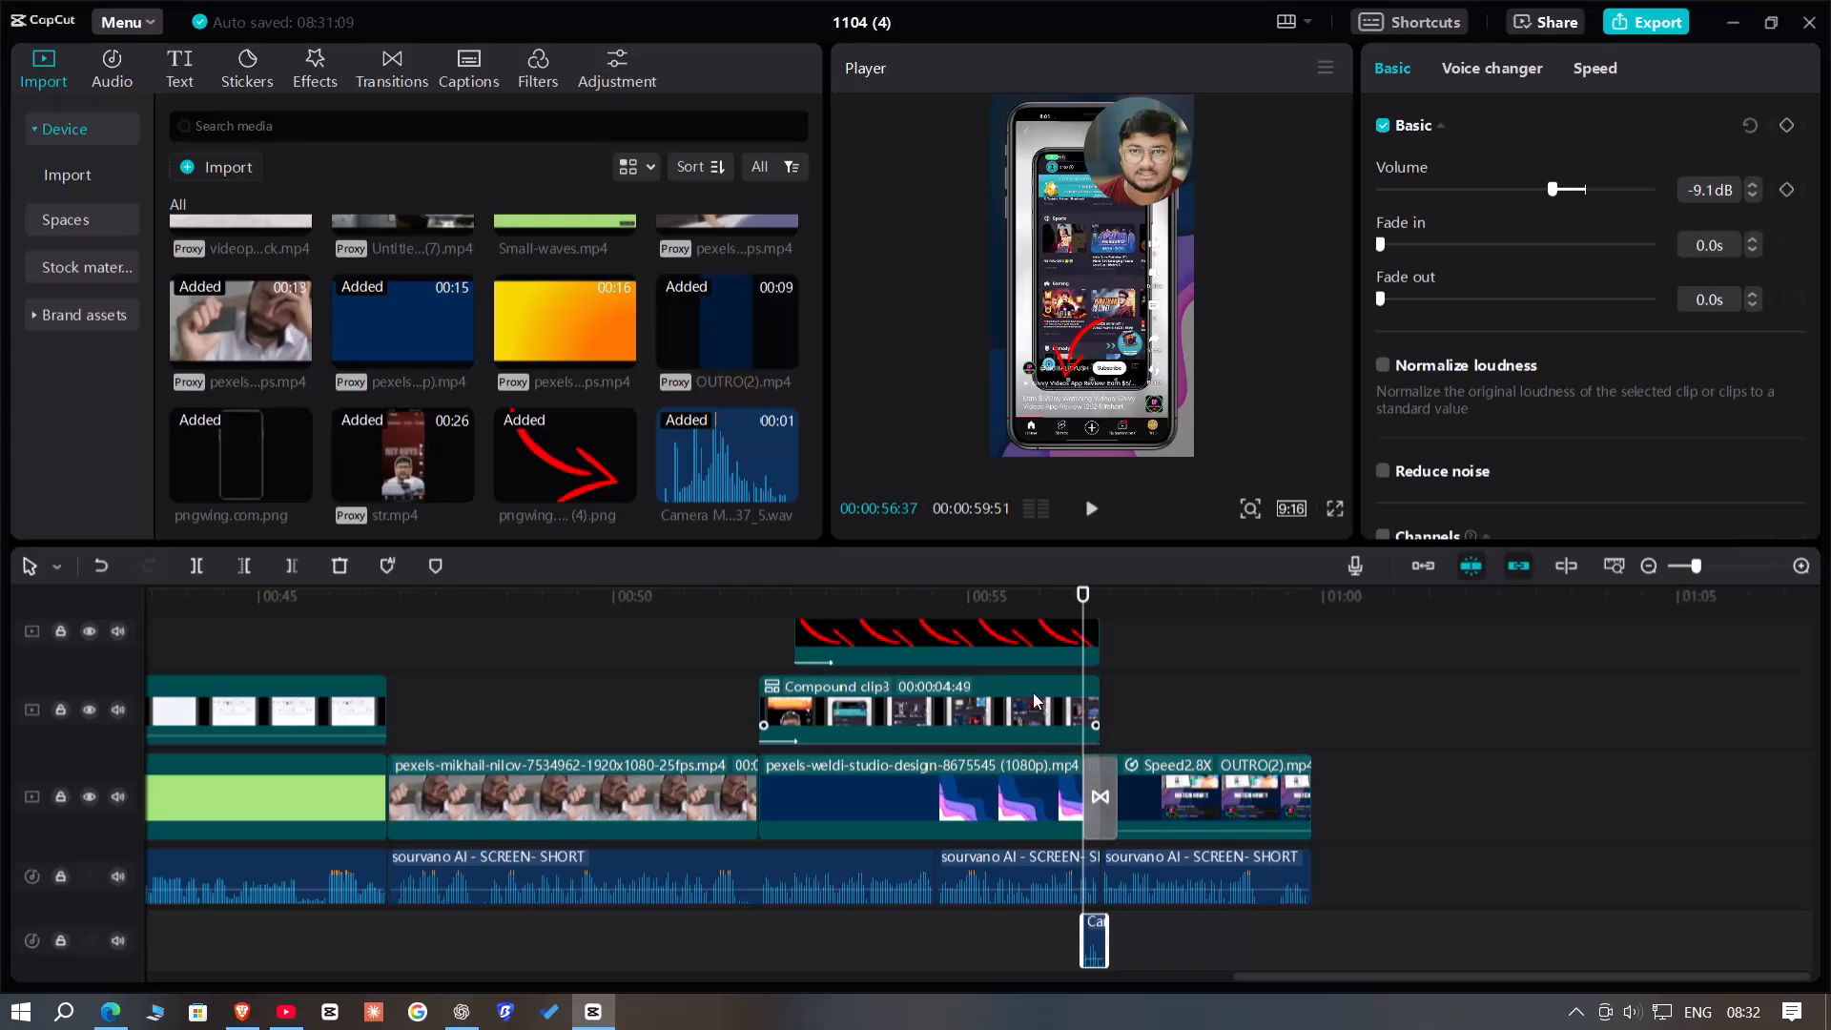
# Add the Pull in camera transition between the opening Dark Red Gradient clip and the first Brown Paper Bag clip.
pyautogui.click(1690, 562)
pyautogui.doubleClick(917, 630)
pyautogui.moveTo(917, 624); pyautogui.dragTo(916, 623)
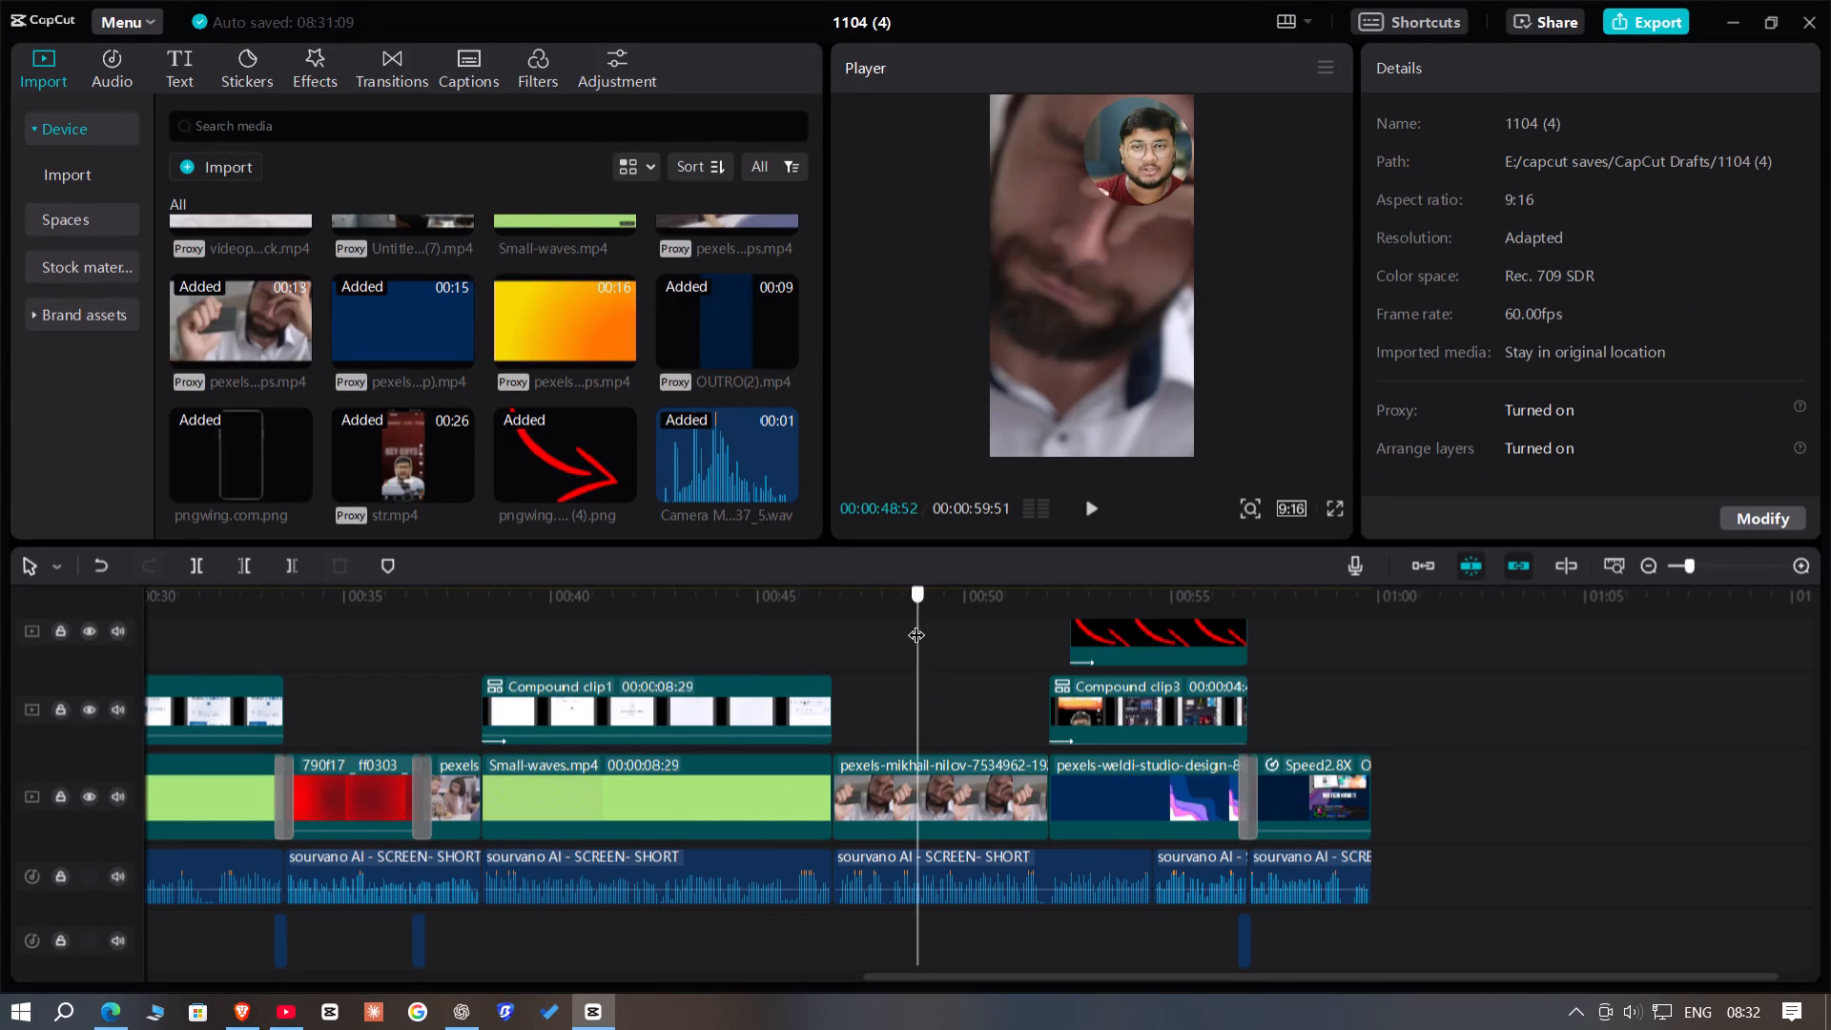
pyautogui.moveTo(916, 623); pyautogui.dragTo(0, 687)
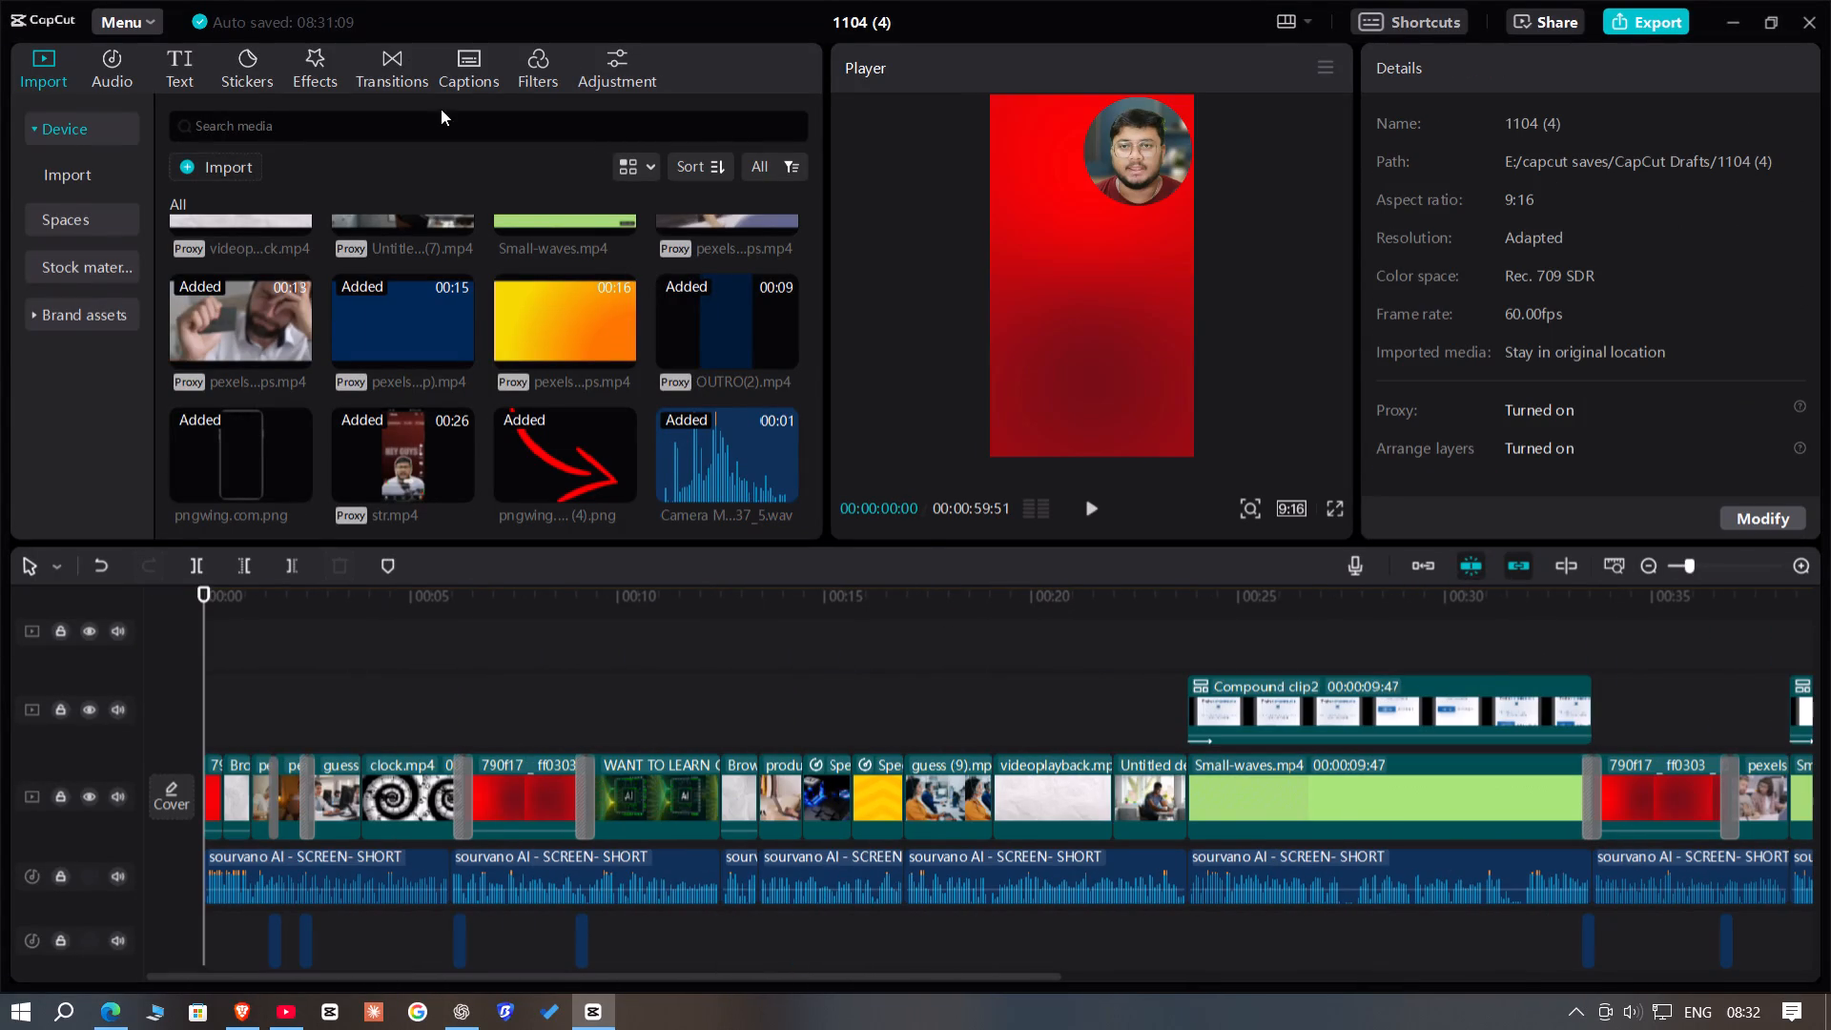
pyautogui.click(405, 55)
pyautogui.click(83, 305)
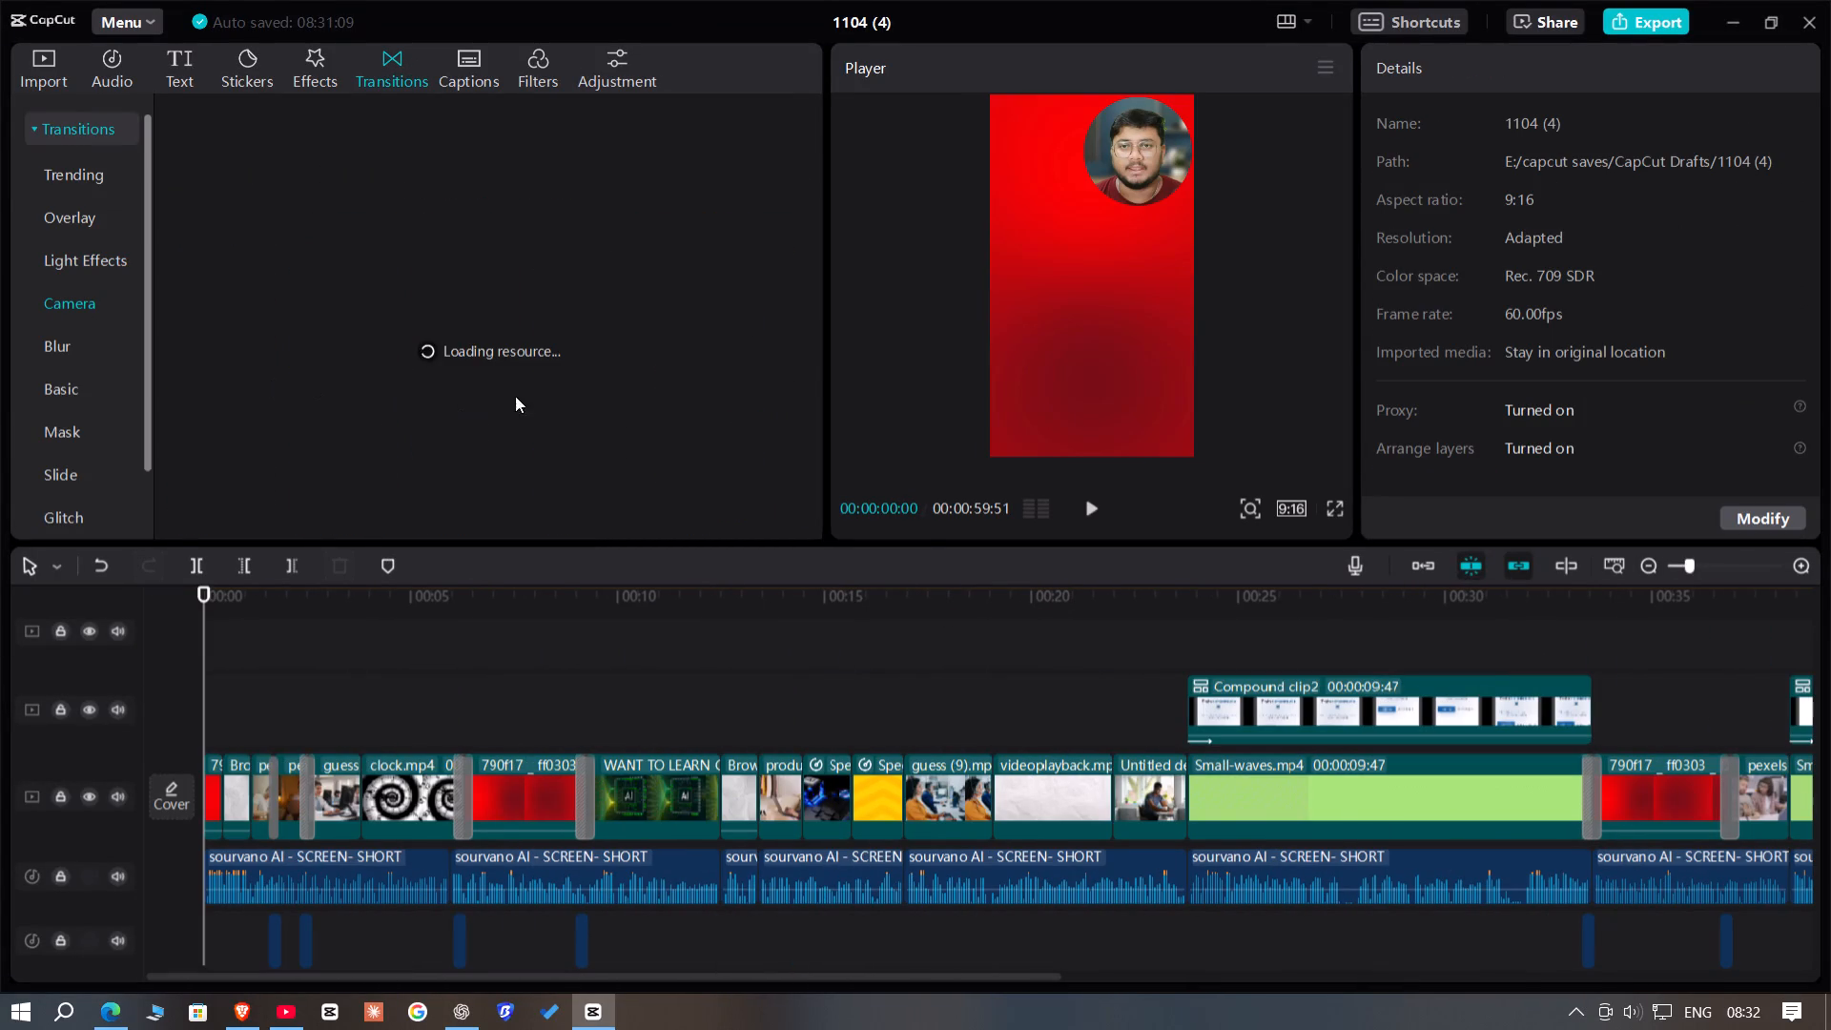
pyautogui.doubleClick(1696, 570)
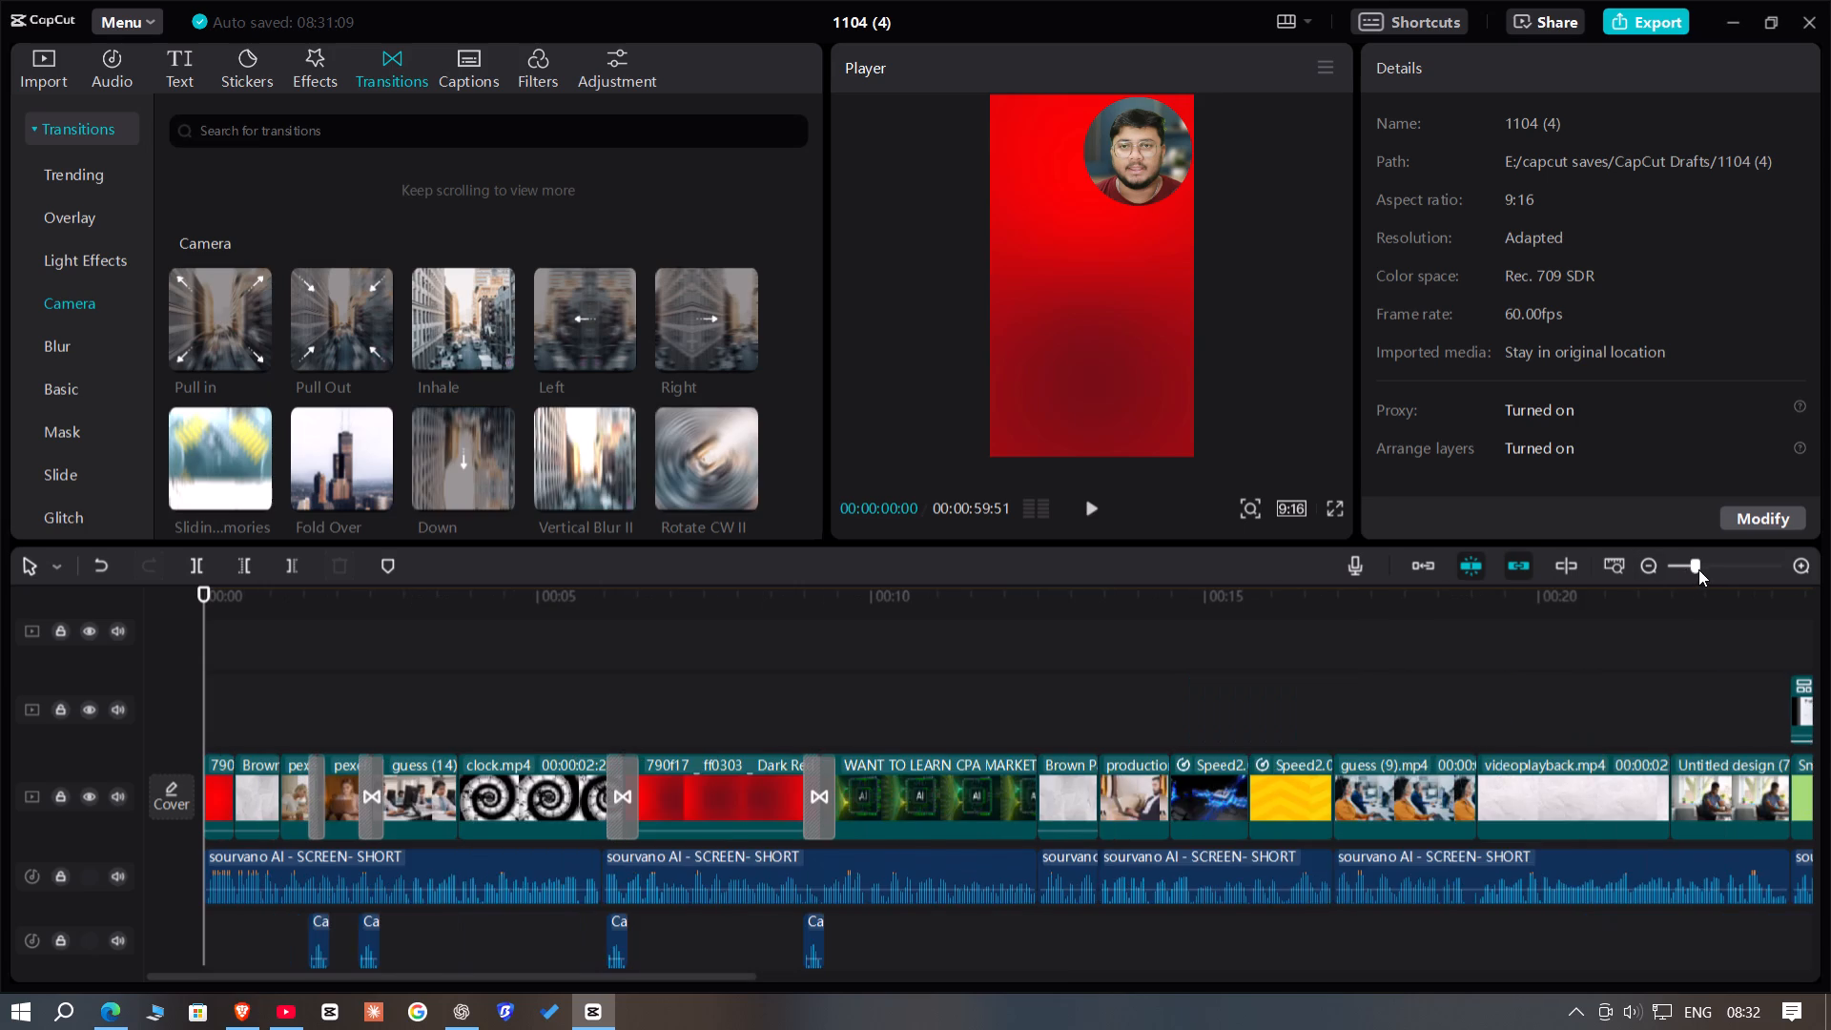
pyautogui.click(1700, 569)
pyautogui.moveTo(209, 345); pyautogui.dragTo(212, 367)
pyautogui.moveTo(212, 402); pyautogui.dragTo(251, 783)
pyautogui.moveTo(238, 377); pyautogui.dragTo(244, 810)
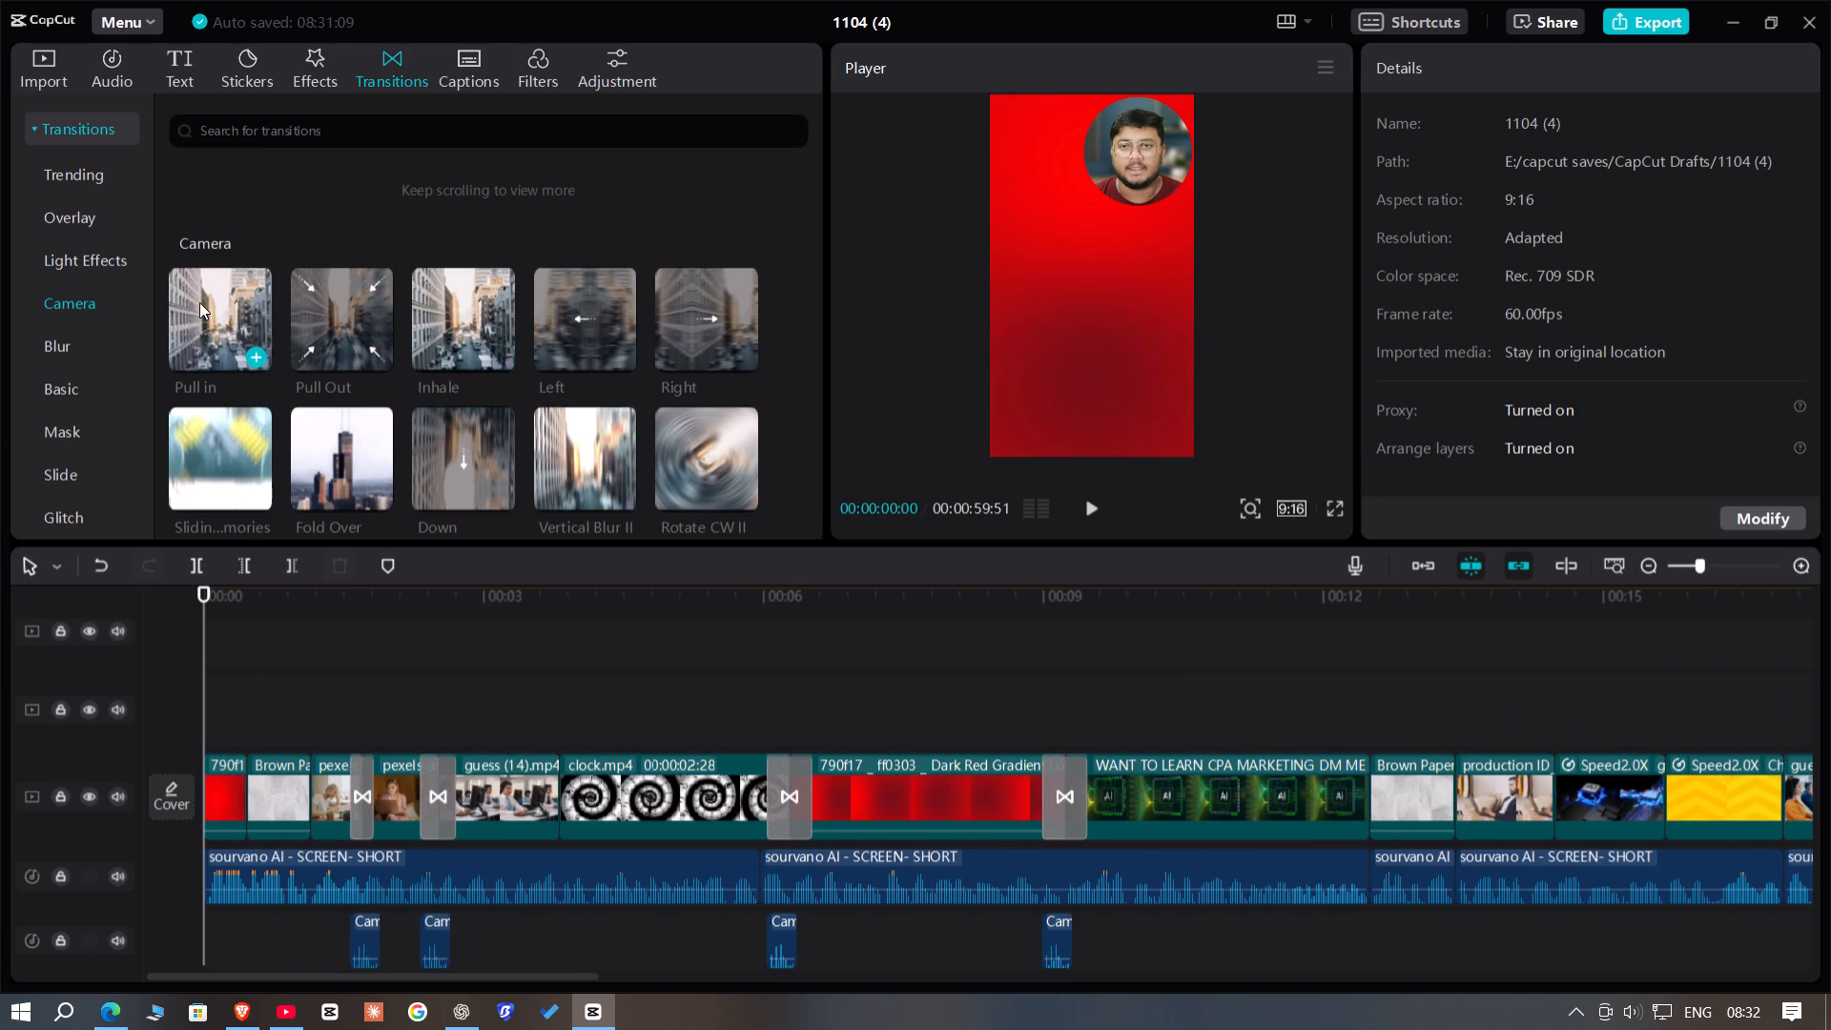
pyautogui.moveTo(199, 317); pyautogui.dragTo(237, 797)
# Add a Pull Out transition after the first Brown Paper Bag clip and an Inhale transition between guess (14).mp4 and clock.mp4.
pyautogui.moveTo(342, 336); pyautogui.dragTo(292, 785)
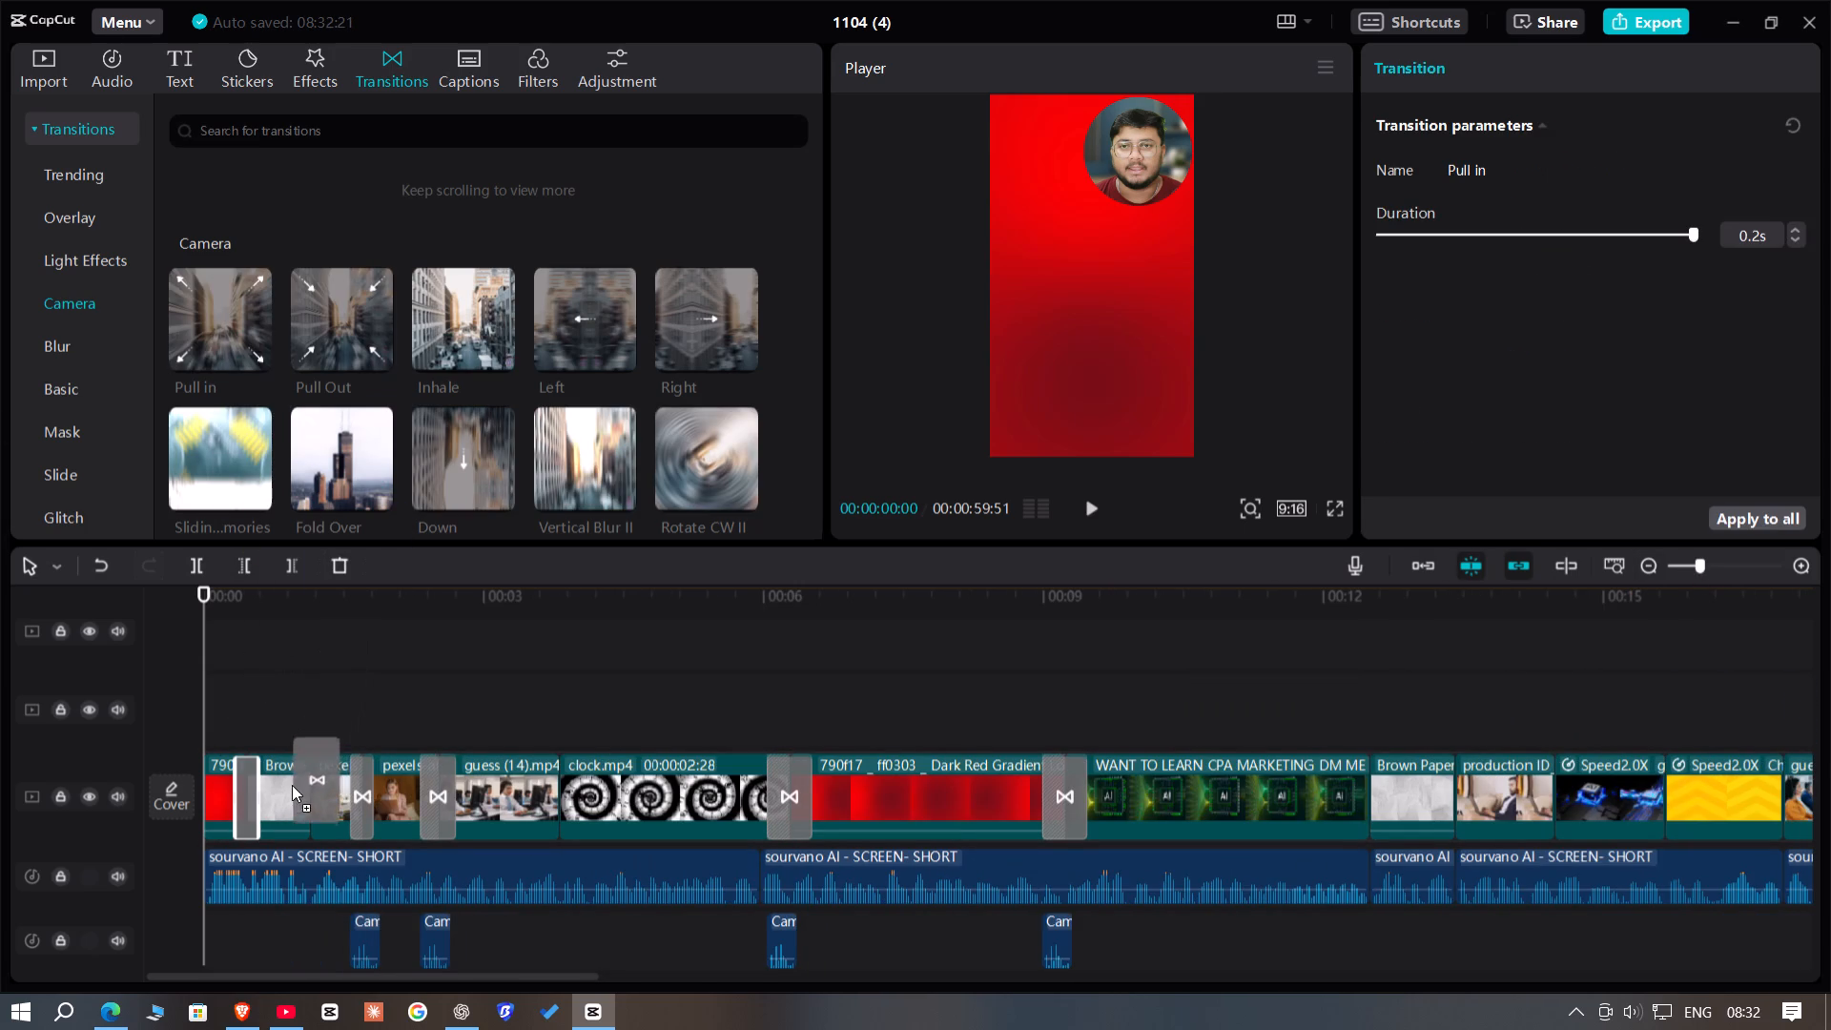
pyautogui.moveTo(292, 785); pyautogui.dragTo(280, 788)
pyautogui.moveTo(458, 337); pyautogui.dragTo(533, 818)
# Add a Left transition before the second Brown Paper Bag clip and a Right transition after it.
pyautogui.click(940, 676)
pyautogui.click(948, 649)
pyautogui.moveTo(948, 649); pyautogui.dragTo(1830, 677)
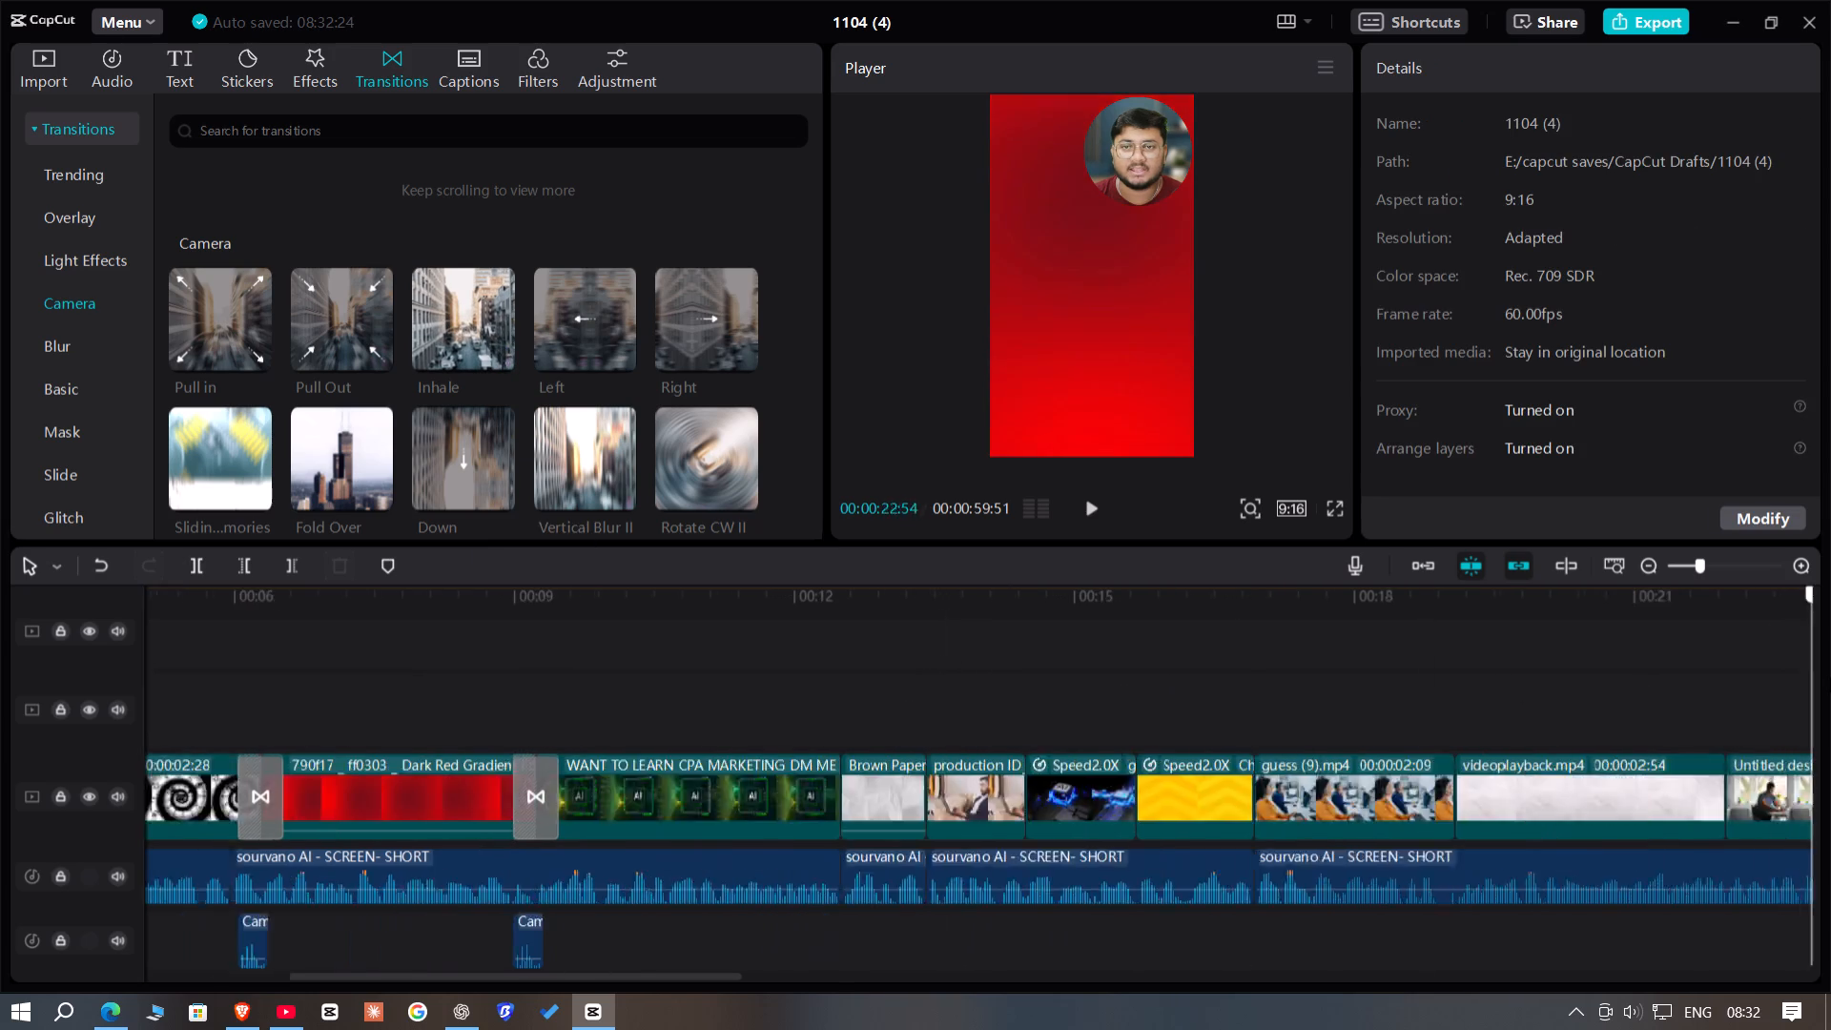
pyautogui.moveTo(1830, 677); pyautogui.dragTo(817, 677)
pyautogui.moveTo(598, 325); pyautogui.dragTo(401, 807)
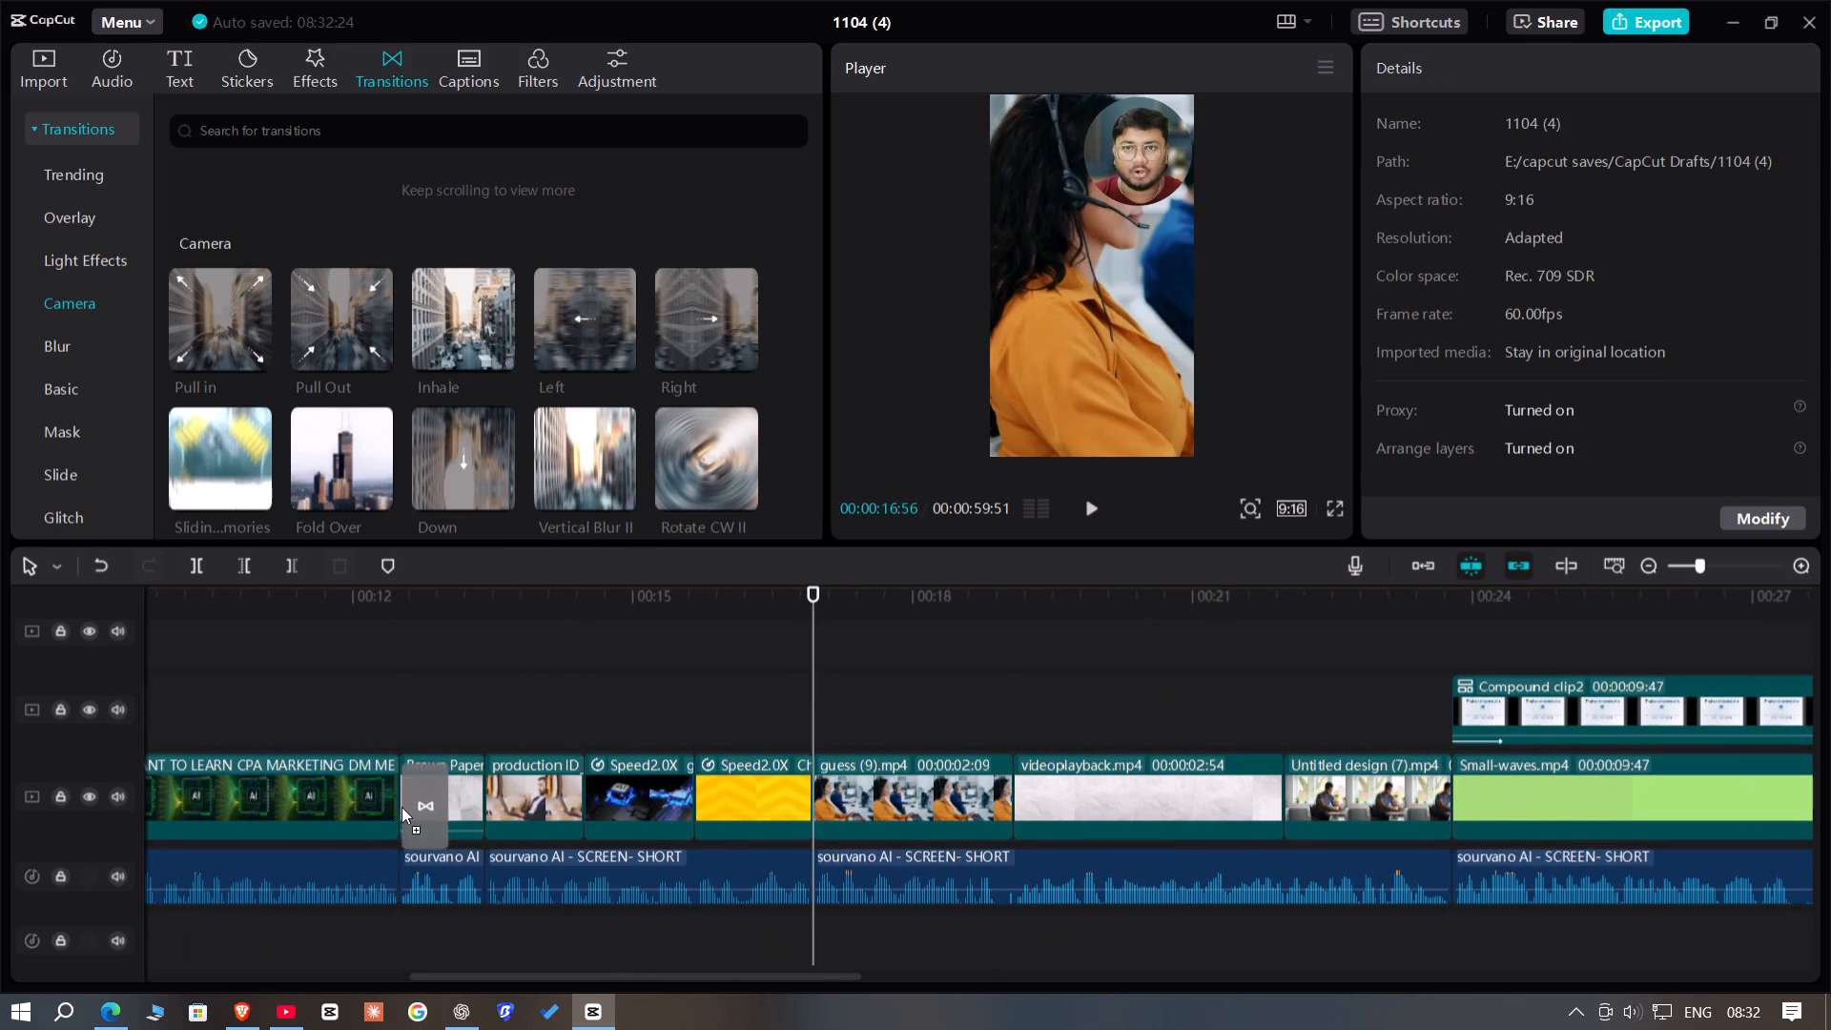
pyautogui.moveTo(401, 807); pyautogui.dragTo(401, 807)
pyautogui.moveTo(712, 284); pyautogui.dragTo(468, 820)
# Add a Sliding Memories transition after the production ID clip and a Fold Over transition between the two Speed2.0X clips.
pyautogui.scroll(-1, 299, 453)
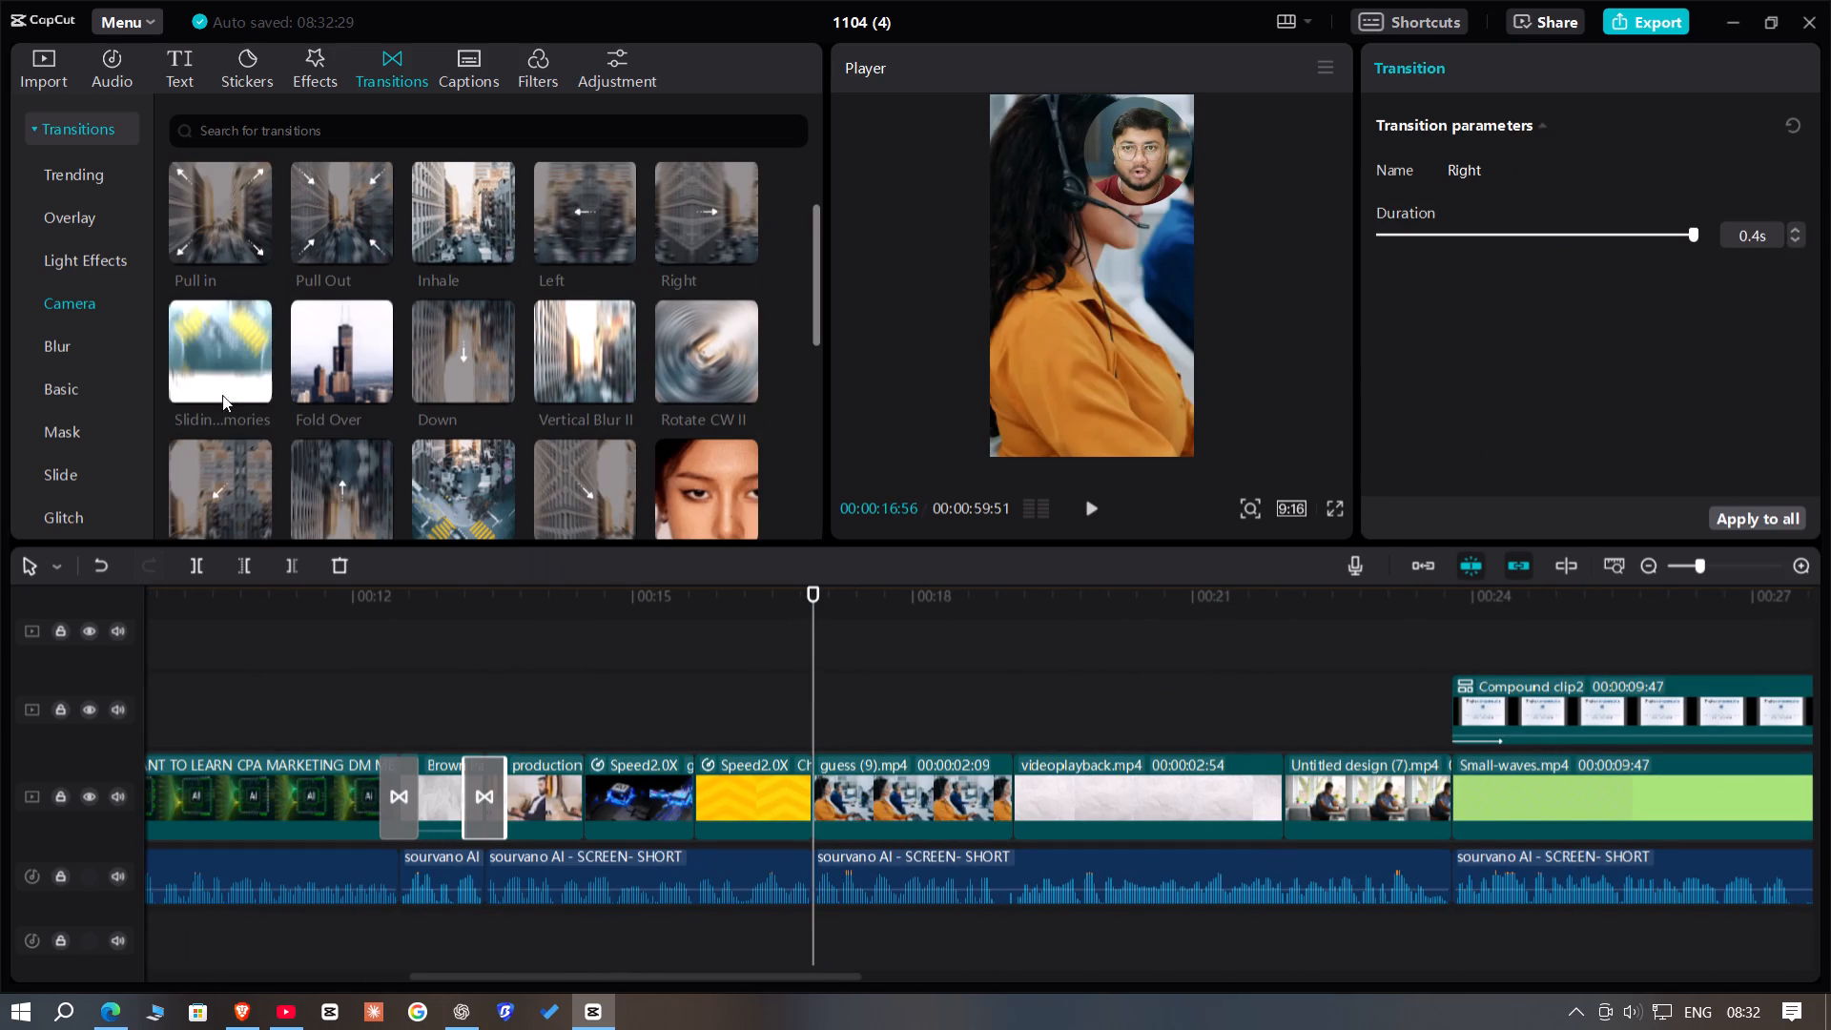
pyautogui.moveTo(216, 366); pyautogui.dragTo(552, 798)
pyautogui.moveTo(340, 349); pyautogui.dragTo(669, 795)
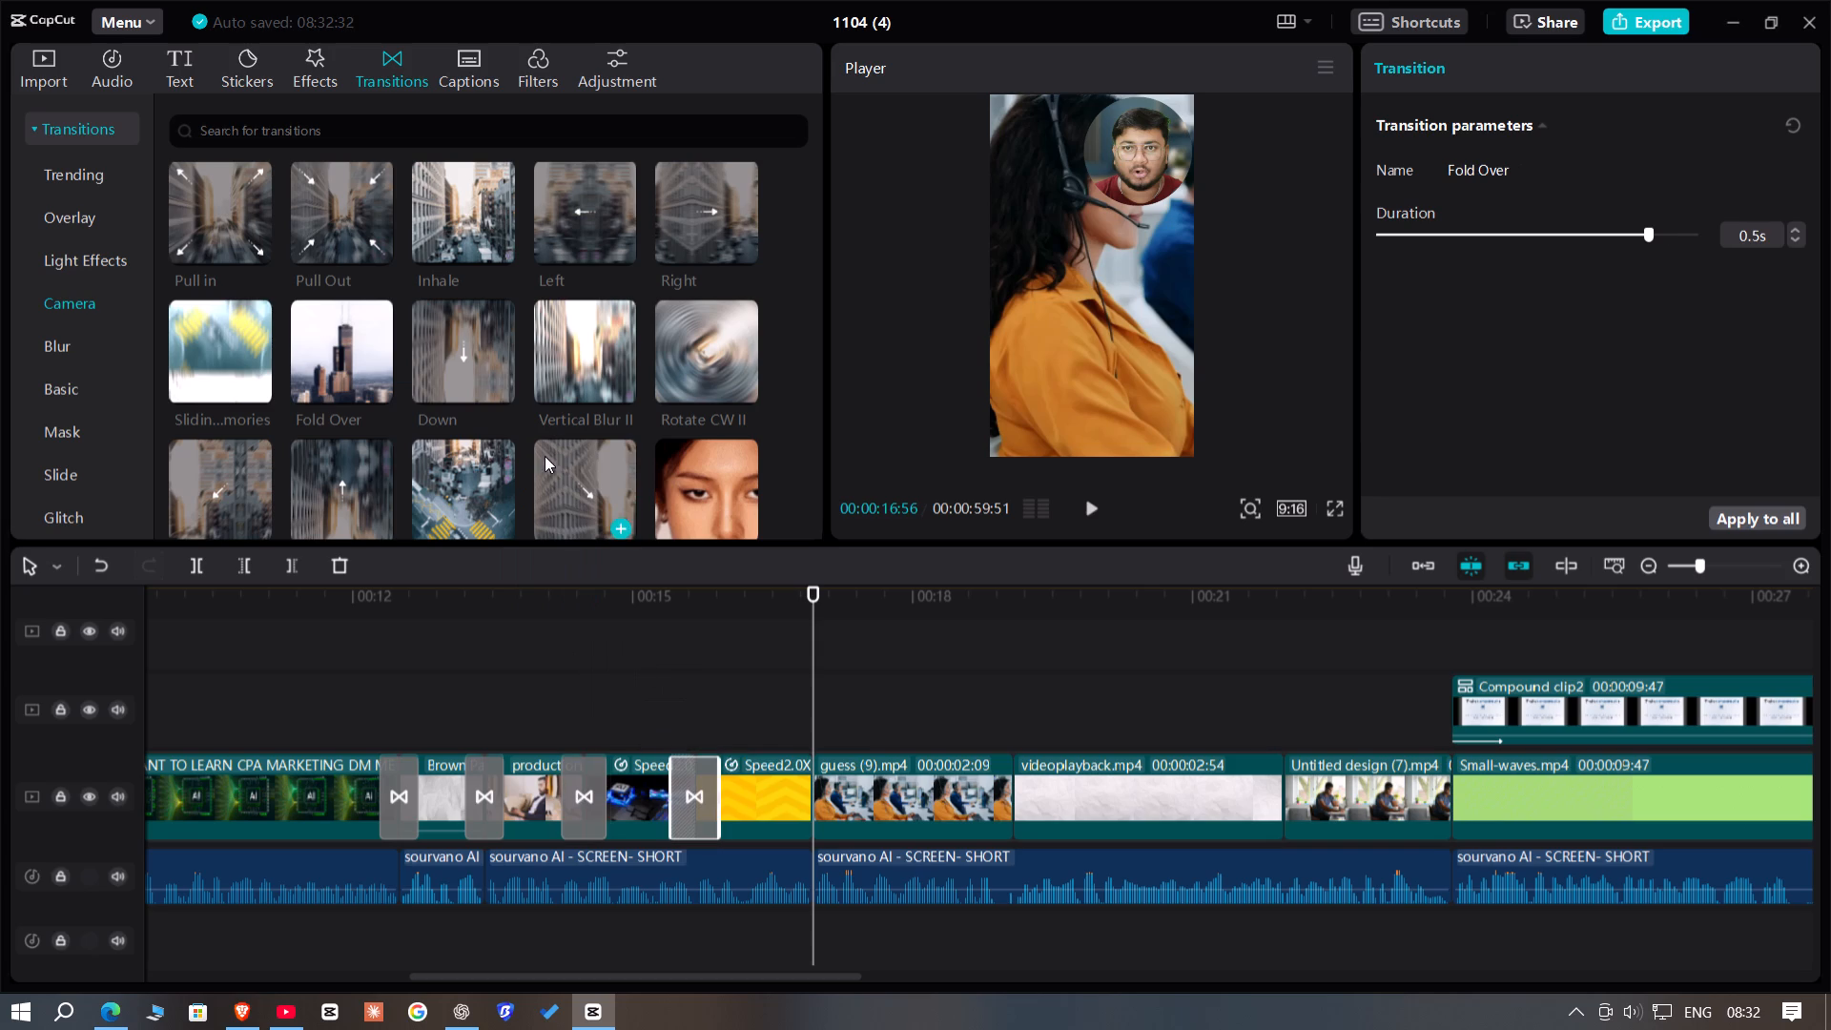
# Add a Down transition before guess (9).mp4 and a Bottom Right transition between guess (9).mp4 and videoplayback.mp4.
pyautogui.moveTo(457, 371); pyautogui.dragTo(789, 803)
pyautogui.moveTo(575, 358); pyautogui.dragTo(633, 436)
pyautogui.moveTo(721, 538); pyautogui.dragTo(983, 814)
pyautogui.moveTo(586, 359); pyautogui.dragTo(612, 380)
pyautogui.moveTo(679, 436); pyautogui.dragTo(783, 464)
pyautogui.click(783, 464)
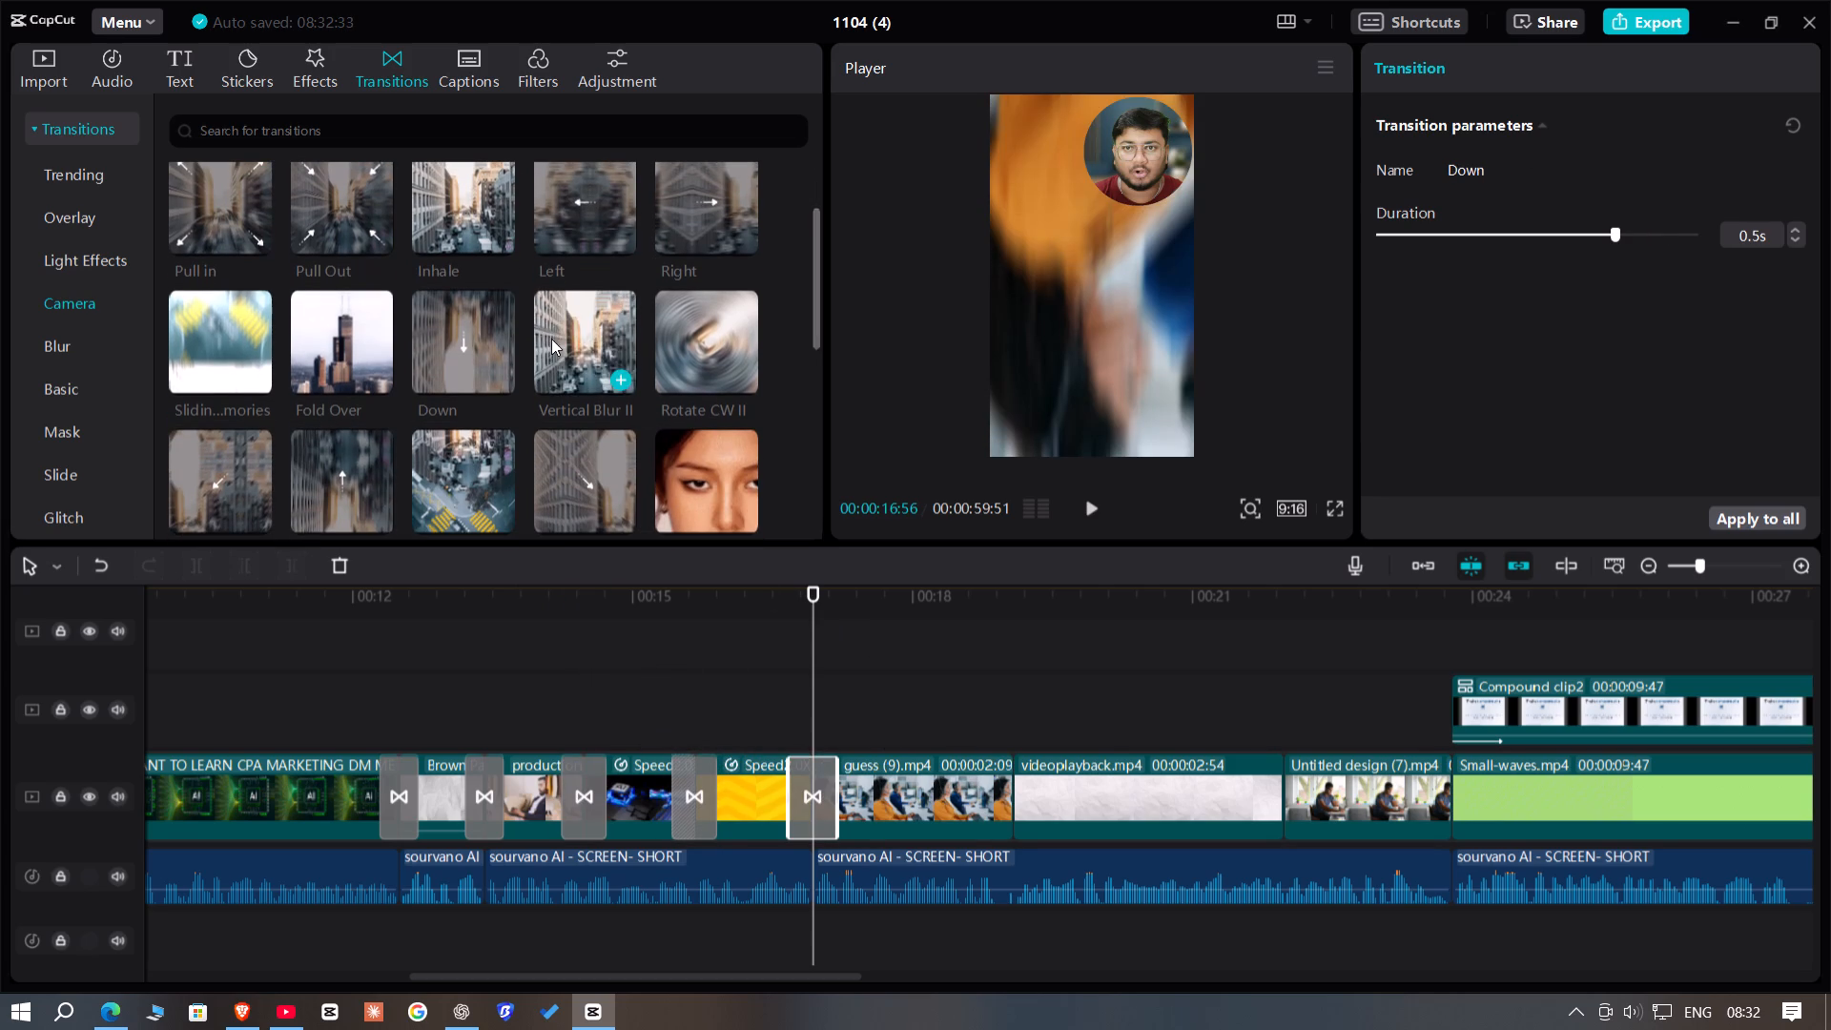
pyautogui.moveTo(555, 340); pyautogui.dragTo(613, 402)
pyautogui.moveTo(634, 429); pyautogui.dragTo(982, 800)
# Add another camera transition between videoplayback.mp4 and Untitled design (7).mp4.
pyautogui.moveTo(715, 333); pyautogui.dragTo(763, 379)
pyautogui.moveTo(819, 426); pyautogui.dragTo(1288, 811)
pyautogui.scroll(8, 700, 396)
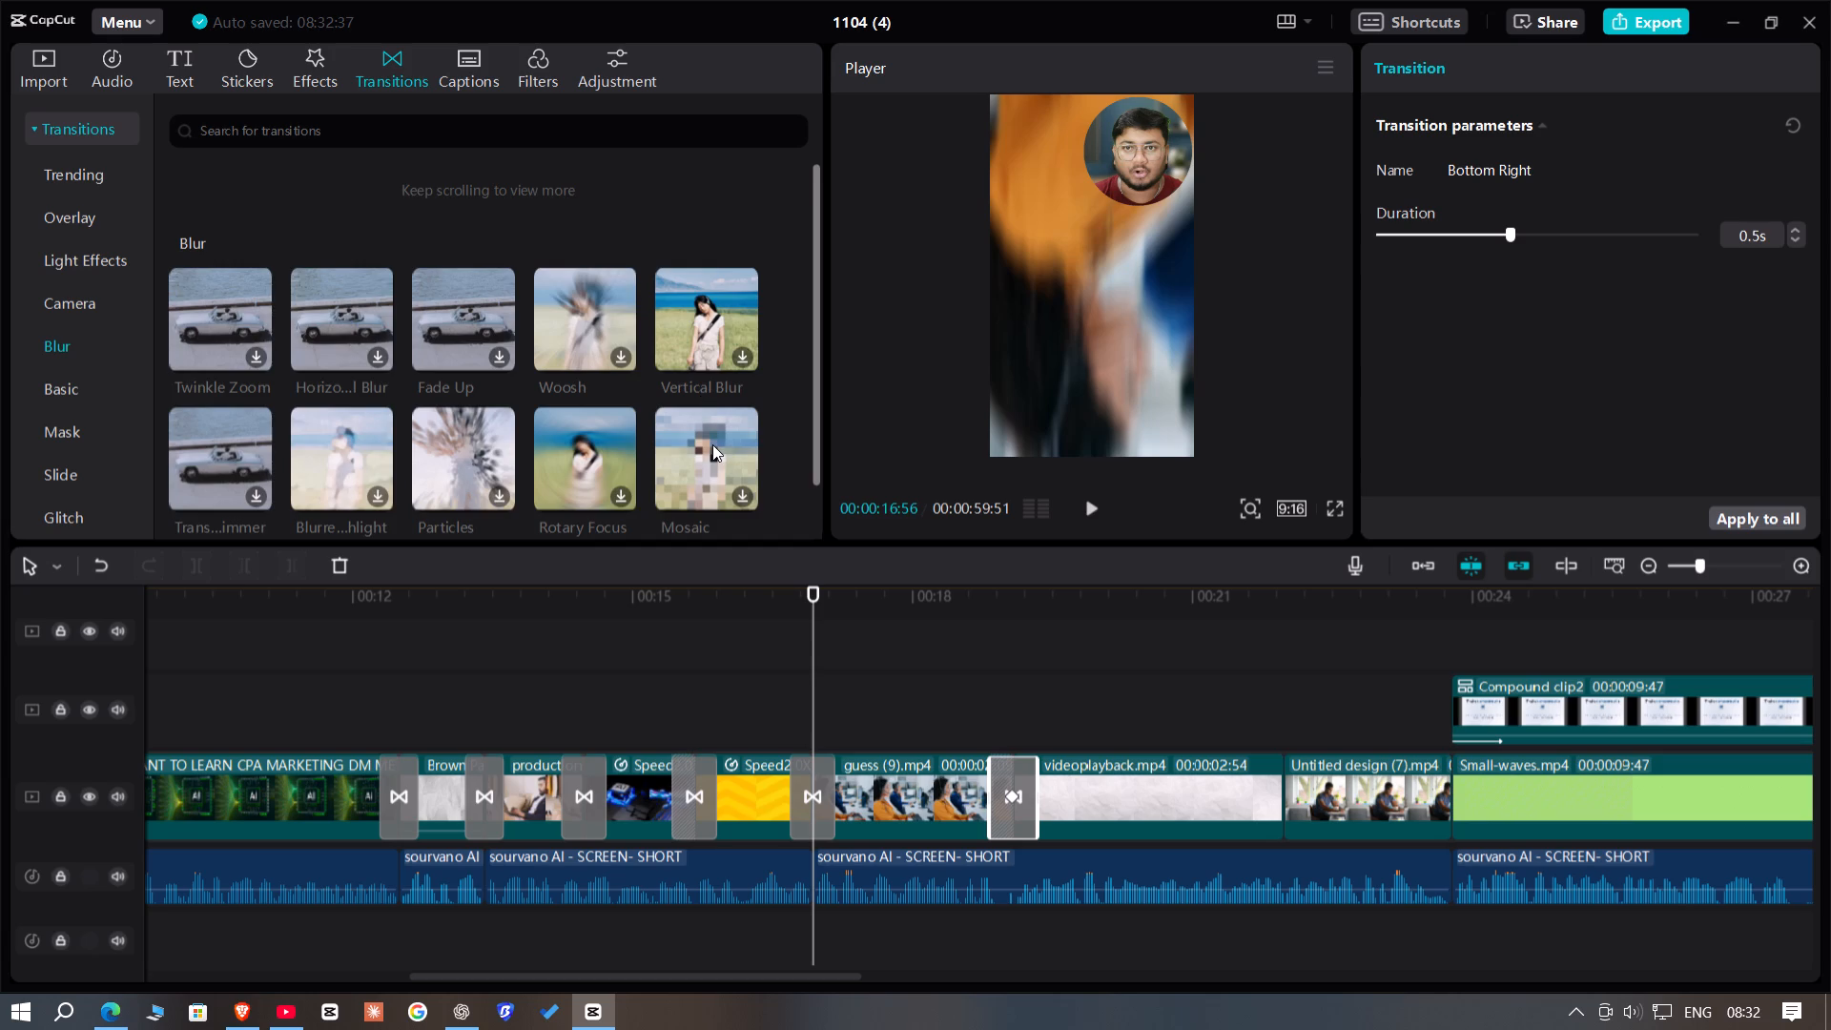
pyautogui.scroll(2, 635, 395)
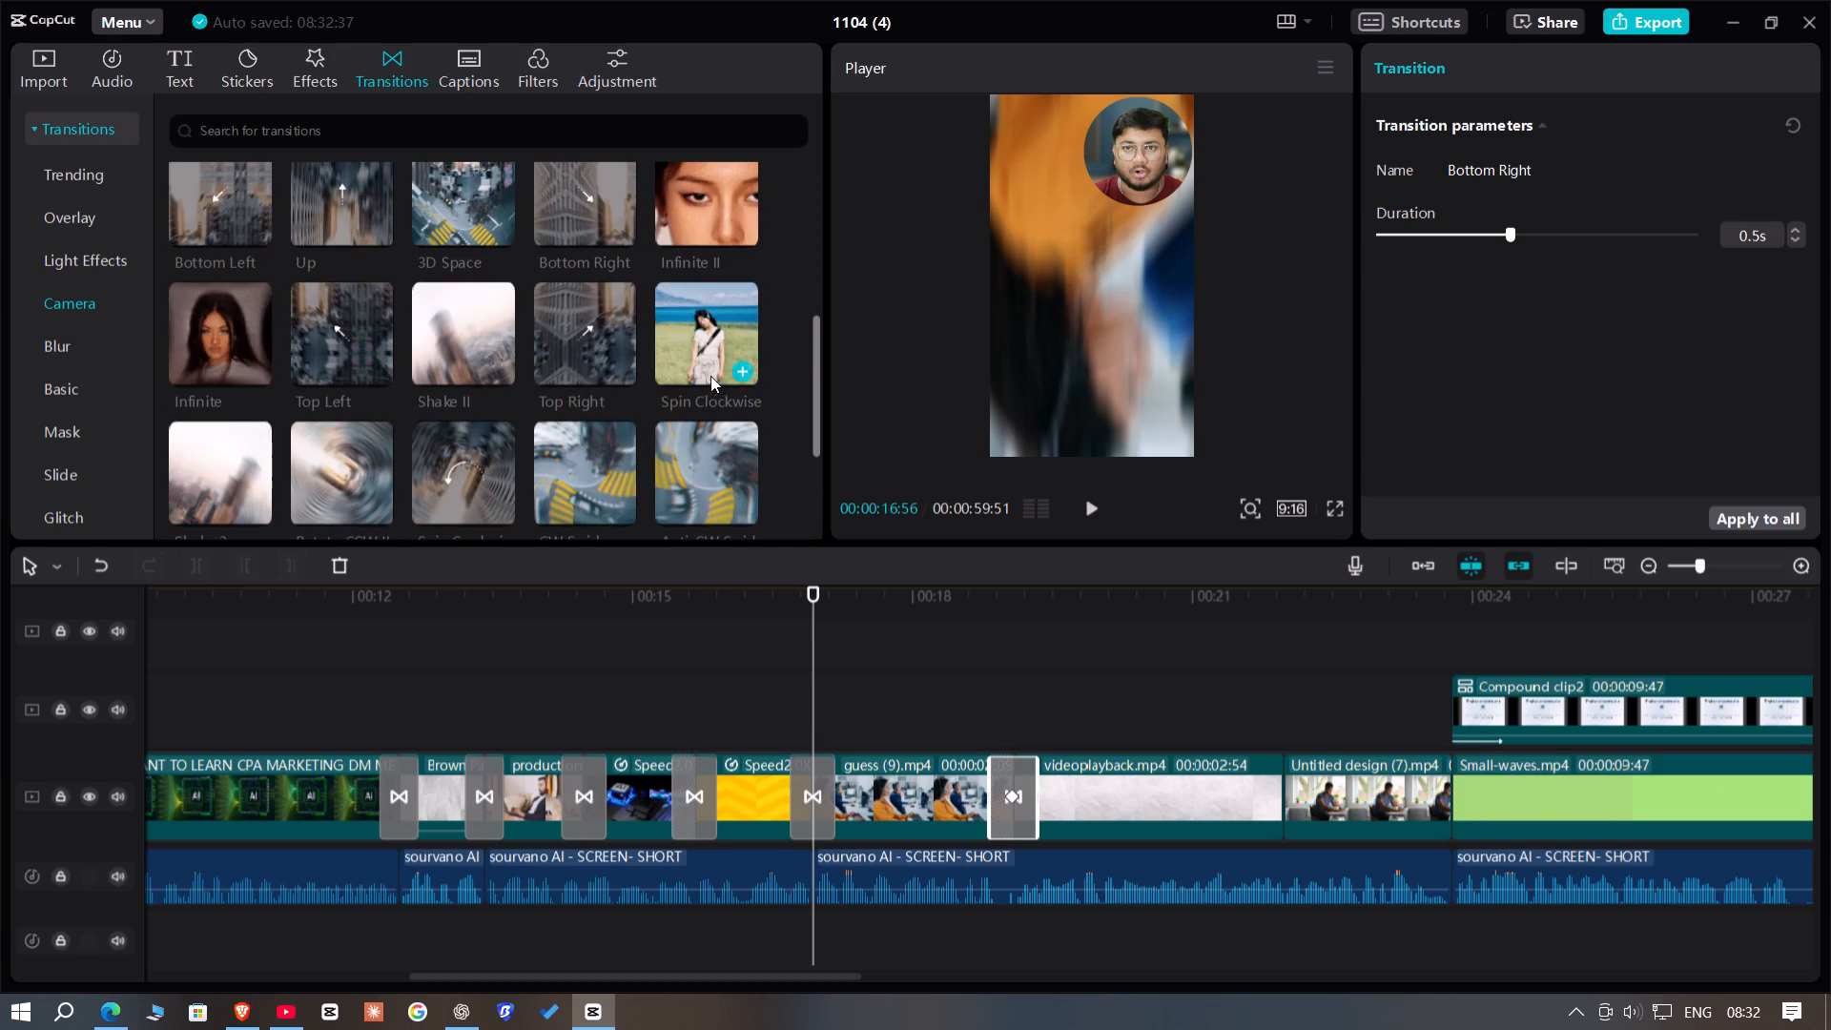
pyautogui.click(586, 320)
pyautogui.moveTo(656, 368); pyautogui.dragTo(1240, 784)
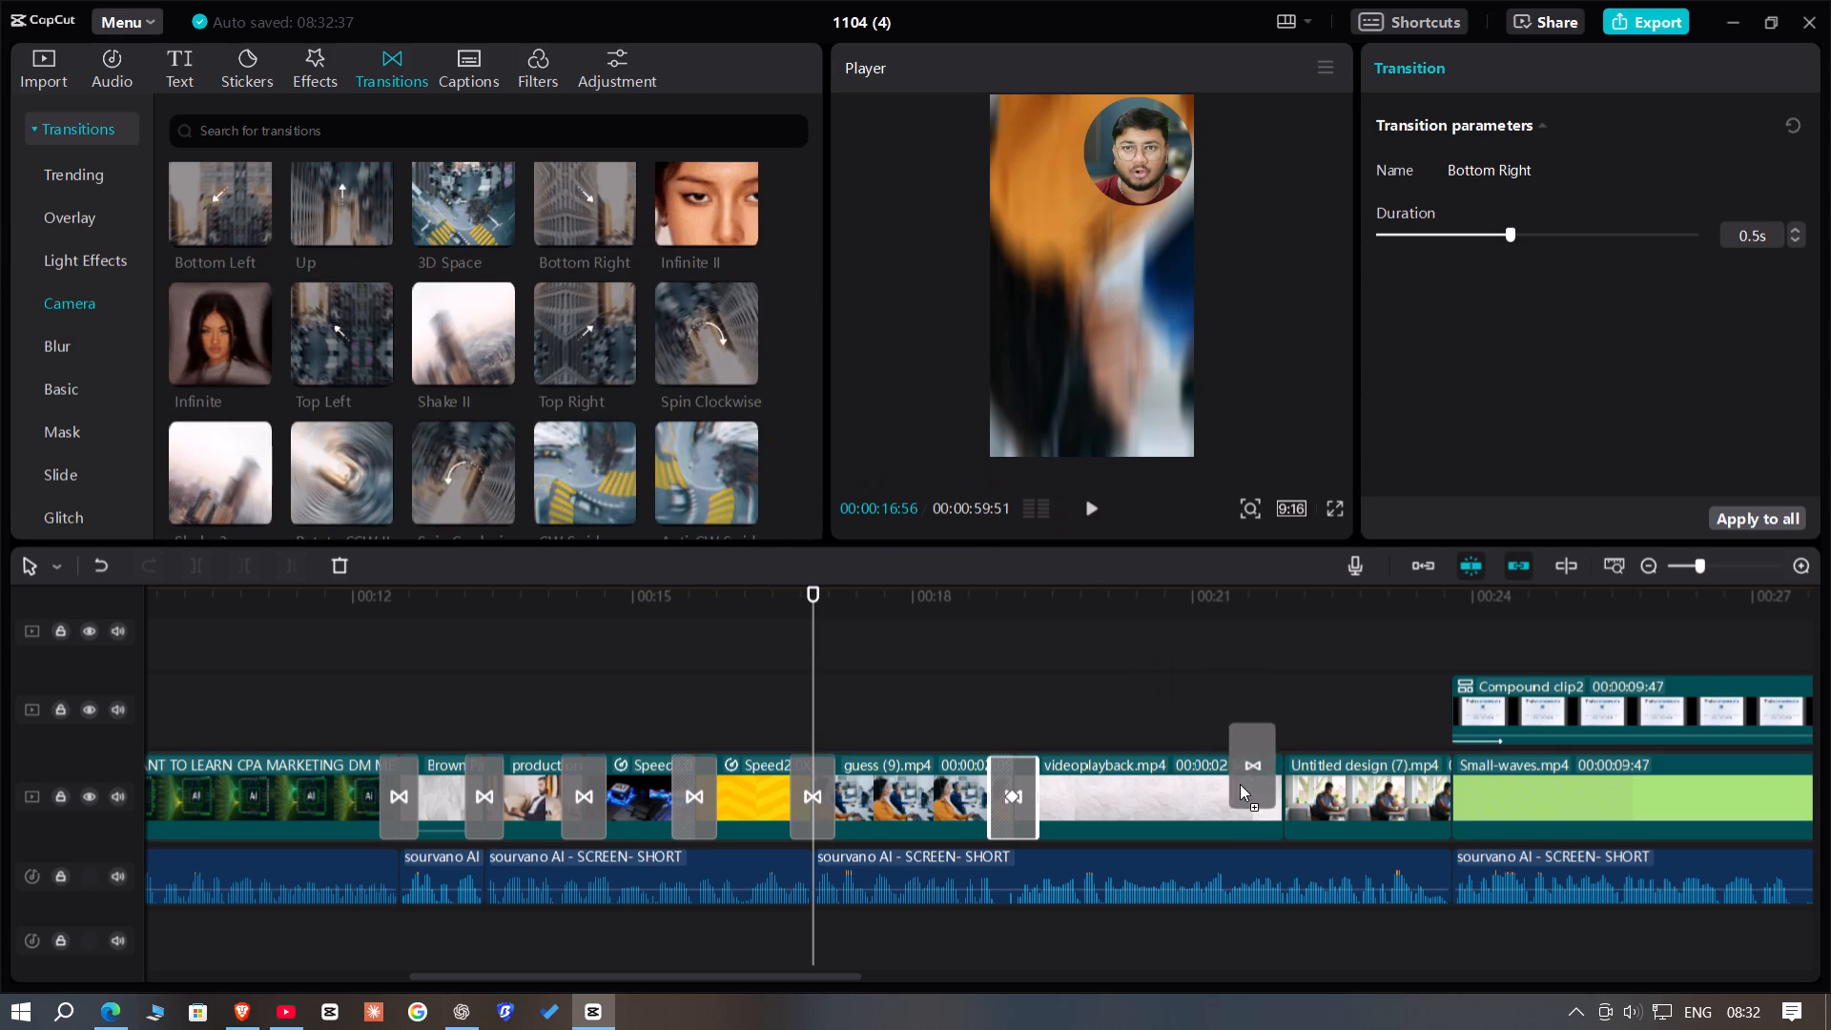
pyautogui.moveTo(1240, 784); pyautogui.dragTo(1241, 796)
# Add a Pull in transition between Untitled design (7).mp4 and the first Small-waves.mp4 clip.
pyautogui.click(1370, 669)
pyautogui.moveTo(1370, 669); pyautogui.dragTo(844, 687)
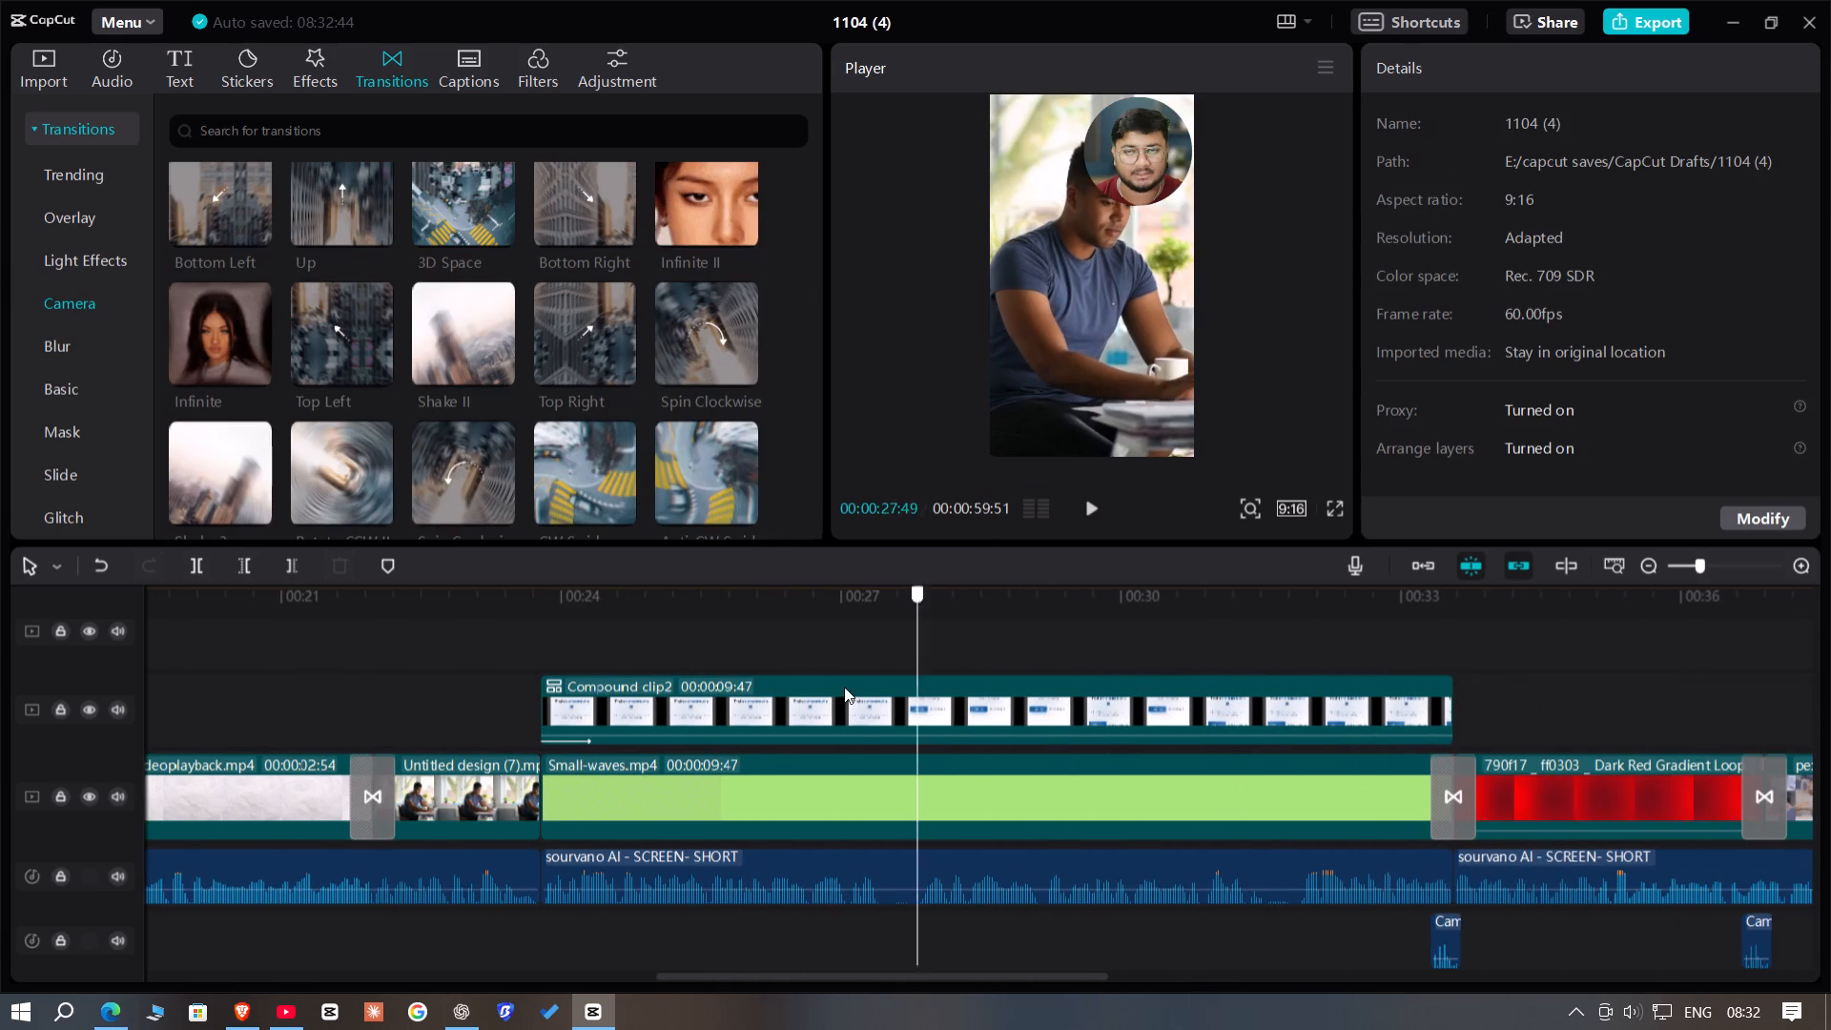
pyautogui.moveTo(844, 687); pyautogui.dragTo(769, 690)
pyautogui.scroll(3, 453, 344)
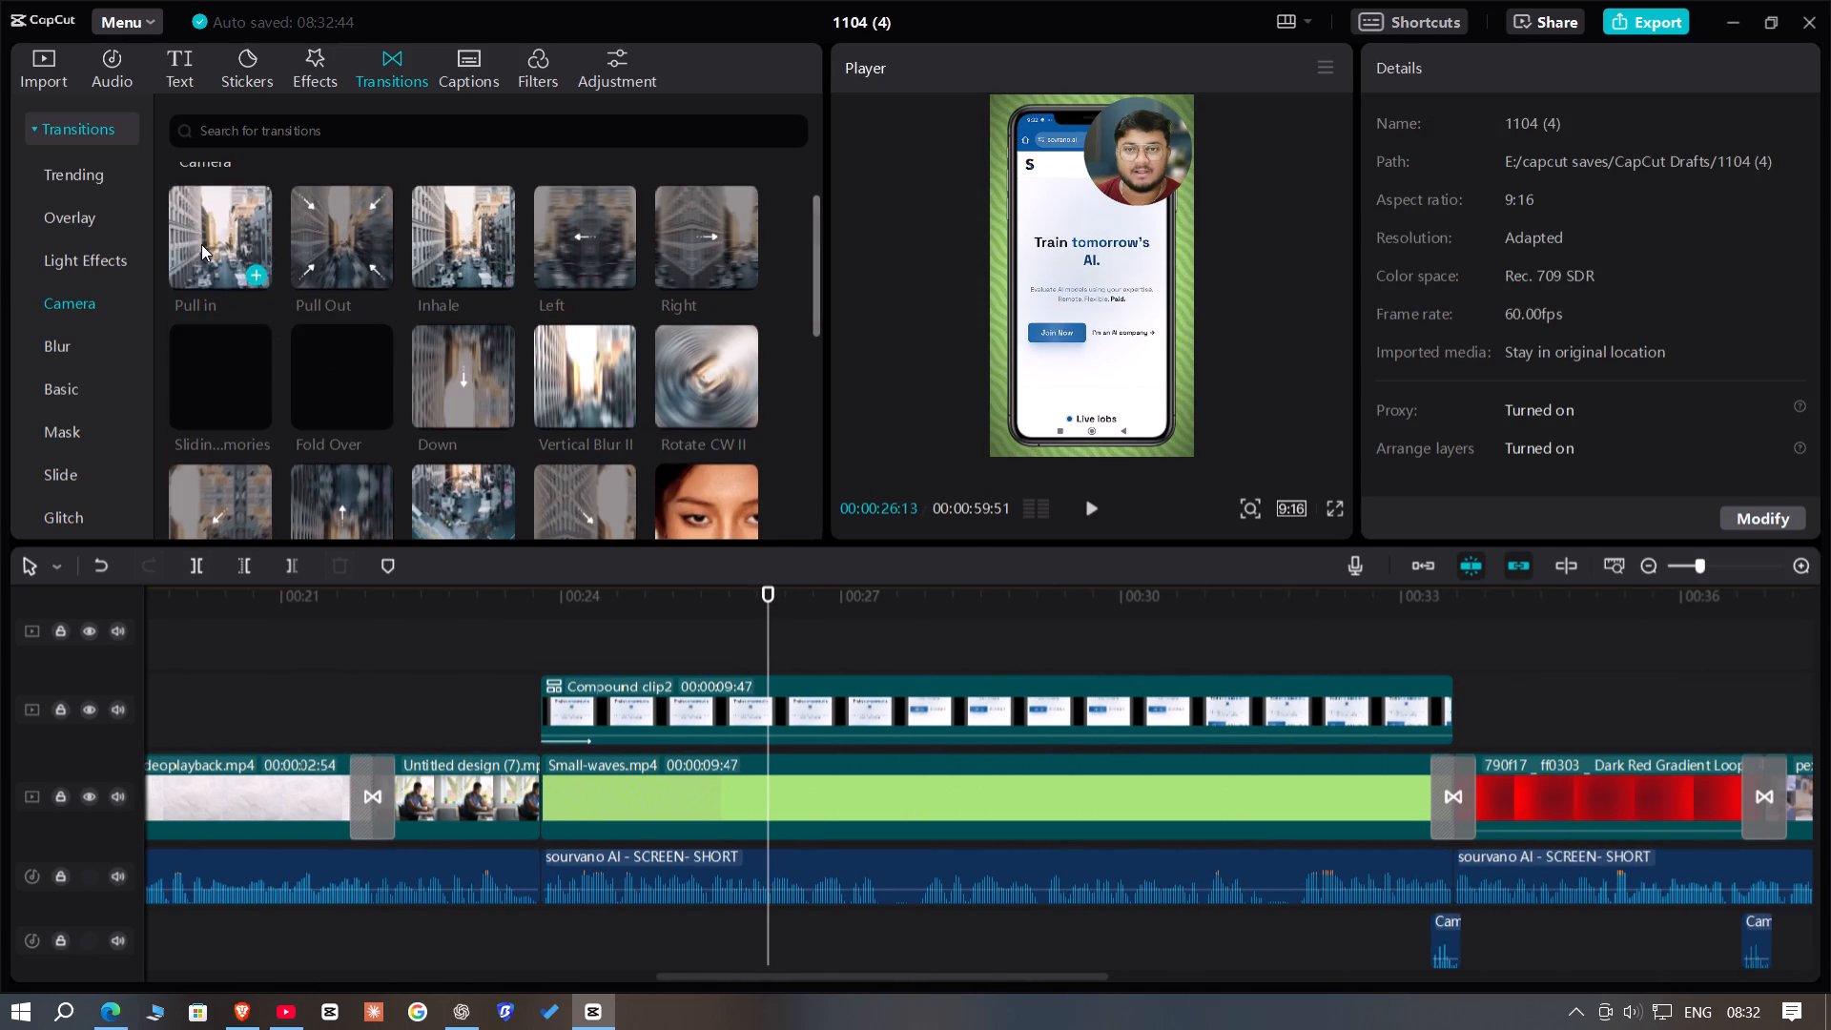
pyautogui.moveTo(201, 244); pyautogui.dragTo(533, 828)
# Add a Right transition between the pexels-fauxels clip and the second Small-waves.mp4 clip.
pyautogui.click(1006, 618)
pyautogui.moveTo(1006, 618); pyautogui.dragTo(1830, 725)
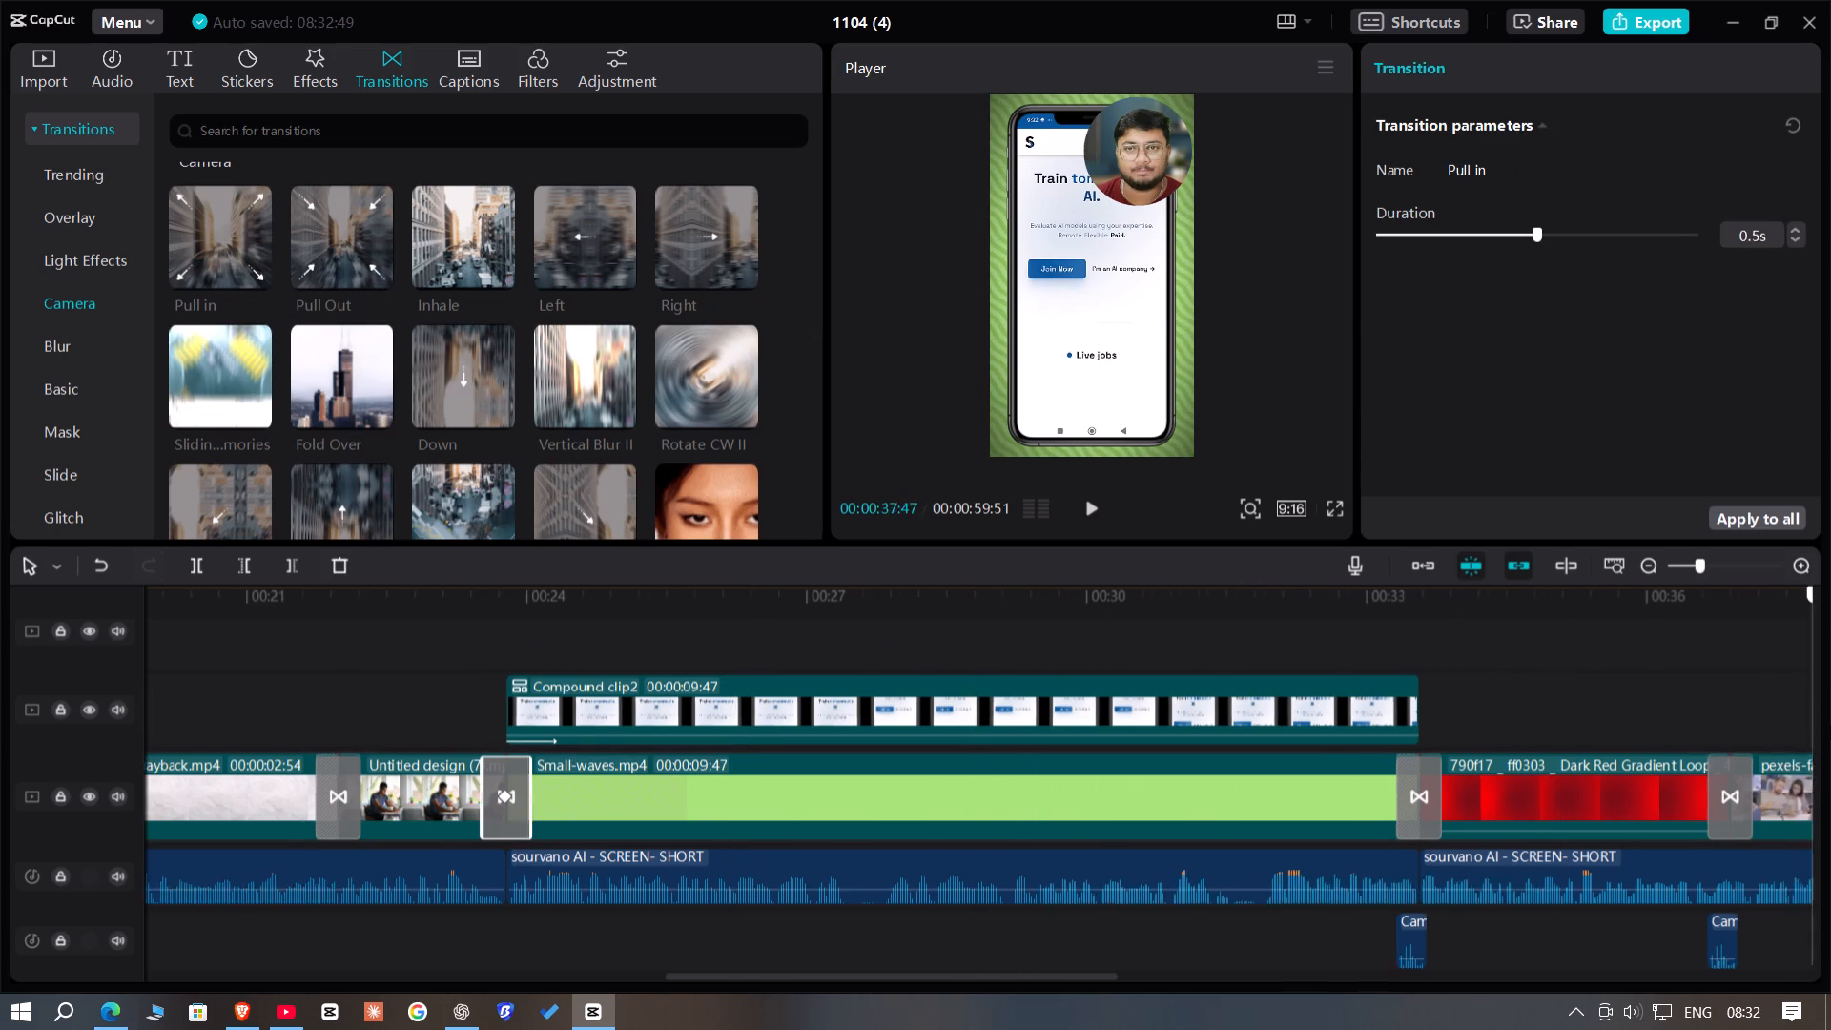
pyautogui.moveTo(1830, 725); pyautogui.dragTo(1037, 771)
pyautogui.moveTo(725, 212); pyautogui.dragTo(744, 259)
pyautogui.moveTo(781, 360); pyautogui.dragTo(875, 765)
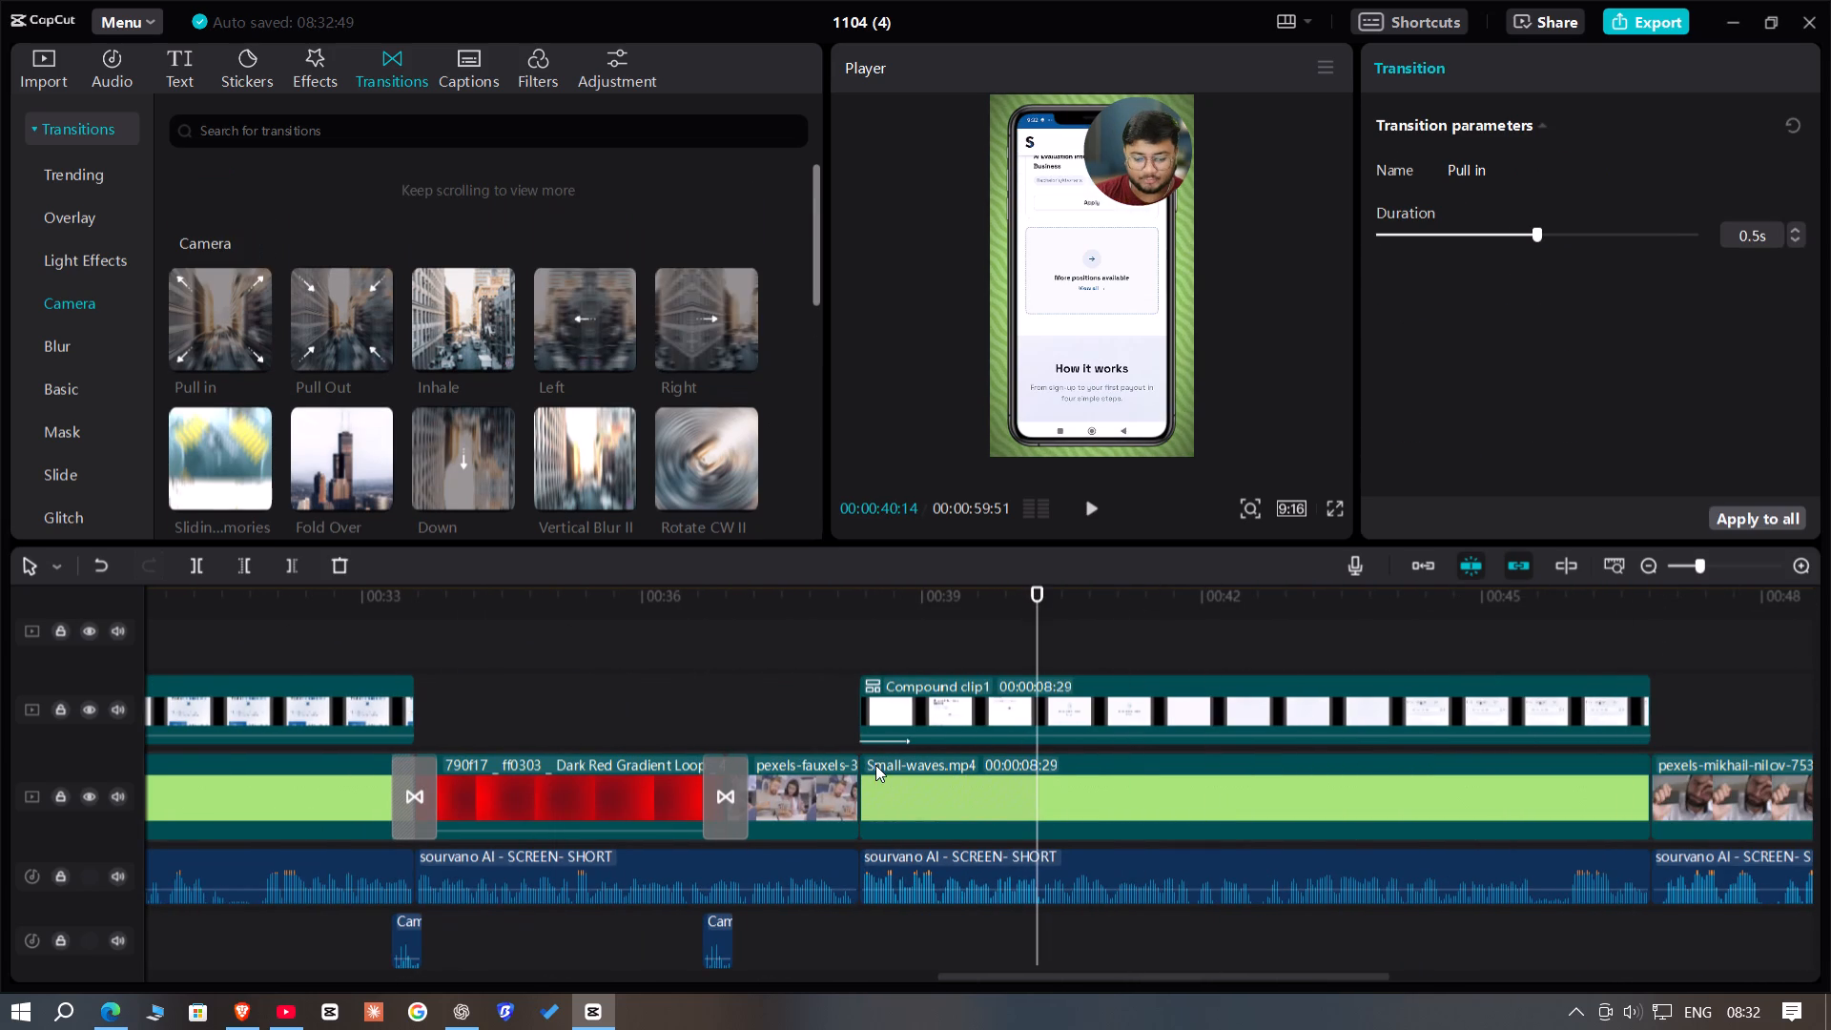
pyautogui.moveTo(875, 765); pyautogui.dragTo(867, 735)
pyautogui.moveTo(697, 318); pyautogui.dragTo(719, 333)
pyautogui.moveTo(739, 363); pyautogui.dragTo(833, 819)
pyautogui.click(833, 819)
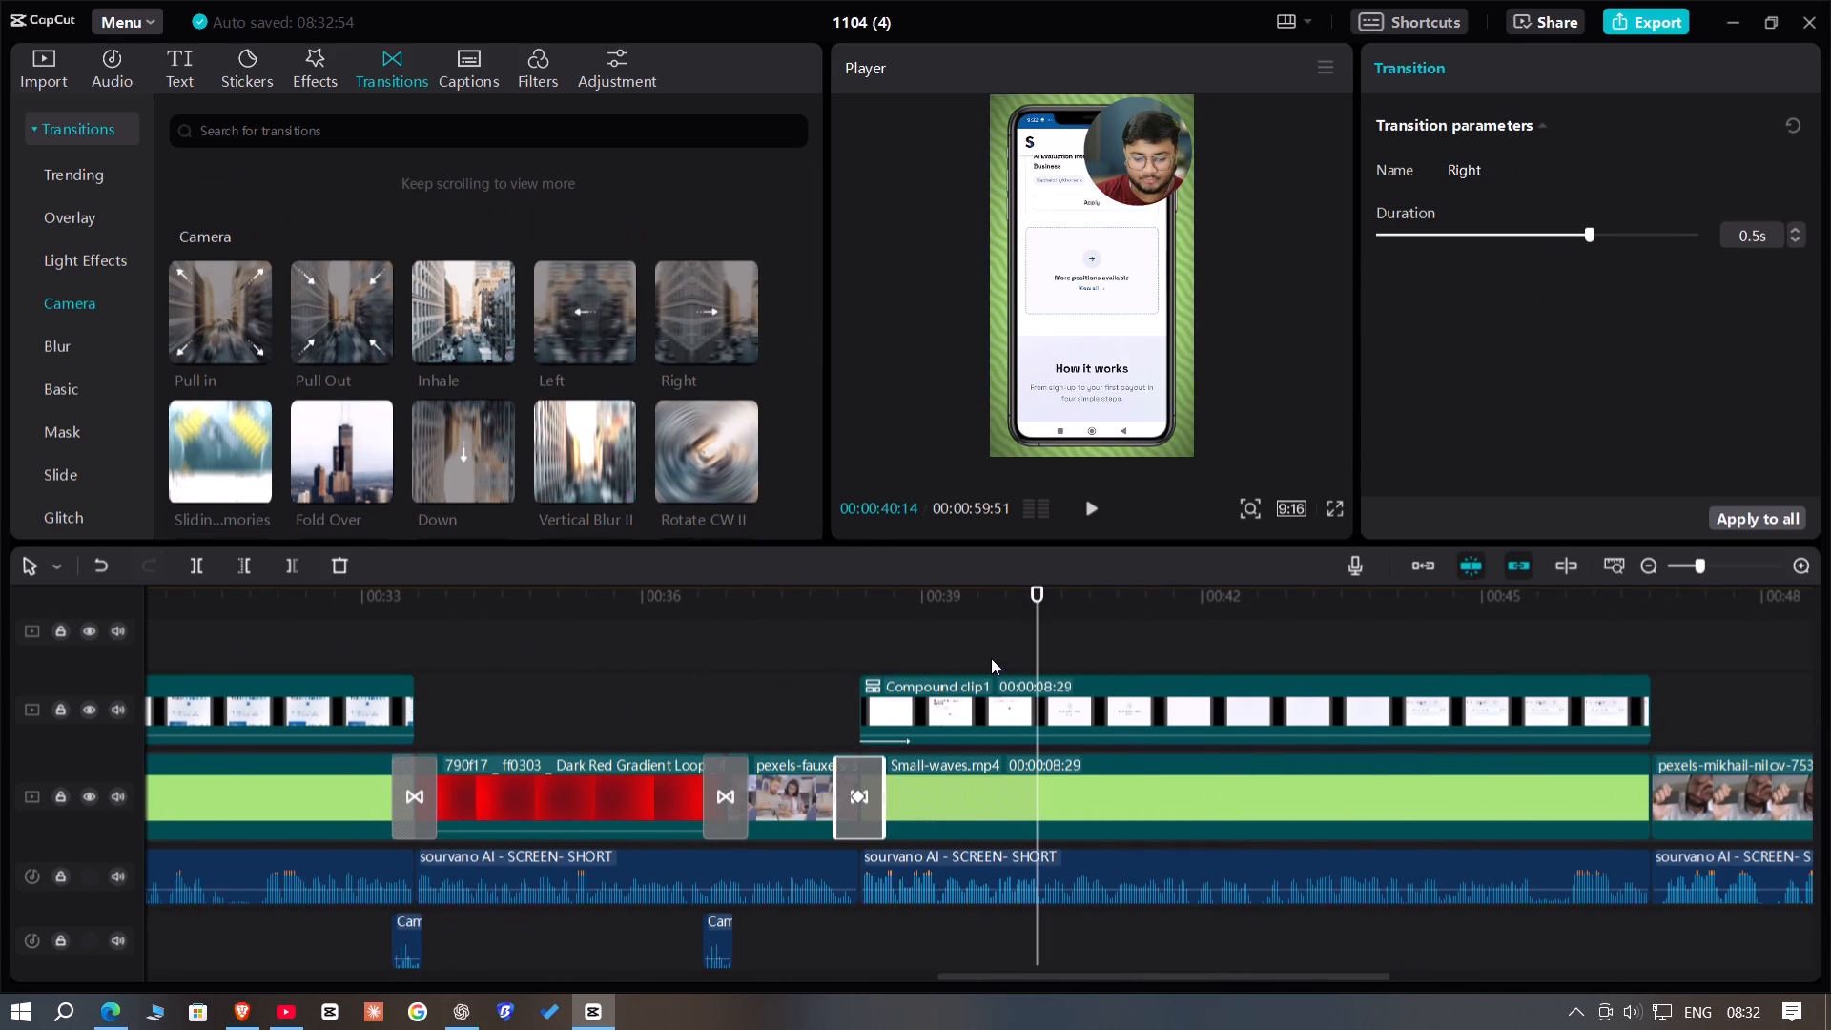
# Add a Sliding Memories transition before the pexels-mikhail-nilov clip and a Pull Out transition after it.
pyautogui.click(1012, 624)
pyautogui.click(1012, 624)
pyautogui.moveTo(1012, 624); pyautogui.dragTo(928, 734)
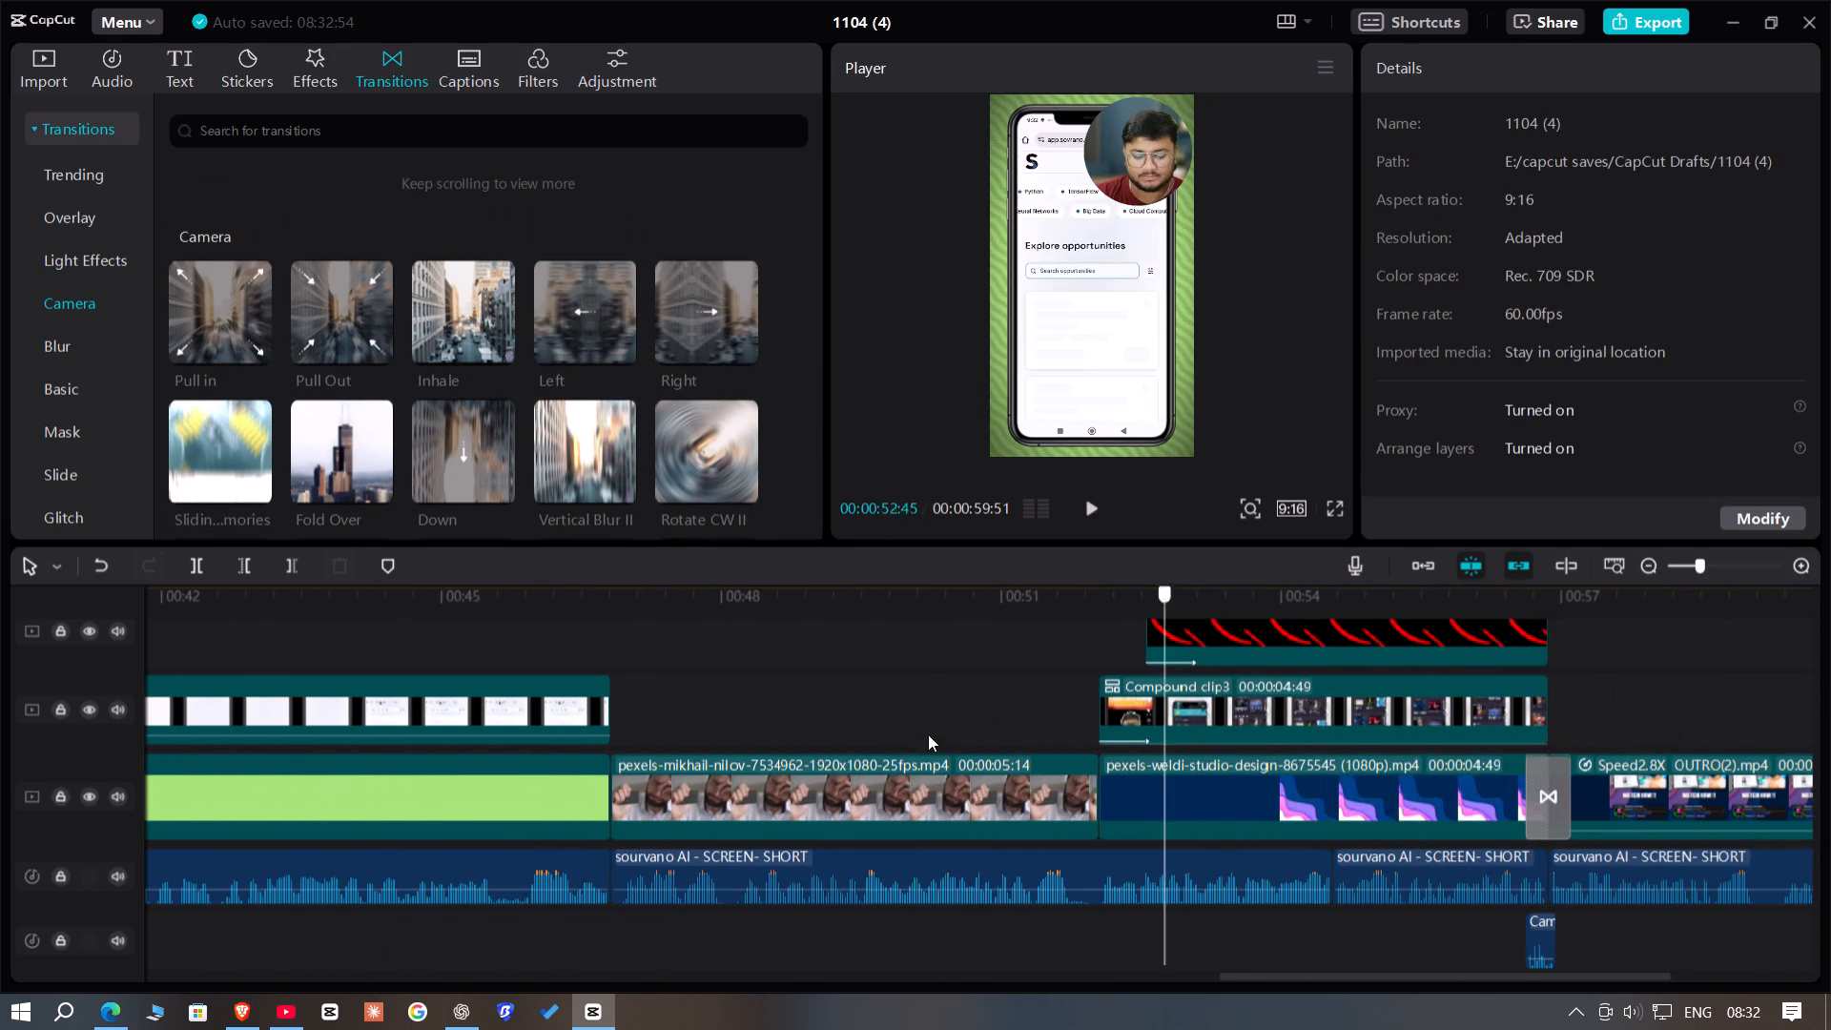
pyautogui.moveTo(928, 734); pyautogui.dragTo(827, 747)
pyautogui.moveTo(200, 313); pyautogui.dragTo(214, 326)
pyautogui.moveTo(269, 413); pyautogui.dragTo(588, 809)
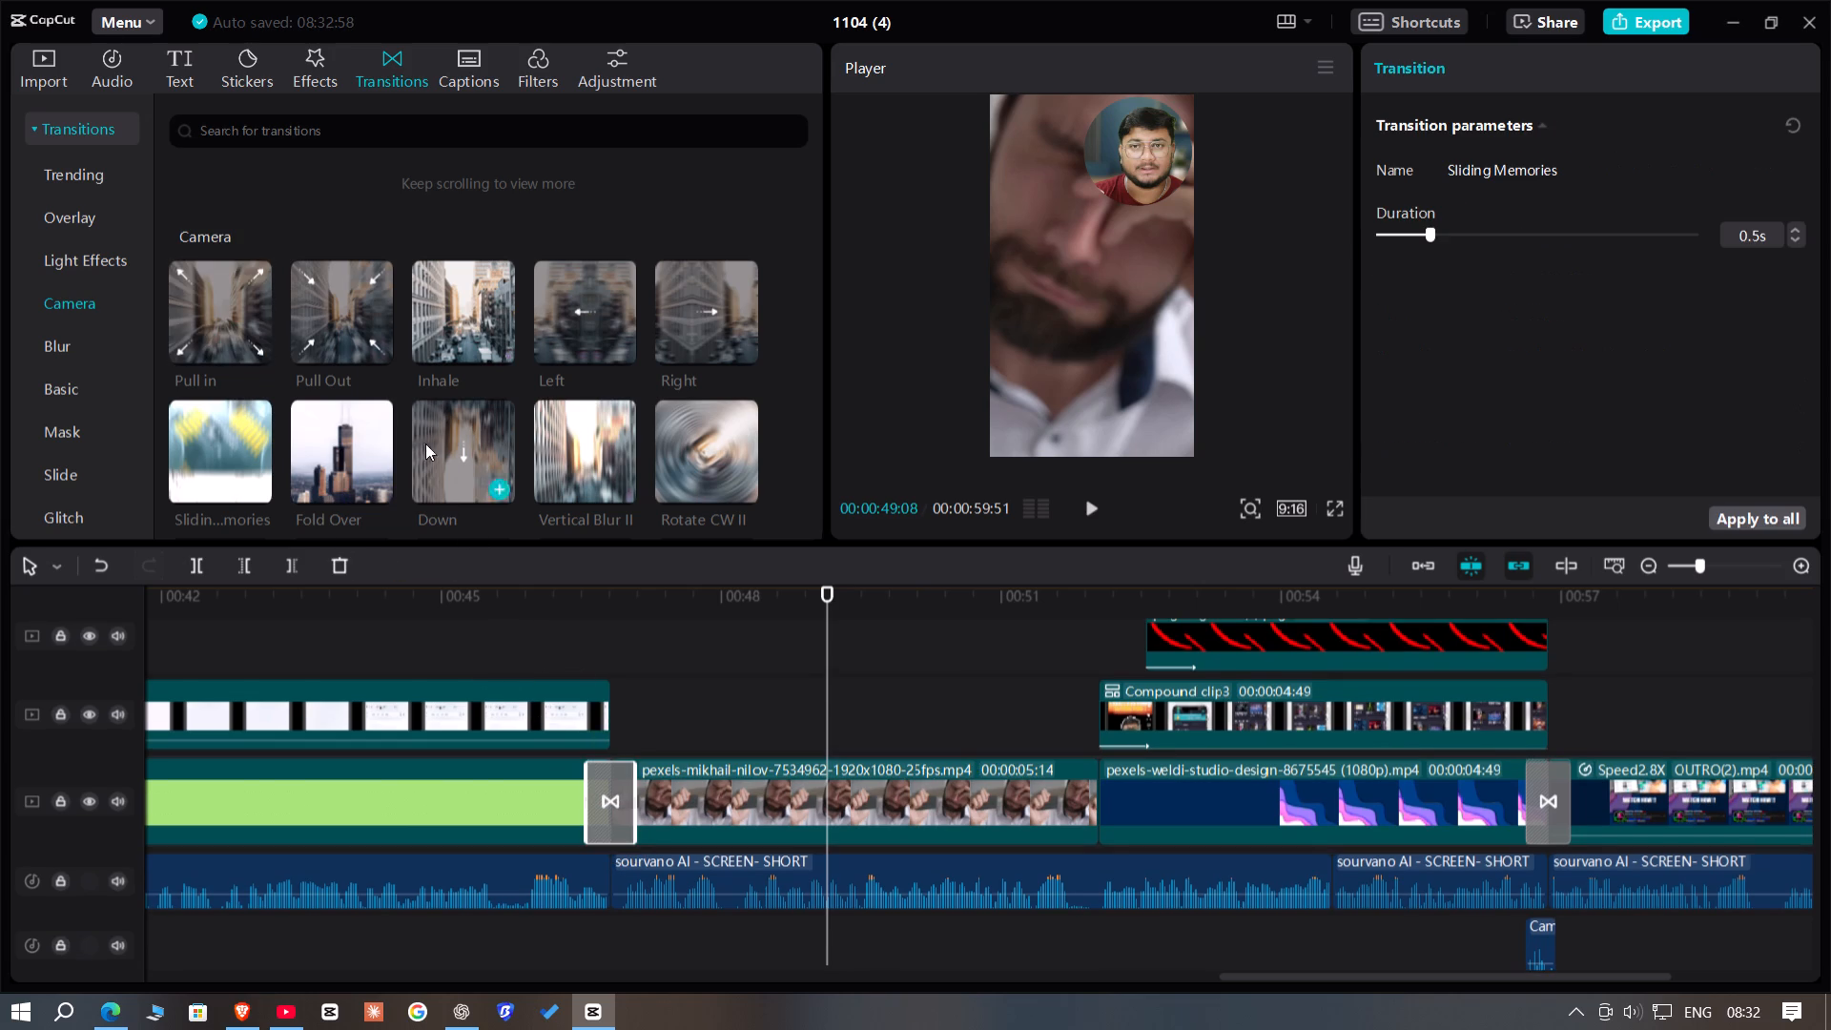
pyautogui.moveTo(355, 317); pyautogui.dragTo(1083, 809)
# Import SFX- Swoosh04, SFX- Swoosh08 and SFX- Swoosh12 from the Essential Sound Swoosh folder into the project media.
pyautogui.click(1071, 628)
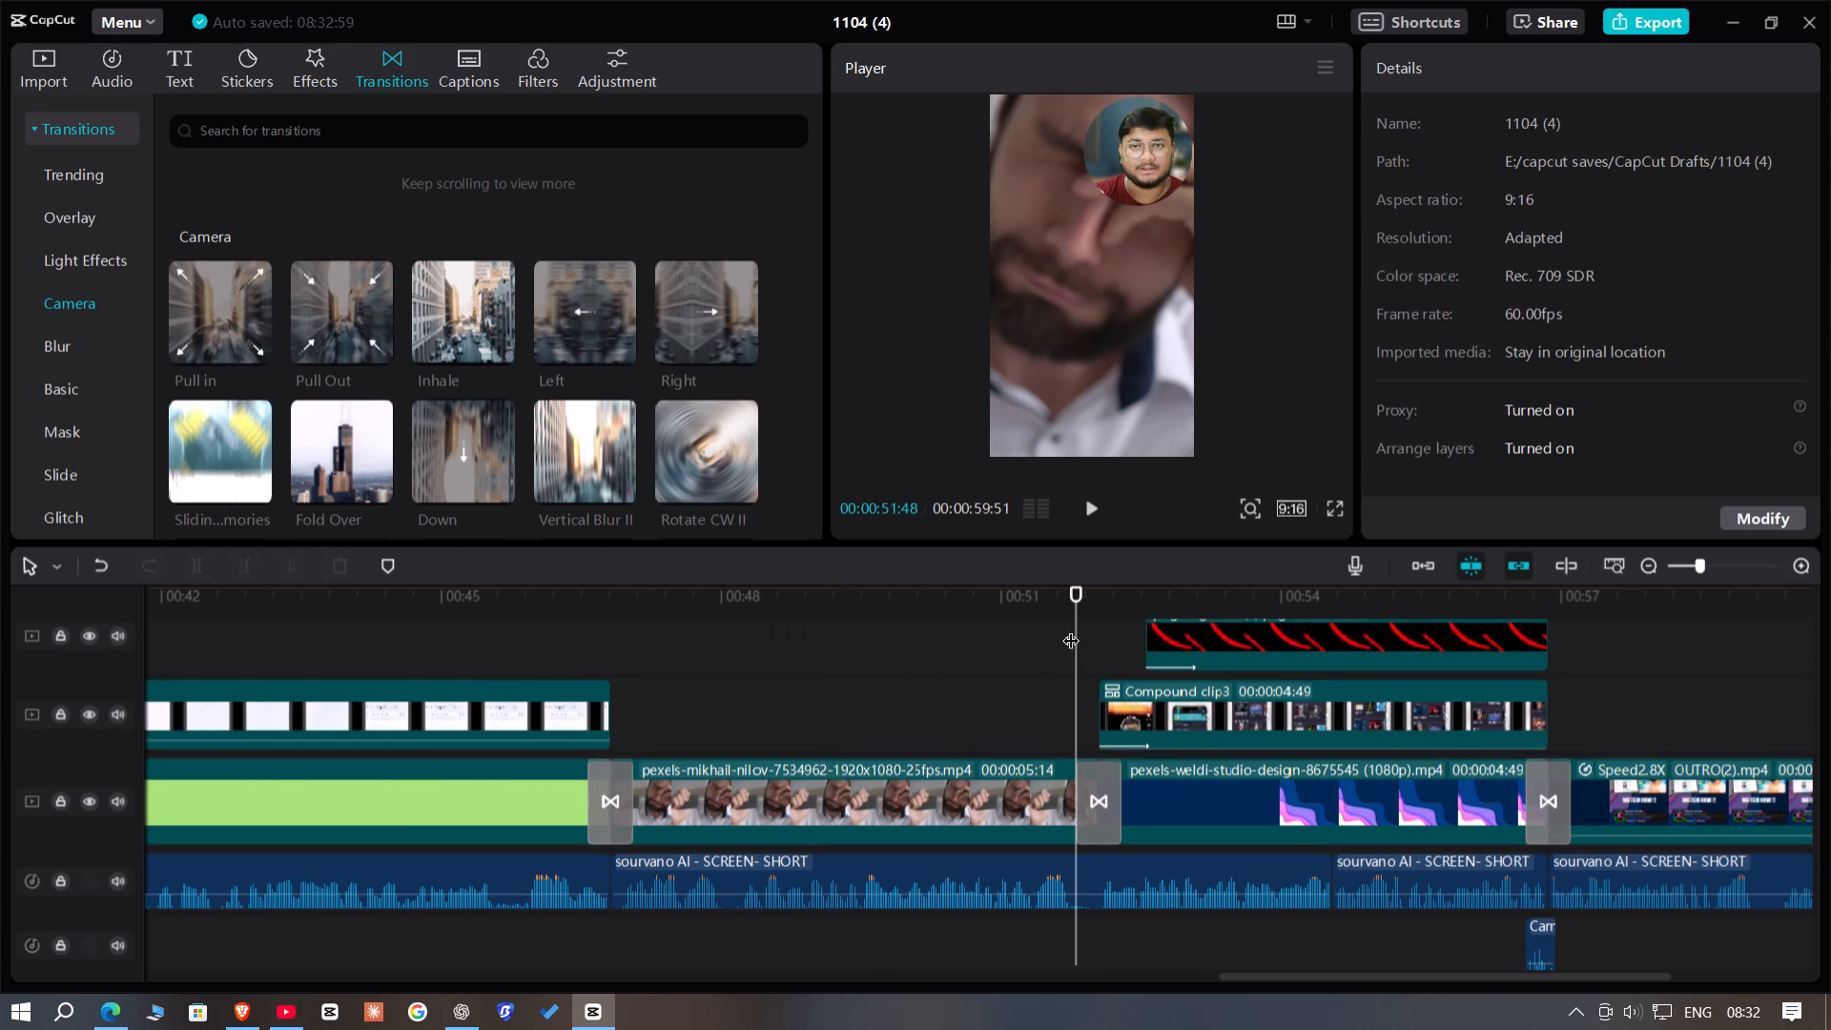
pyautogui.moveTo(1071, 628); pyautogui.dragTo(1199, 743)
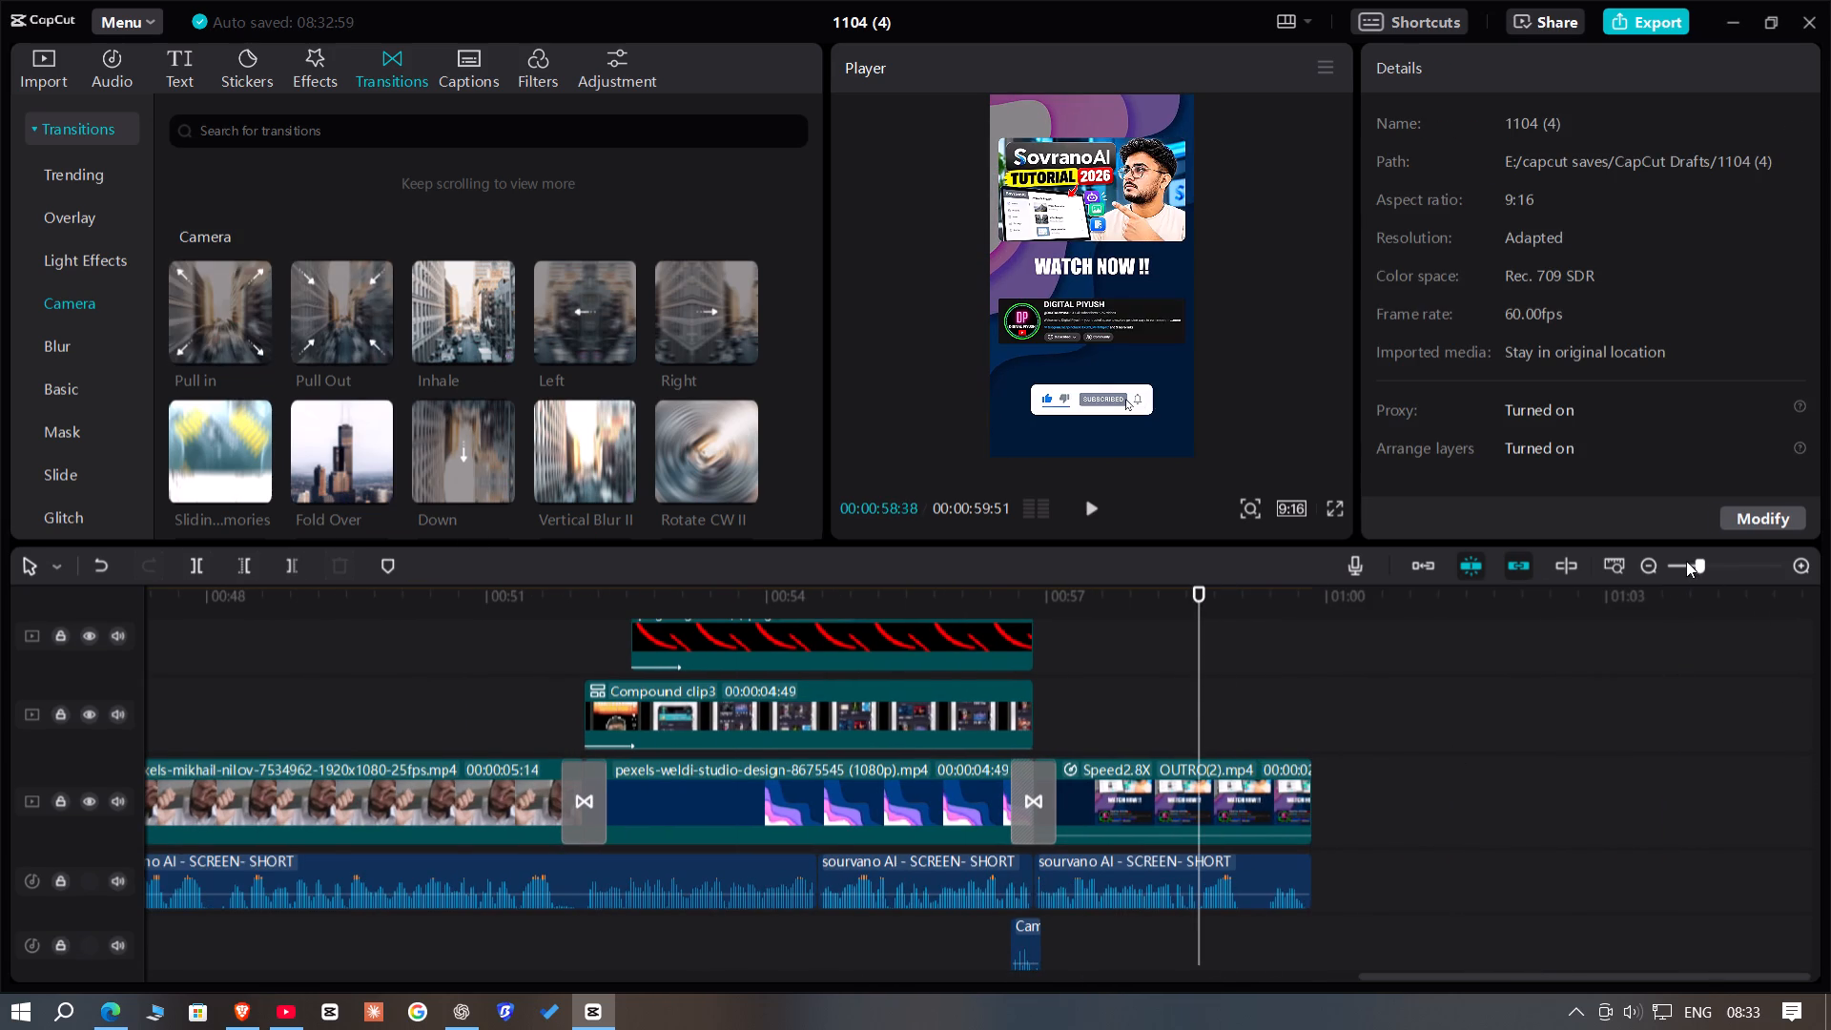
pyautogui.click(1691, 569)
pyautogui.click(1325, 626)
pyautogui.moveTo(1325, 626); pyautogui.dragTo(1392, 649)
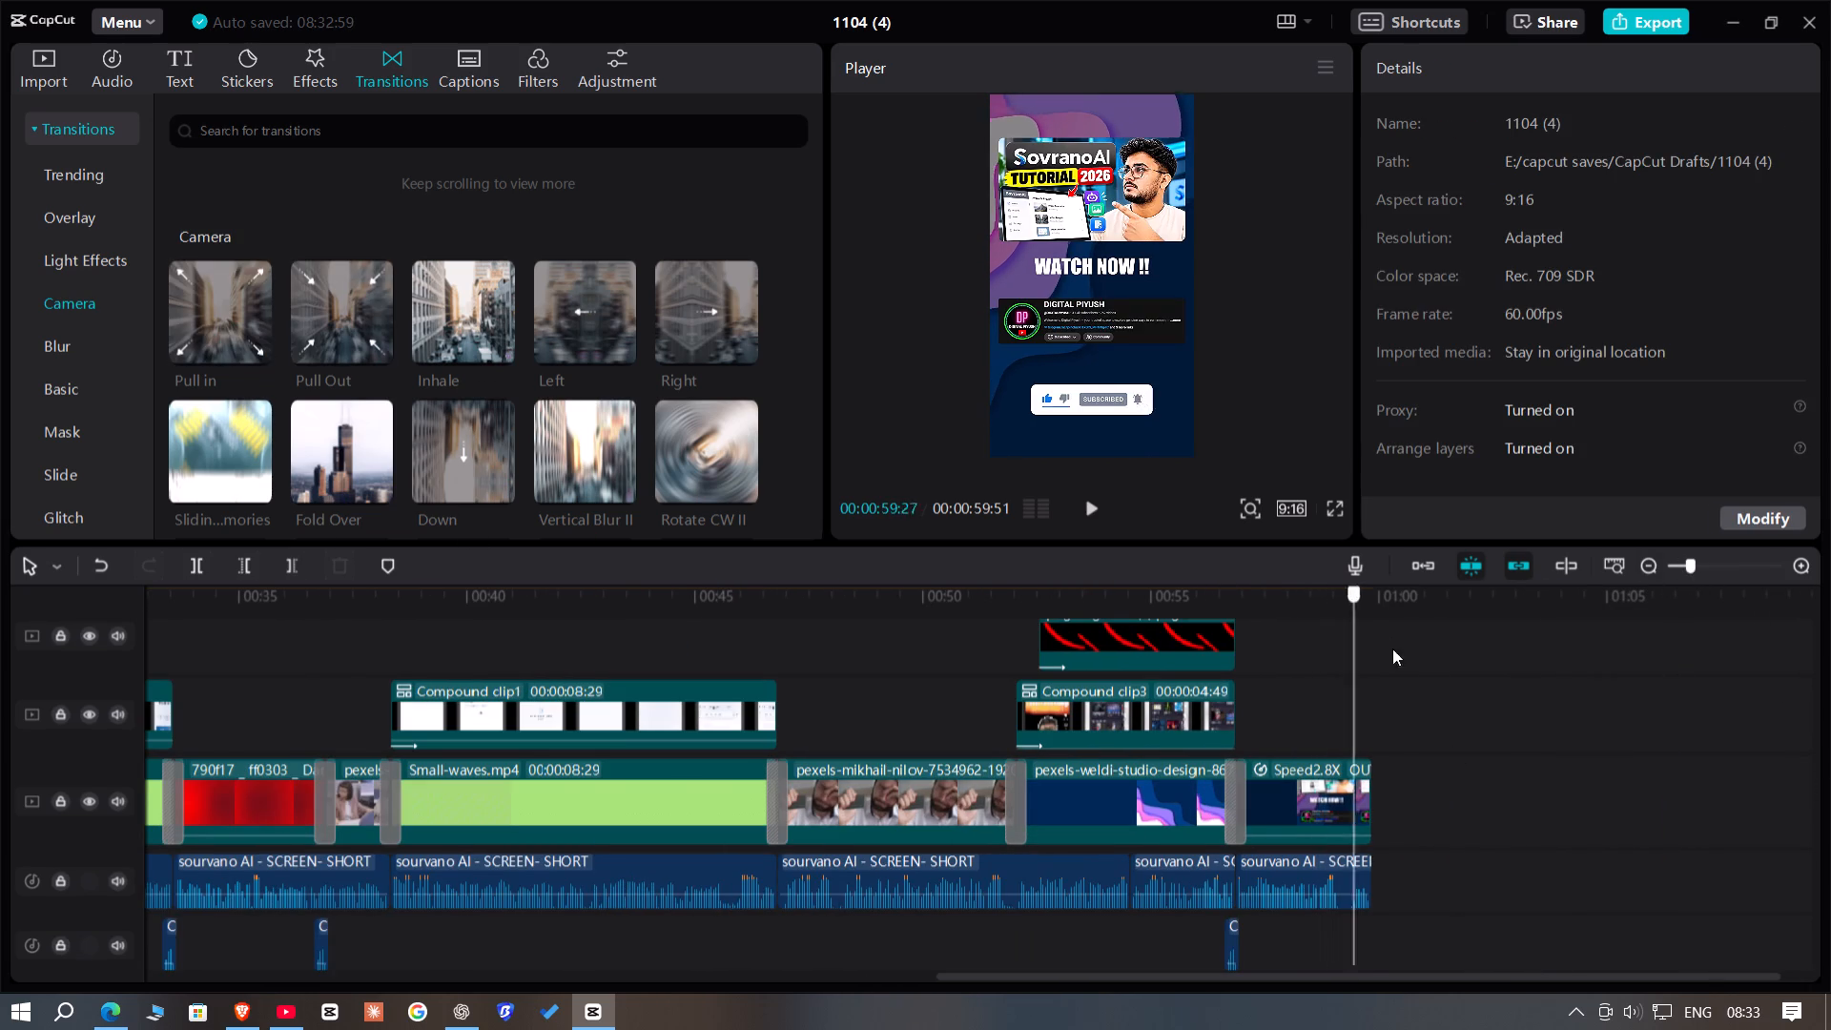
pyautogui.moveTo(1392, 649); pyautogui.dragTo(0, 660)
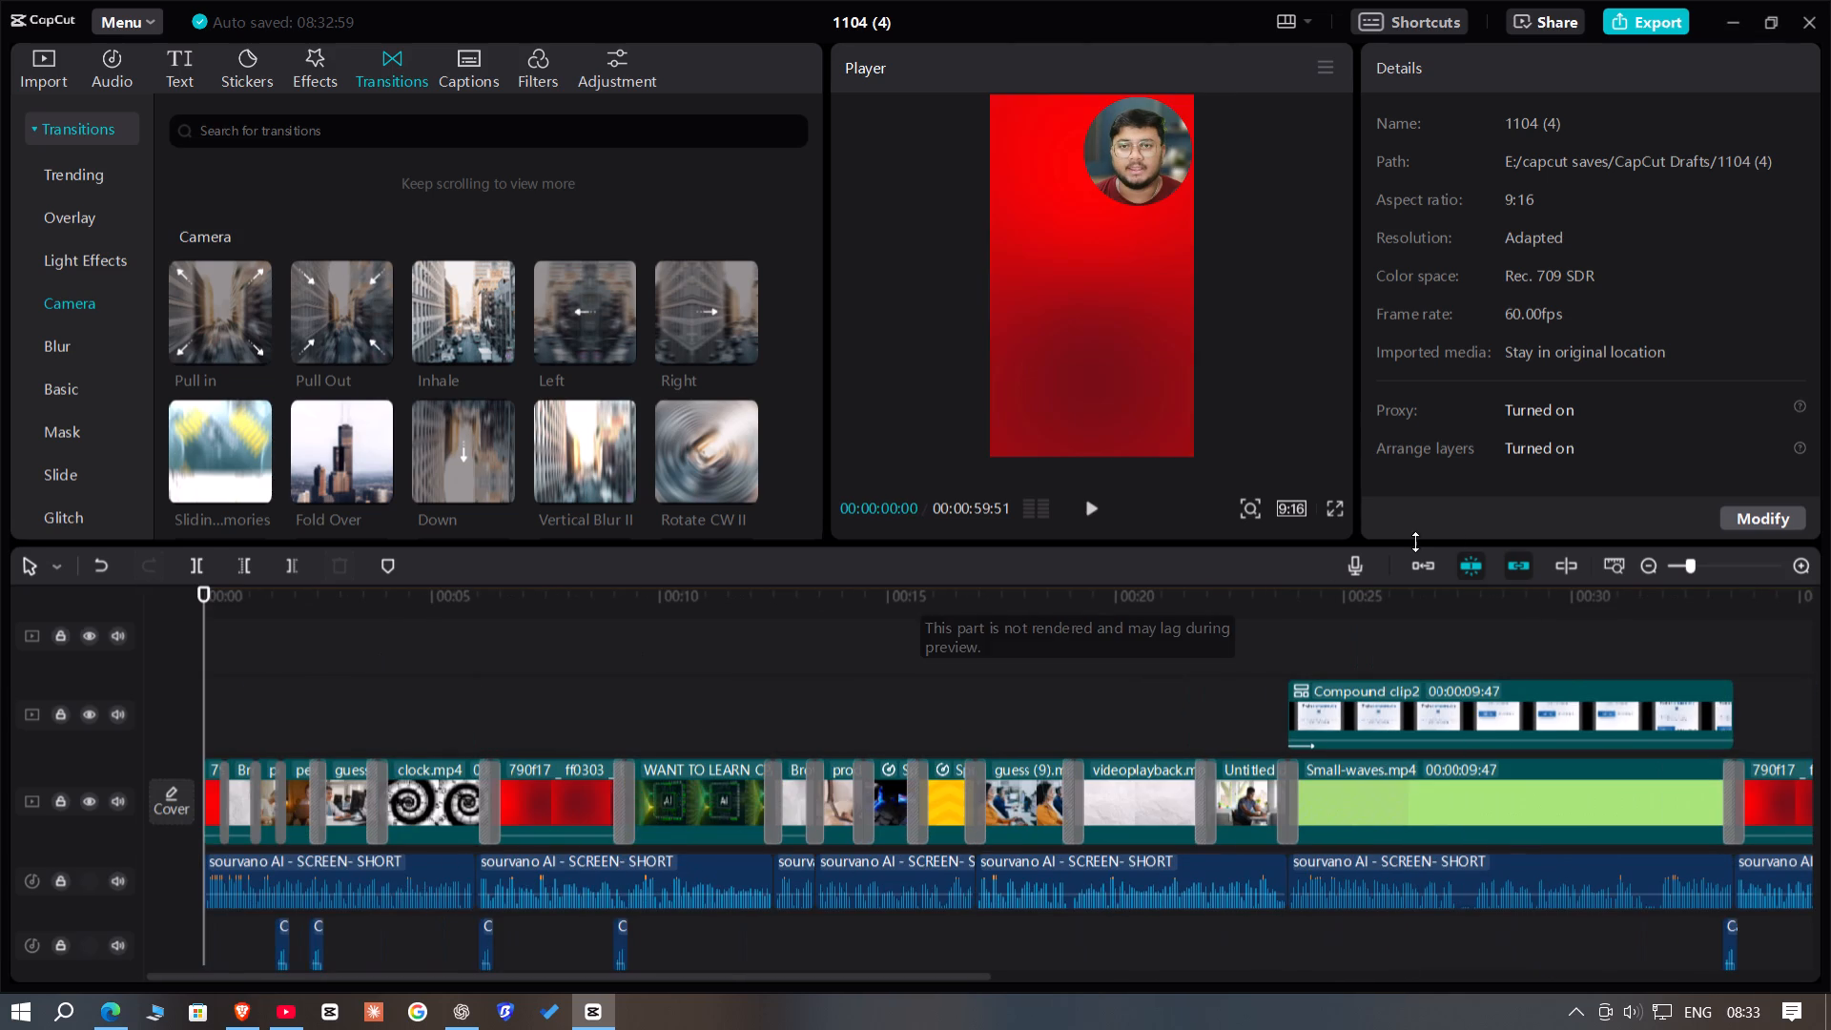
pyautogui.click(1708, 568)
pyautogui.click(1721, 566)
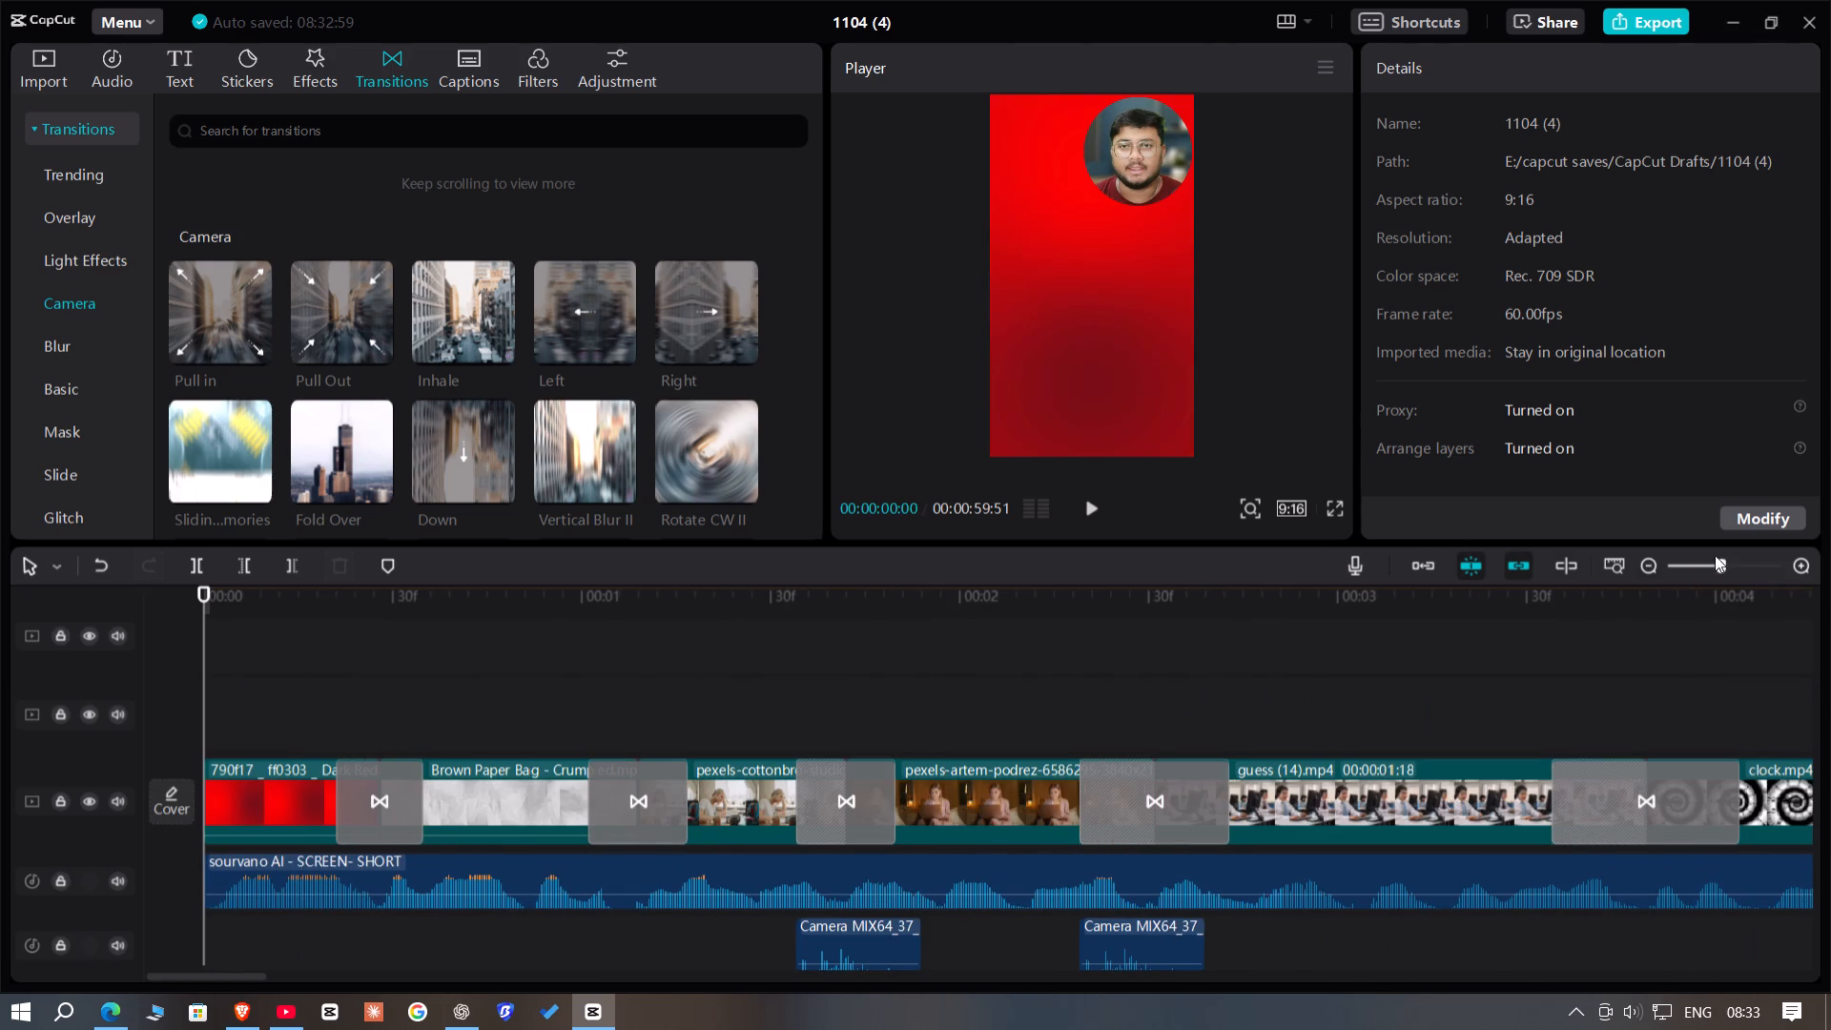
pyautogui.click(40, 74)
pyautogui.click(225, 161)
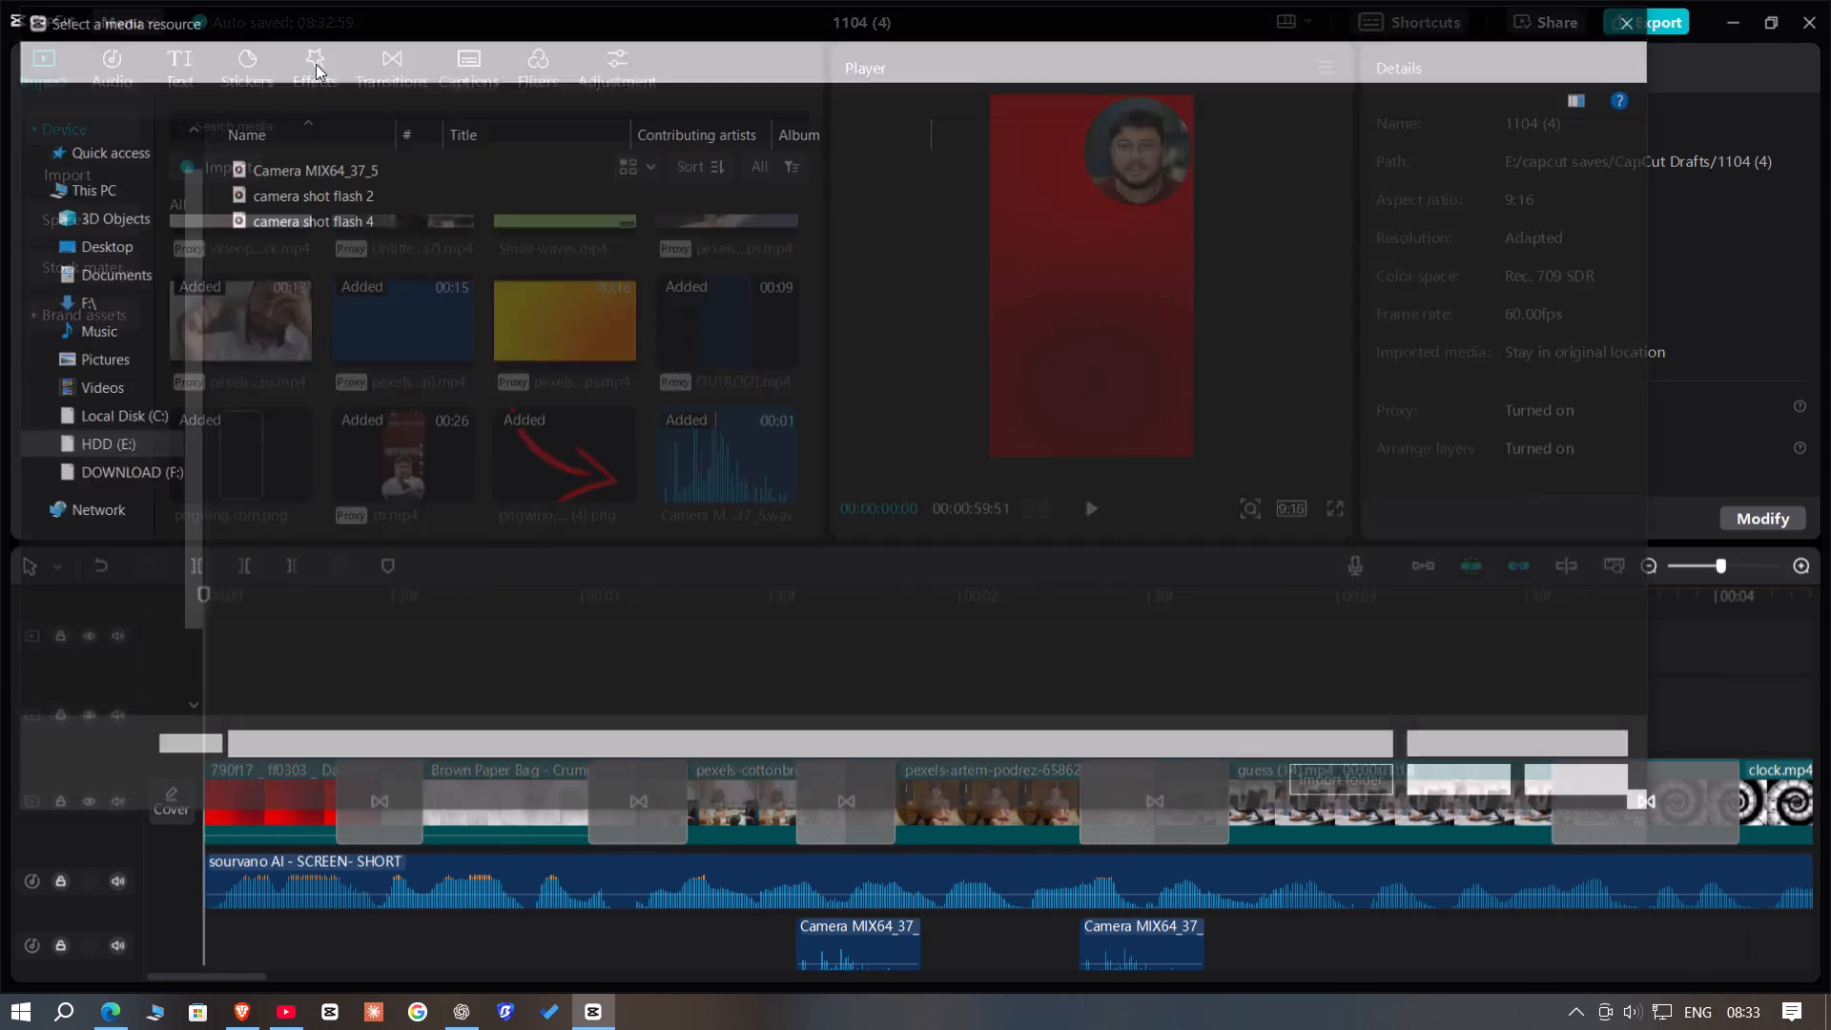
pyautogui.click(376, 48)
pyautogui.doubleClick(1307, 230)
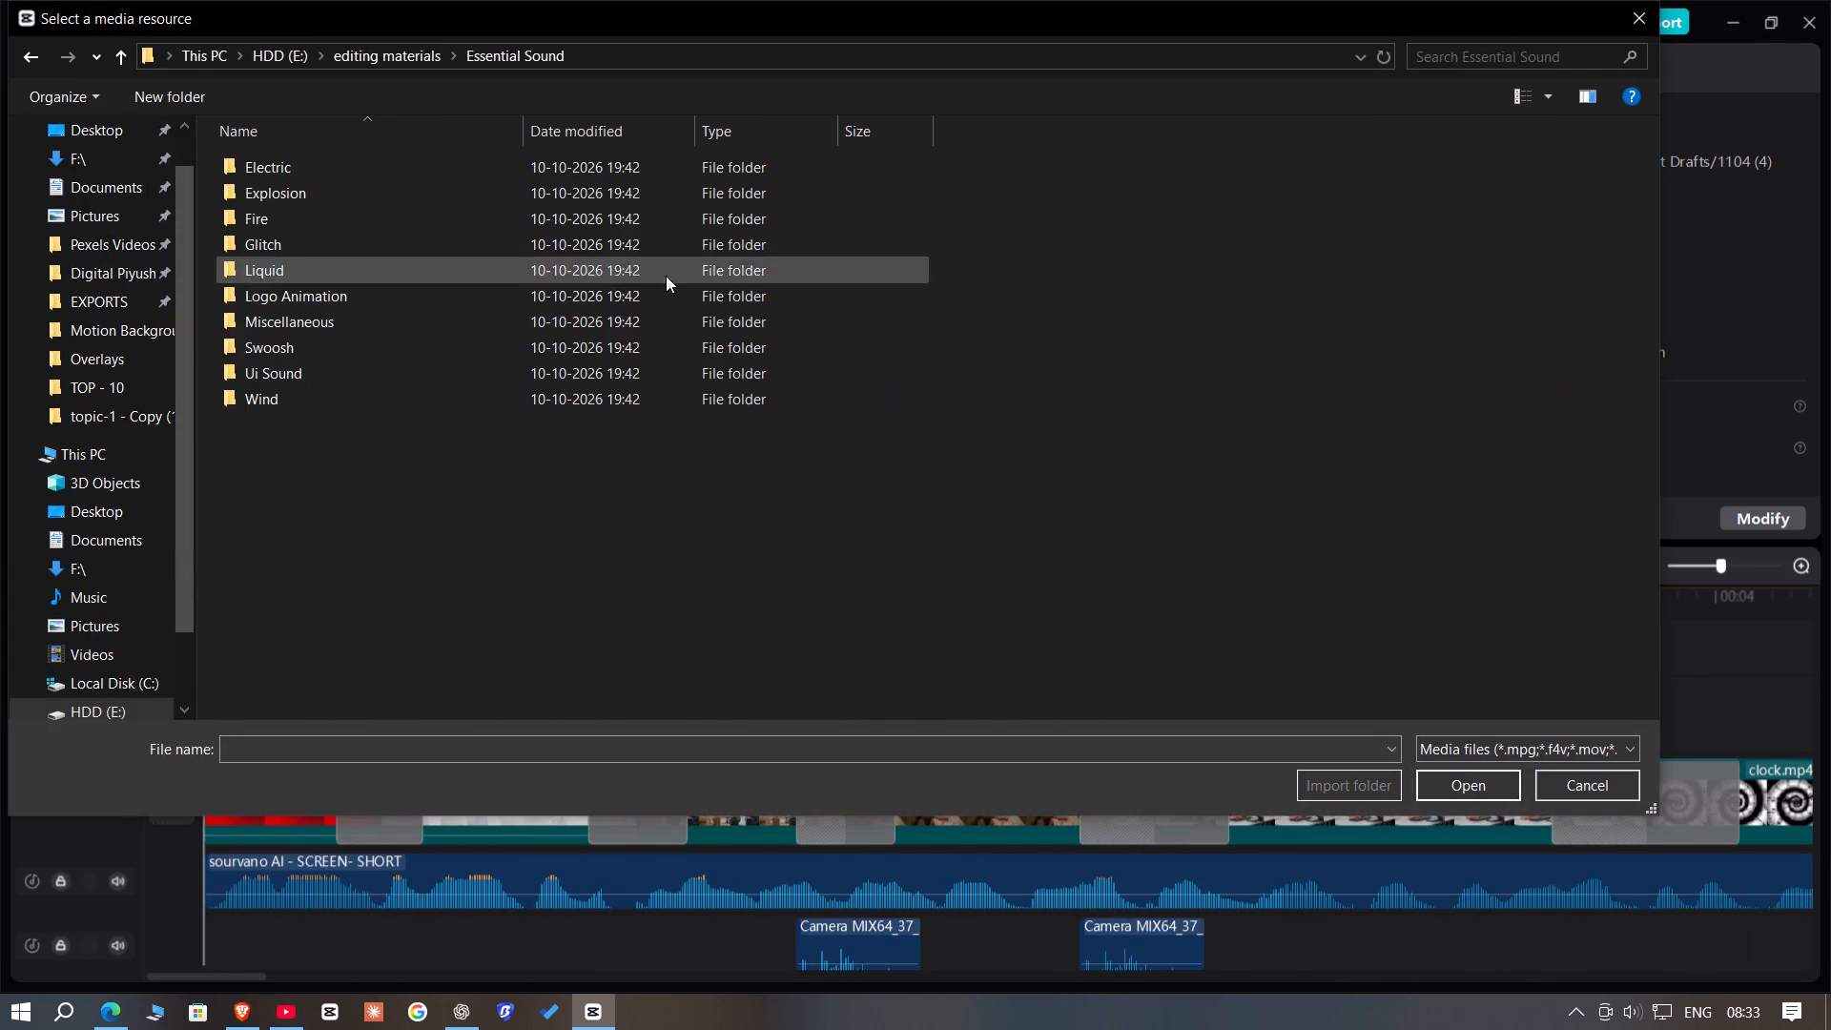
pyautogui.doubleClick(324, 349)
pyautogui.click(341, 244)
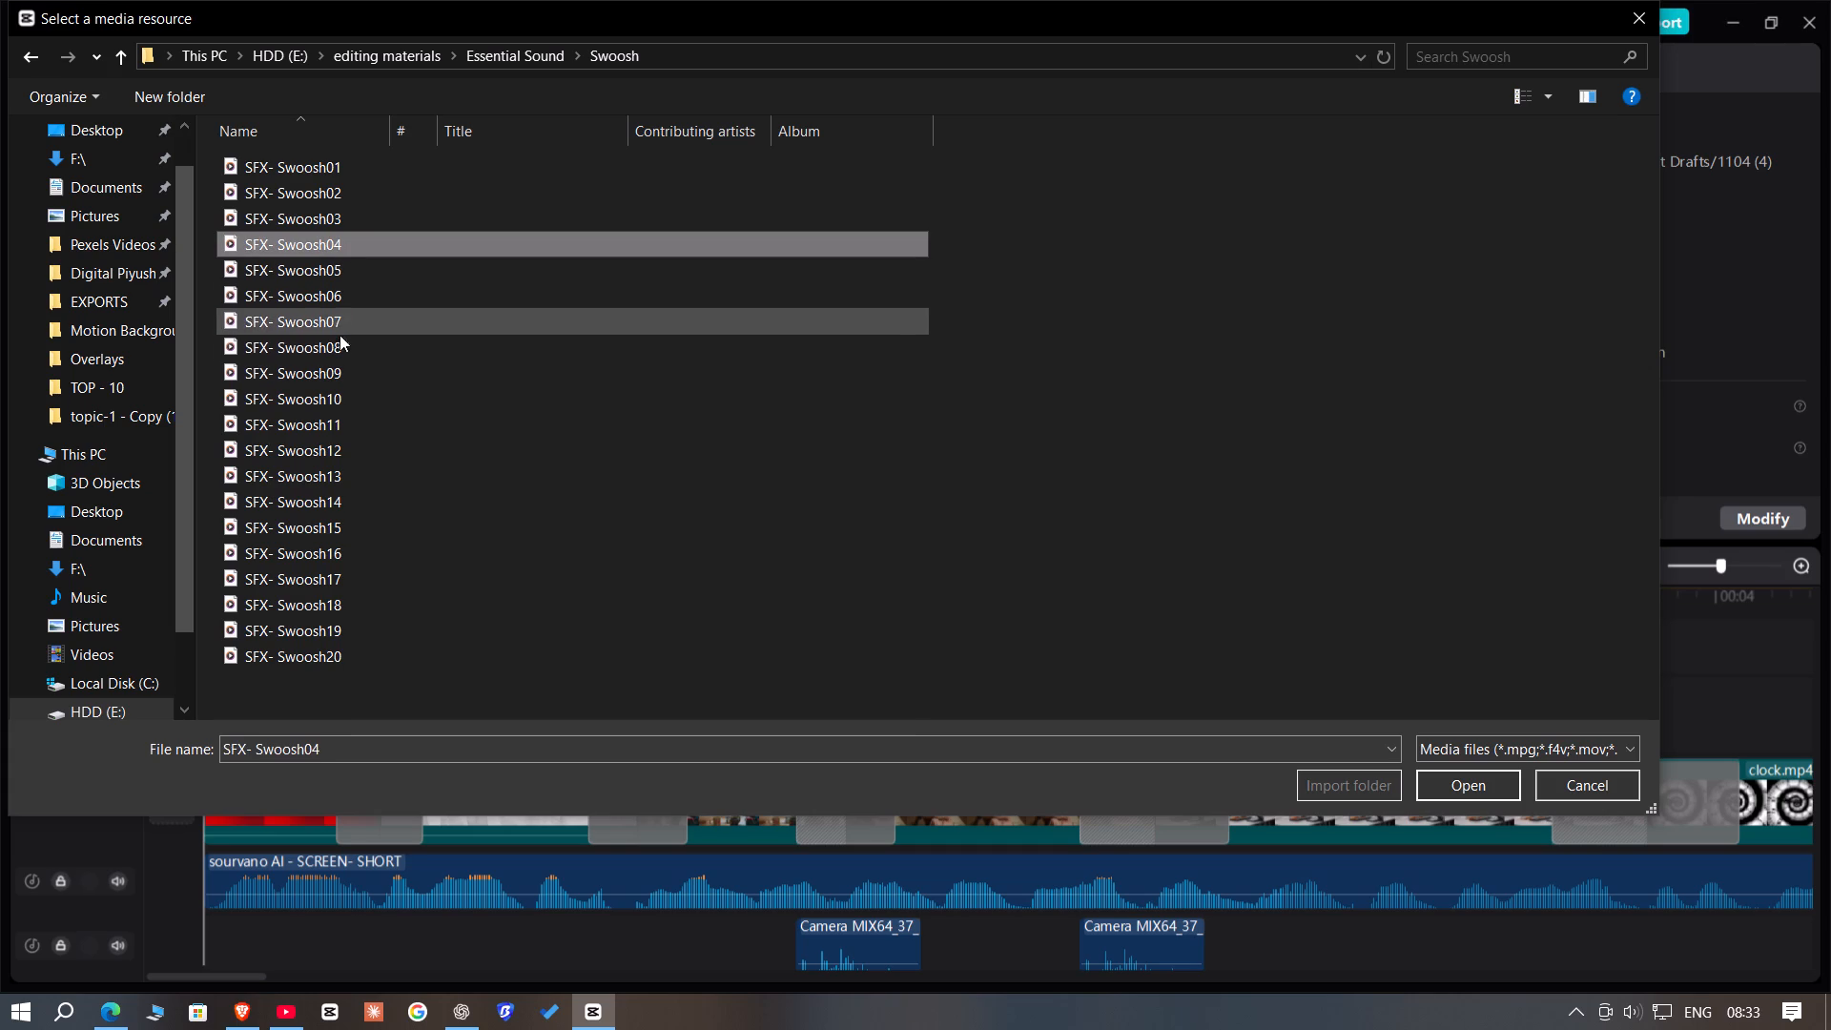
pyautogui.keyDown('ctrl'); pyautogui.click(339, 340); pyautogui.keyUp('ctrl')
pyautogui.keyDown('ctrl'); pyautogui.click(339, 445); pyautogui.keyUp('ctrl')
pyautogui.click(1494, 793)
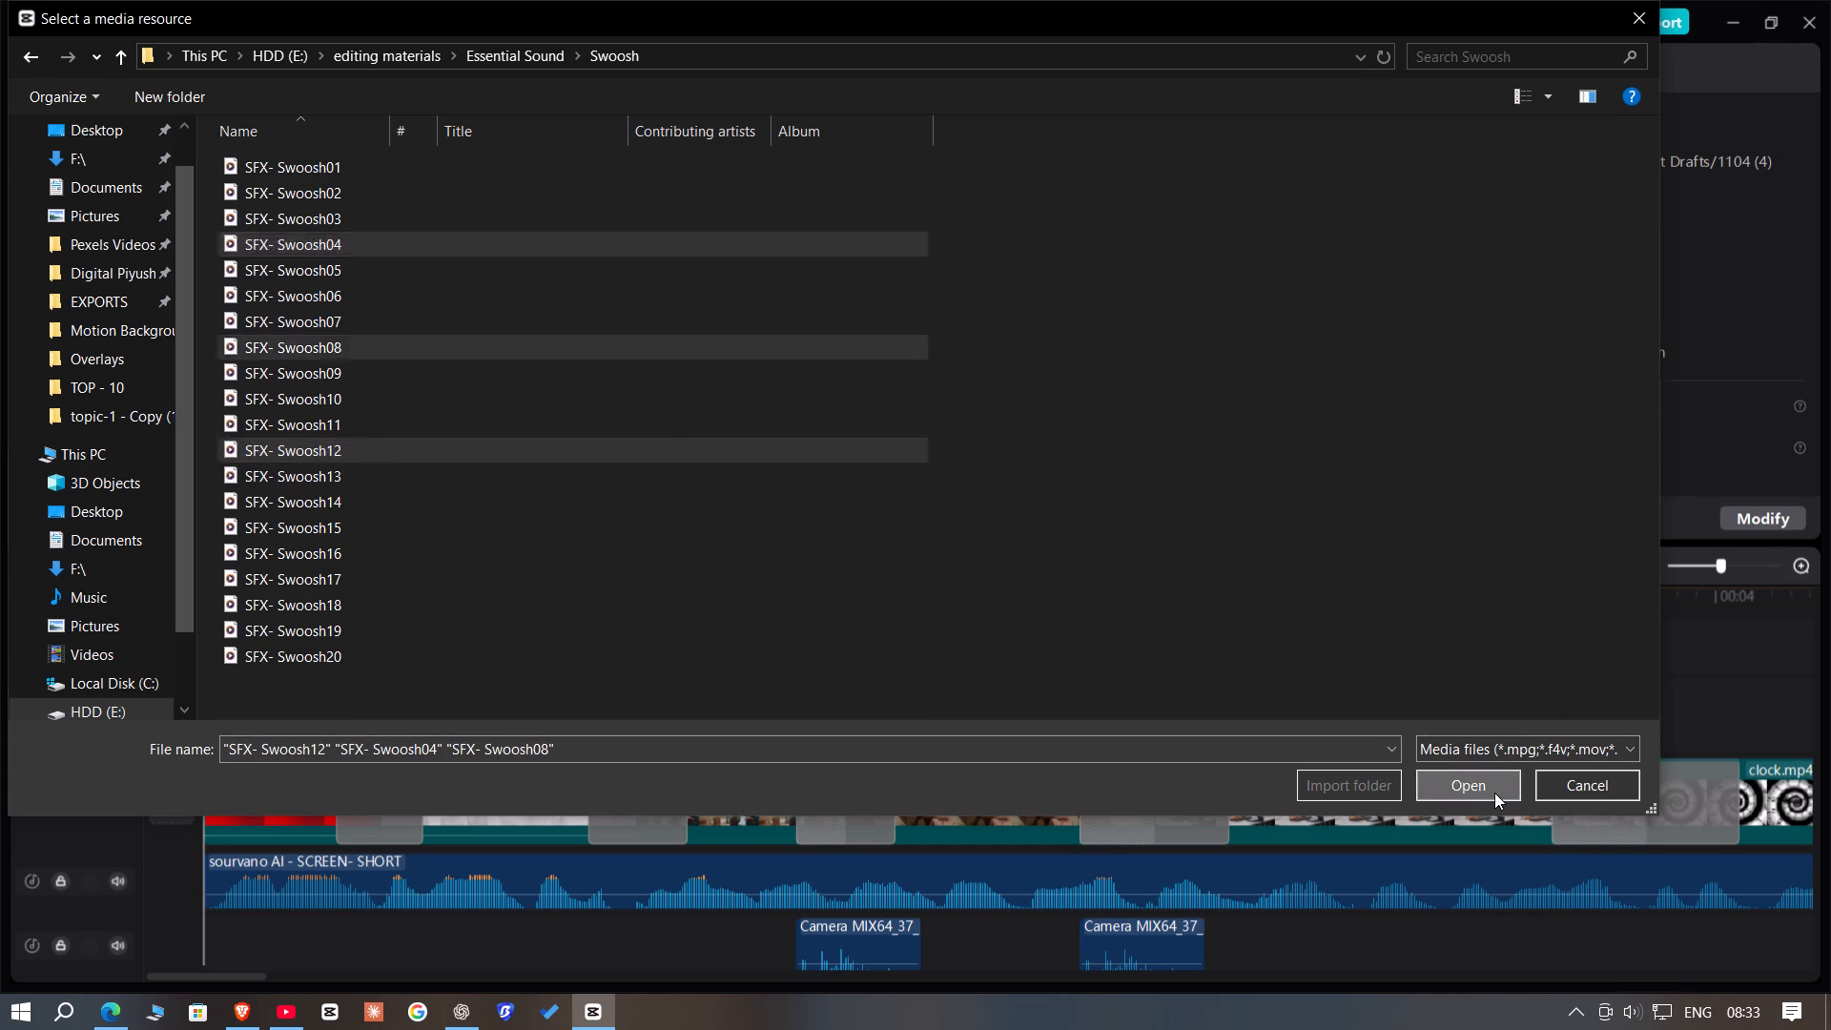
# Place the three swoosh sounds in sequence on a new audio track, beginning at the start of the first transition.
pyautogui.moveTo(234, 441); pyautogui.dragTo(322, 929)
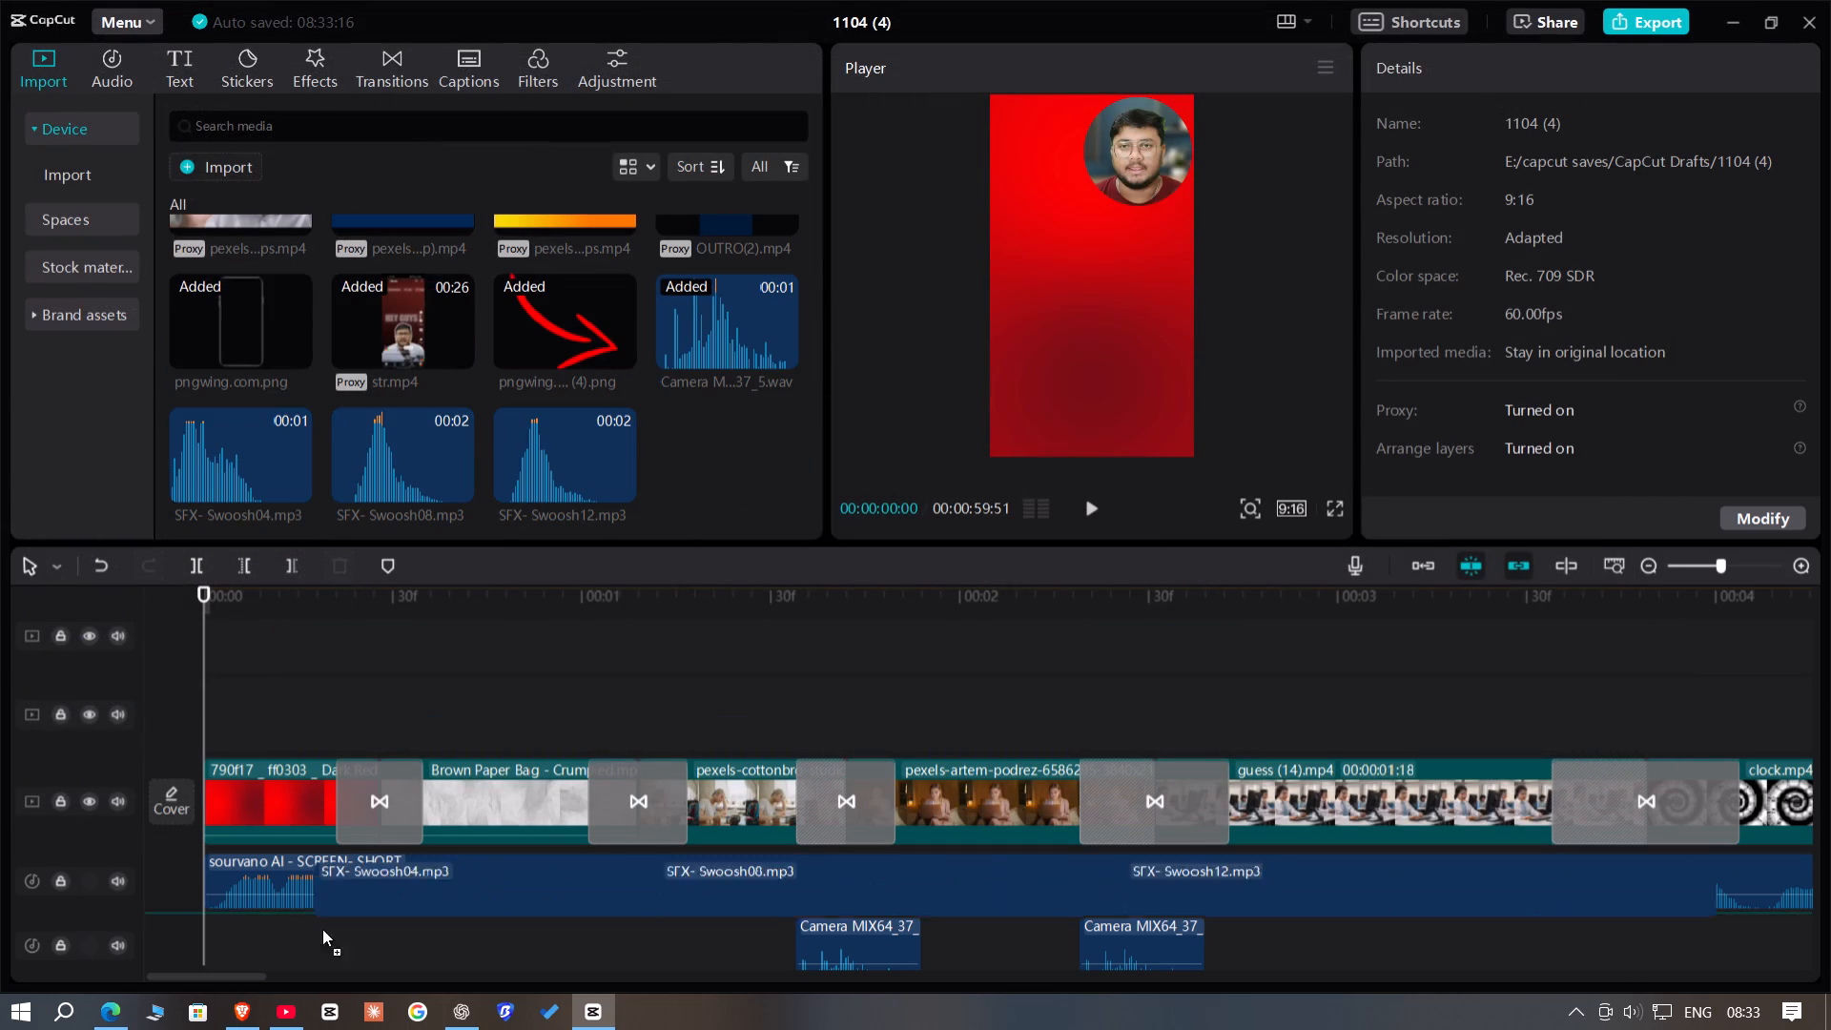
pyautogui.moveTo(322, 929); pyautogui.dragTo(331, 958)
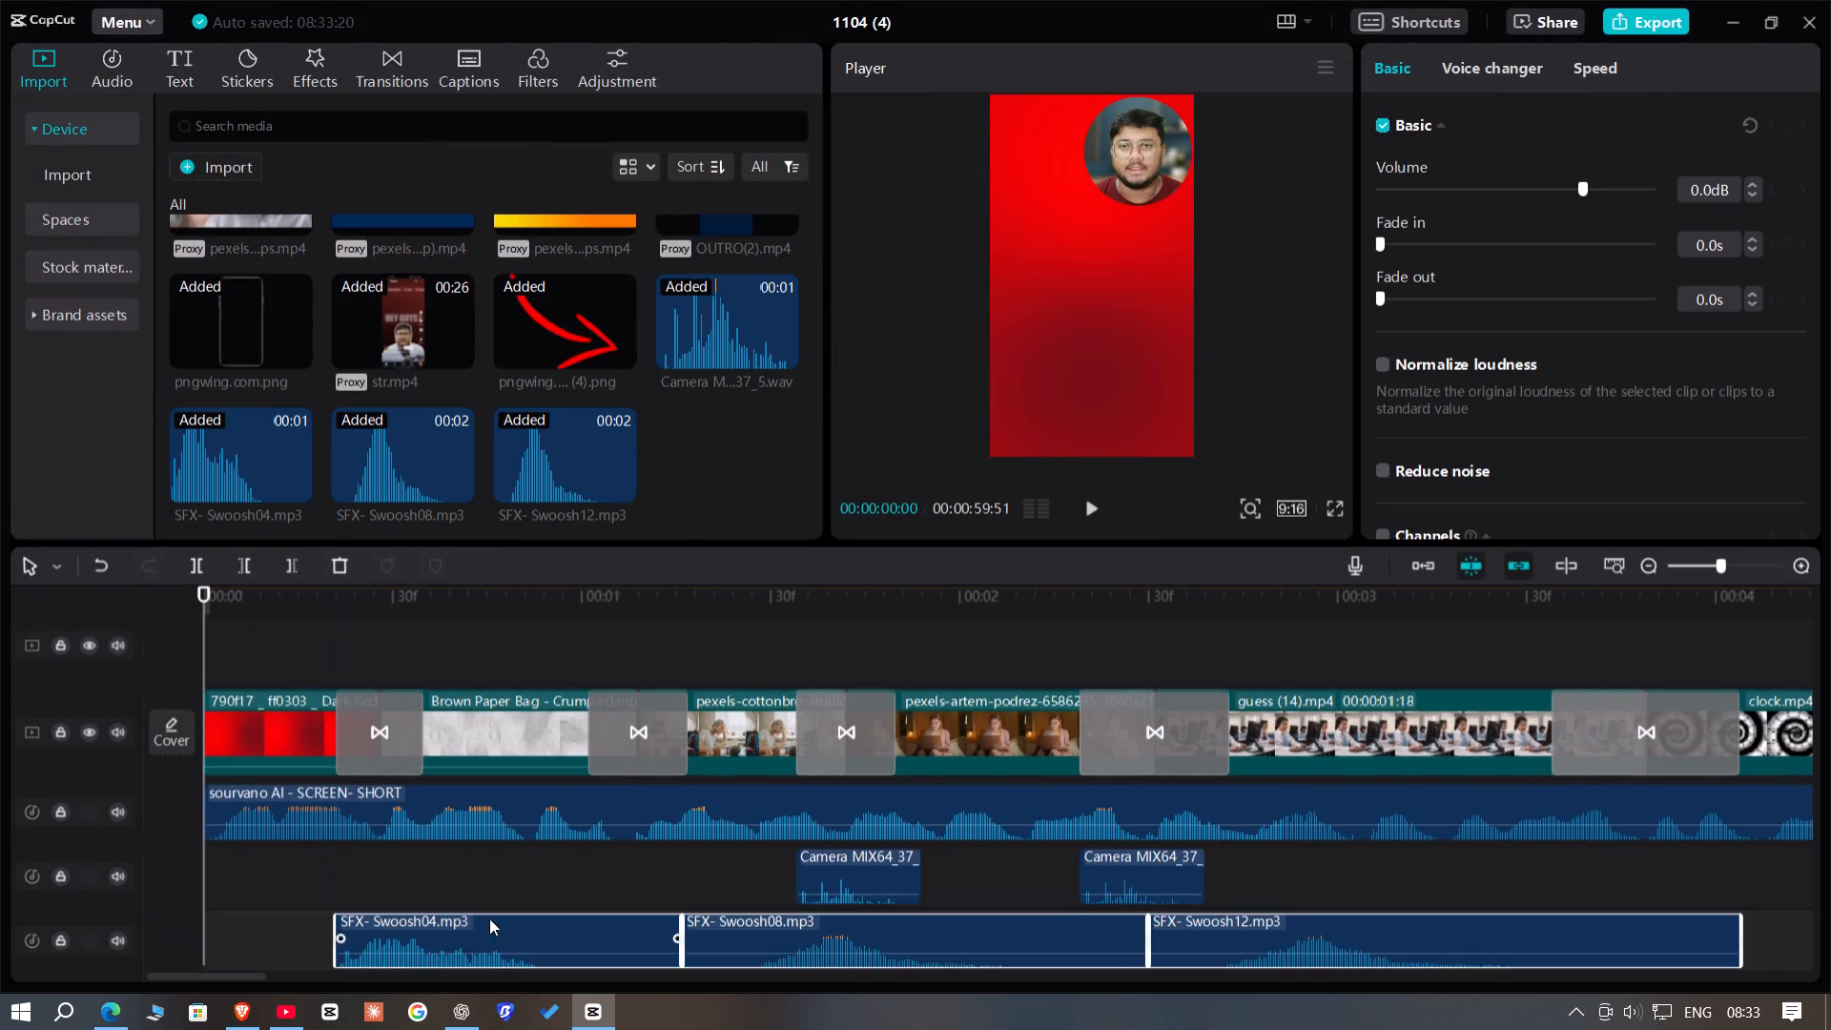
# Trim off the beginning of the SFX- Swoosh08.mp3 clip up to 00:00:01:27.
pyautogui.scroll(-3, 533, 900)
pyautogui.click(736, 795)
pyautogui.moveTo(740, 795); pyautogui.dragTo(750, 803)
pyautogui.press('Left')
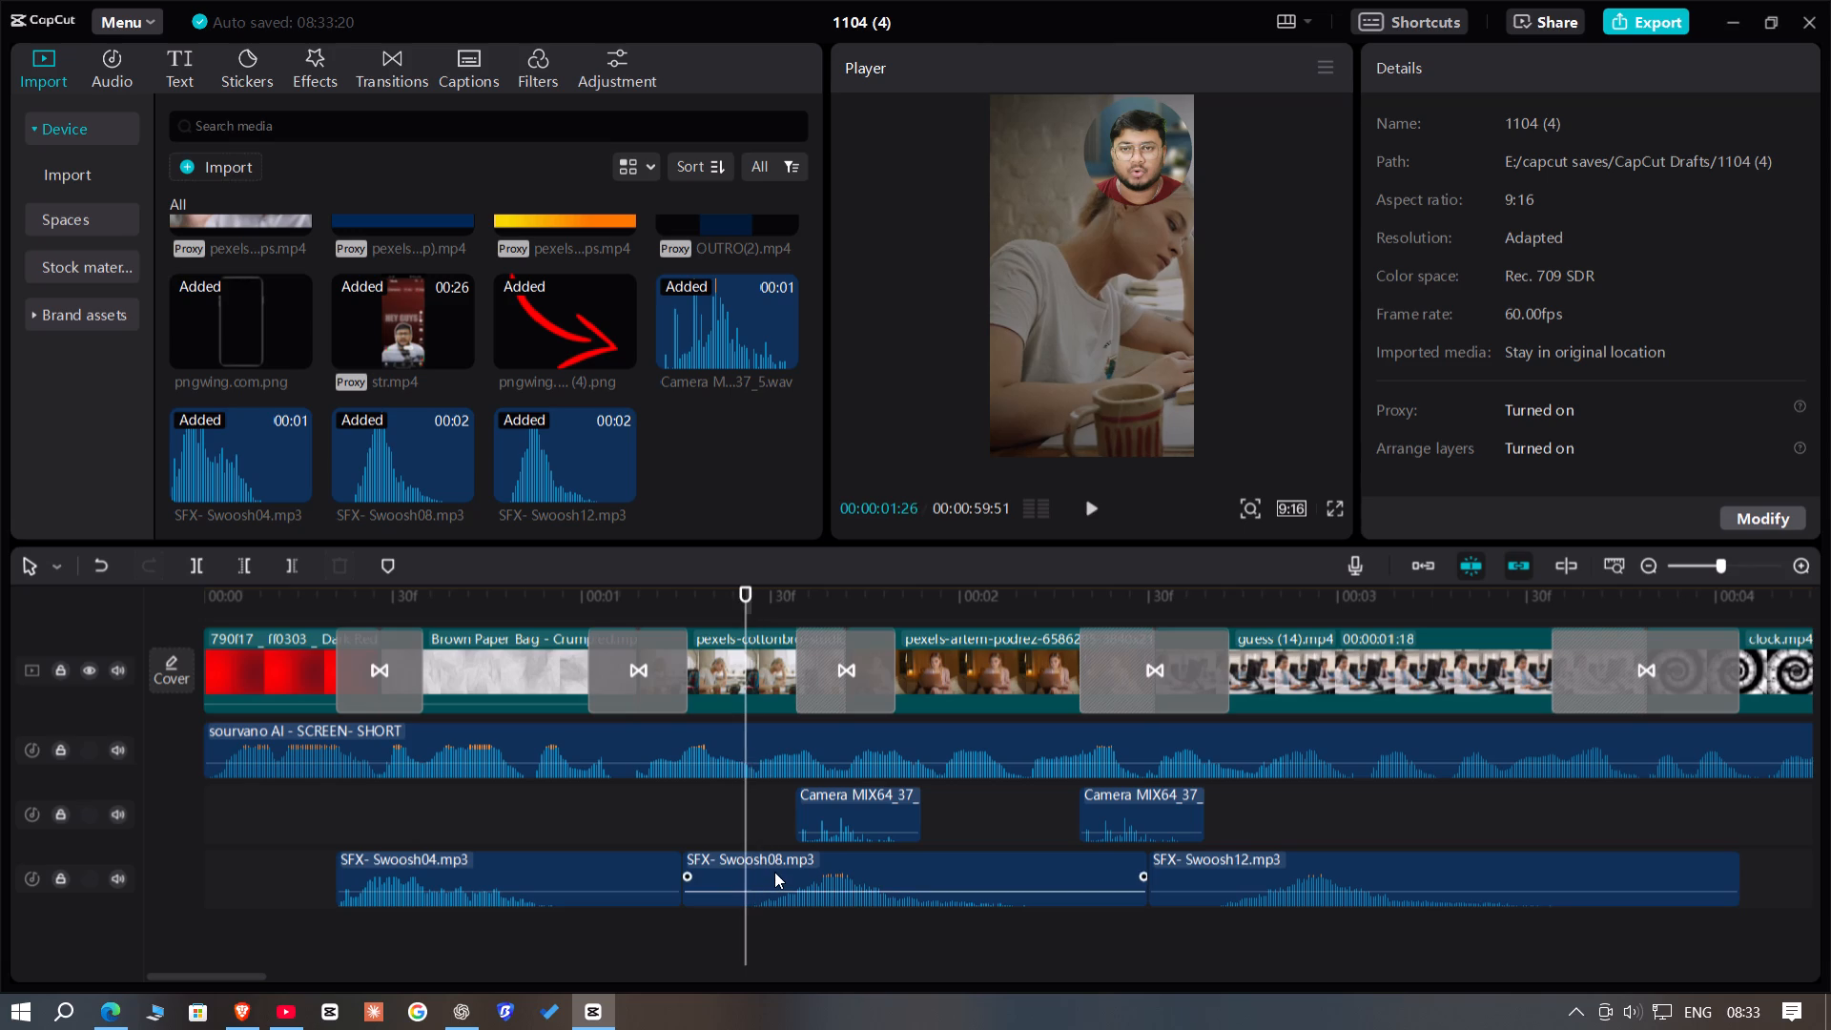
pyautogui.press('Right')
pyautogui.click(774, 872)
pyautogui.click(247, 560)
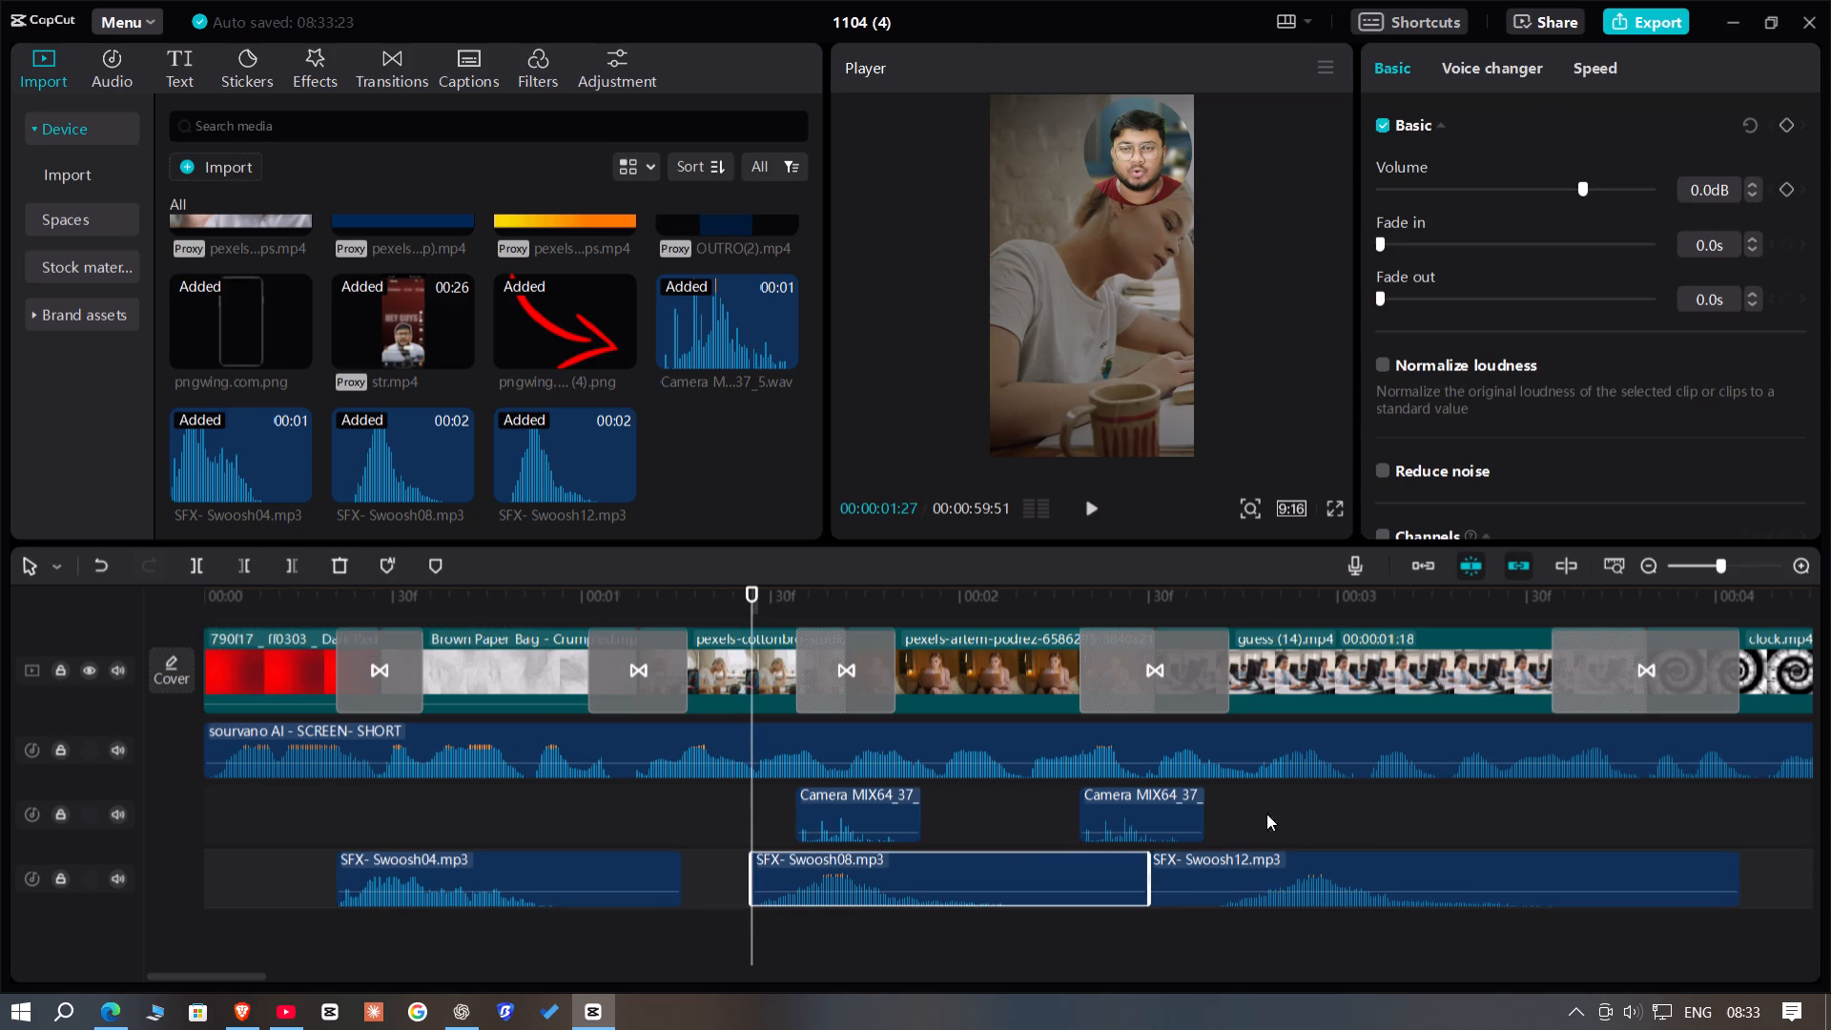
# Trim off the beginning of the SFX- Swoosh12.mp3 clip up to 00:00:02:41.
pyautogui.doubleClick(1212, 593)
pyautogui.press('Right')
pyautogui.click(1277, 867)
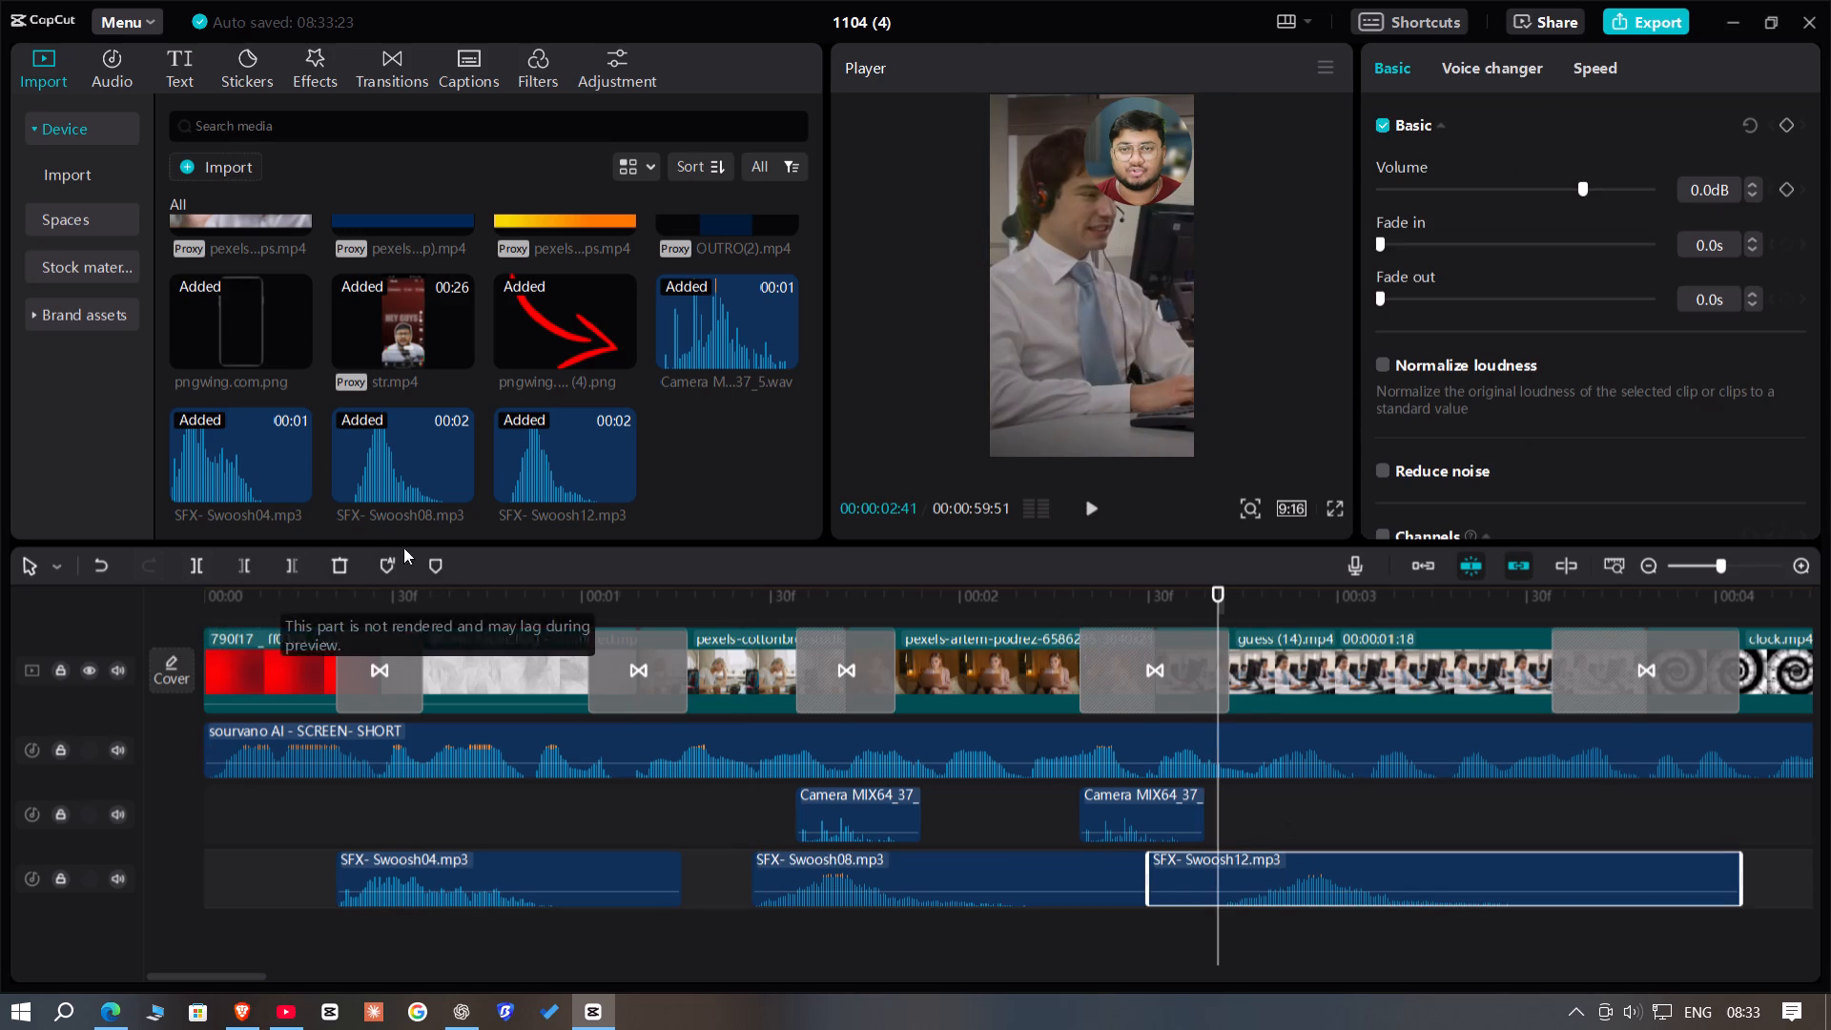
pyautogui.click(243, 565)
# Select all three swoosh clips together and lower their volume to -11.4 dB.
pyautogui.moveTo(616, 928); pyautogui.dragTo(633, 930)
pyautogui.moveTo(729, 932); pyautogui.dragTo(1122, 930)
pyautogui.moveTo(1176, 923); pyautogui.dragTo(1284, 881)
pyautogui.click(1284, 881)
pyautogui.moveTo(615, 938); pyautogui.dragTo(1338, 905)
pyautogui.click(1338, 902)
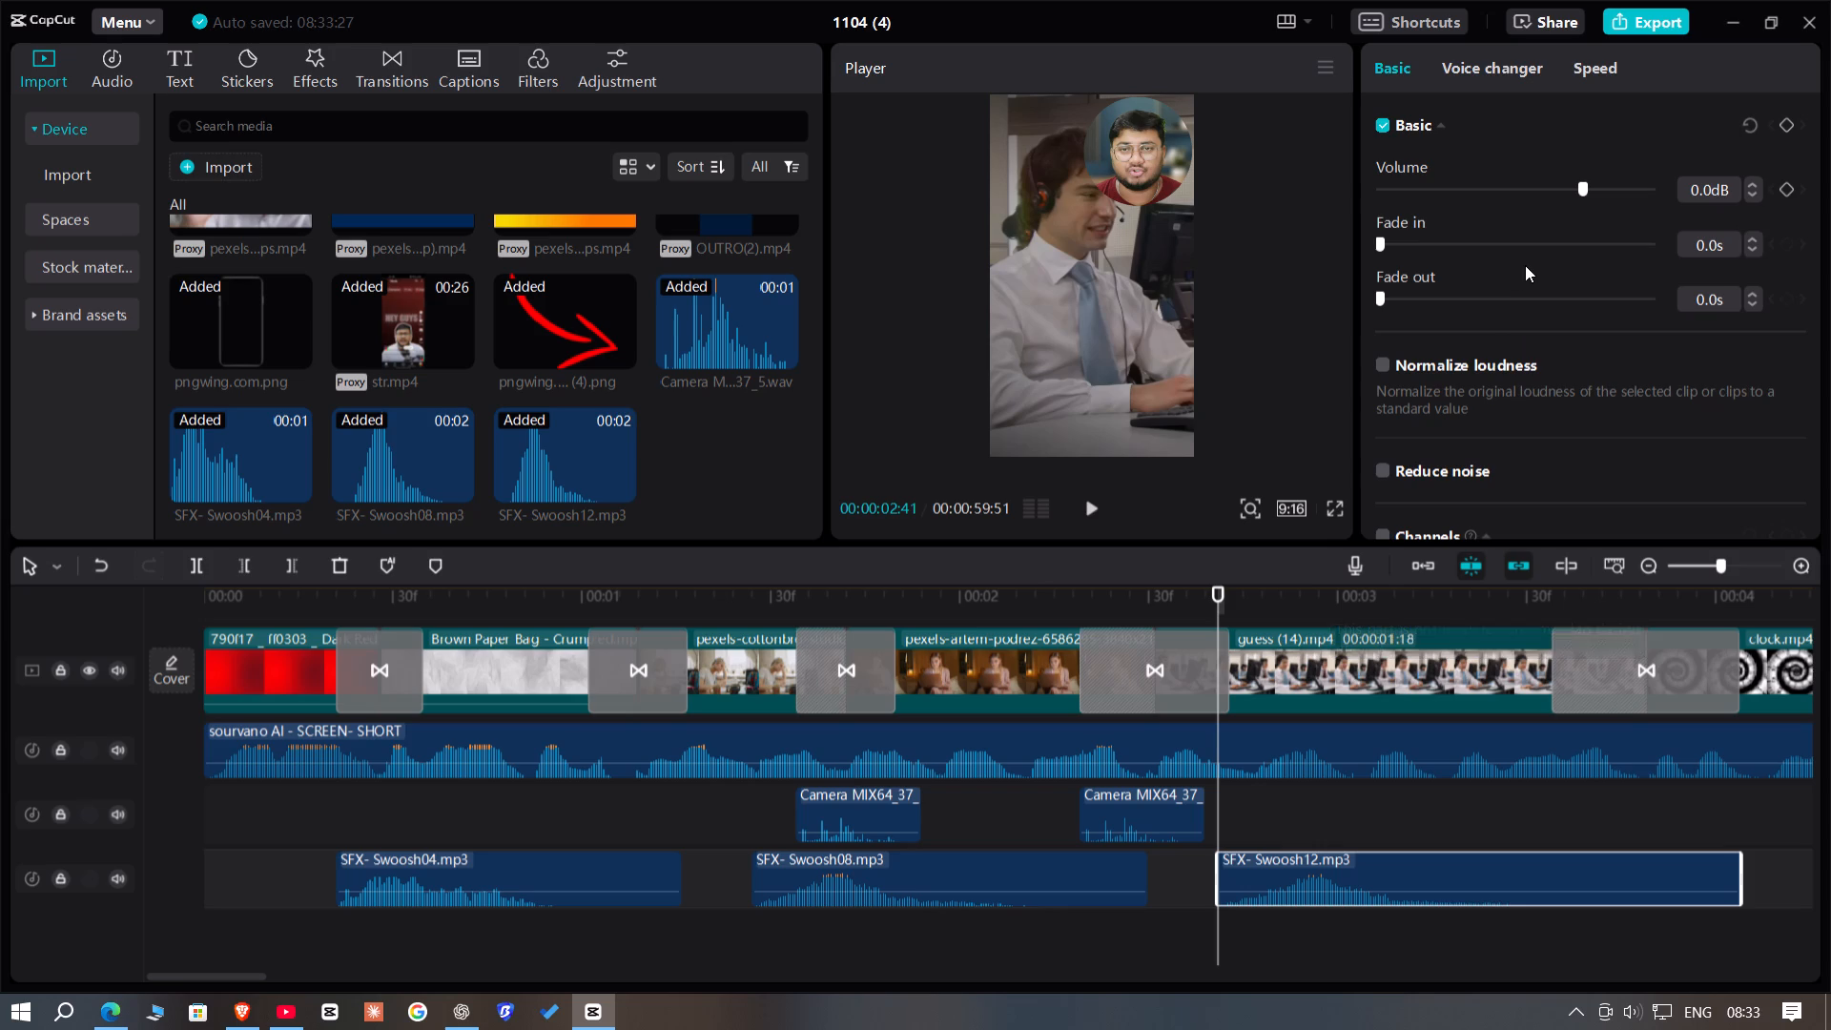
pyautogui.moveTo(494, 948); pyautogui.dragTo(1392, 874)
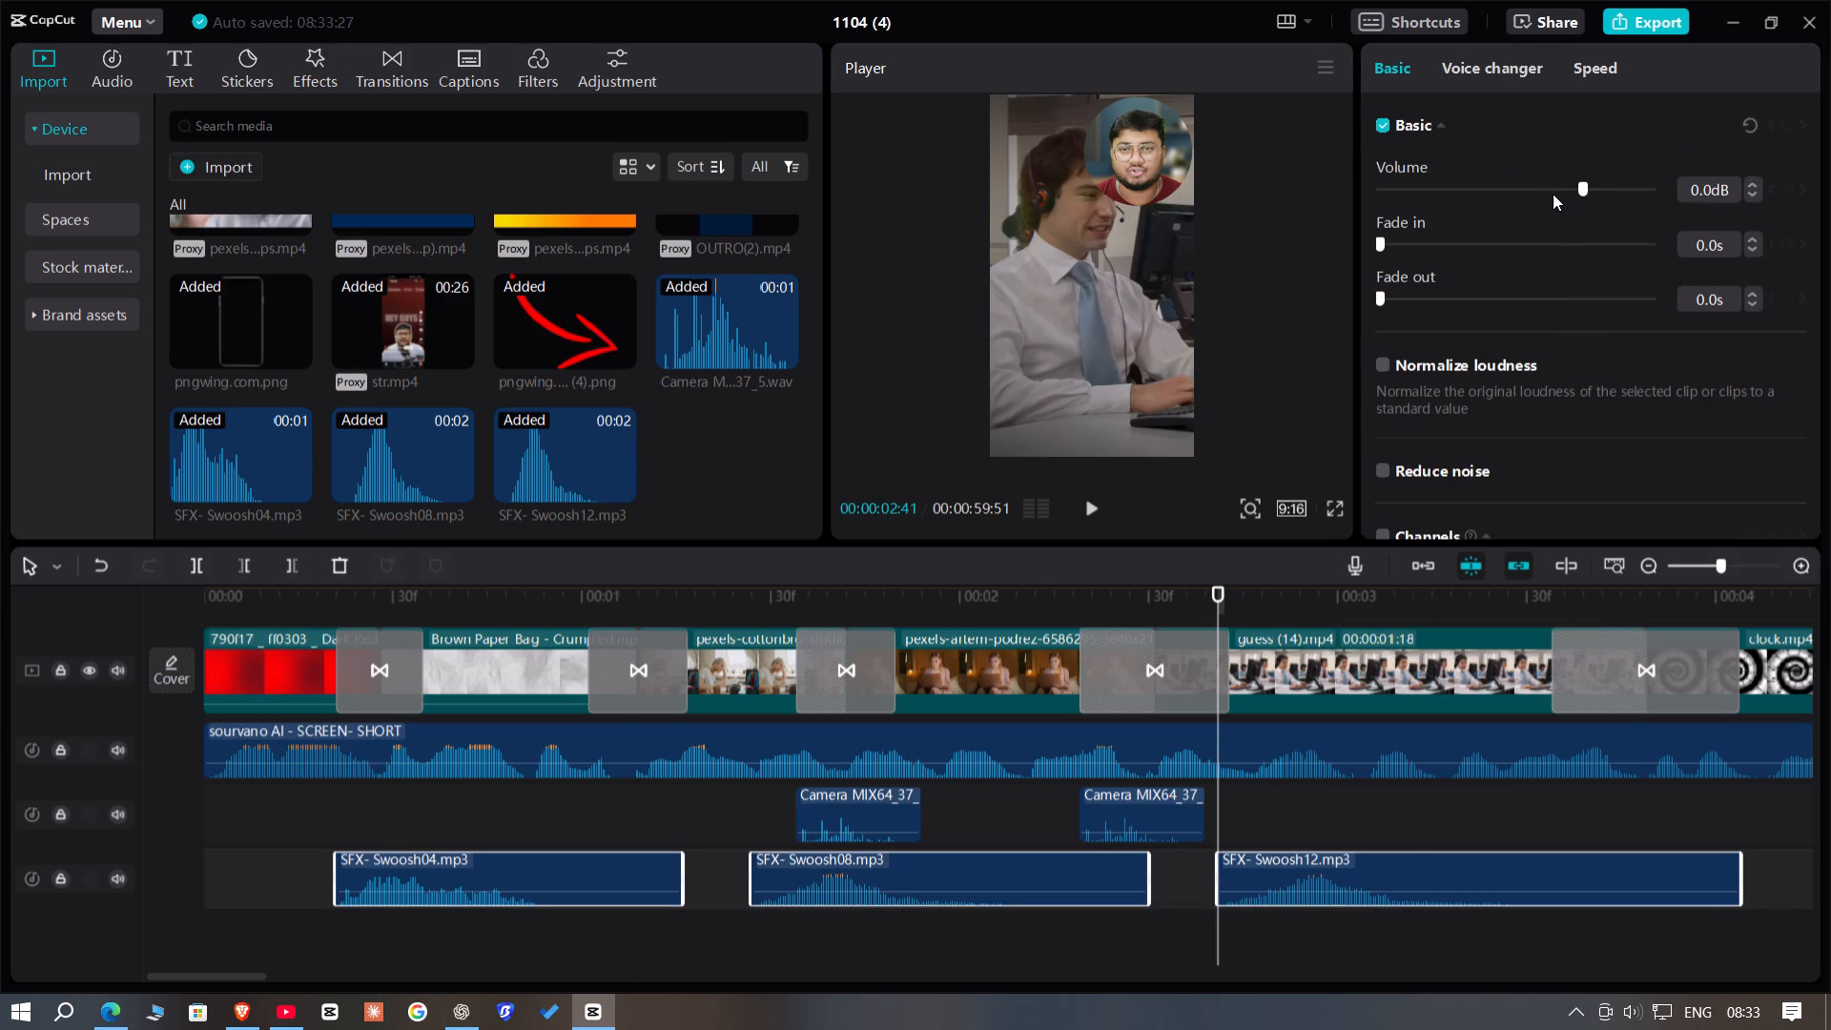
pyautogui.click(1553, 194)
pyautogui.moveTo(1553, 194); pyautogui.dragTo(1540, 194)
pyautogui.click(1540, 194)
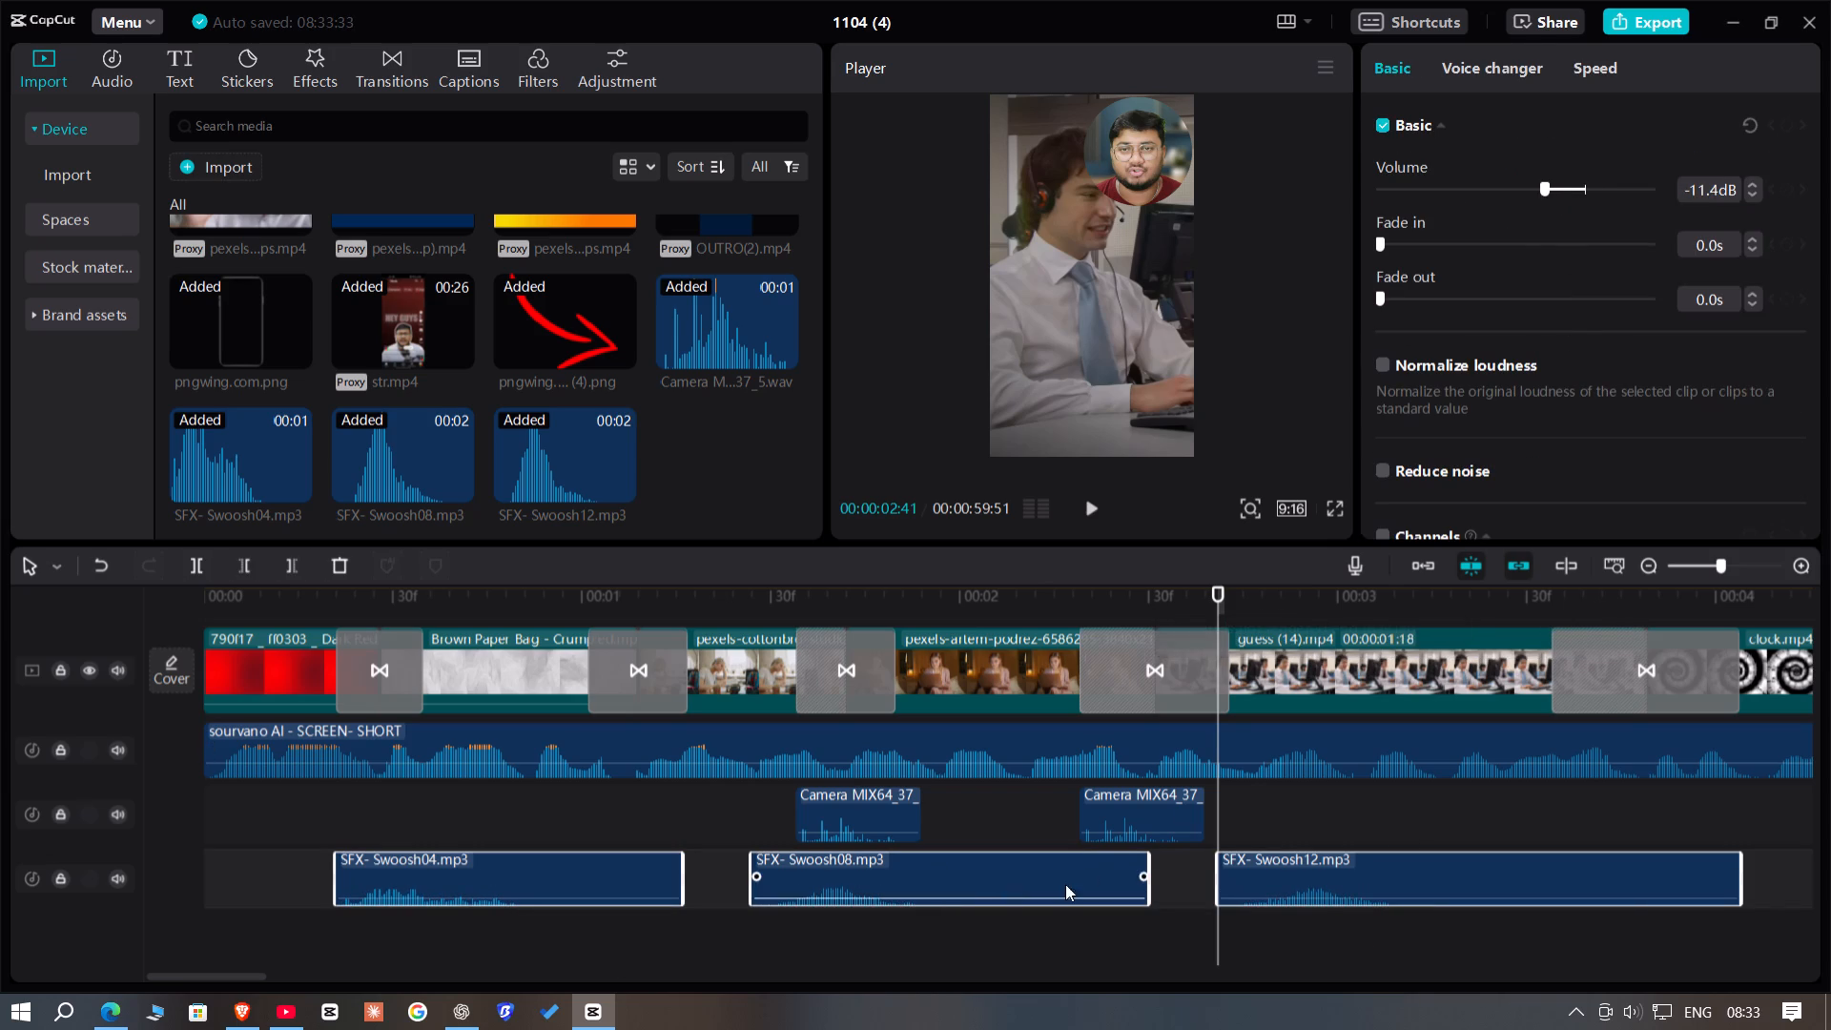
pyautogui.rightClick(917, 881)
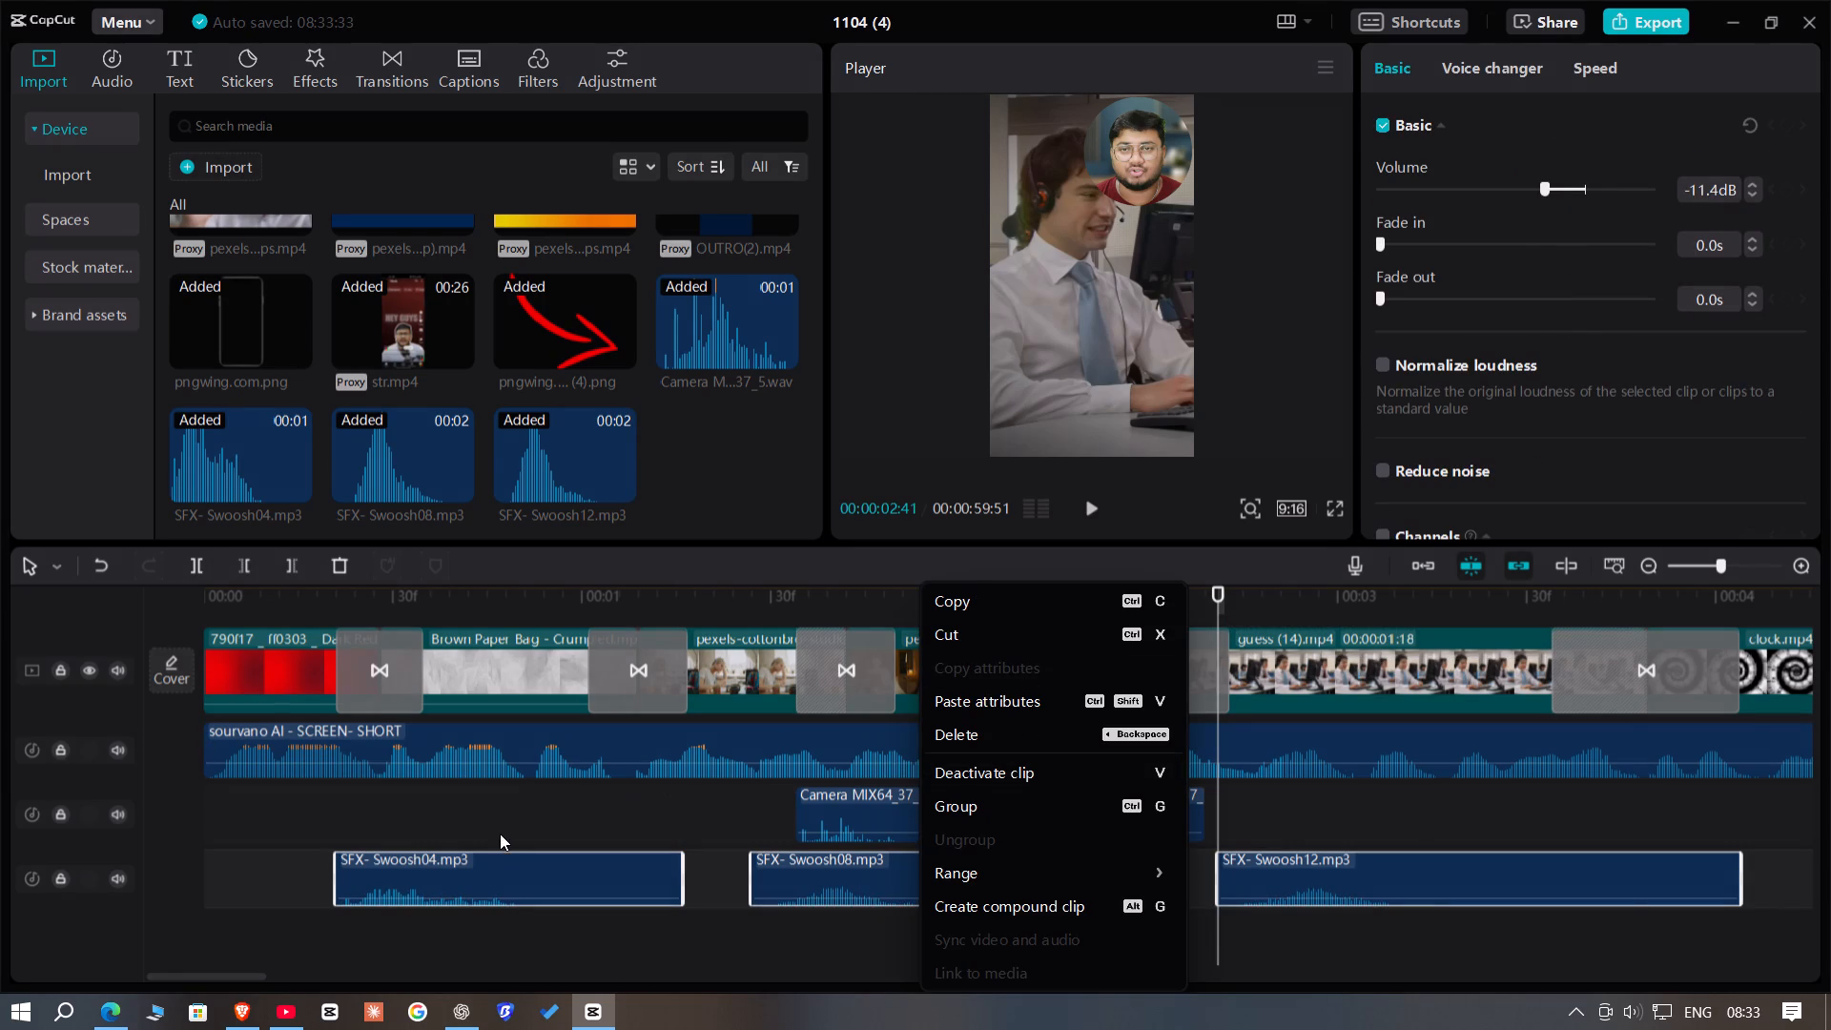
pyautogui.click(500, 831)
# Trim off the end of the SFX- Swoosh04.mp3 clip from 00:00:00:53 onward.
pyautogui.doubleClick(517, 830)
pyautogui.press('Right')
pyautogui.press('Right')
pyautogui.click(549, 883)
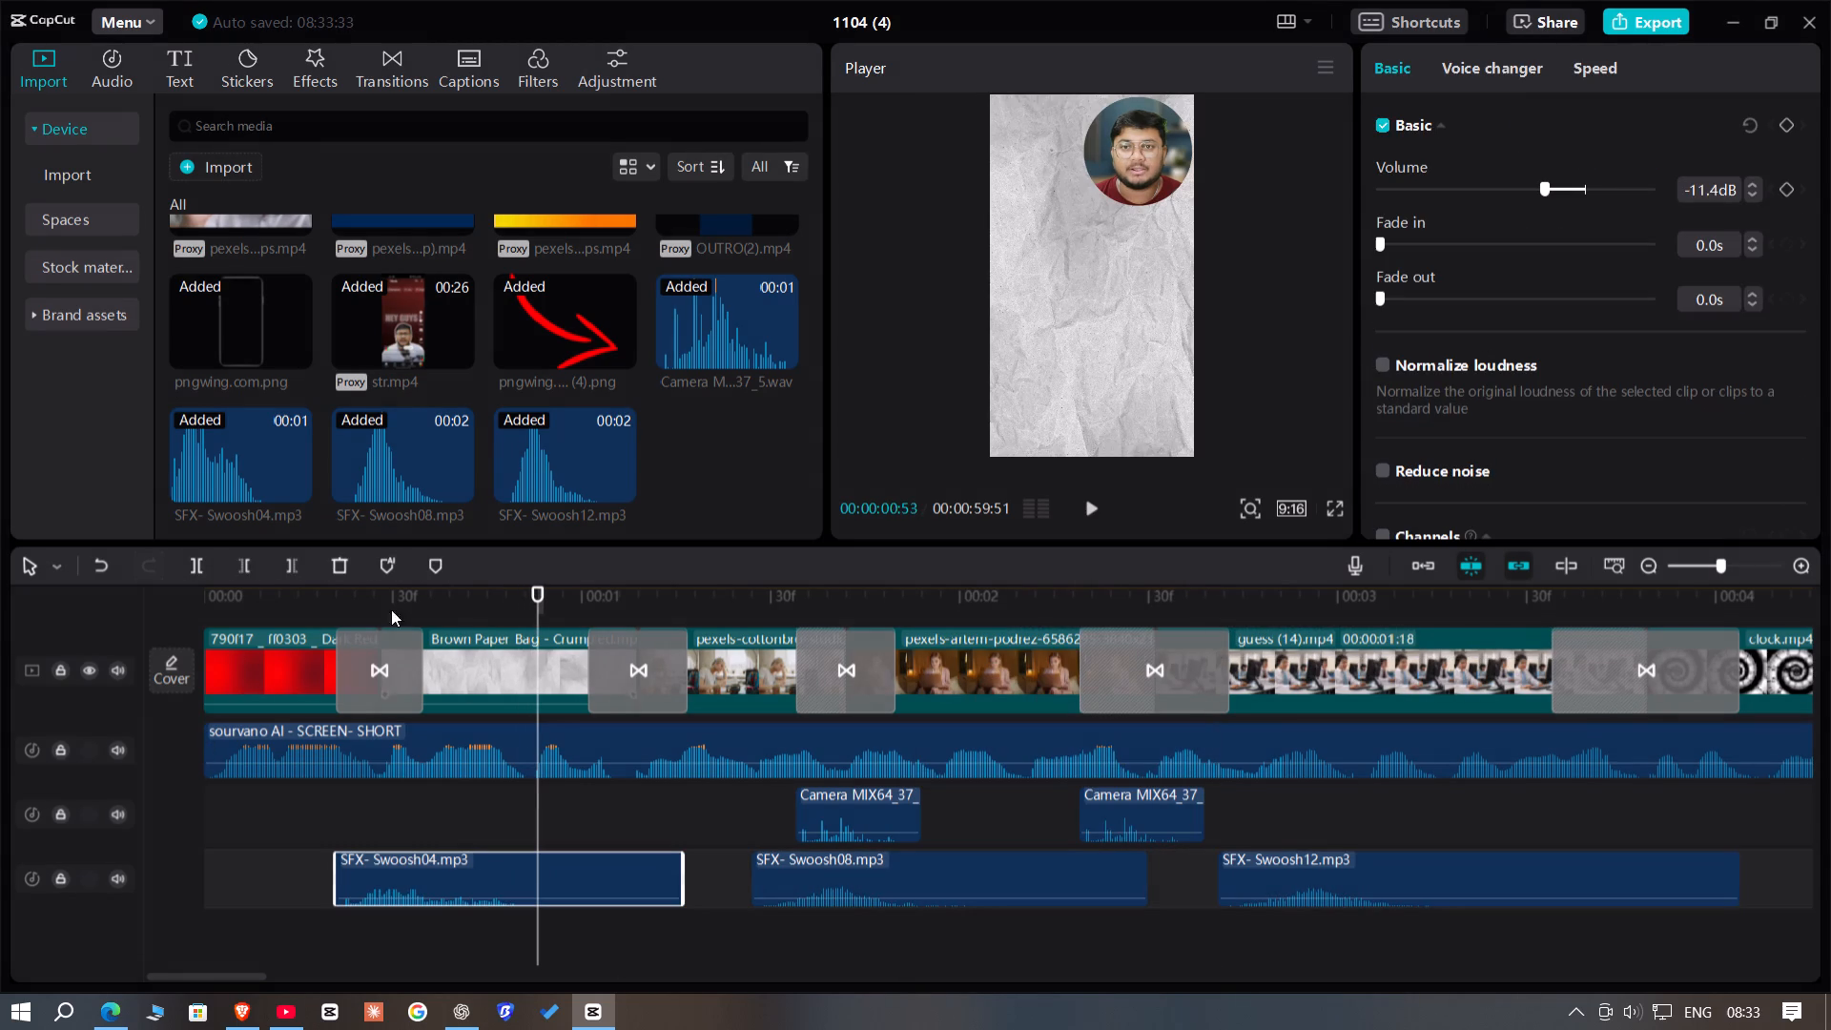
pyautogui.click(293, 559)
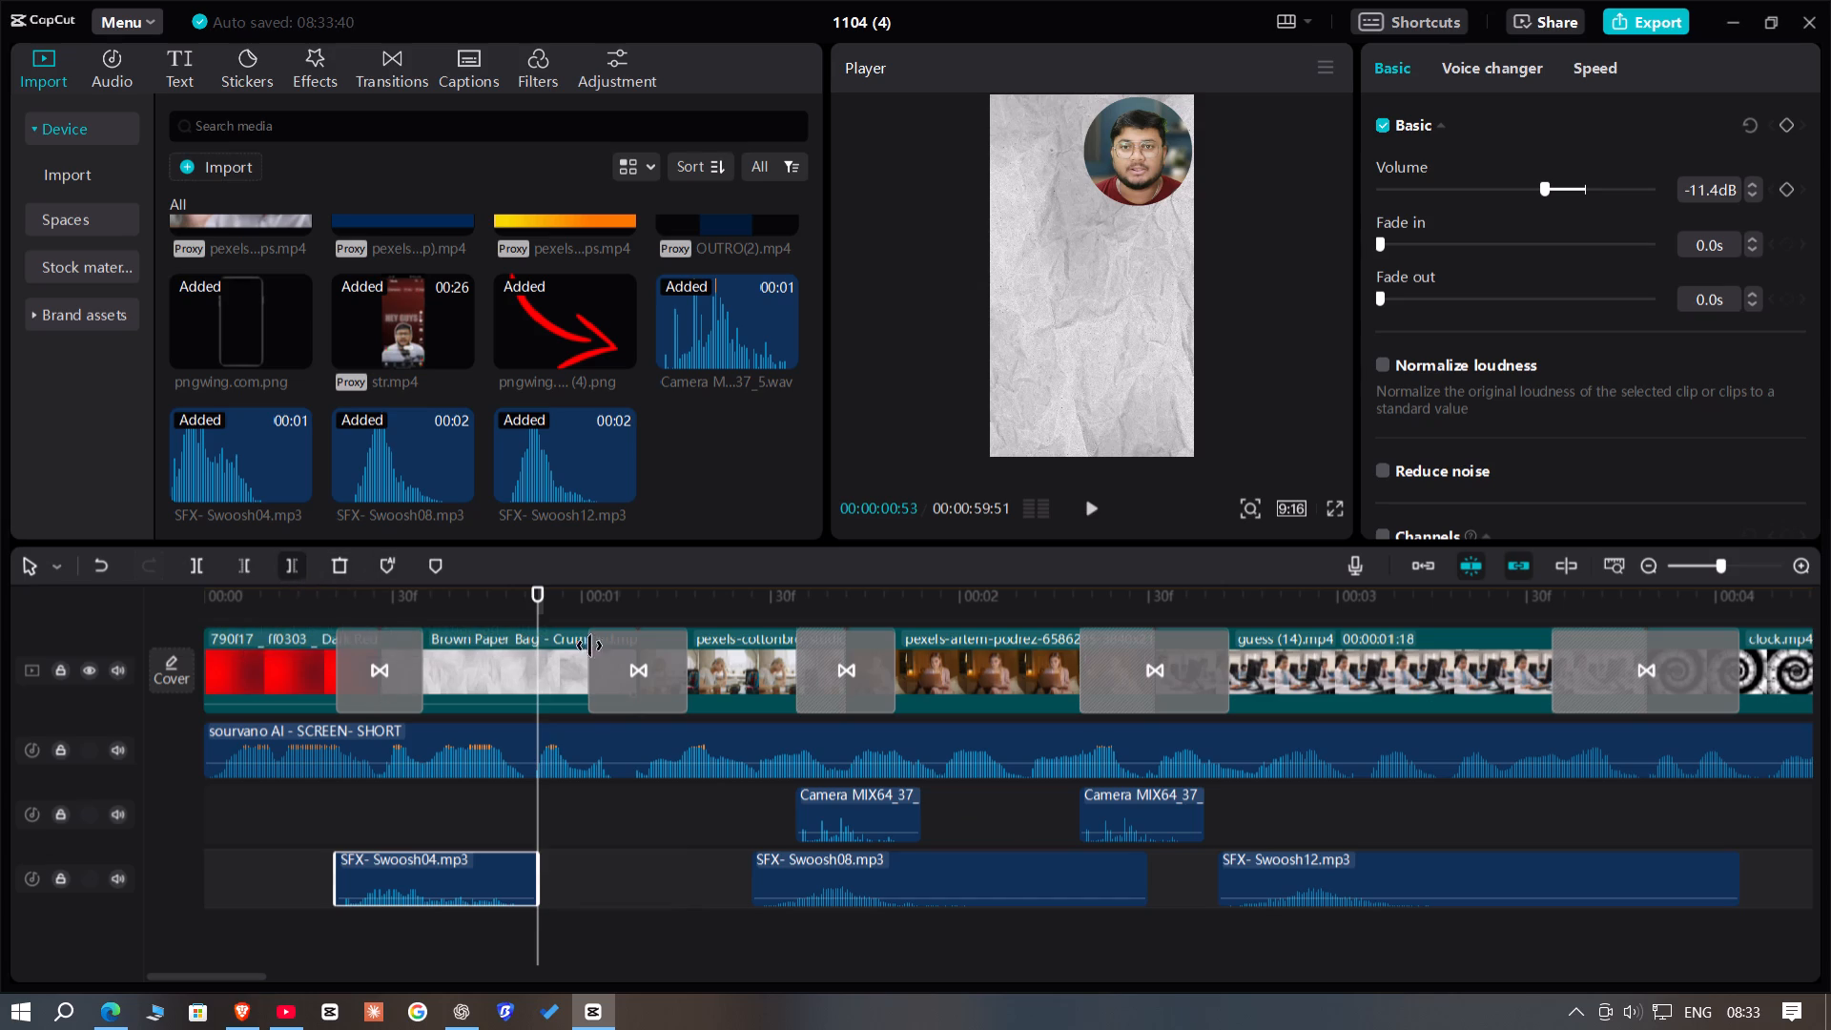
# Trim off the end of the SFX- Swoosh08.mp3 clip from 00:00:02:01 onward.
pyautogui.click(934, 610)
pyautogui.press('Right')
pyautogui.press('Right')
pyautogui.press('Right')
pyautogui.press('Right')
pyautogui.press('Right')
pyautogui.click(987, 878)
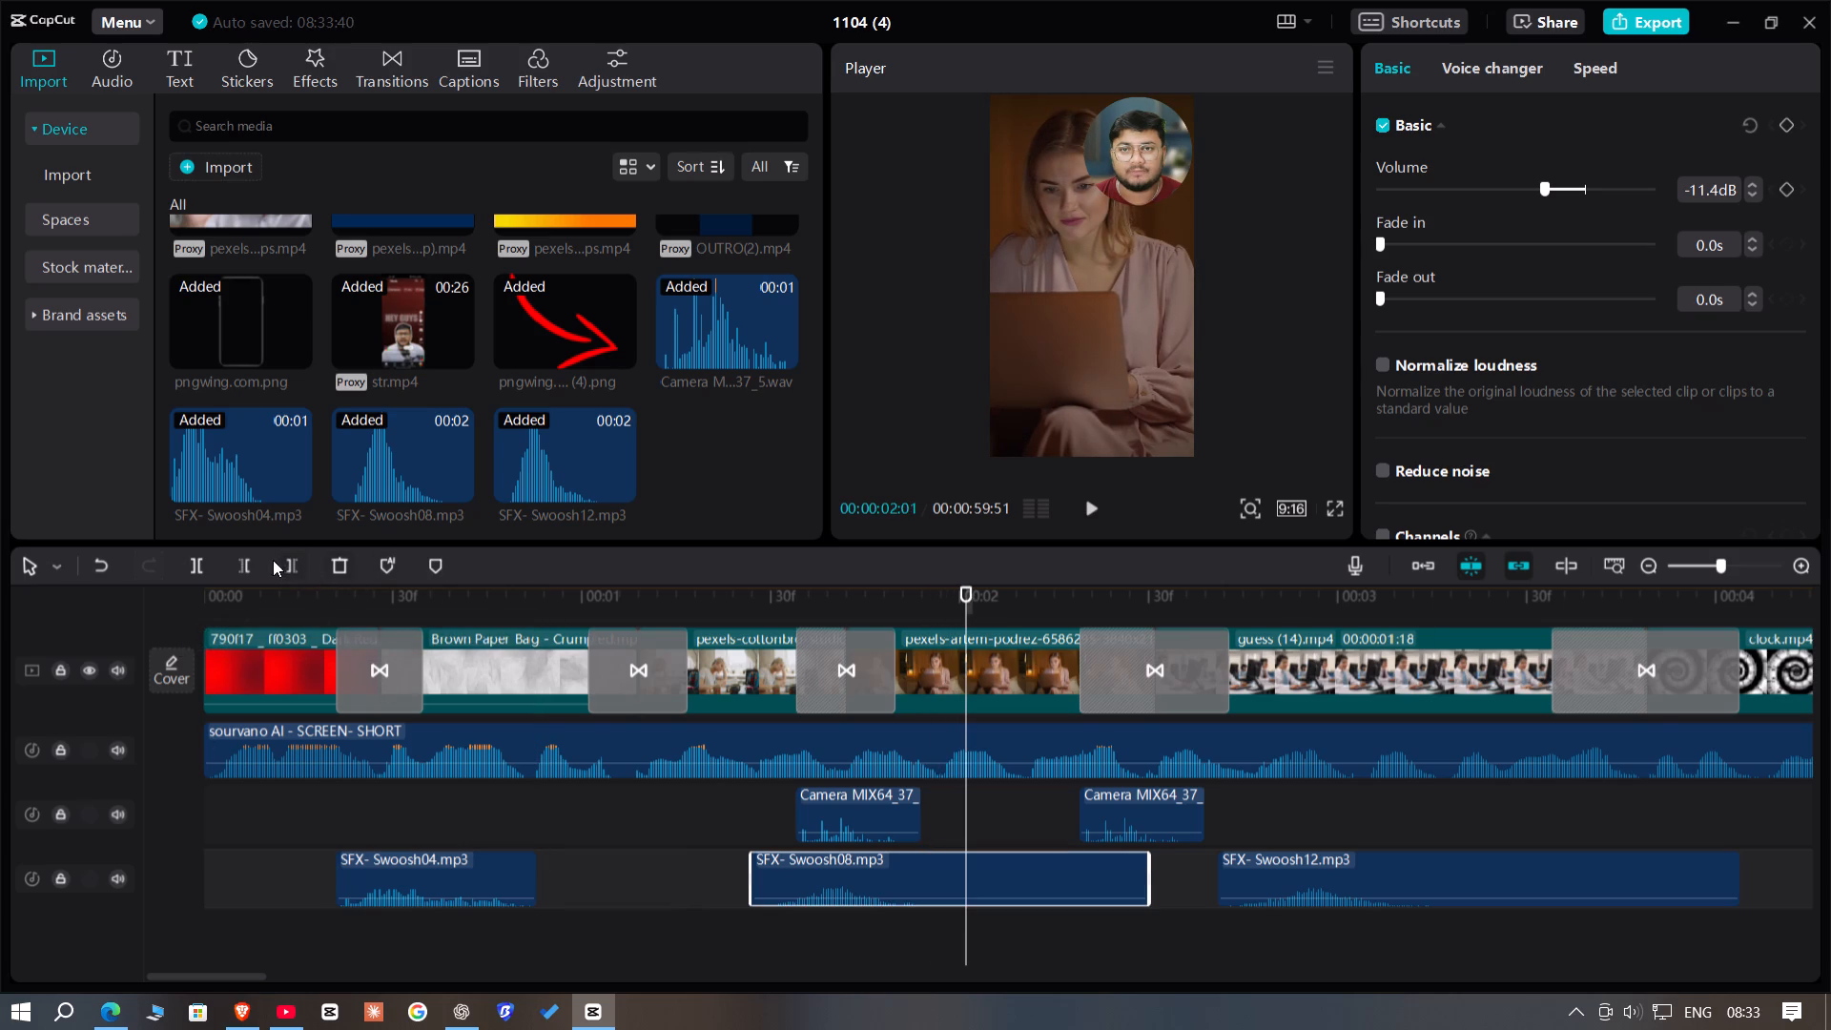
pyautogui.click(299, 567)
# Trim off the end of the SFX- Swoosh12.mp3 clip from 00:00:03:16 onward.
pyautogui.moveTo(1374, 614); pyautogui.dragTo(1421, 649)
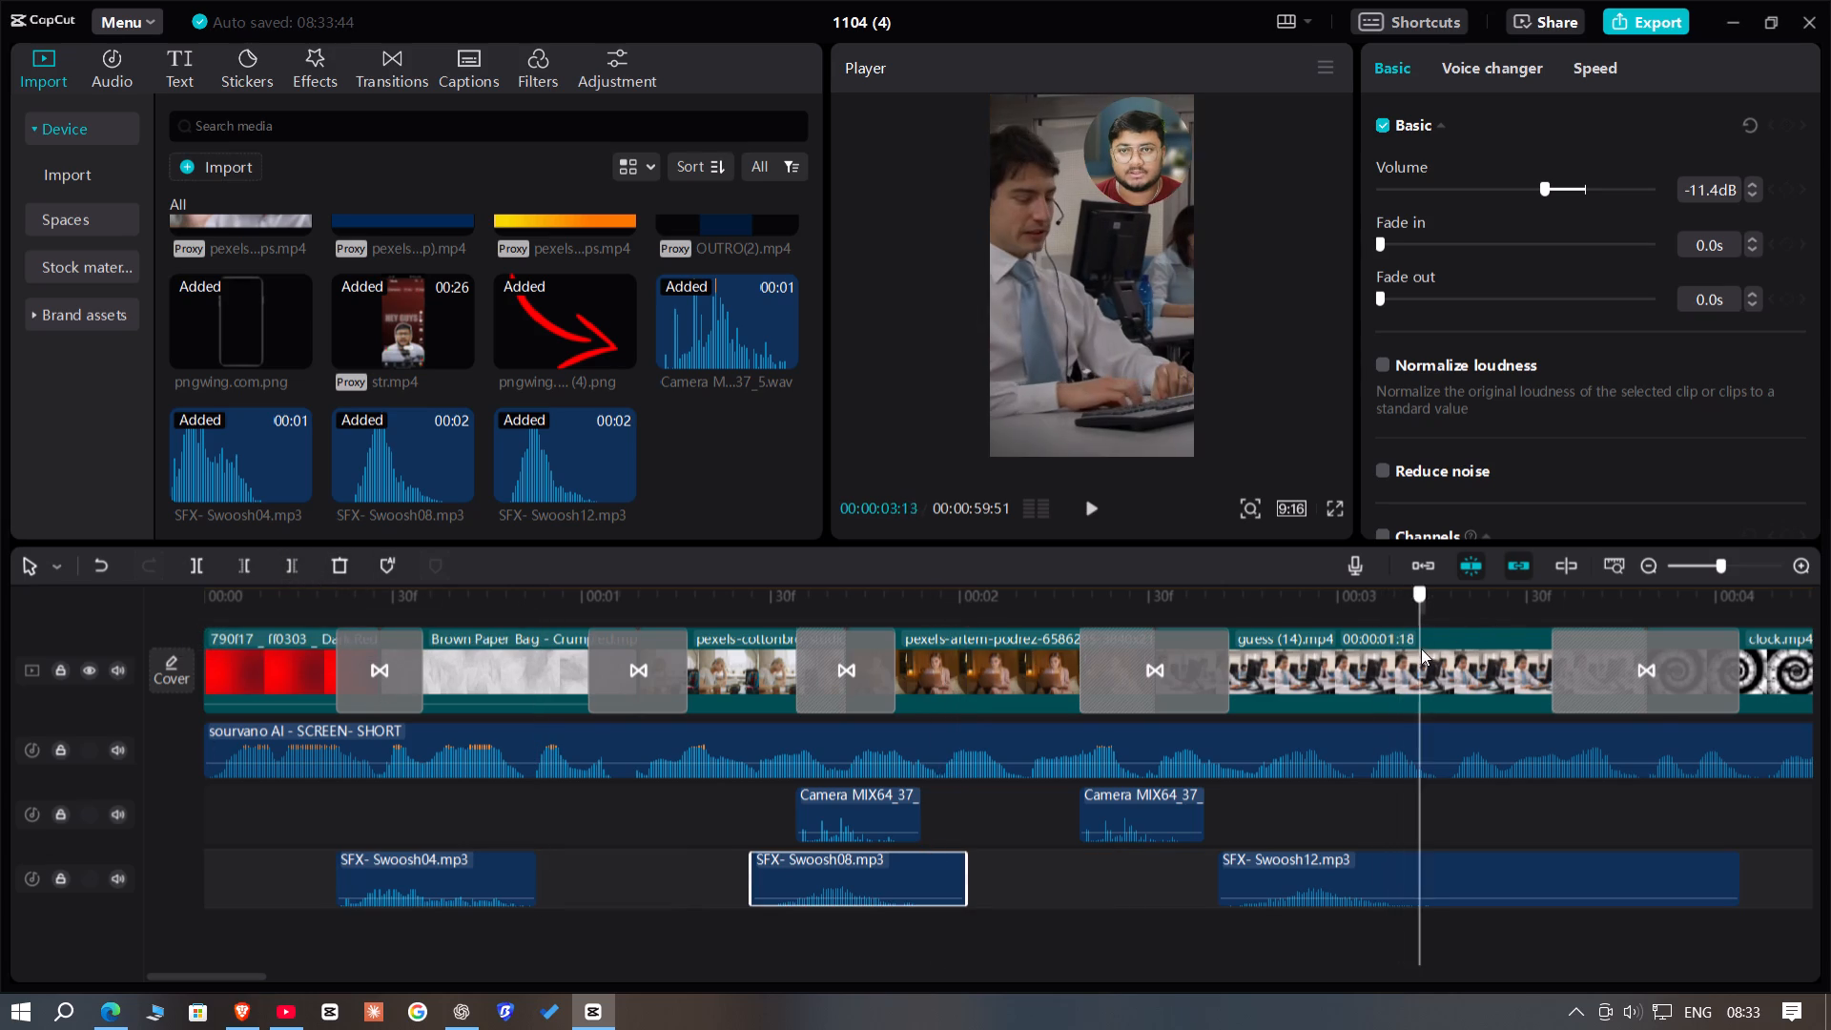
pyautogui.moveTo(1421, 649); pyautogui.dragTo(1433, 656)
pyautogui.click(1433, 656)
pyautogui.click(1467, 881)
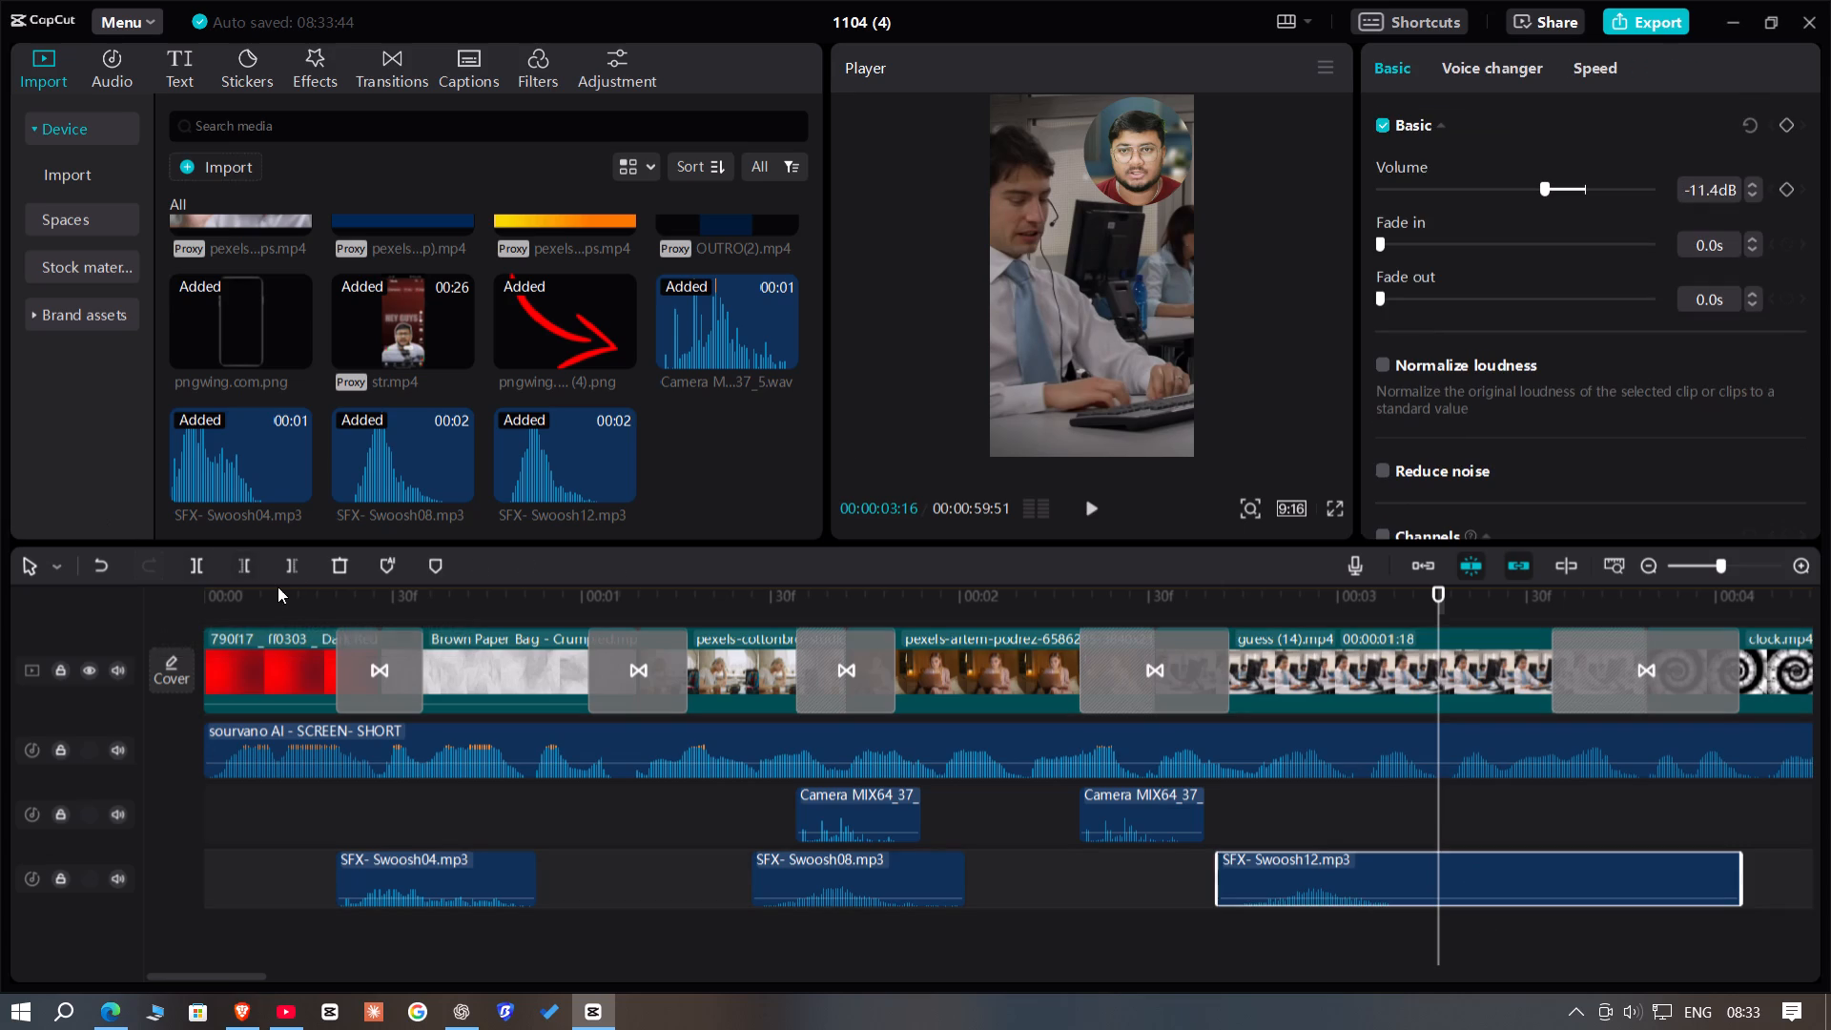
pyautogui.click(300, 562)
# Copy the three trimmed swoosh clips together.
pyautogui.moveTo(429, 932); pyautogui.dragTo(1282, 886)
pyautogui.rightClick(1282, 886)
pyautogui.click(1331, 598)
# Move the SFX- Swoosh04 clip onto the camera sound track, aligned with the start of the first transition.
pyautogui.tripleClick(466, 878)
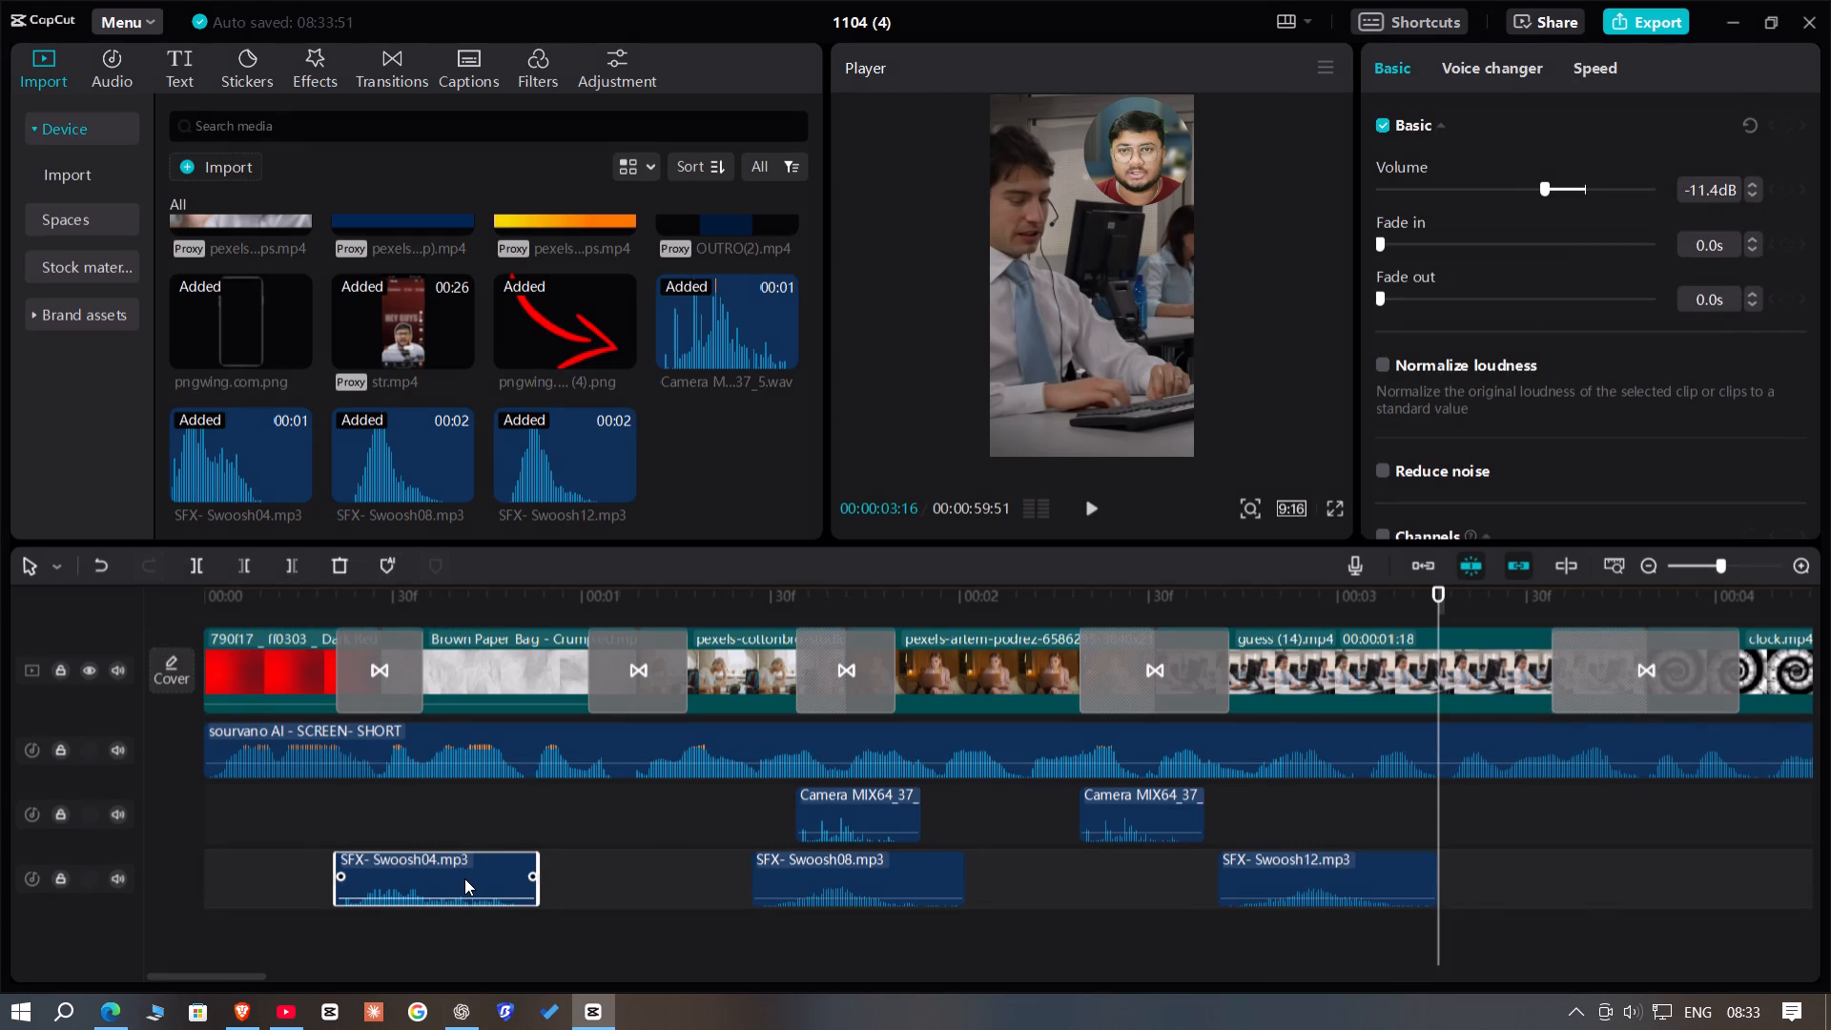
pyautogui.click(464, 878)
pyautogui.moveTo(464, 878); pyautogui.dragTo(463, 848)
pyautogui.click(463, 837)
pyautogui.click(468, 832)
pyautogui.click(422, 877)
pyautogui.moveTo(422, 877); pyautogui.dragTo(411, 840)
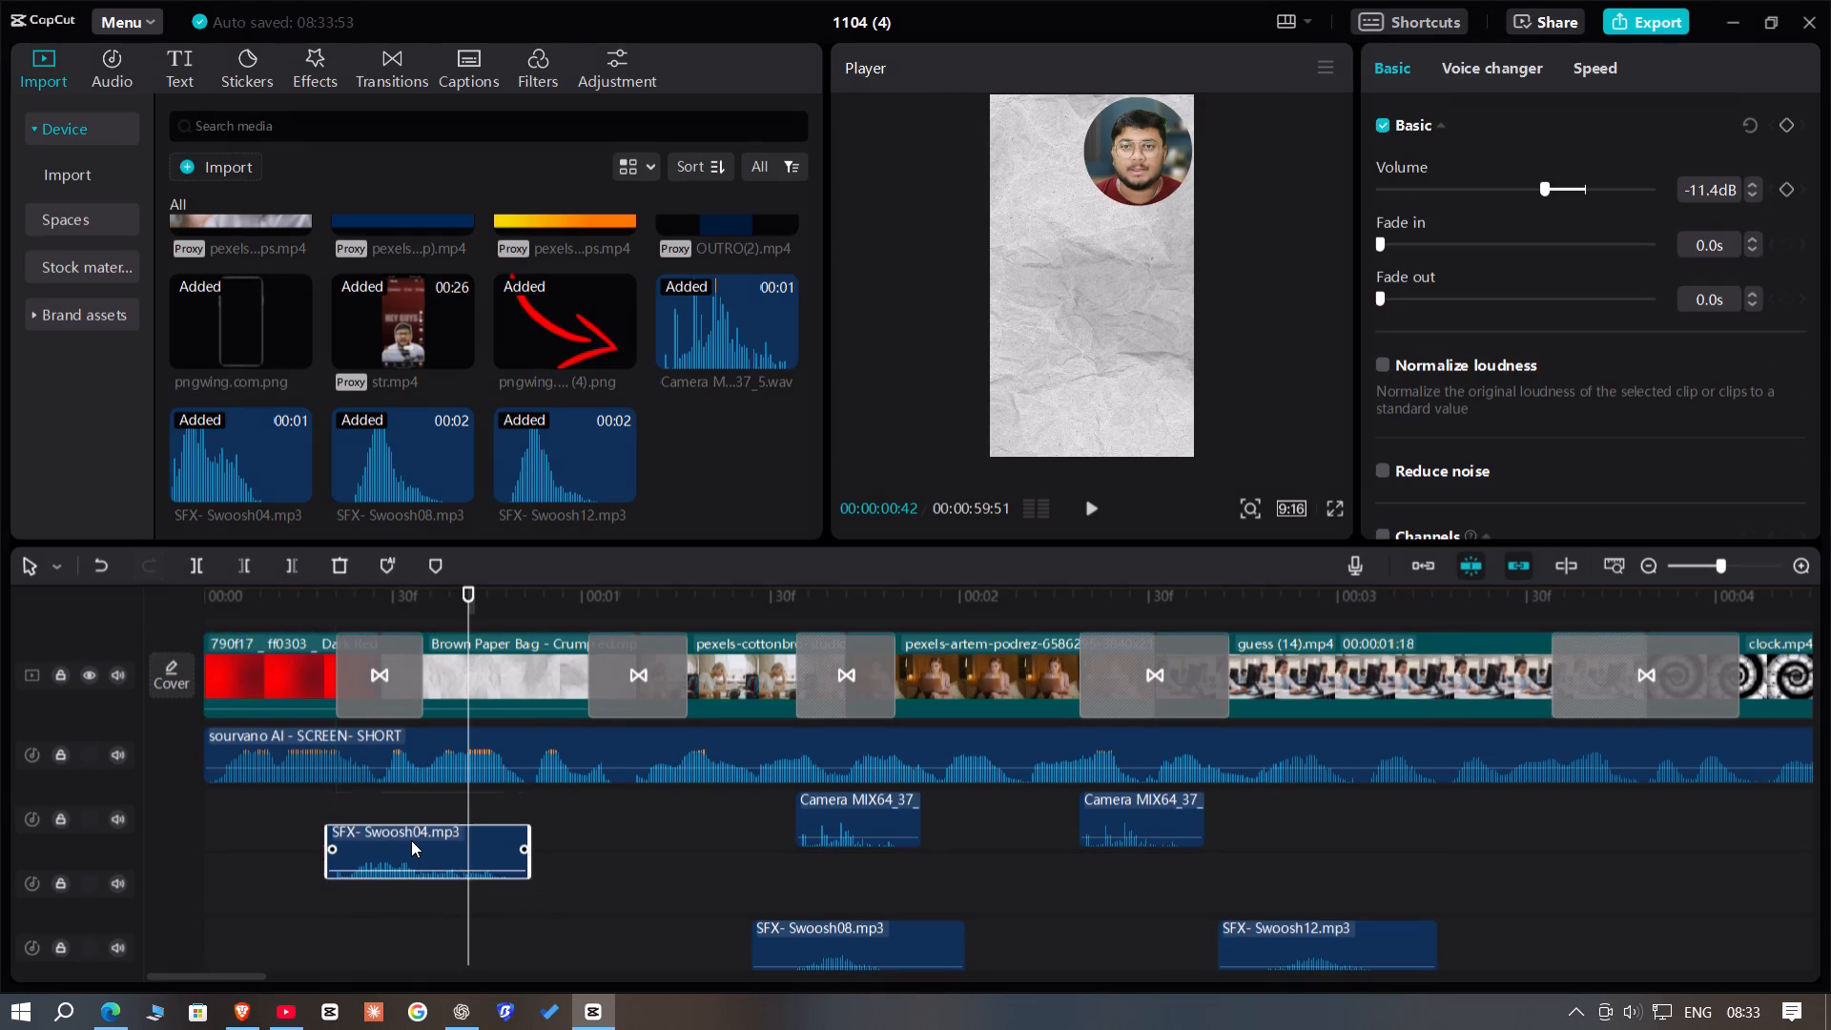
pyautogui.moveTo(411, 840); pyautogui.dragTo(421, 837)
# Move SFX- Swoosh08 onto the camera sound track at the second transition's start and shorten its end to clear the following camera sound.
pyautogui.click(858, 883)
pyautogui.moveTo(854, 882); pyautogui.dragTo(687, 832)
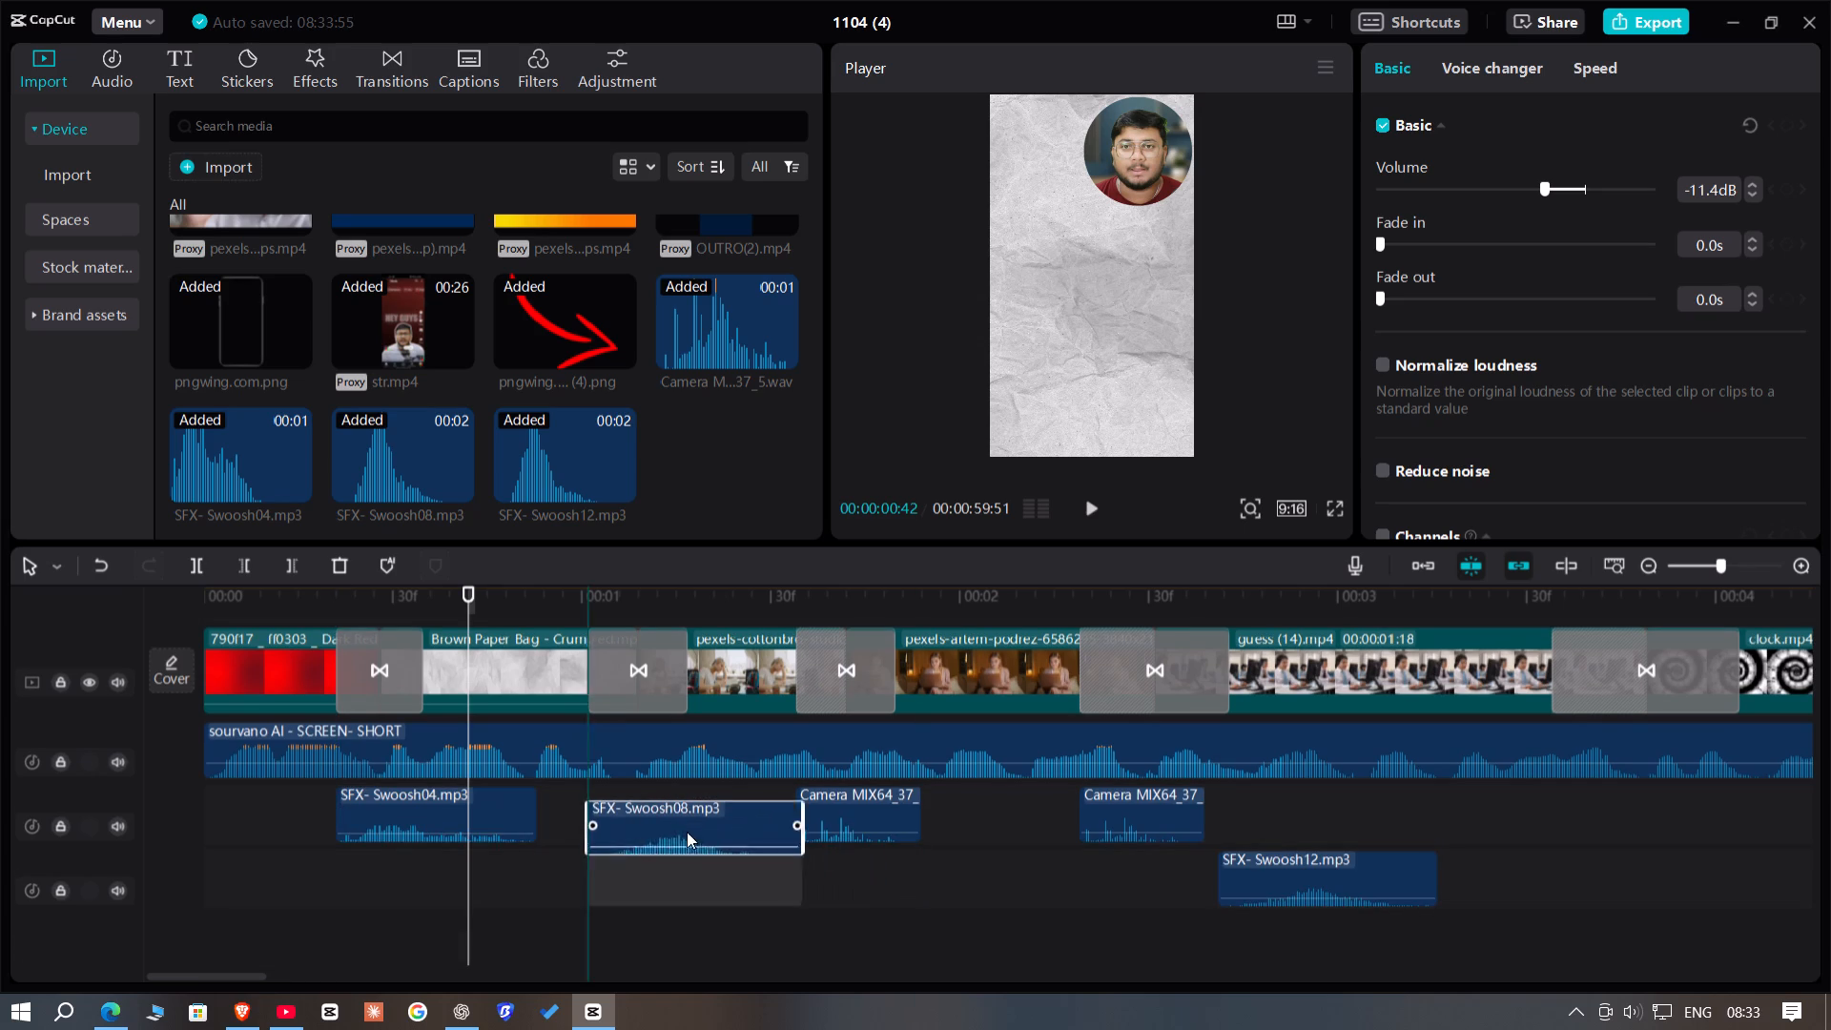
pyautogui.moveTo(687, 832); pyautogui.dragTo(678, 822)
pyautogui.doubleClick(676, 821)
pyautogui.moveTo(798, 801); pyautogui.dragTo(748, 800)
pyautogui.moveTo(703, 806); pyautogui.dragTo(686, 810)
pyautogui.moveTo(686, 810); pyautogui.dragTo(717, 810)
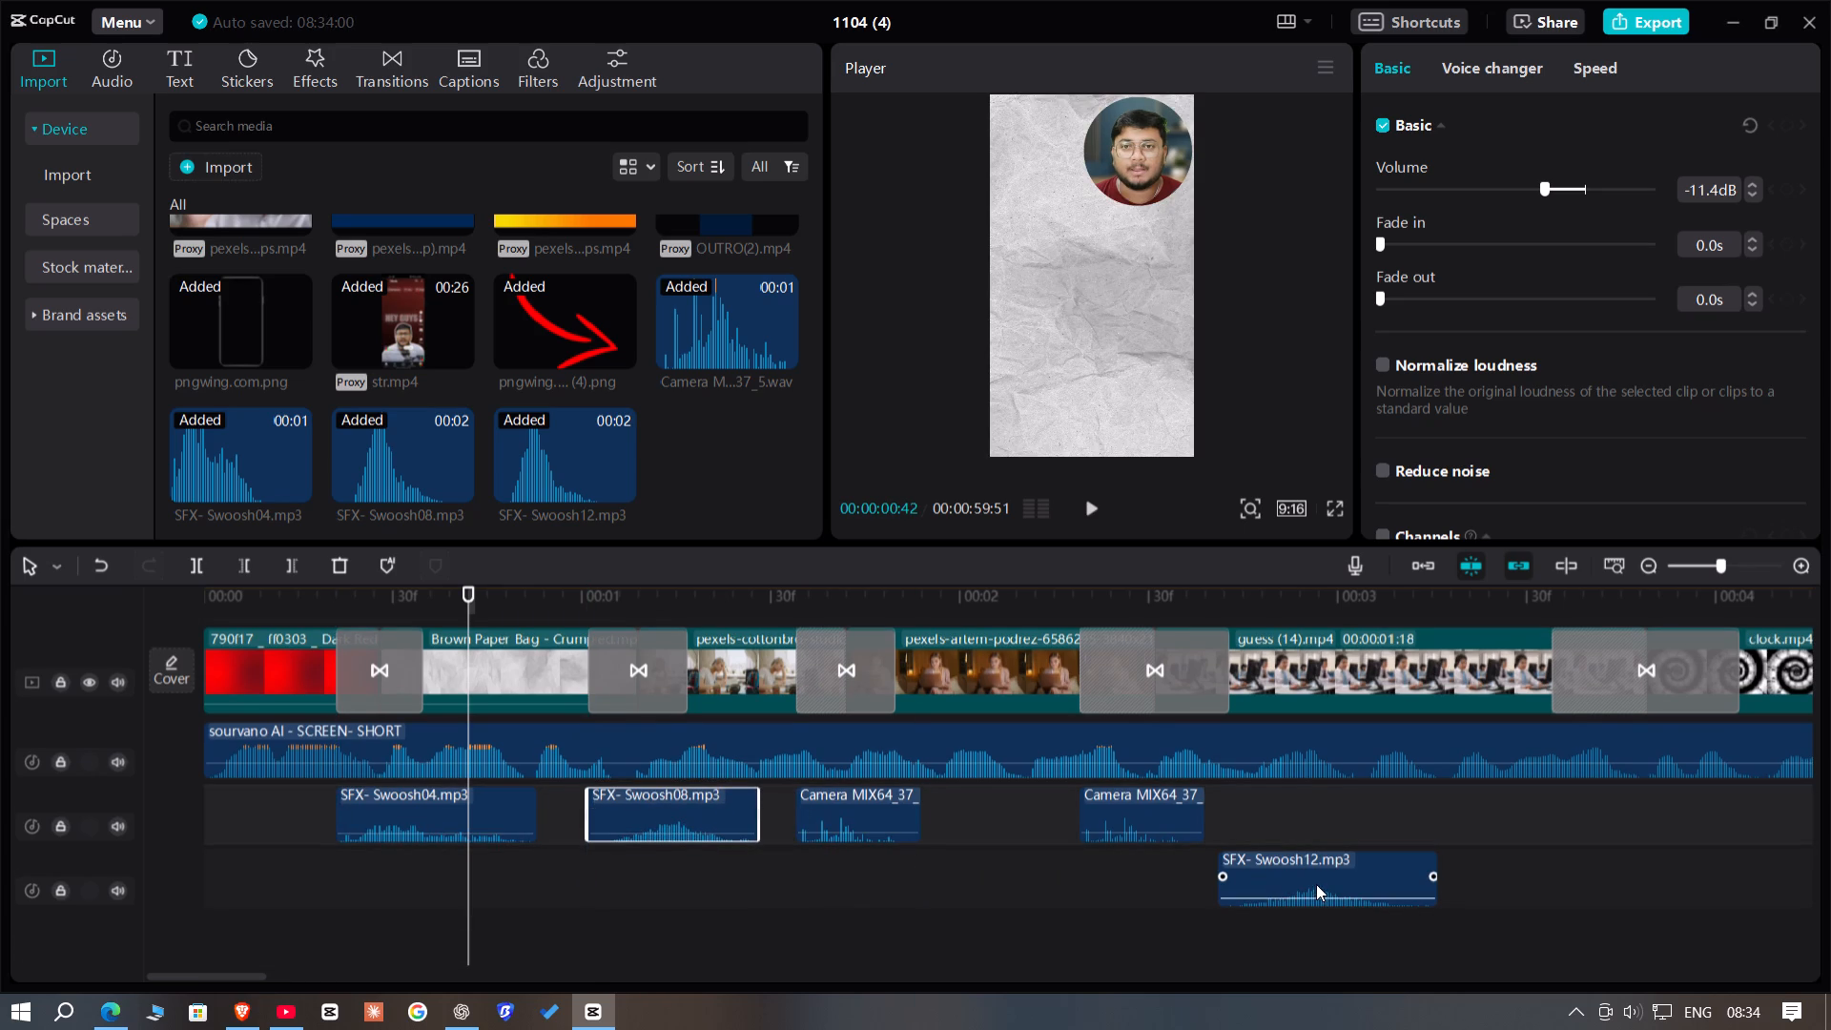
# Move SFX- Swoosh12 onto the camera sound track at the start of the transition between guess (14).mp4 and clock.mp4.
pyautogui.moveTo(1316, 884); pyautogui.dragTo(1646, 819)
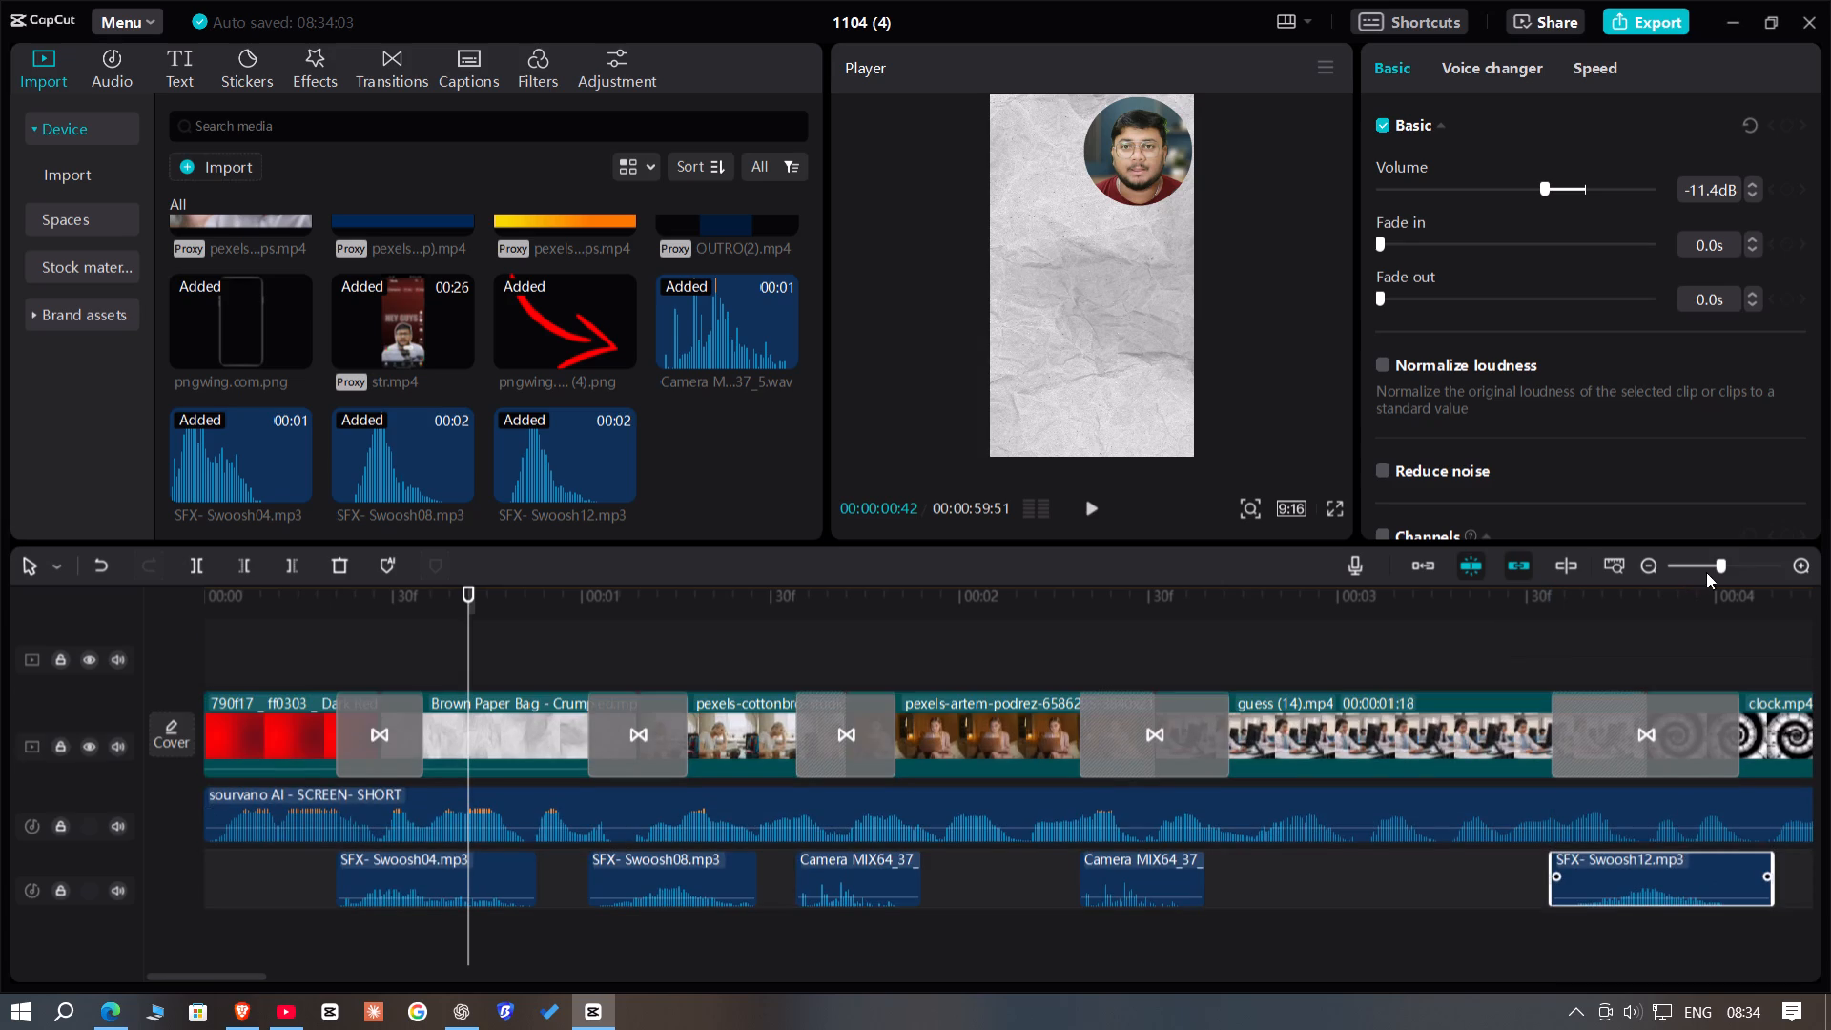
# Paste the three swoosh clips at 00:00:12:17, where the transition into the Brown Paper clip starts, and move them onto the camera sound track.
pyautogui.tripleClick(1720, 565)
pyautogui.doubleClick(1712, 566)
pyautogui.doubleClick(1163, 646)
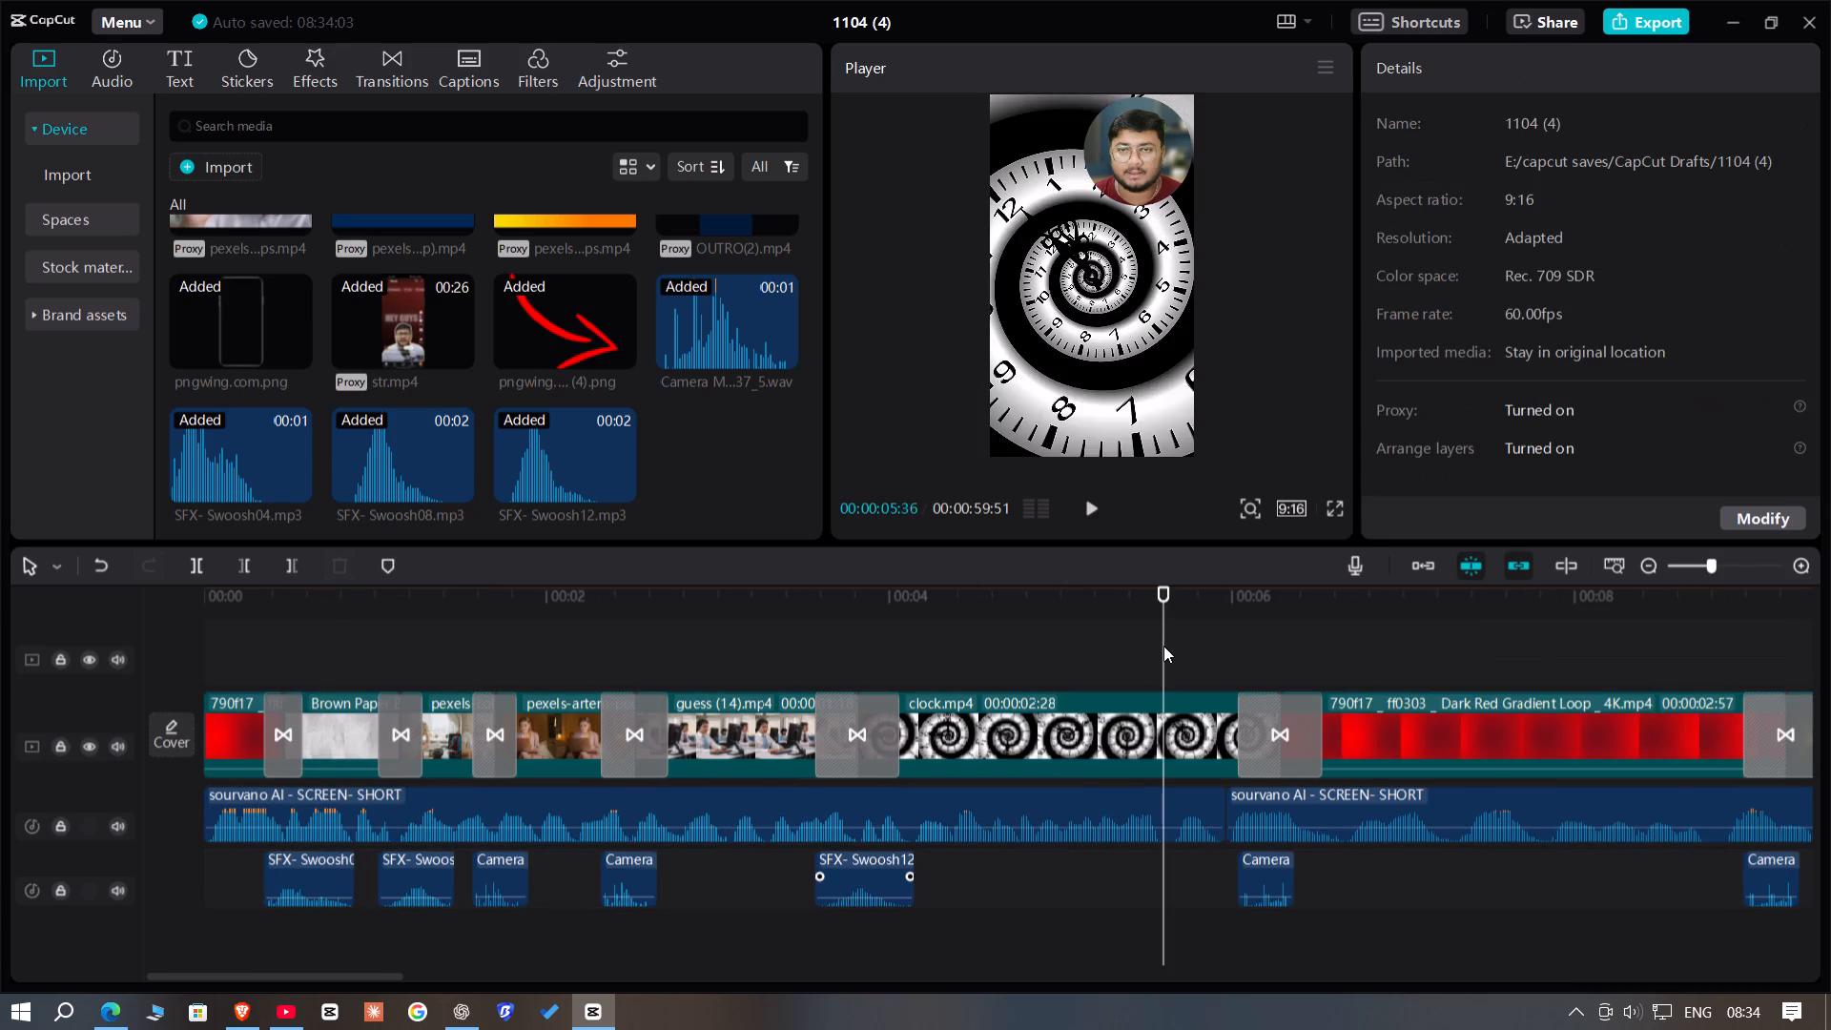
pyautogui.moveTo(1163, 646); pyautogui.dragTo(1759, 664)
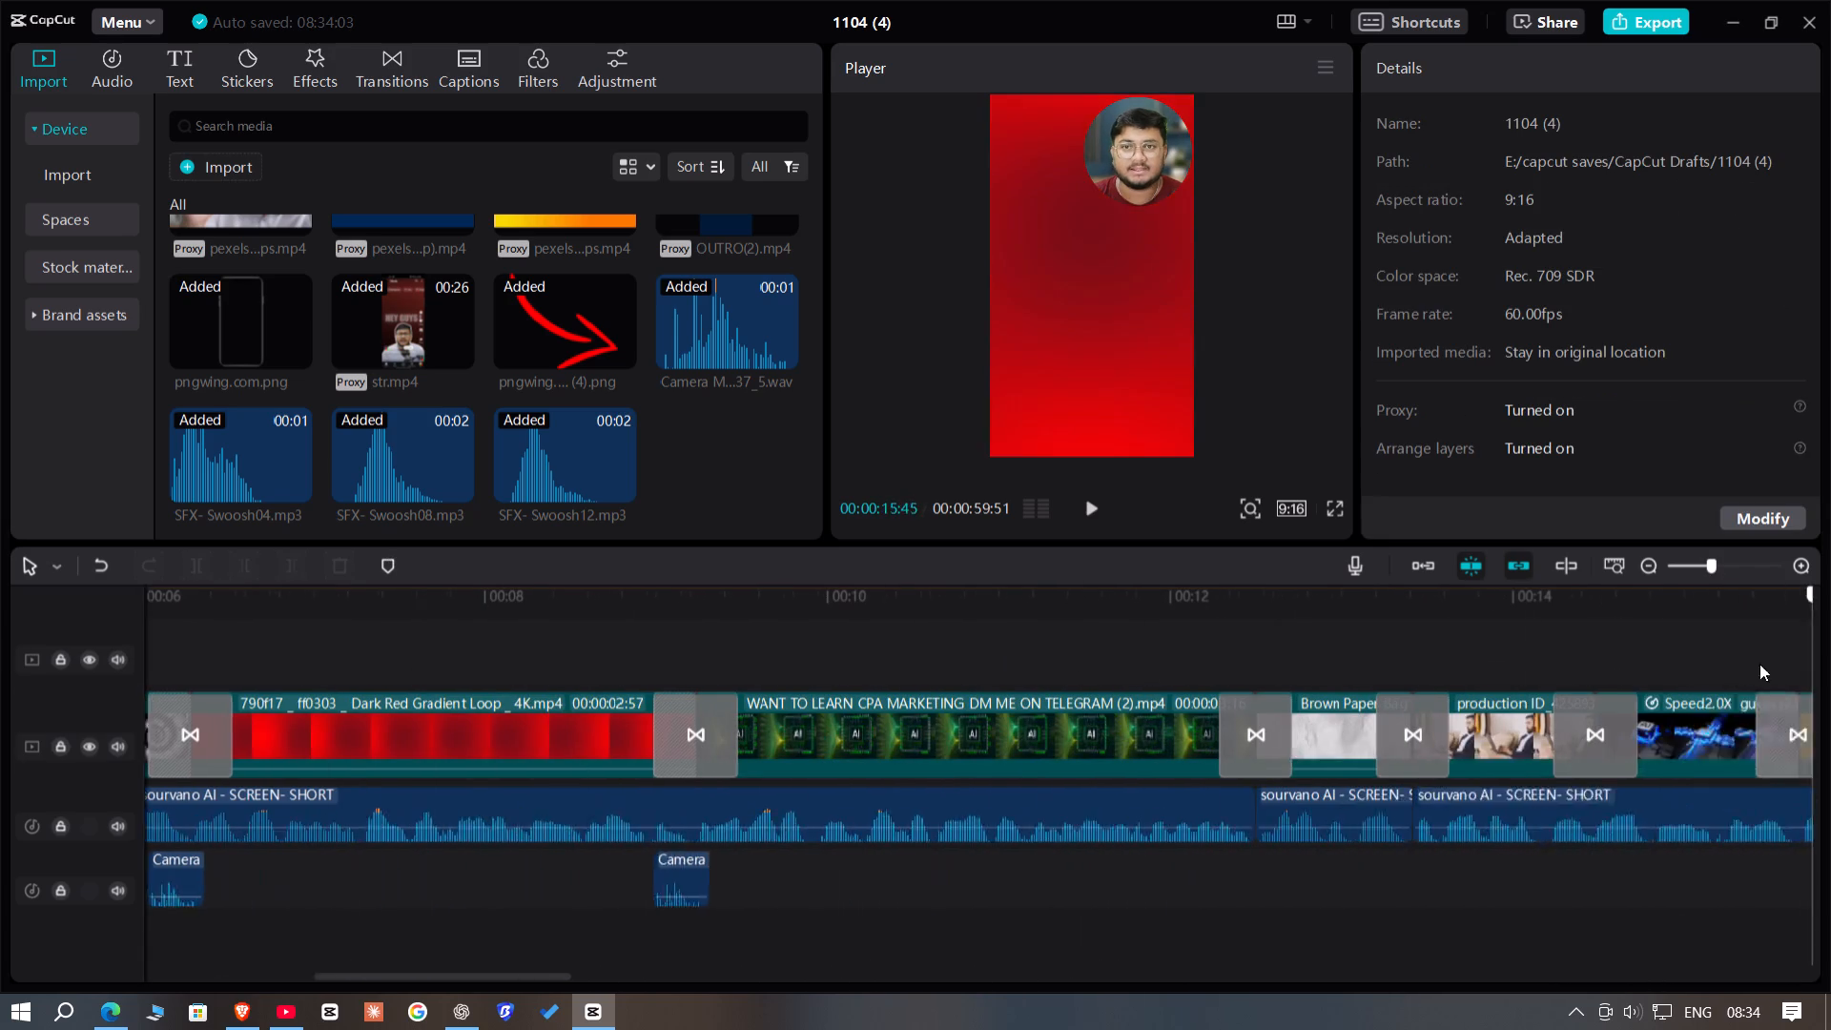
pyautogui.moveTo(1759, 664); pyautogui.dragTo(1474, 670)
pyautogui.moveTo(1384, 681); pyautogui.dragTo(1082, 685)
pyautogui.click(1080, 635)
pyautogui.moveTo(1080, 635); pyautogui.dragTo(1066, 634)
pyautogui.hotkey('ctrl', 'v')
pyautogui.moveTo(1104, 929); pyautogui.dragTo(1104, 871)
pyautogui.click(1104, 871)
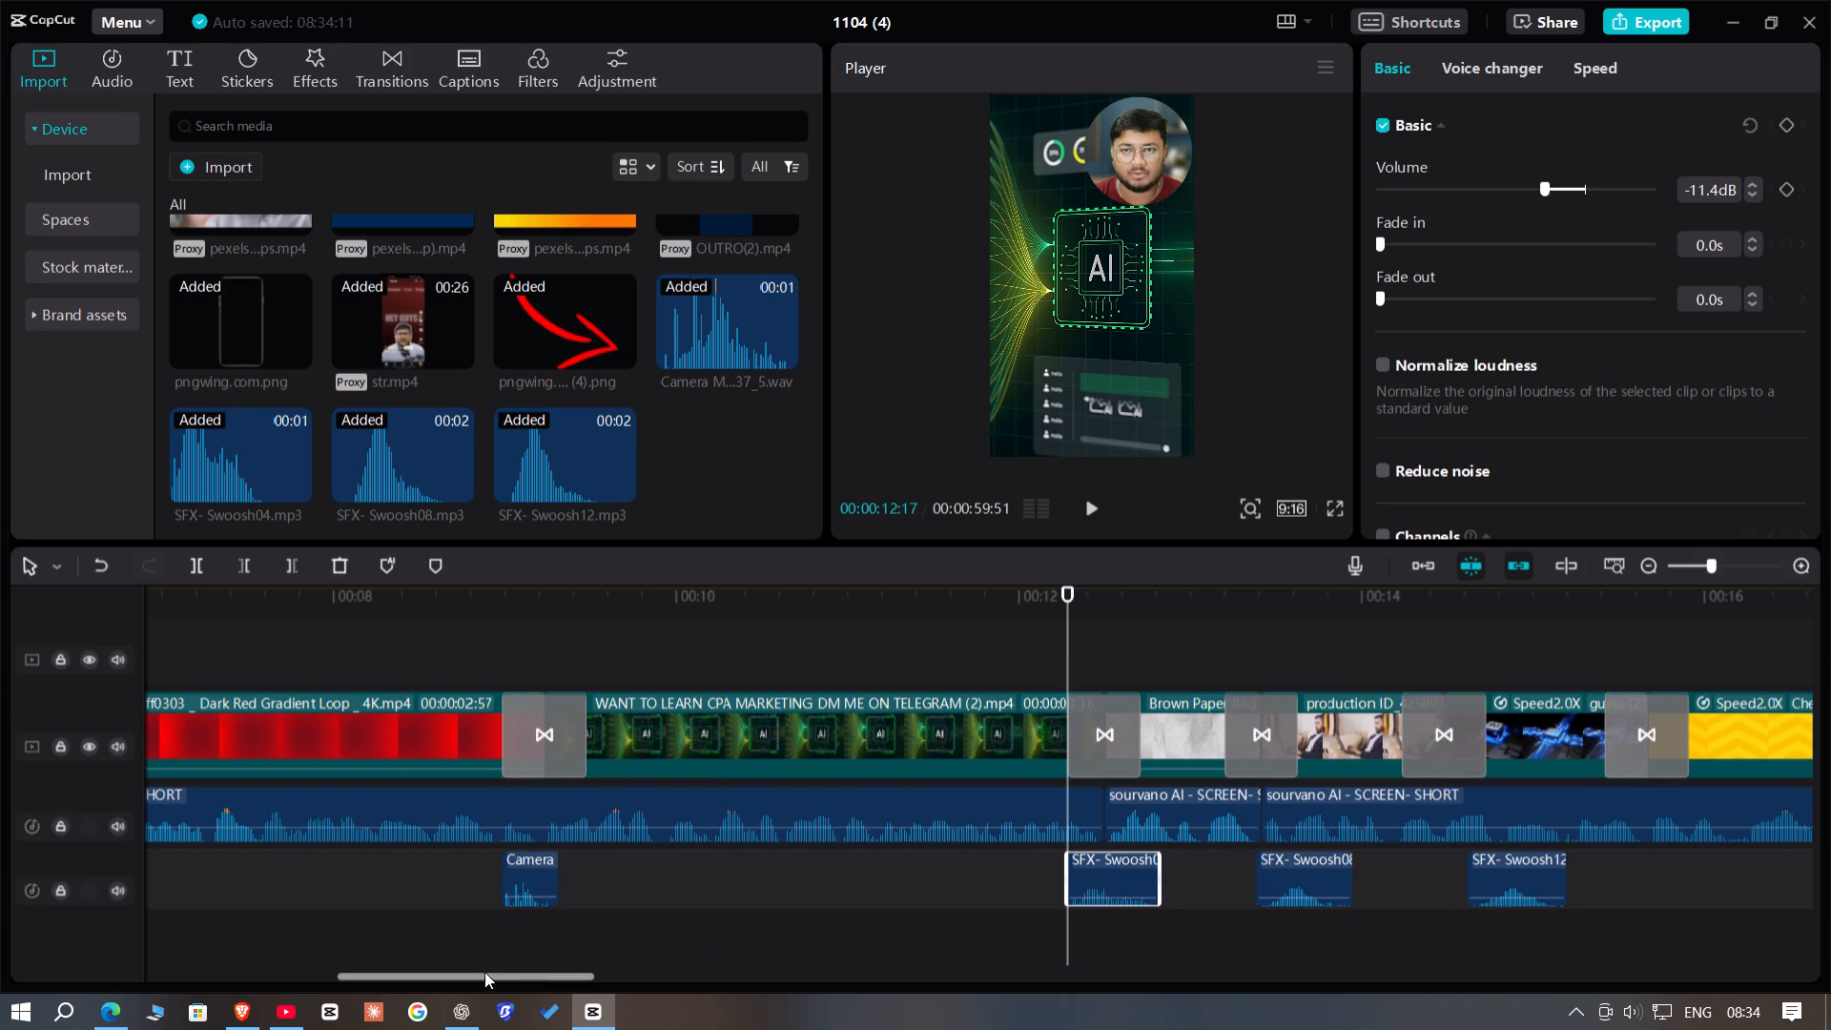
# Align the pasted SFX- Swoosh08 and SFX- Swoosh12 with the transitions before and after the production ID clip.
pyautogui.click(493, 979)
pyautogui.moveTo(509, 979); pyautogui.dragTo(645, 972)
pyautogui.moveTo(381, 914); pyautogui.dragTo(657, 879)
pyautogui.moveTo(596, 878); pyautogui.dragTo(559, 874)
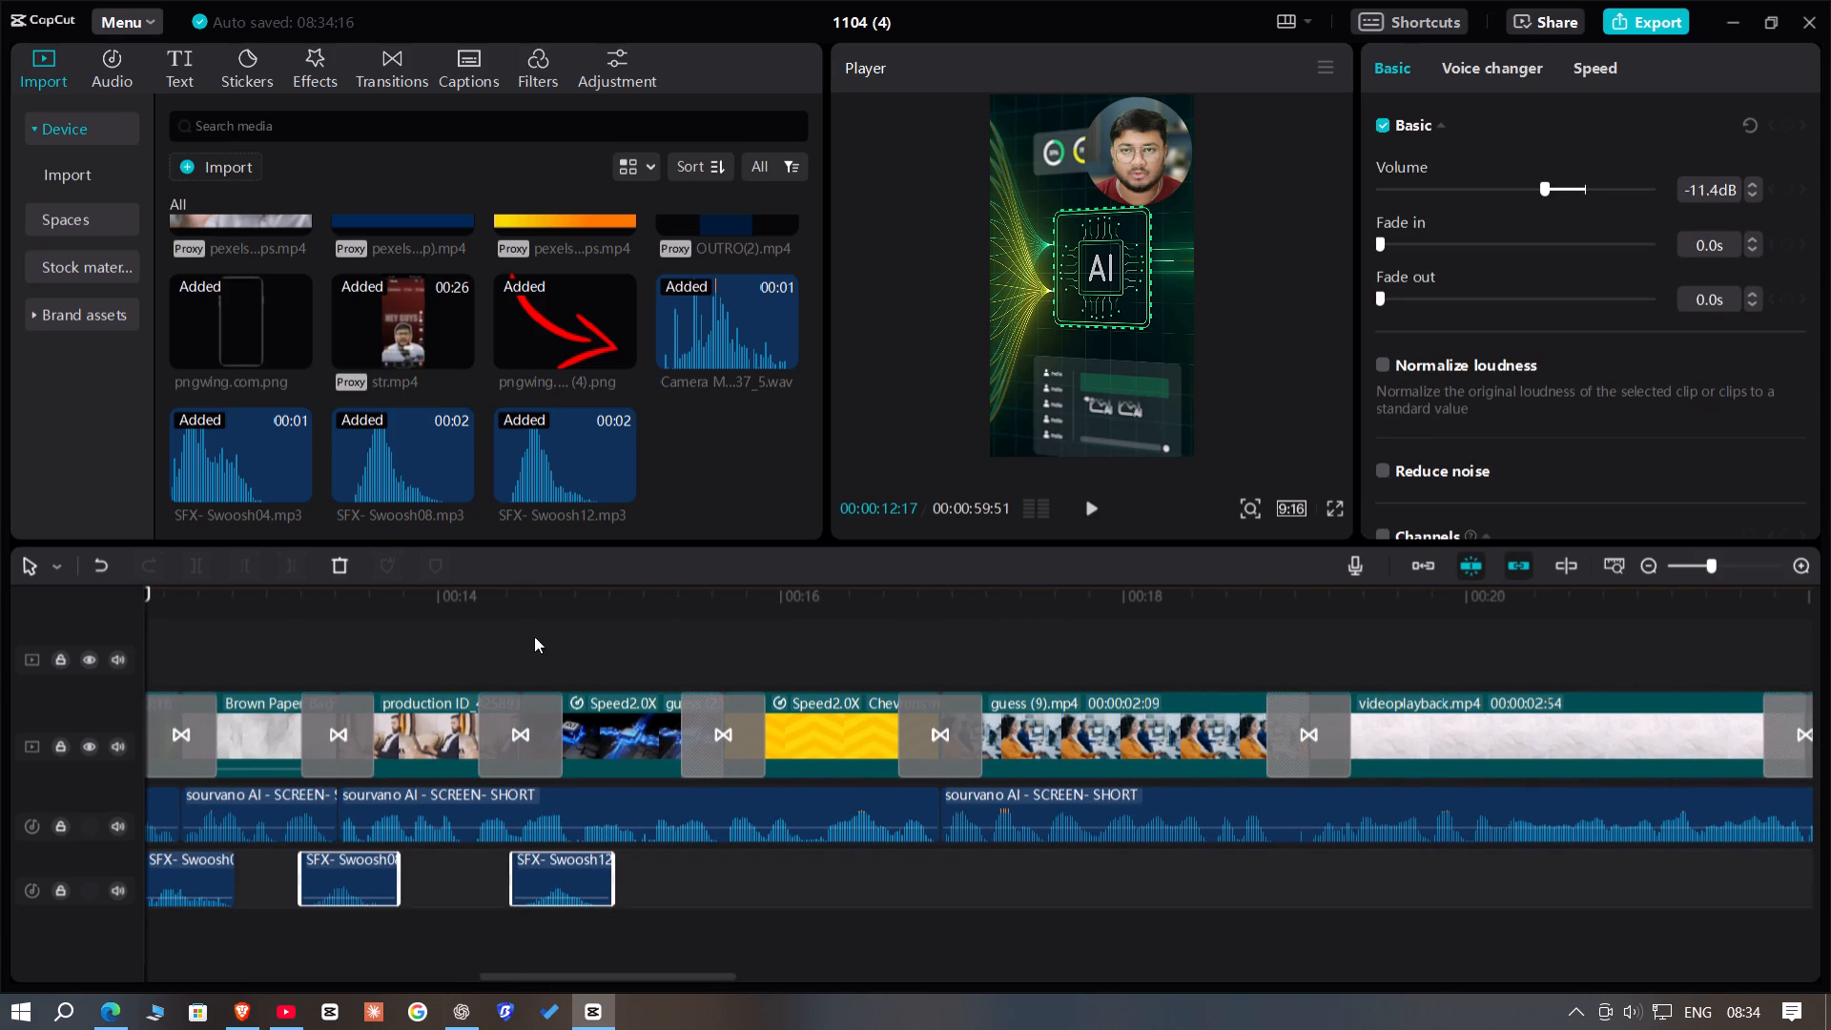
pyautogui.click(554, 867)
pyautogui.moveTo(555, 867); pyautogui.dragTo(518, 867)
# Paste the three swoosh clips at 00:00:15:25 and move them onto the existing sound effects track.
pyautogui.click(668, 643)
pyautogui.moveTo(668, 643); pyautogui.dragTo(687, 645)
pyautogui.hotkey('ctrl', 'v')
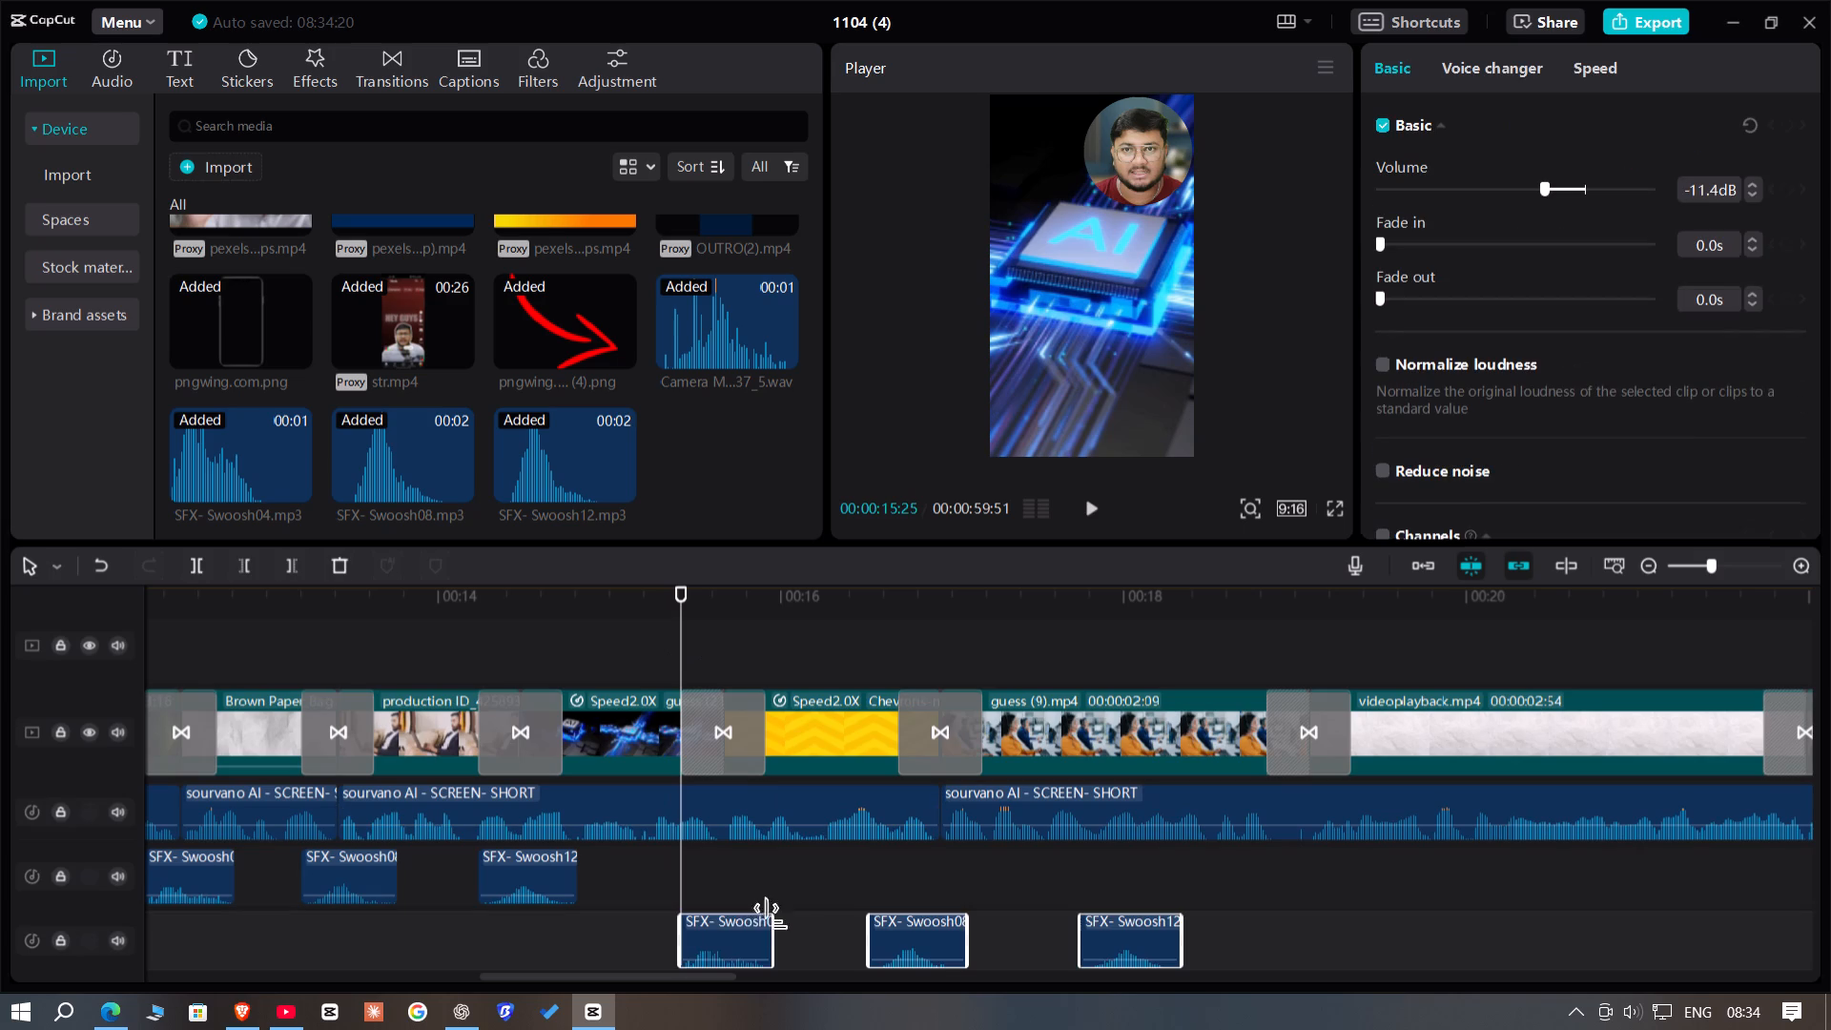
pyautogui.moveTo(724, 923); pyautogui.dragTo(726, 879)
# Align the pasted SFX- Swoosh08 and SFX- Swoosh12 with the transitions before and after guess (9).mp4.
pyautogui.moveTo(924, 955); pyautogui.dragTo(1135, 890)
pyautogui.moveTo(1135, 875); pyautogui.dragTo(1169, 880)
pyautogui.click(1163, 880)
pyautogui.moveTo(1163, 880); pyautogui.dragTo(1324, 868)
pyautogui.click(1323, 868)
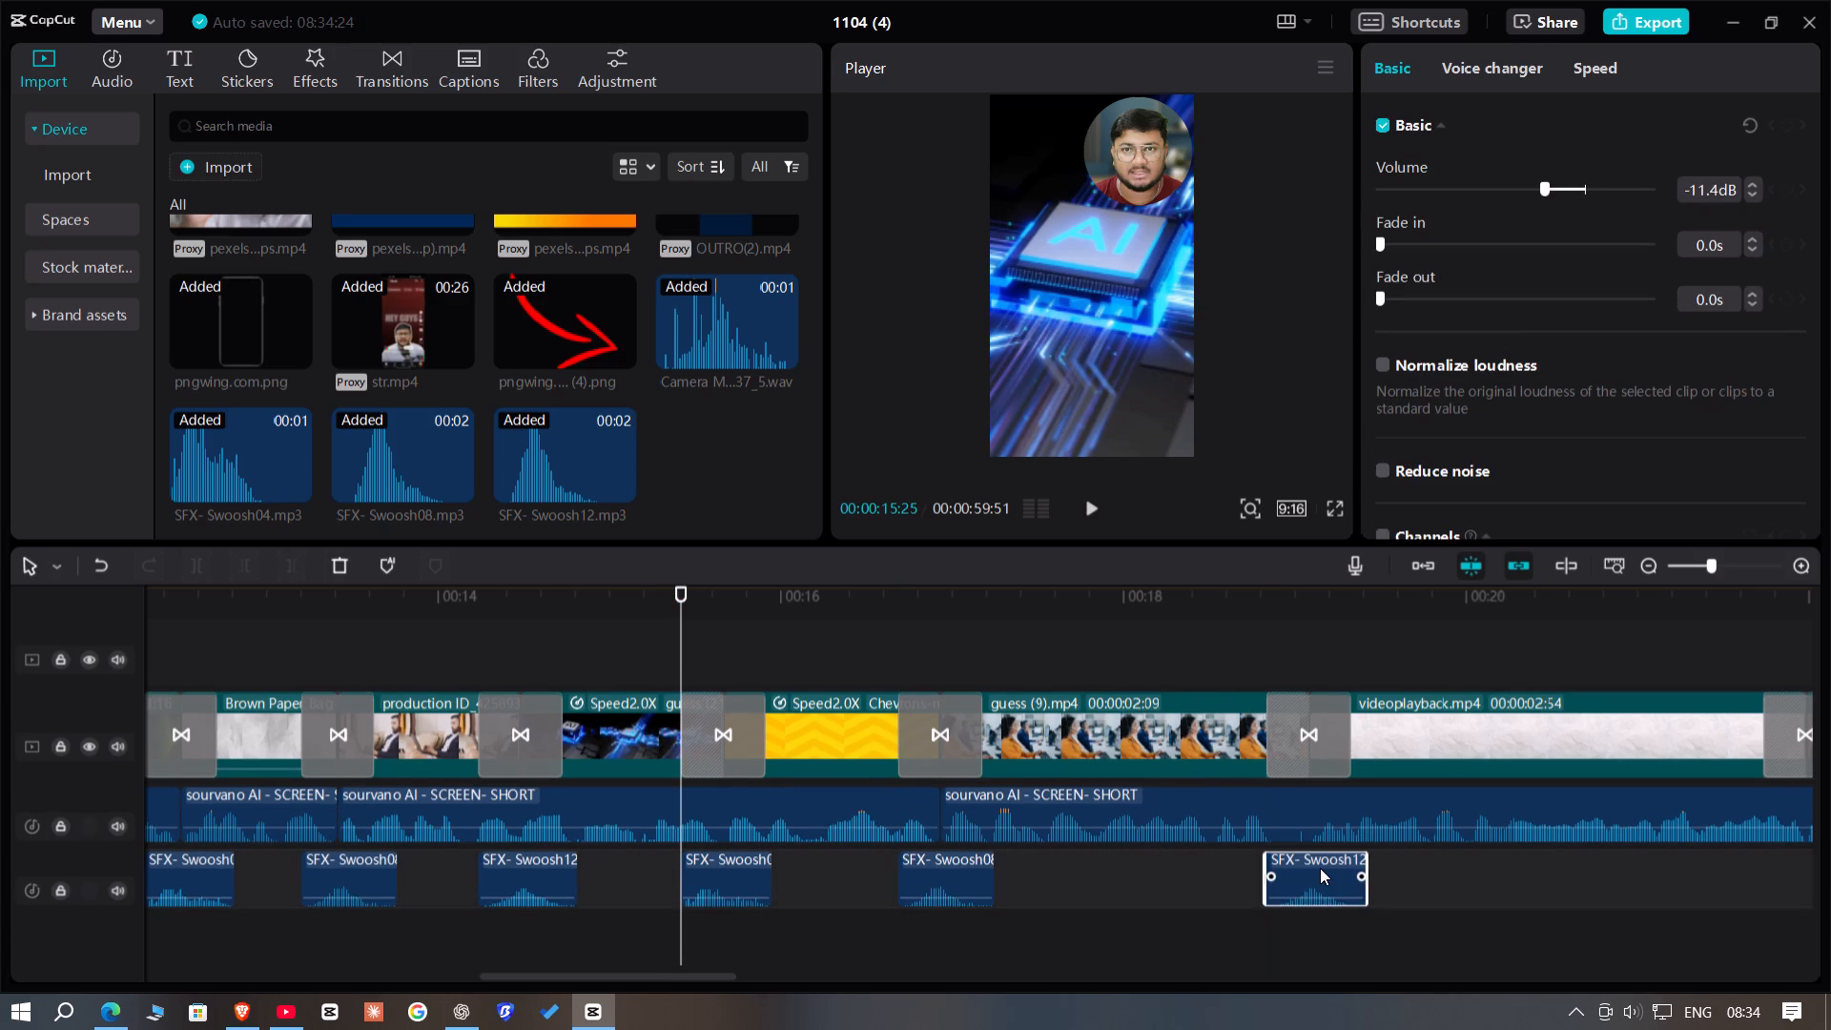
pyautogui.click(1320, 868)
pyautogui.doubleClick(1312, 875)
# Paste the three swoosh clips at 00:00:21:44, the start of the transition after videoplayback.mp4, and move them onto the existing sound effects track.
pyautogui.moveTo(1356, 641); pyautogui.dragTo(1421, 652)
pyautogui.click(1424, 647)
pyautogui.moveTo(1424, 647); pyautogui.dragTo(1190, 668)
pyautogui.moveTo(1080, 668); pyautogui.dragTo(861, 666)
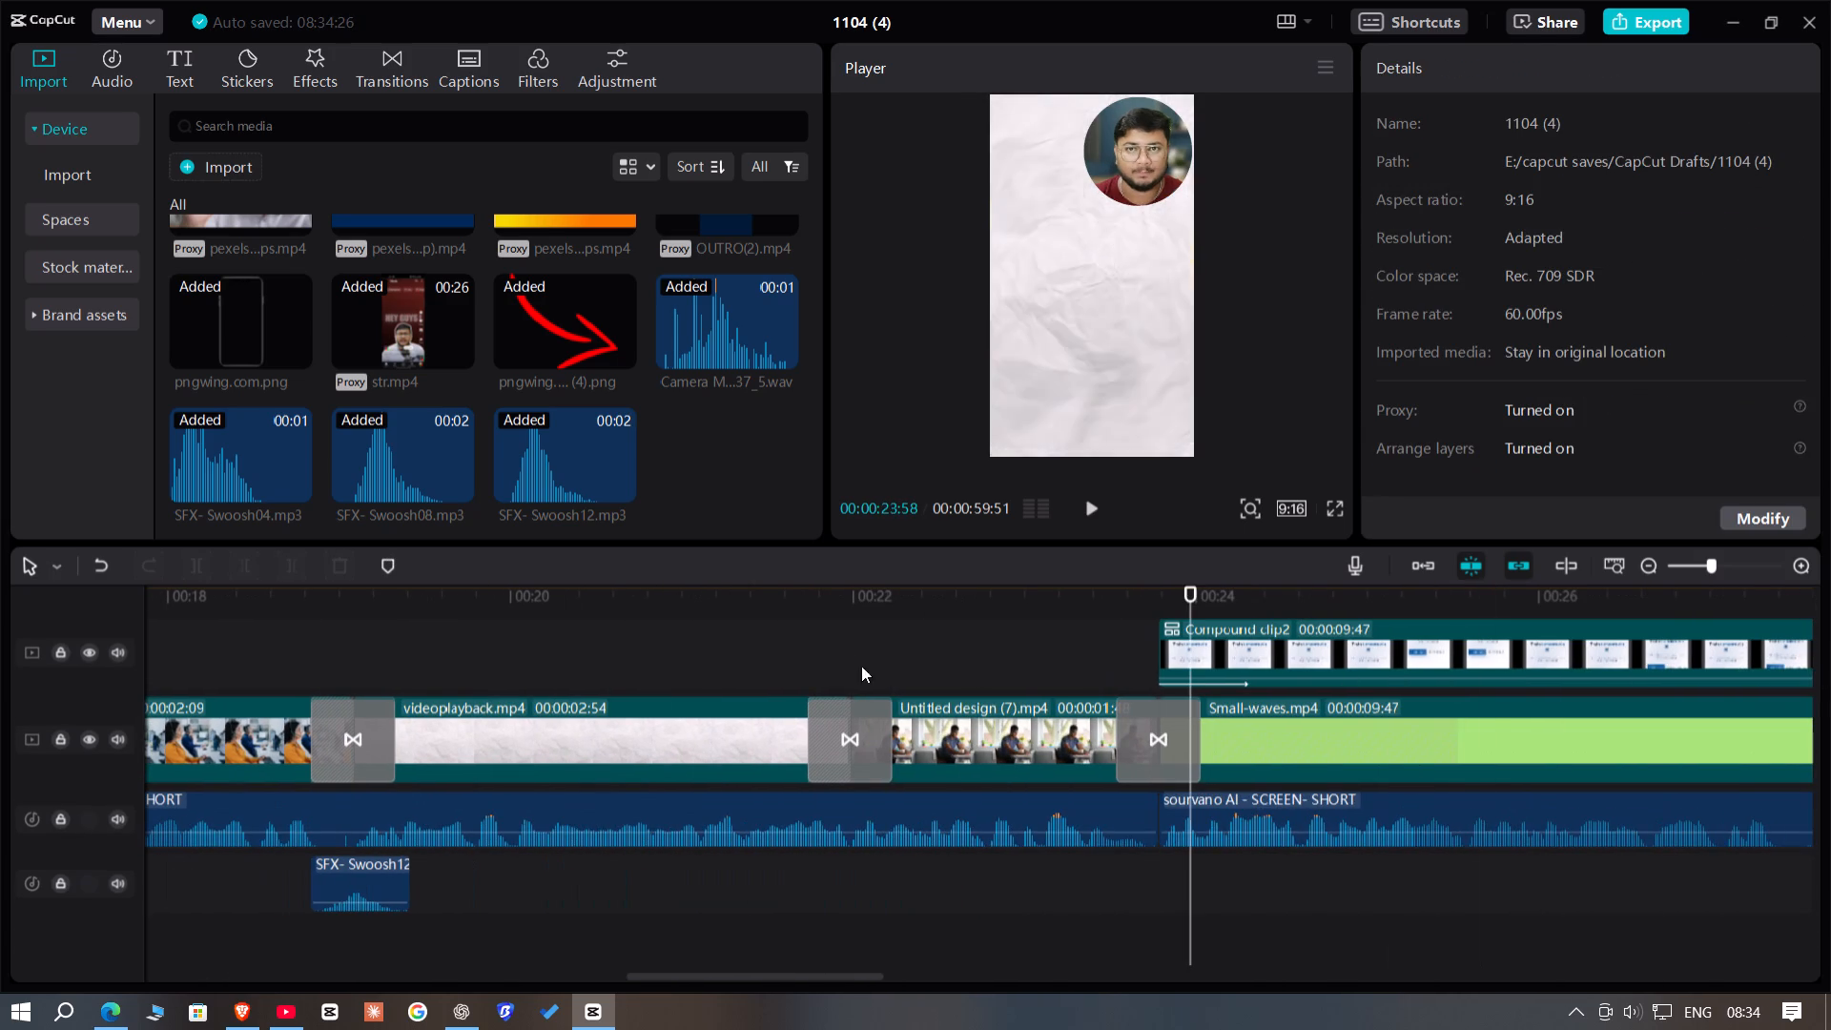
pyautogui.moveTo(861, 666); pyautogui.dragTo(793, 653)
pyautogui.click(793, 648)
pyautogui.moveTo(793, 648); pyautogui.dragTo(810, 654)
pyautogui.hotkey('ctrl', 'v')
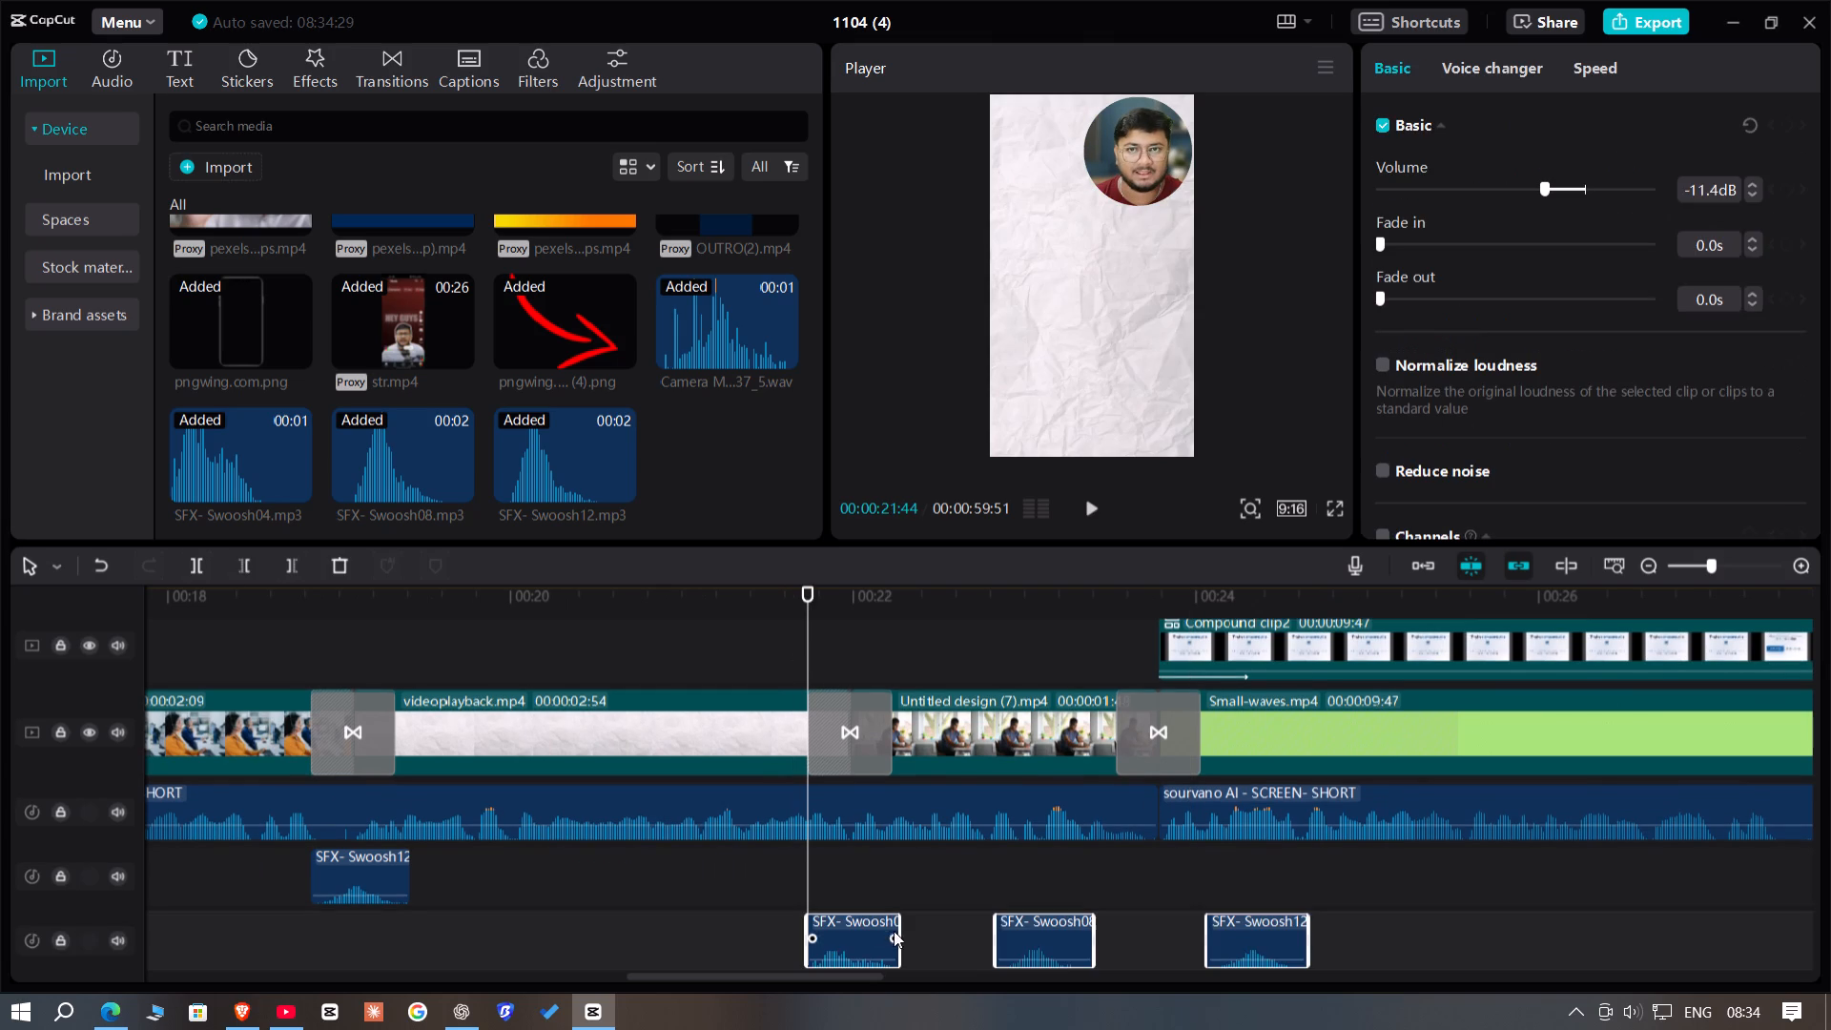
pyautogui.moveTo(846, 897); pyautogui.dragTo(846, 876)
pyautogui.moveTo(850, 883); pyautogui.dragTo(1286, 887)
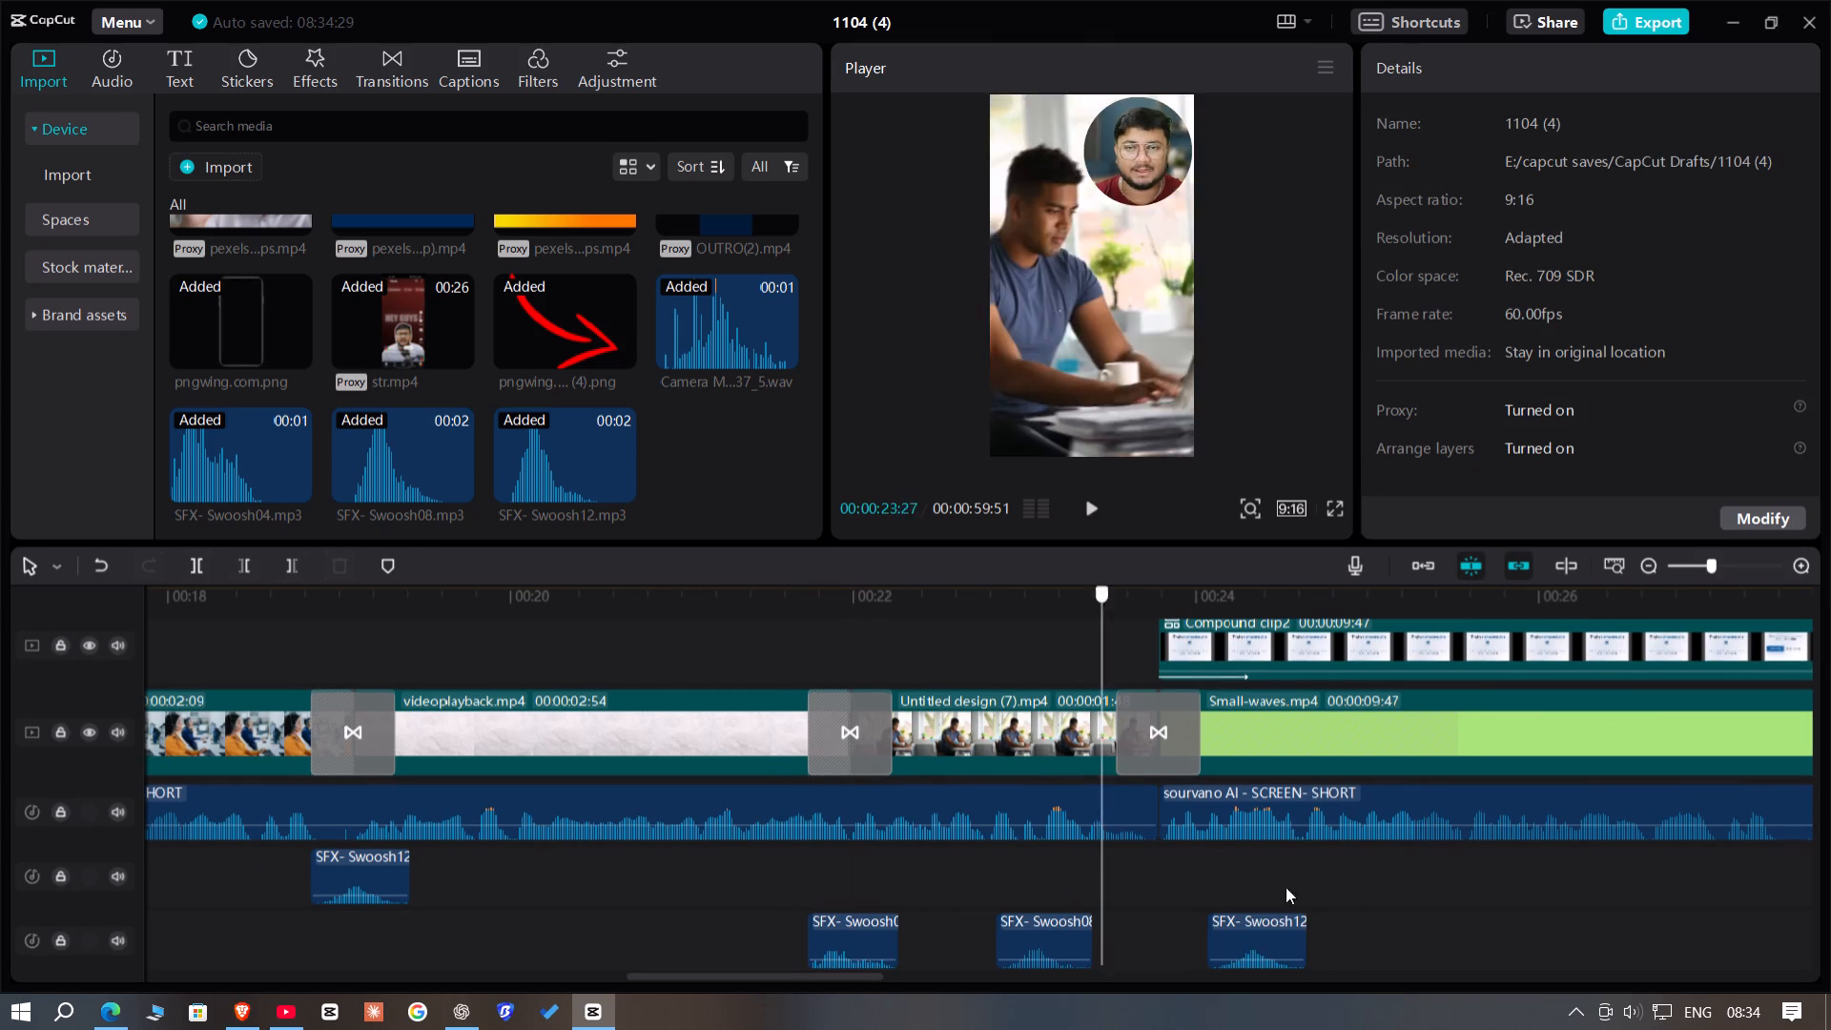
pyautogui.moveTo(1286, 887); pyautogui.dragTo(1326, 908)
pyautogui.moveTo(864, 886); pyautogui.dragTo(902, 904)
pyautogui.moveTo(930, 906); pyautogui.dragTo(1218, 945)
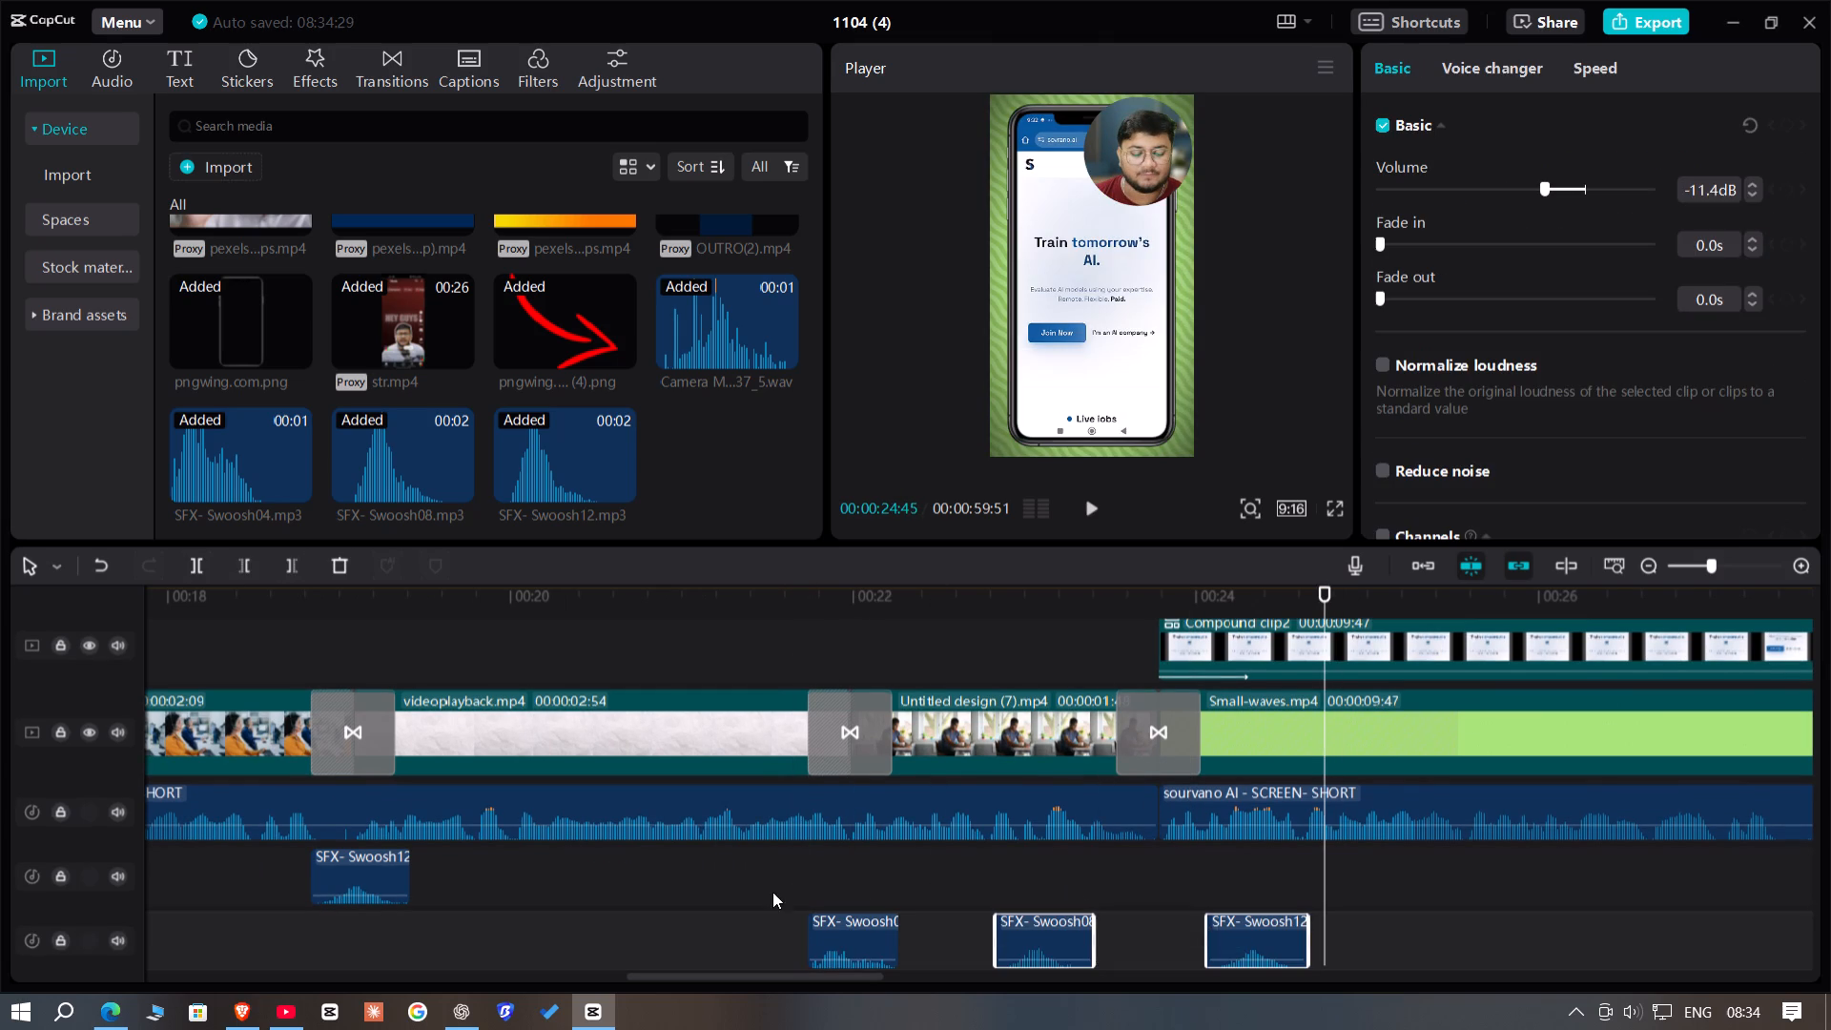
pyautogui.moveTo(806, 913); pyautogui.dragTo(1262, 942)
pyautogui.moveTo(1262, 941); pyautogui.dragTo(1259, 907)
pyautogui.moveTo(1257, 901); pyautogui.dragTo(1253, 883)
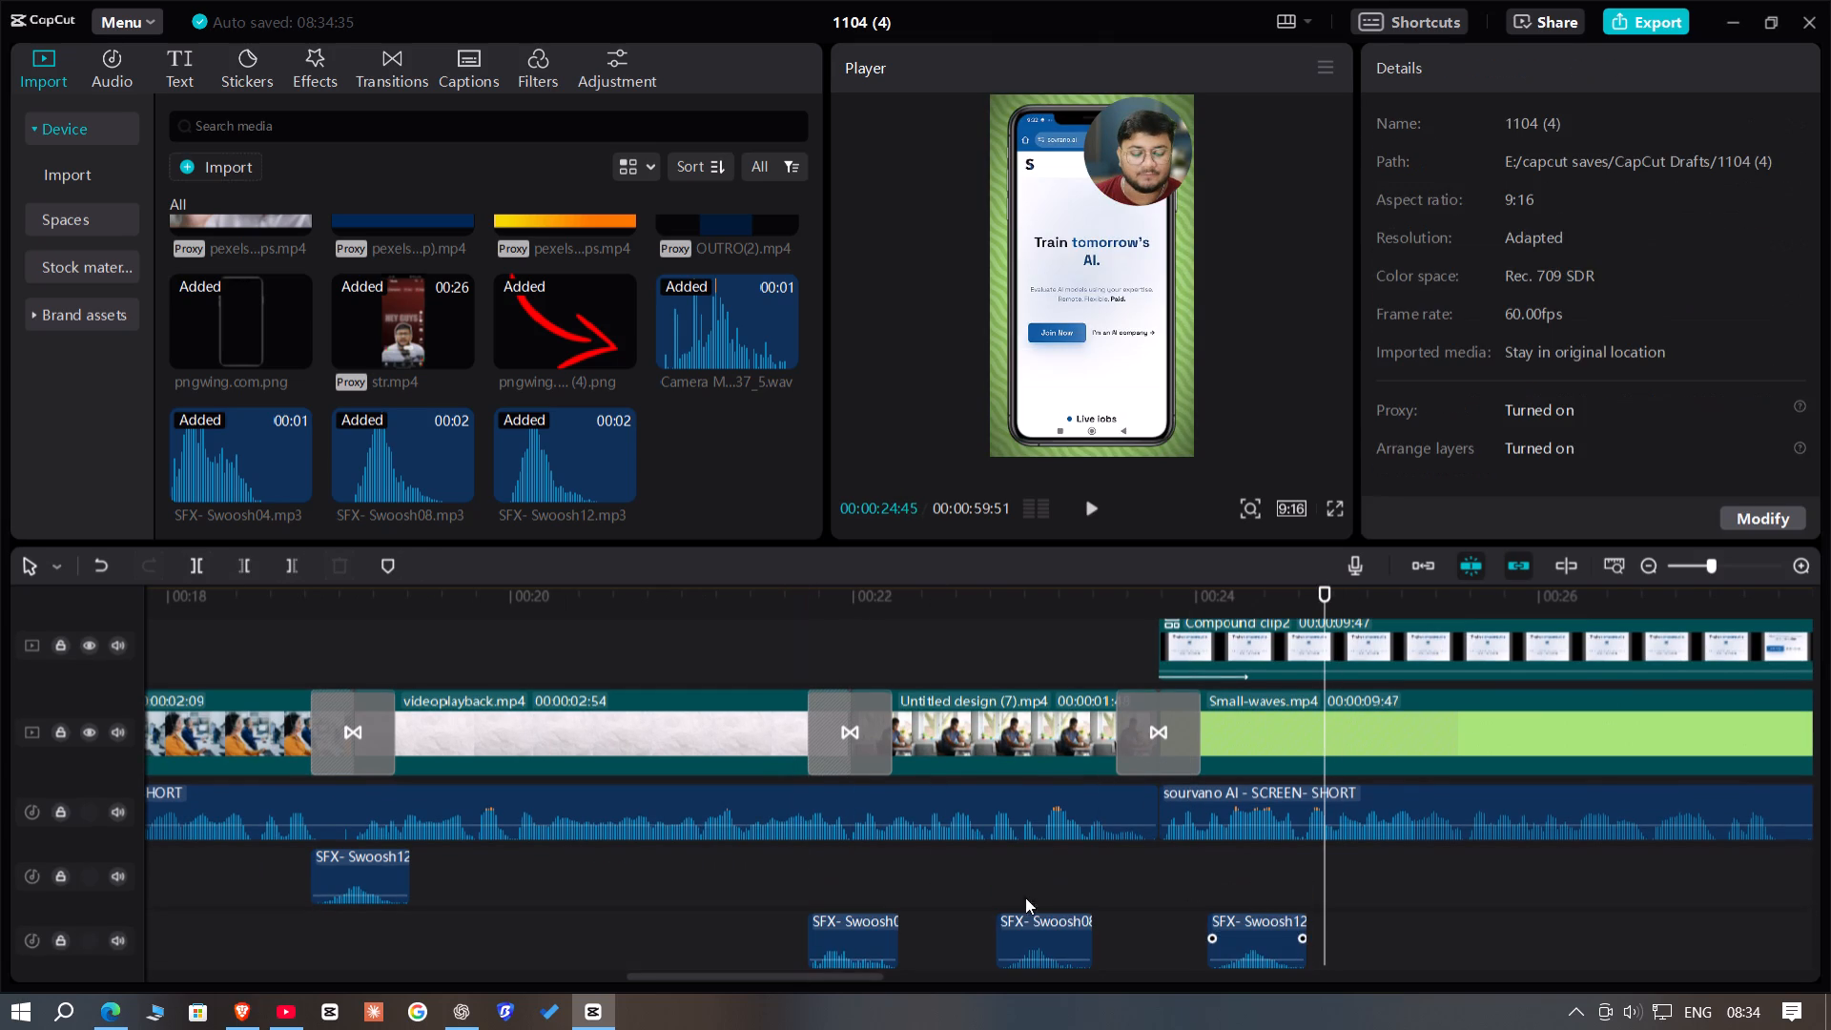
pyautogui.moveTo(827, 906); pyautogui.dragTo(1309, 895)
pyautogui.click(1309, 895)
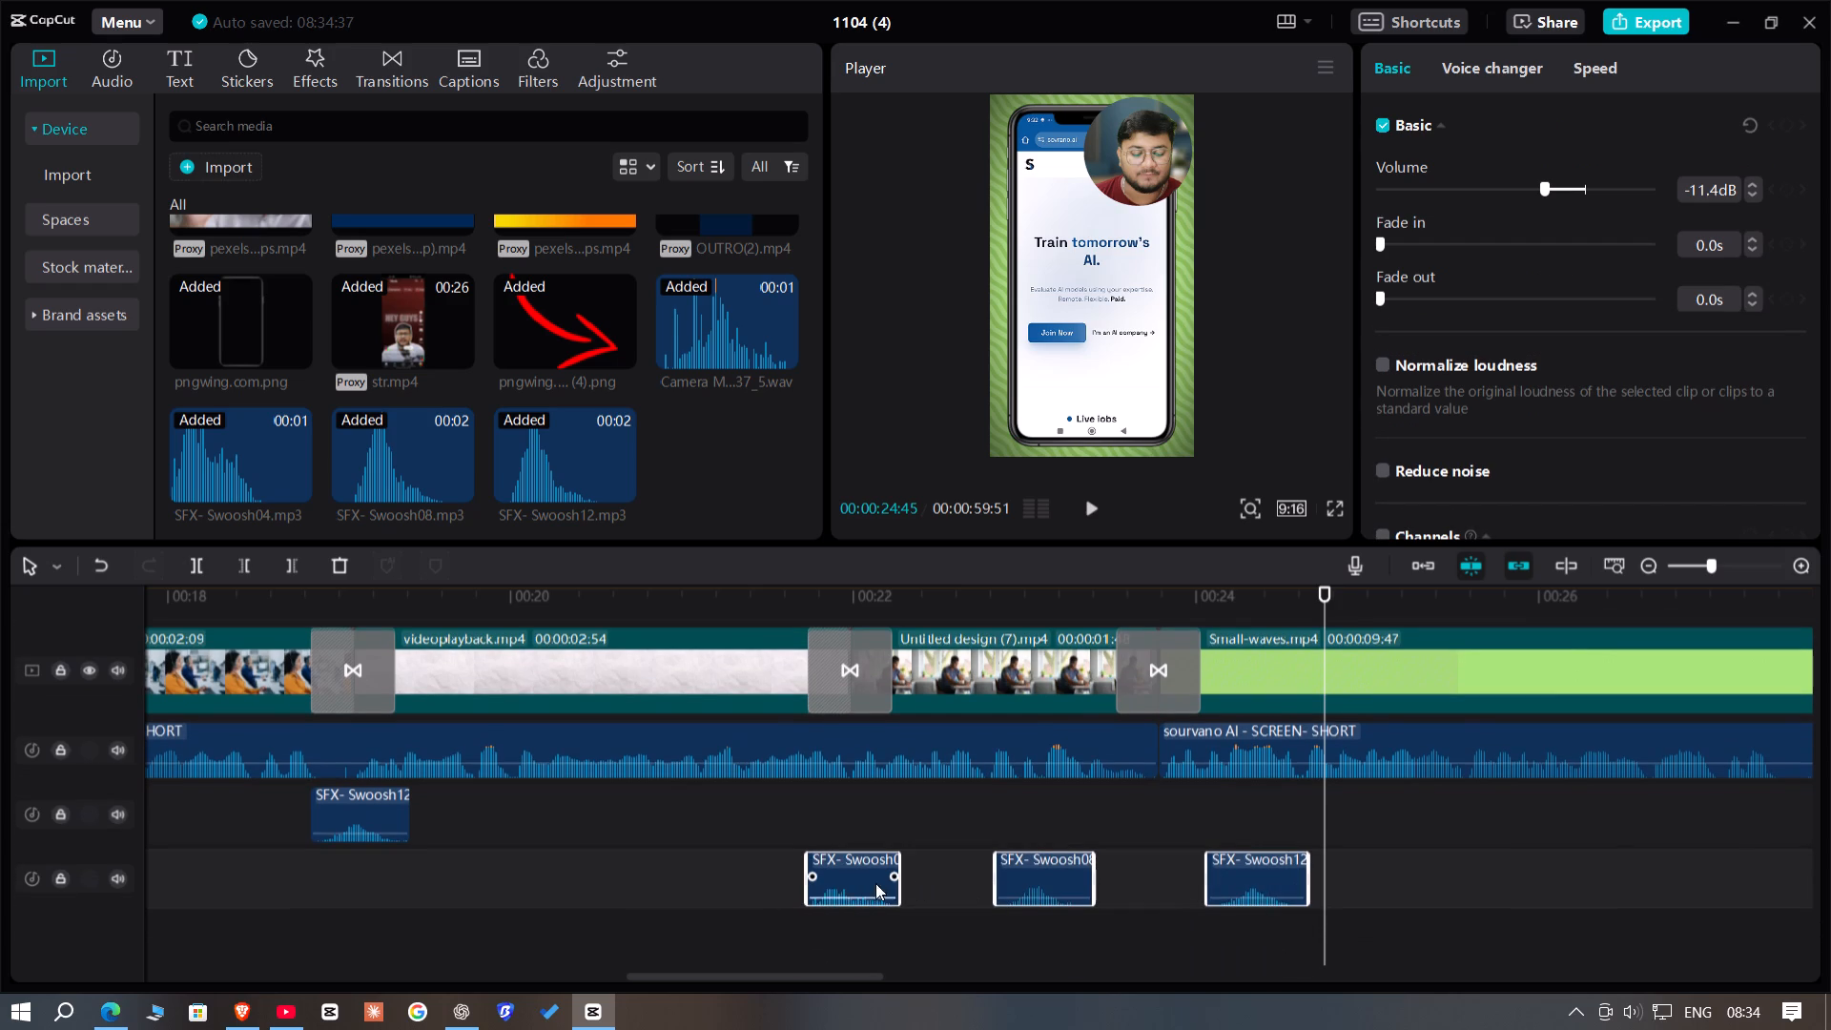
pyautogui.moveTo(850, 879); pyautogui.dragTo(846, 813)
# Move the pasted SFX- Swoosh08 to the start of the transition between Untitled design (7).mp4 and Small-waves.mp4.
pyautogui.moveTo(1042, 937); pyautogui.dragTo(1237, 905)
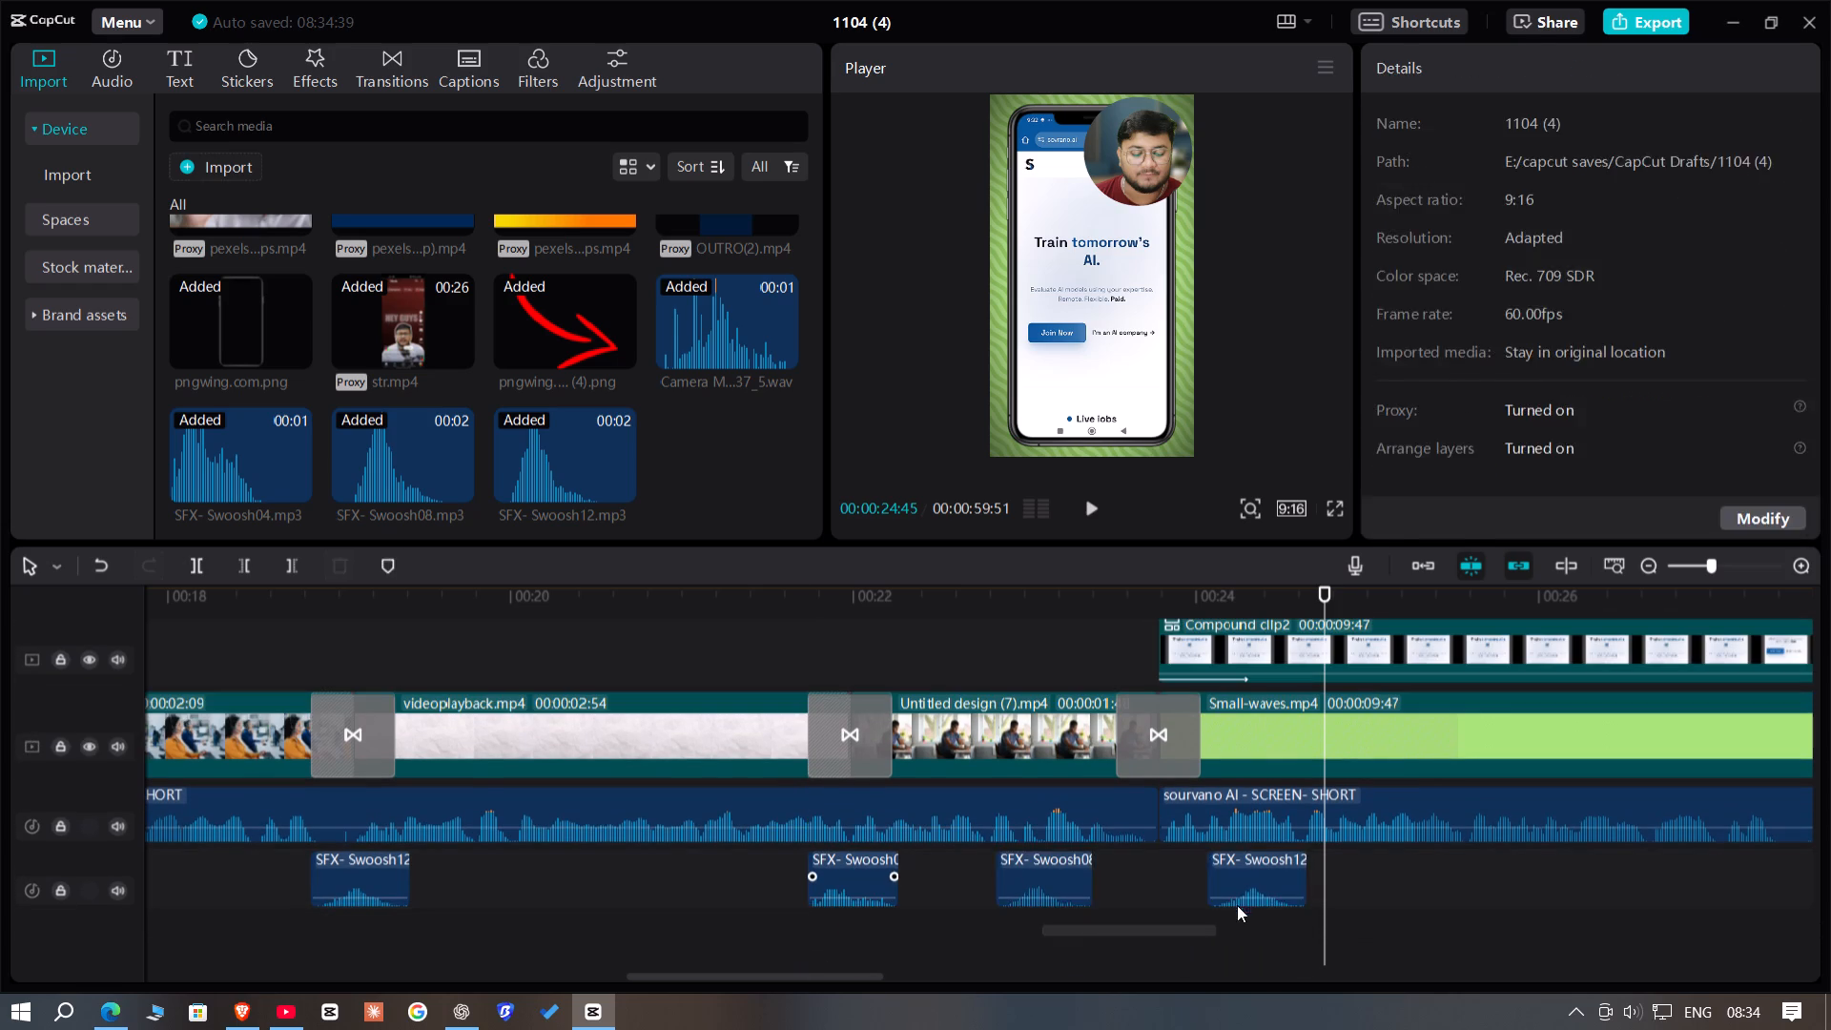
pyautogui.moveTo(1237, 905); pyautogui.dragTo(1246, 892)
pyautogui.moveTo(1249, 872); pyautogui.dragTo(1263, 872)
pyautogui.moveTo(1271, 872); pyautogui.dragTo(1369, 877)
pyautogui.doubleClick(1369, 877)
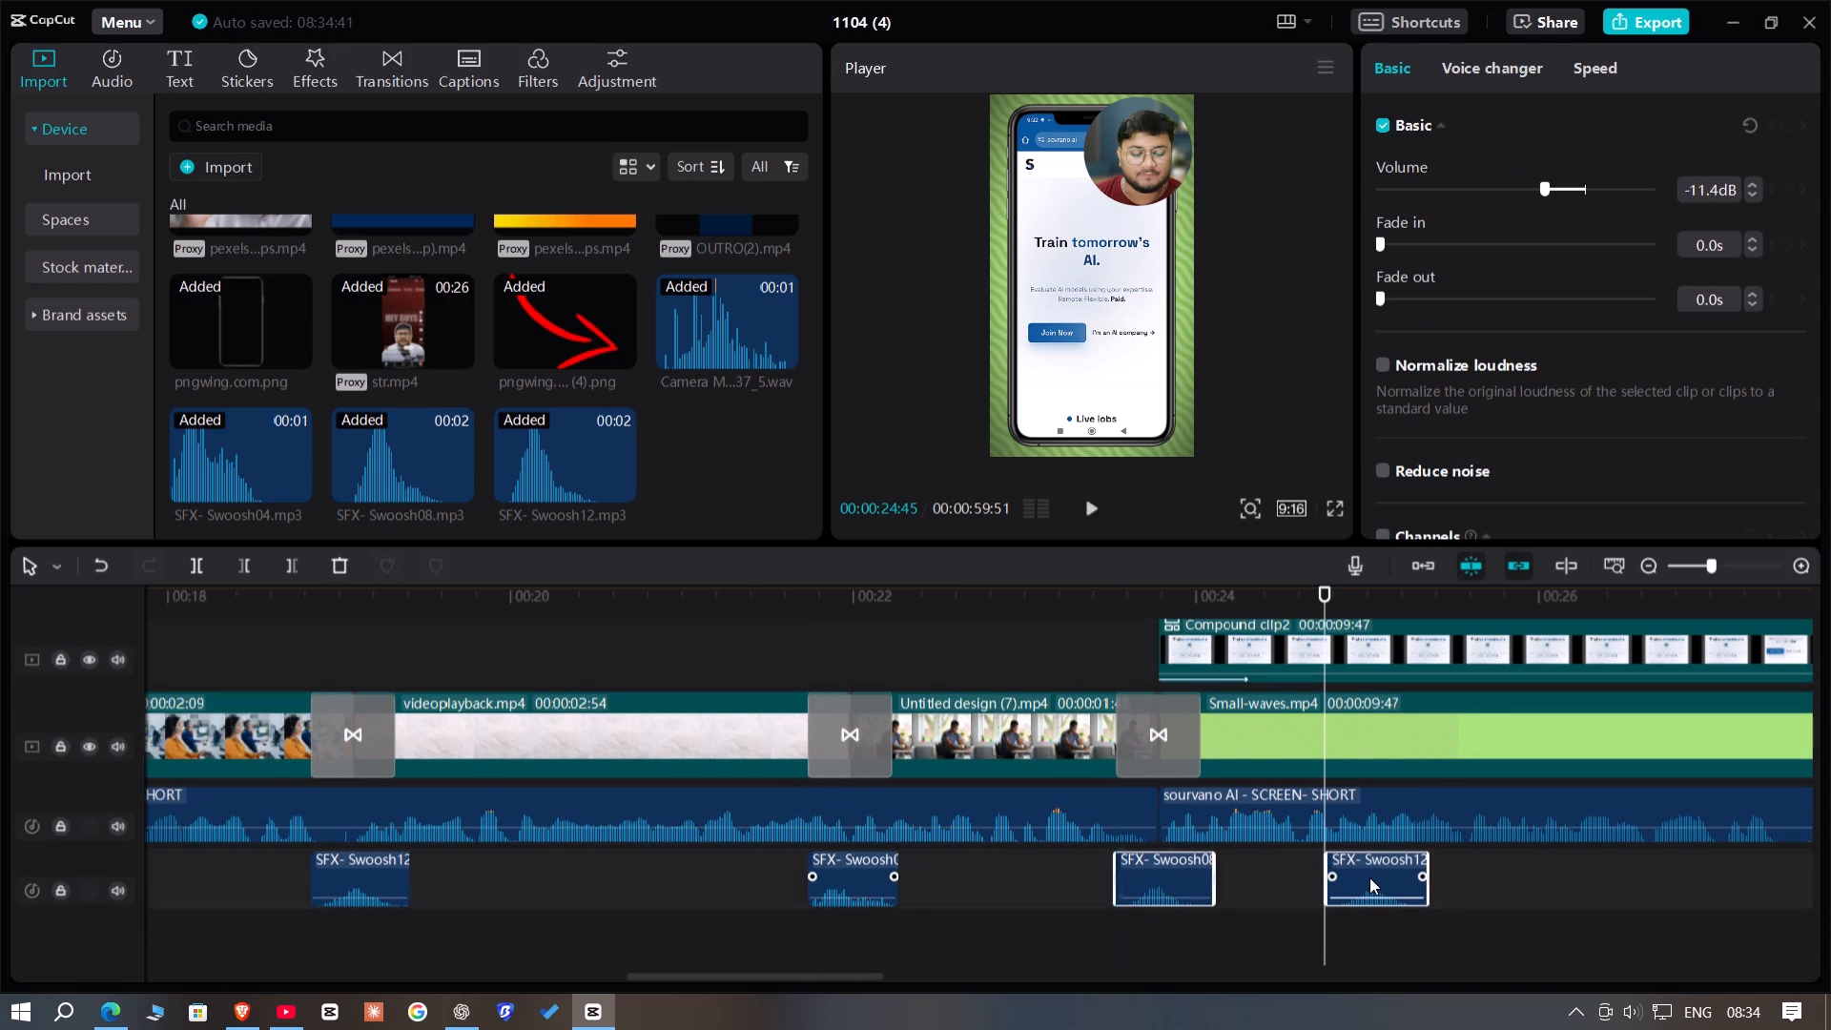
# Move the remaining SFX- Swoosh12 to the start of the transition between the pexels-fauxels clip and the second Small-waves.mp4 clip.
pyautogui.moveTo(1369, 877); pyautogui.dragTo(1830, 900)
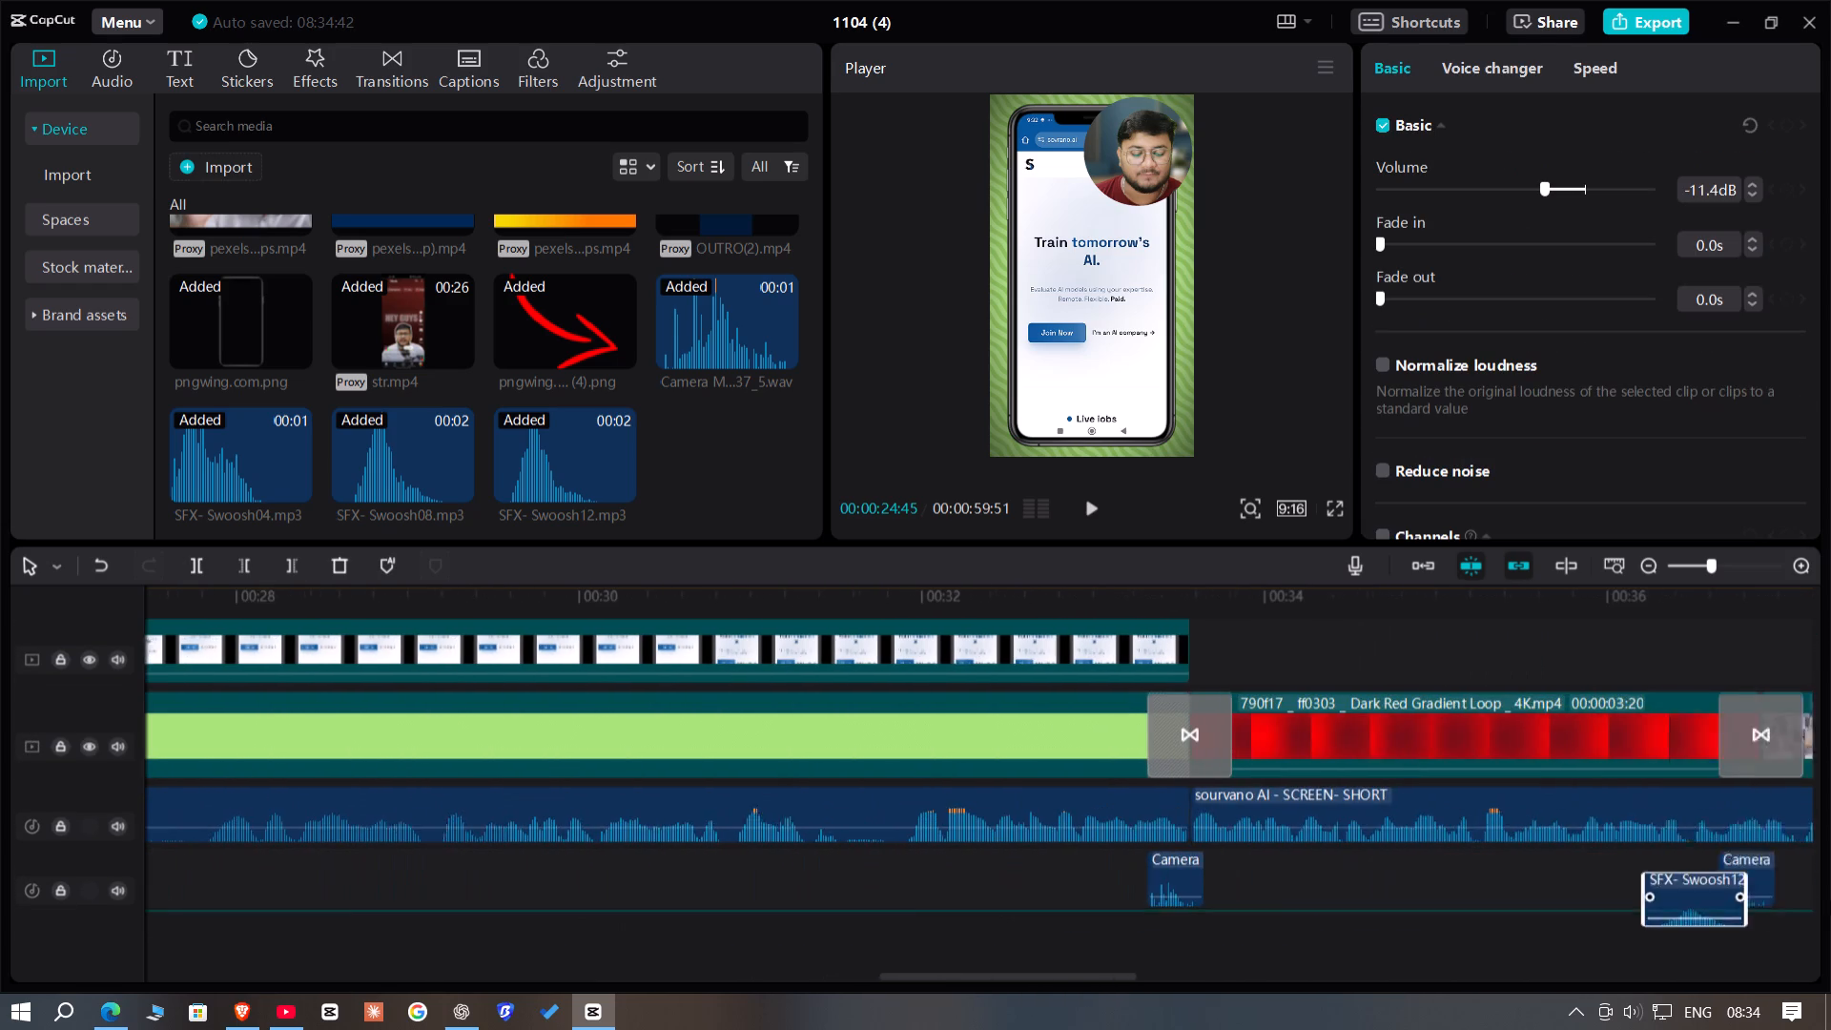
pyautogui.moveTo(1830, 900); pyautogui.dragTo(650, 874)
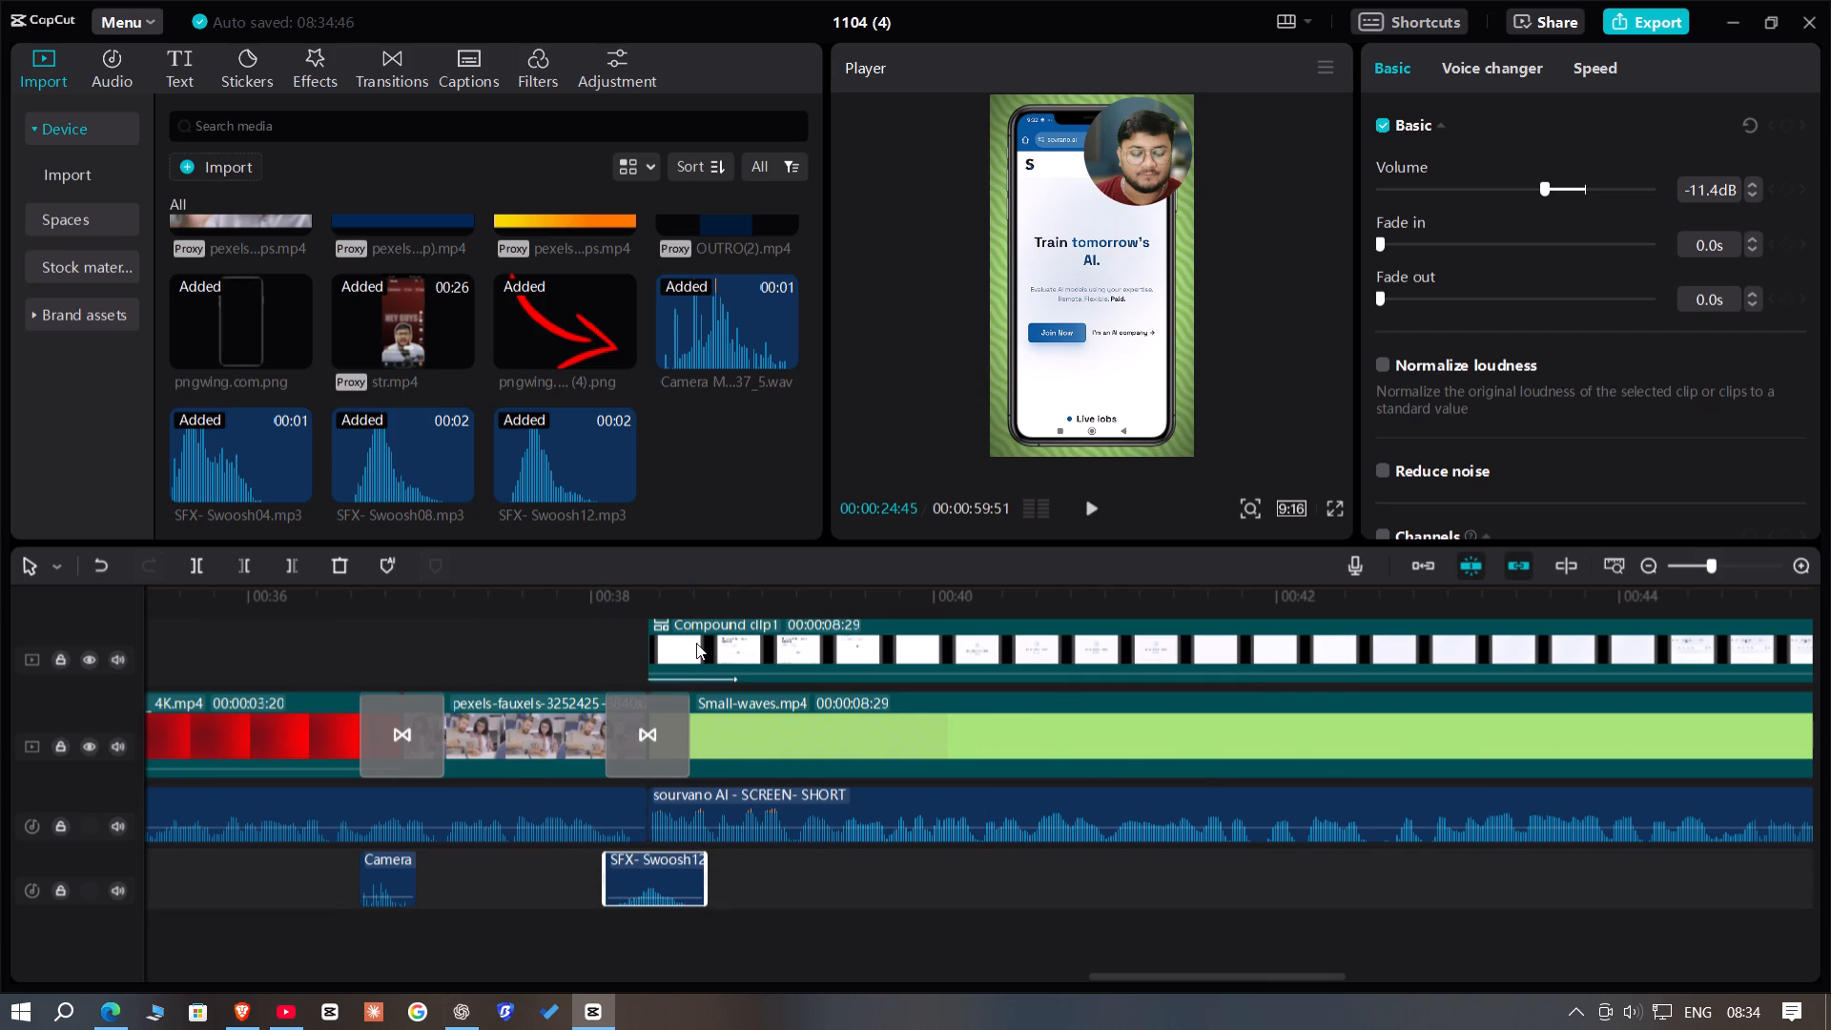
# Paste the three swoosh clips at 00:00:46:34, the start of the transition after the second Small-waves.mp4, and move them onto the existing sound effects track.
pyautogui.click(727, 603)
pyautogui.click(727, 603)
pyautogui.moveTo(727, 603); pyautogui.dragTo(1706, 698)
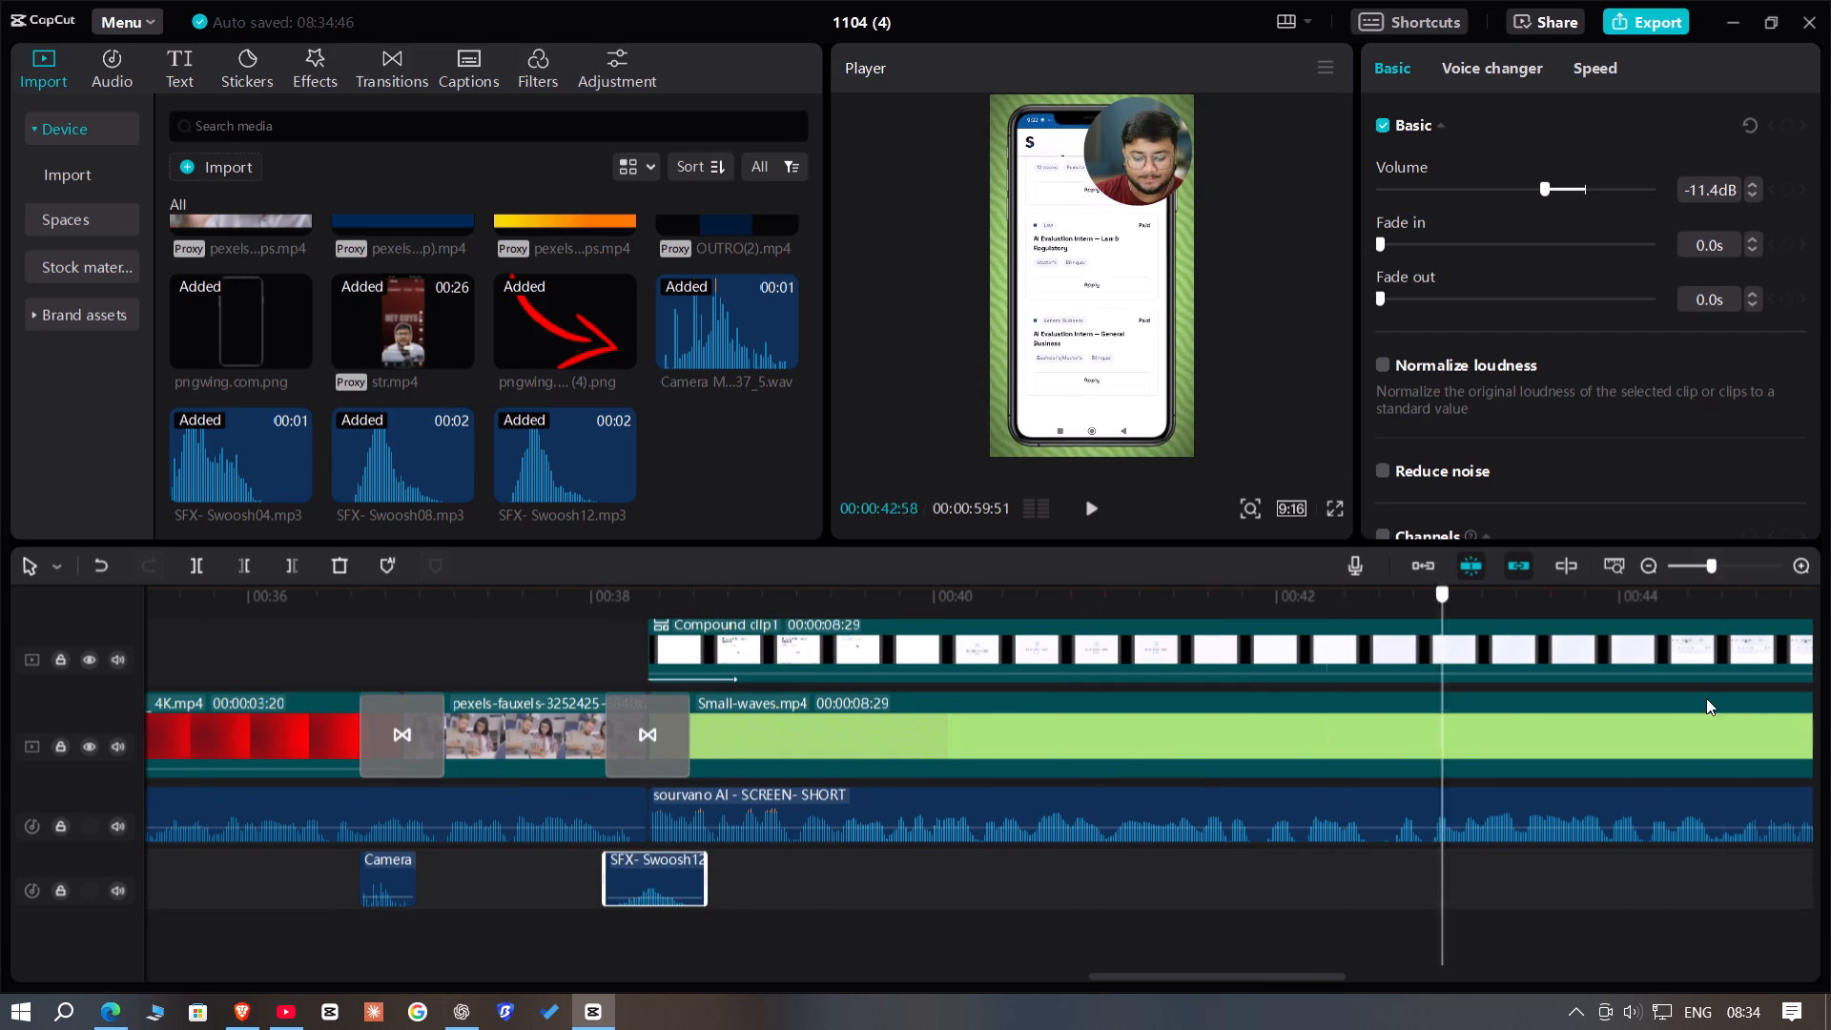
pyautogui.moveTo(1706, 698); pyautogui.dragTo(514, 752)
pyautogui.hotkey('ctrl', 'v')
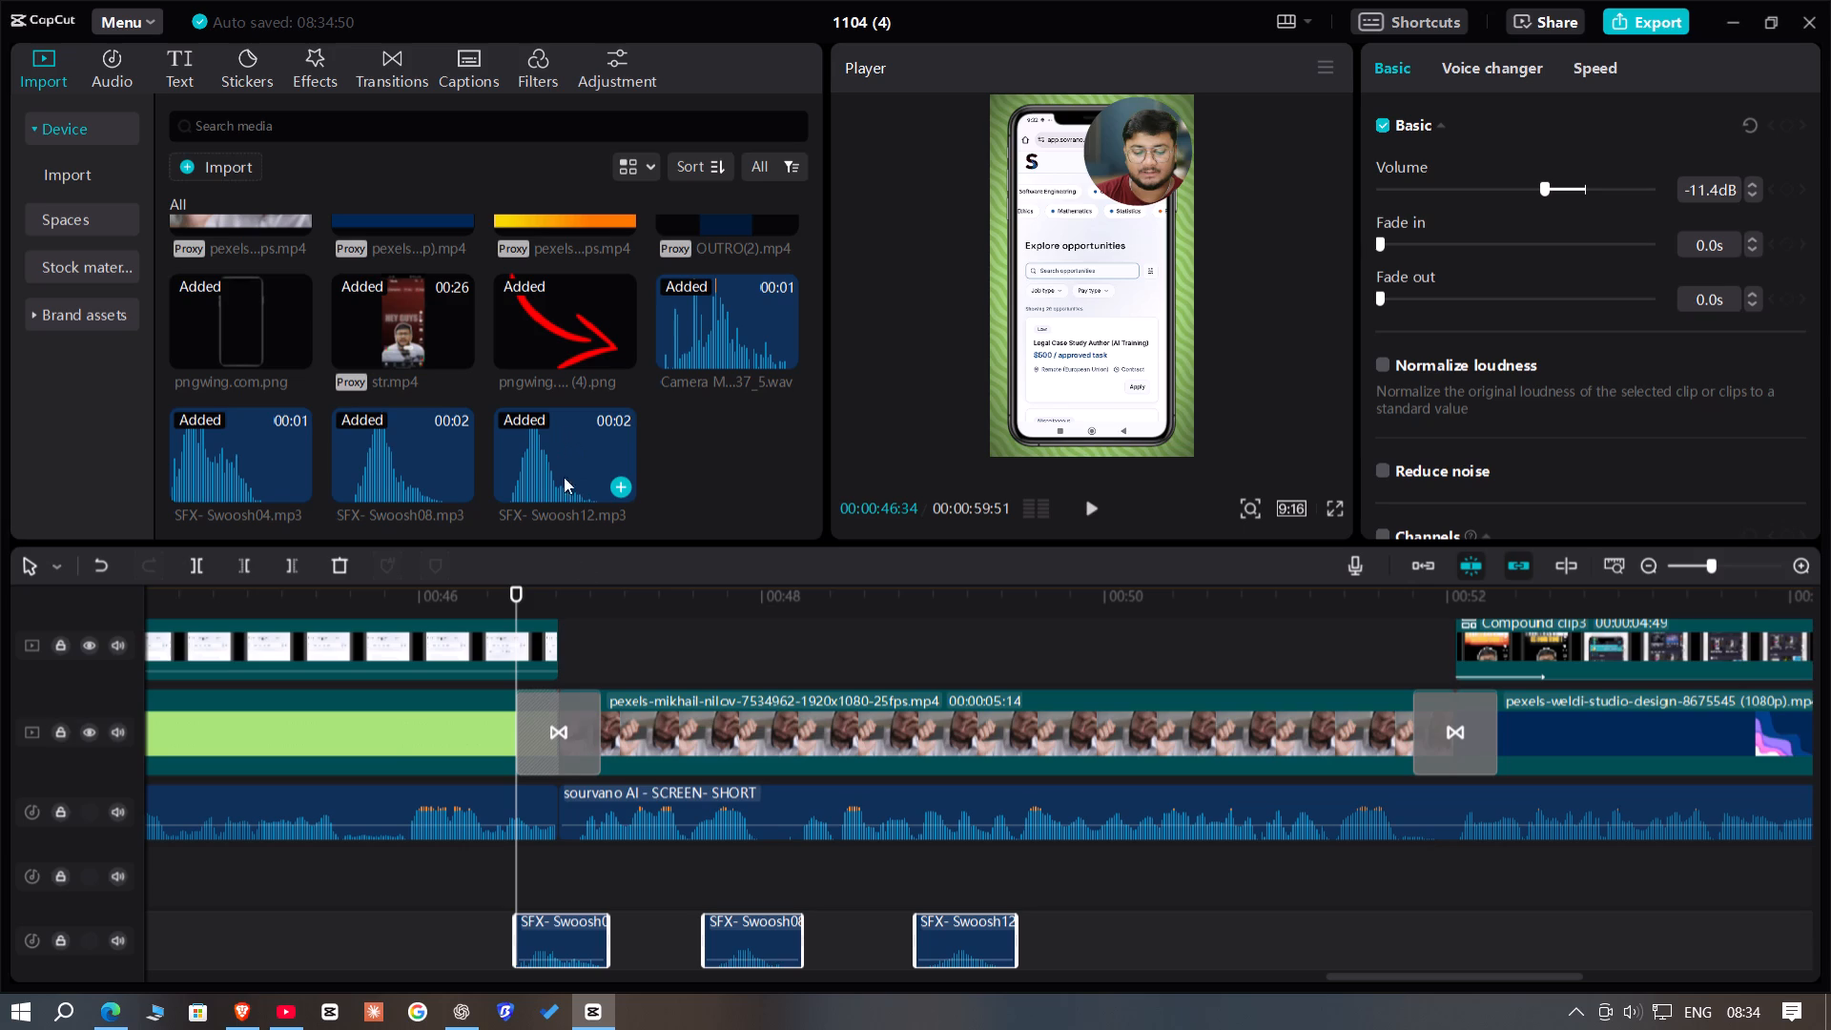
pyautogui.moveTo(548, 896); pyautogui.dragTo(1000, 937)
pyautogui.moveTo(1000, 937); pyautogui.dragTo(994, 938)
pyautogui.moveTo(979, 934); pyautogui.dragTo(979, 923)
pyautogui.moveTo(979, 911); pyautogui.dragTo(979, 888)
pyautogui.click(979, 888)
pyautogui.moveTo(550, 891); pyautogui.dragTo(944, 936)
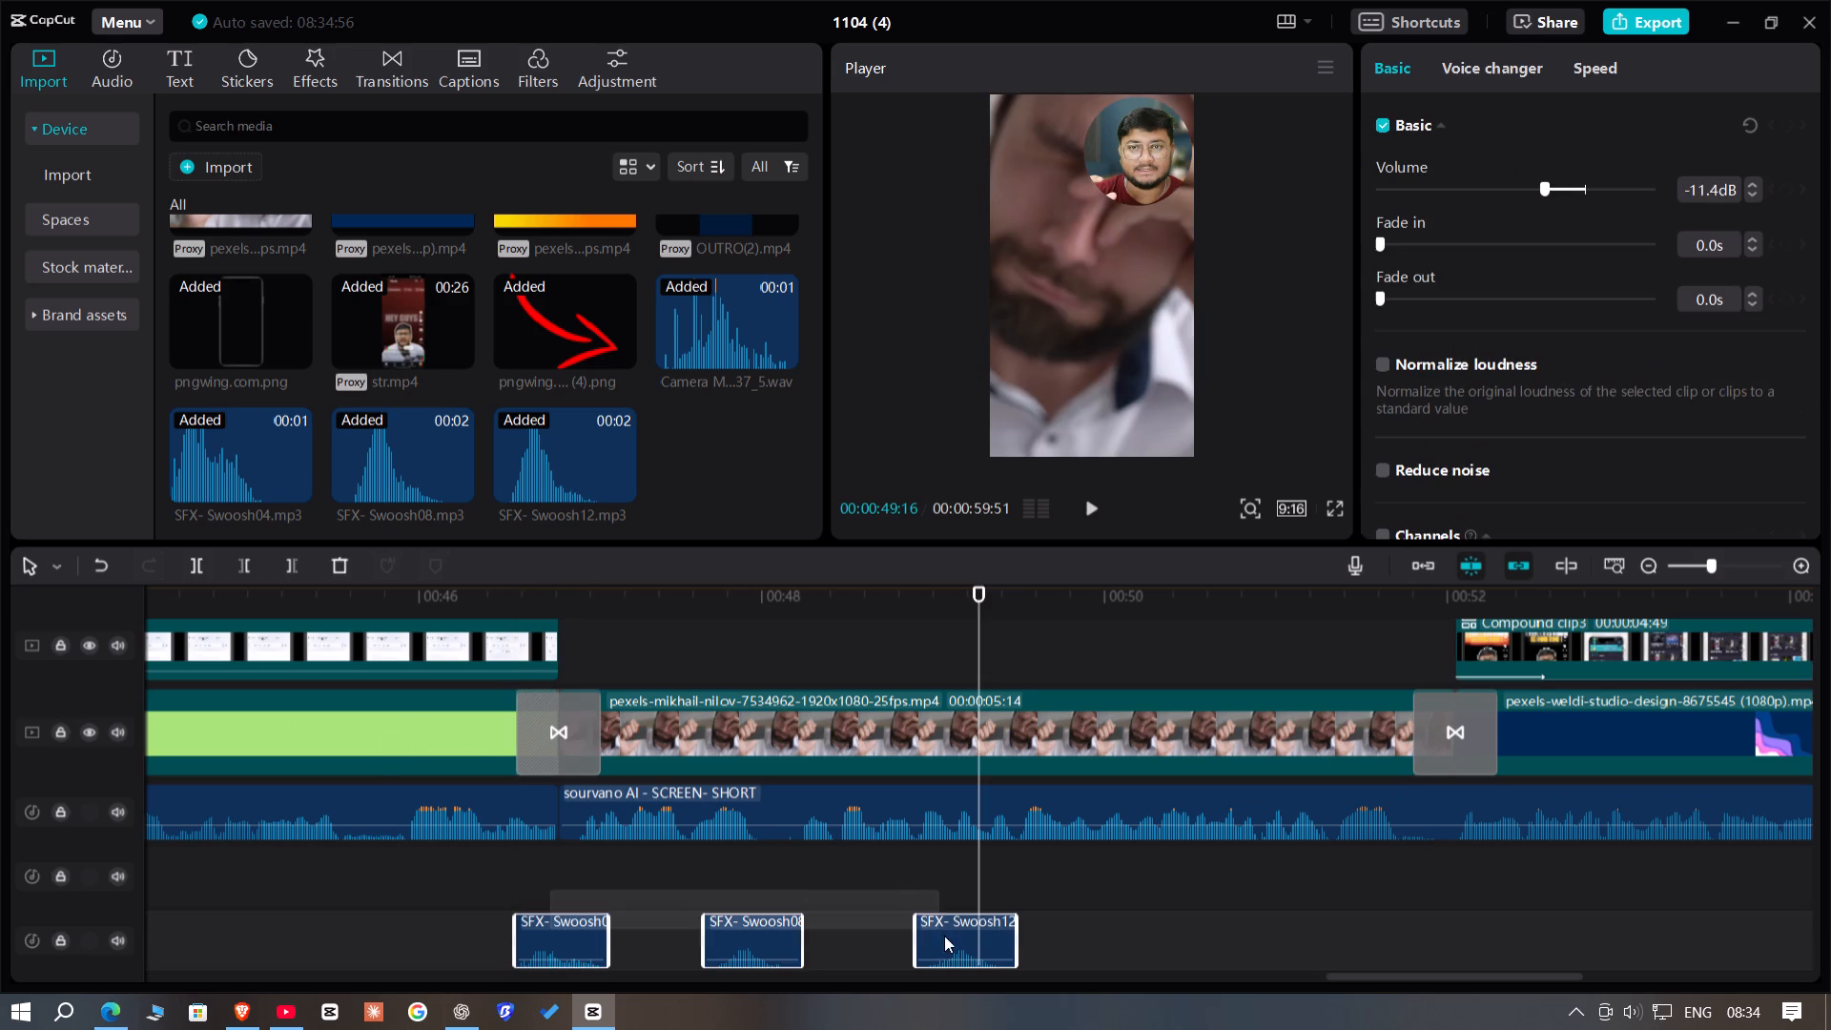
pyautogui.moveTo(944, 936); pyautogui.dragTo(948, 943)
pyautogui.moveTo(943, 950); pyautogui.dragTo(938, 892)
pyautogui.click(938, 892)
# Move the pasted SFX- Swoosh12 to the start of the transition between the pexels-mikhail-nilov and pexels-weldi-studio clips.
pyautogui.moveTo(745, 942); pyautogui.dragTo(961, 875)
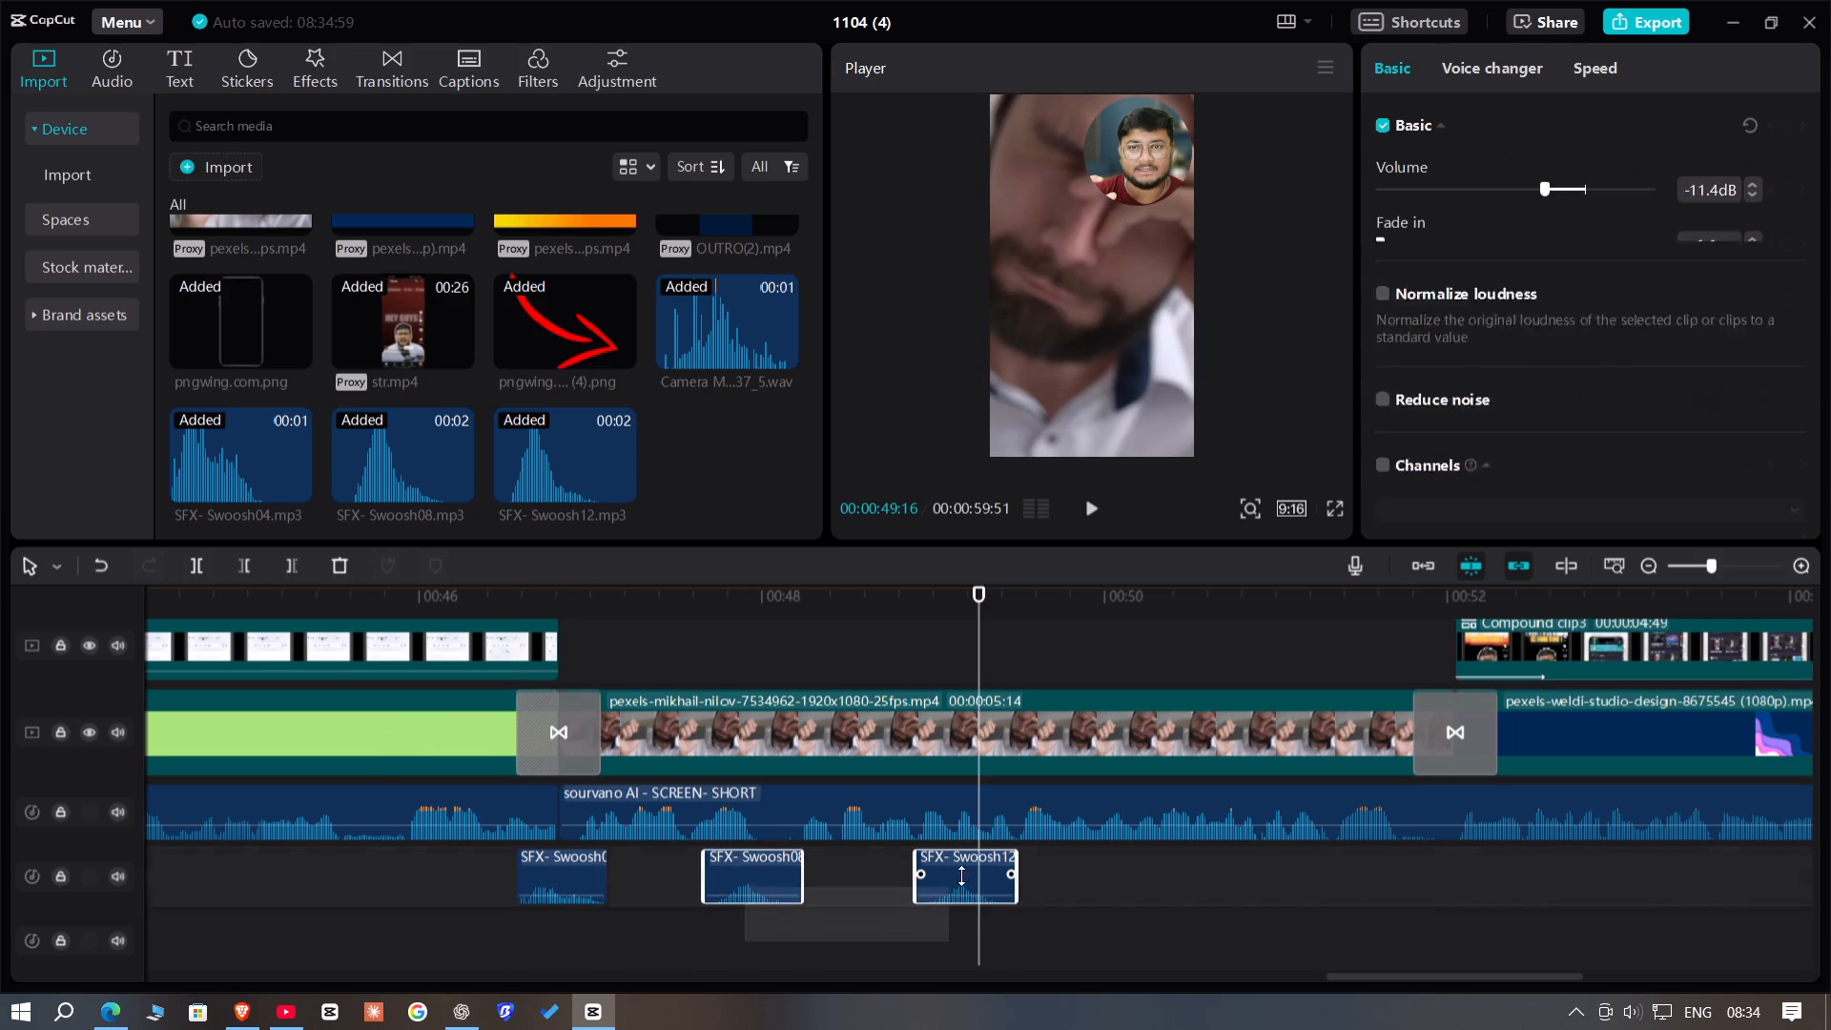
pyautogui.moveTo(961, 875); pyautogui.dragTo(967, 870)
pyautogui.click(969, 870)
pyautogui.moveTo(948, 872); pyautogui.dragTo(1431, 864)
pyautogui.click(1430, 864)
pyautogui.doubleClick(1436, 862)
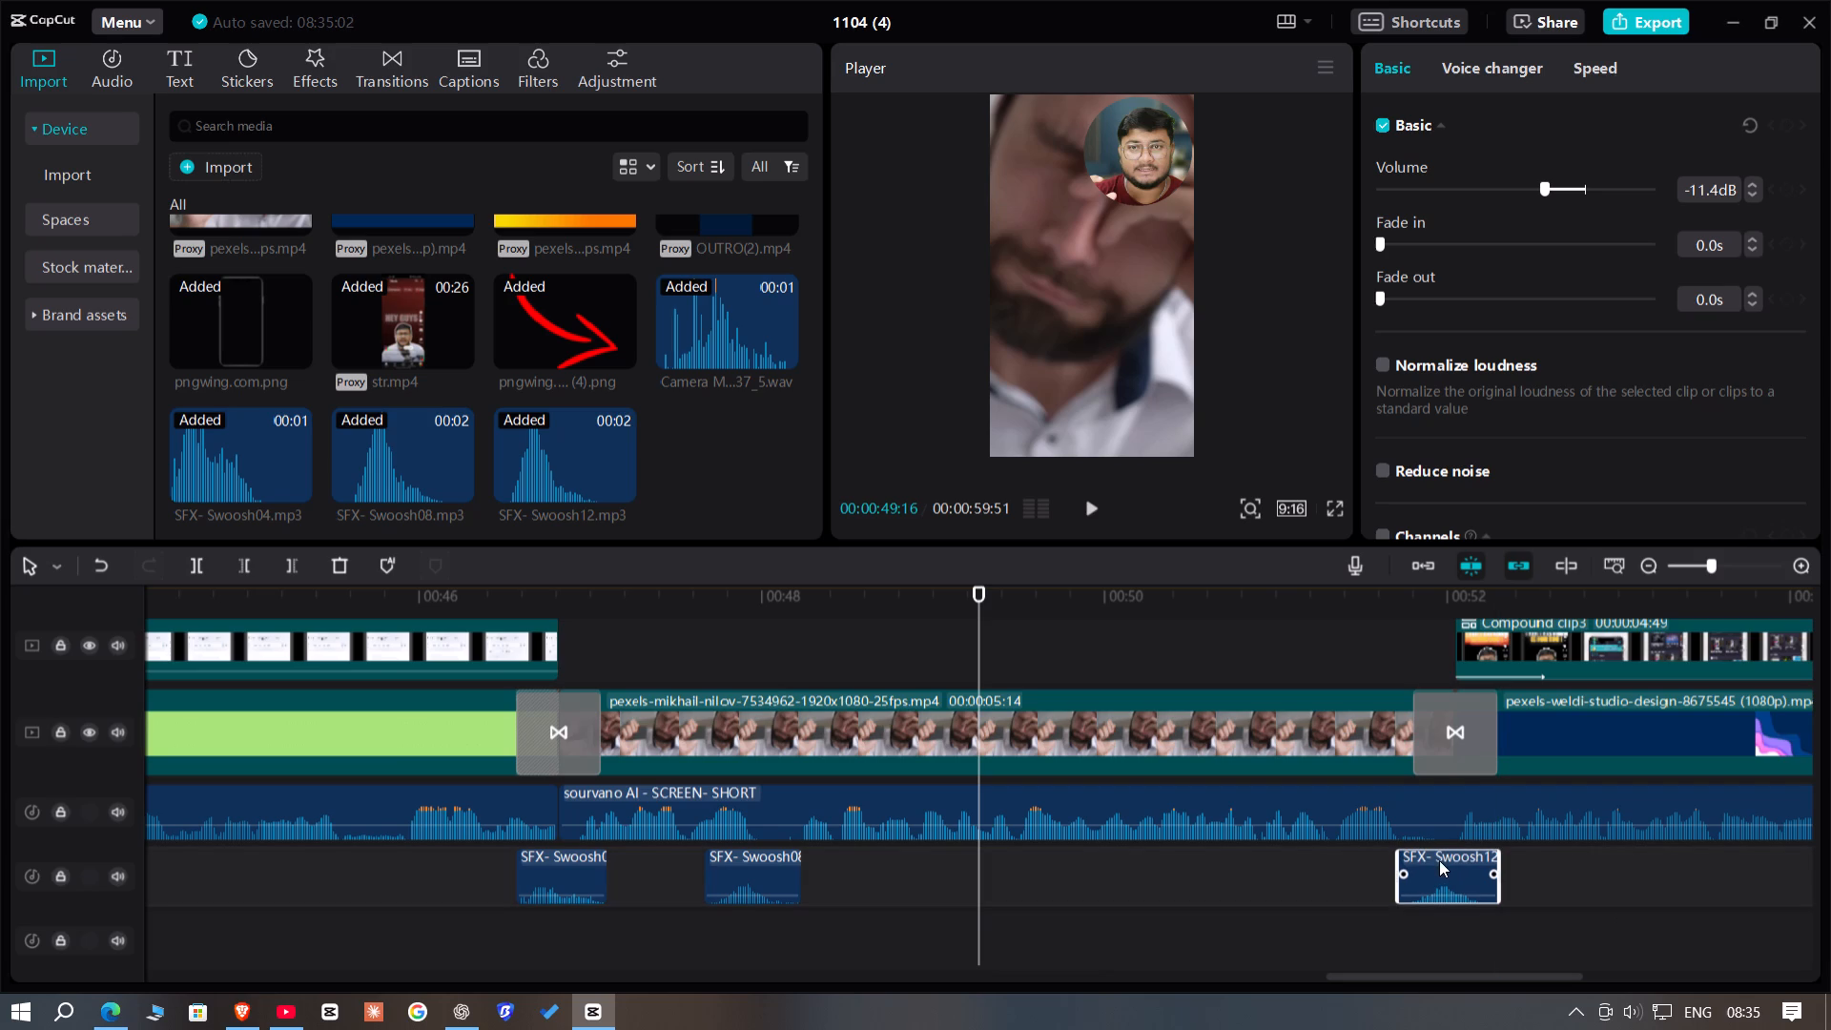
pyautogui.click(1446, 867)
pyautogui.moveTo(1446, 867); pyautogui.dragTo(1465, 862)
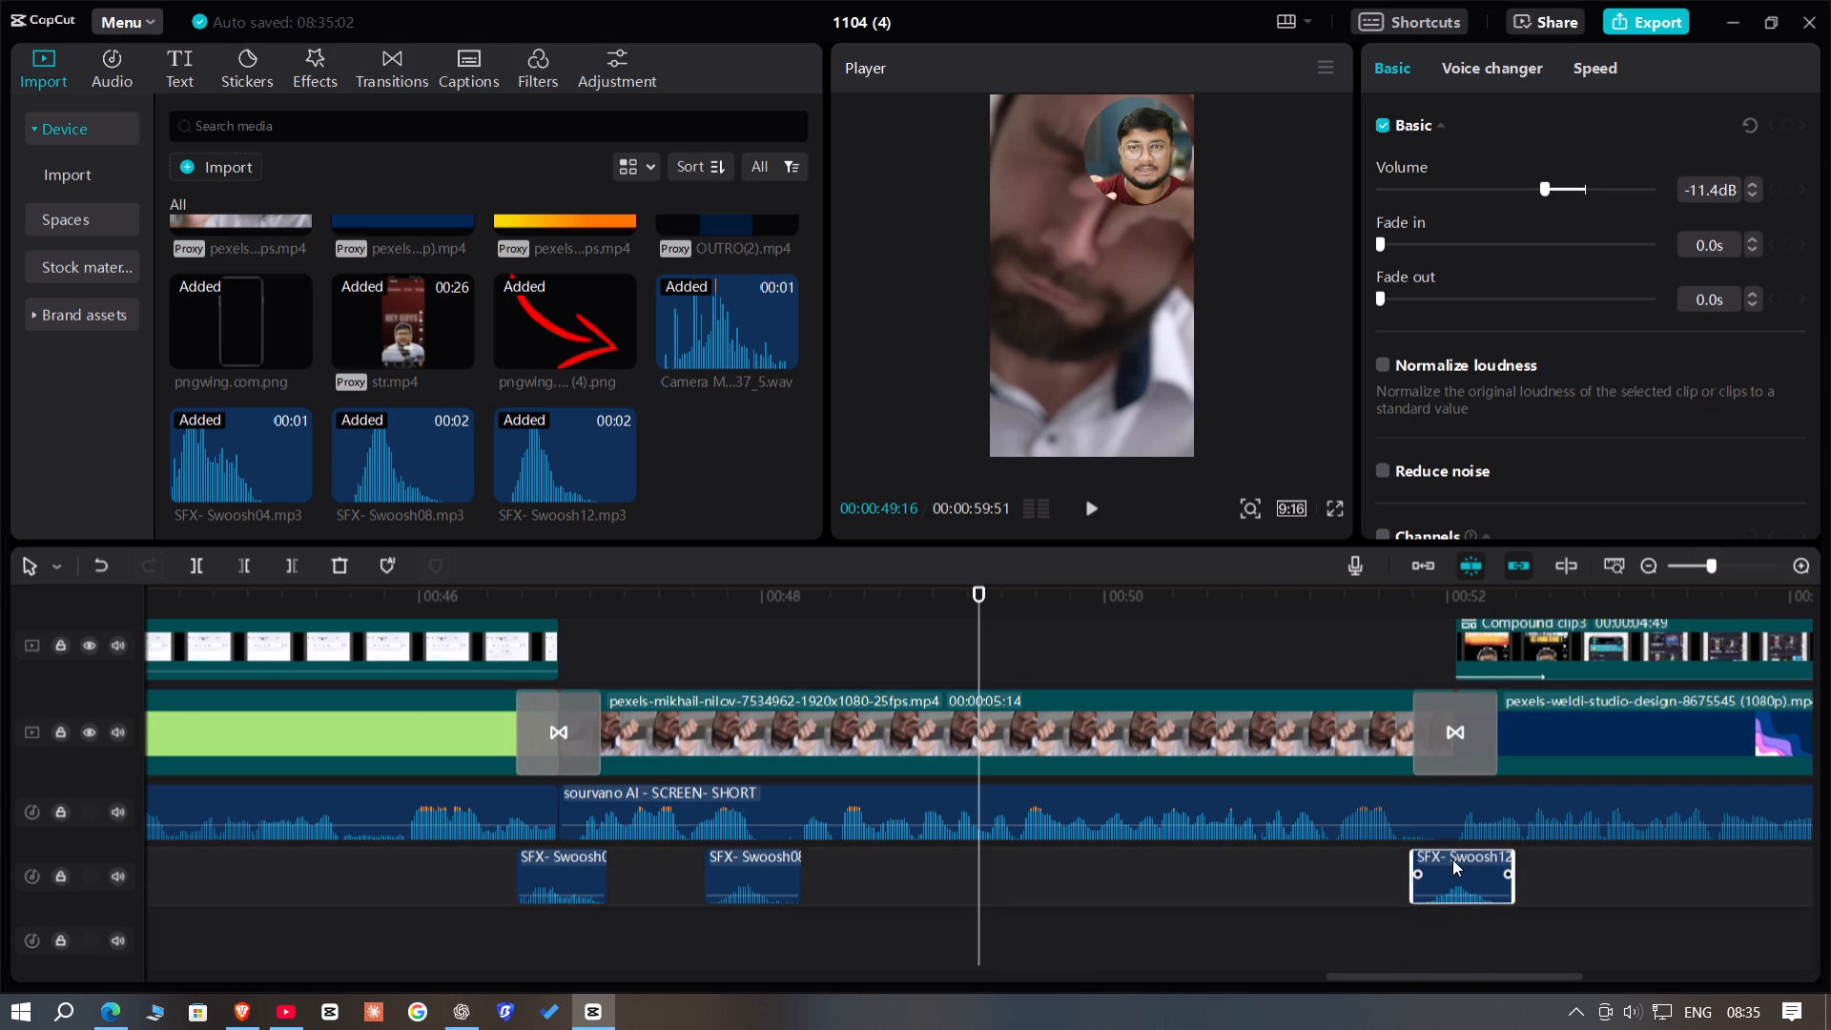
# Pull the leftover SFX- Swoosh08 past the last transition and delete it.
pyautogui.click(750, 863)
pyautogui.moveTo(749, 864); pyautogui.dragTo(1539, 861)
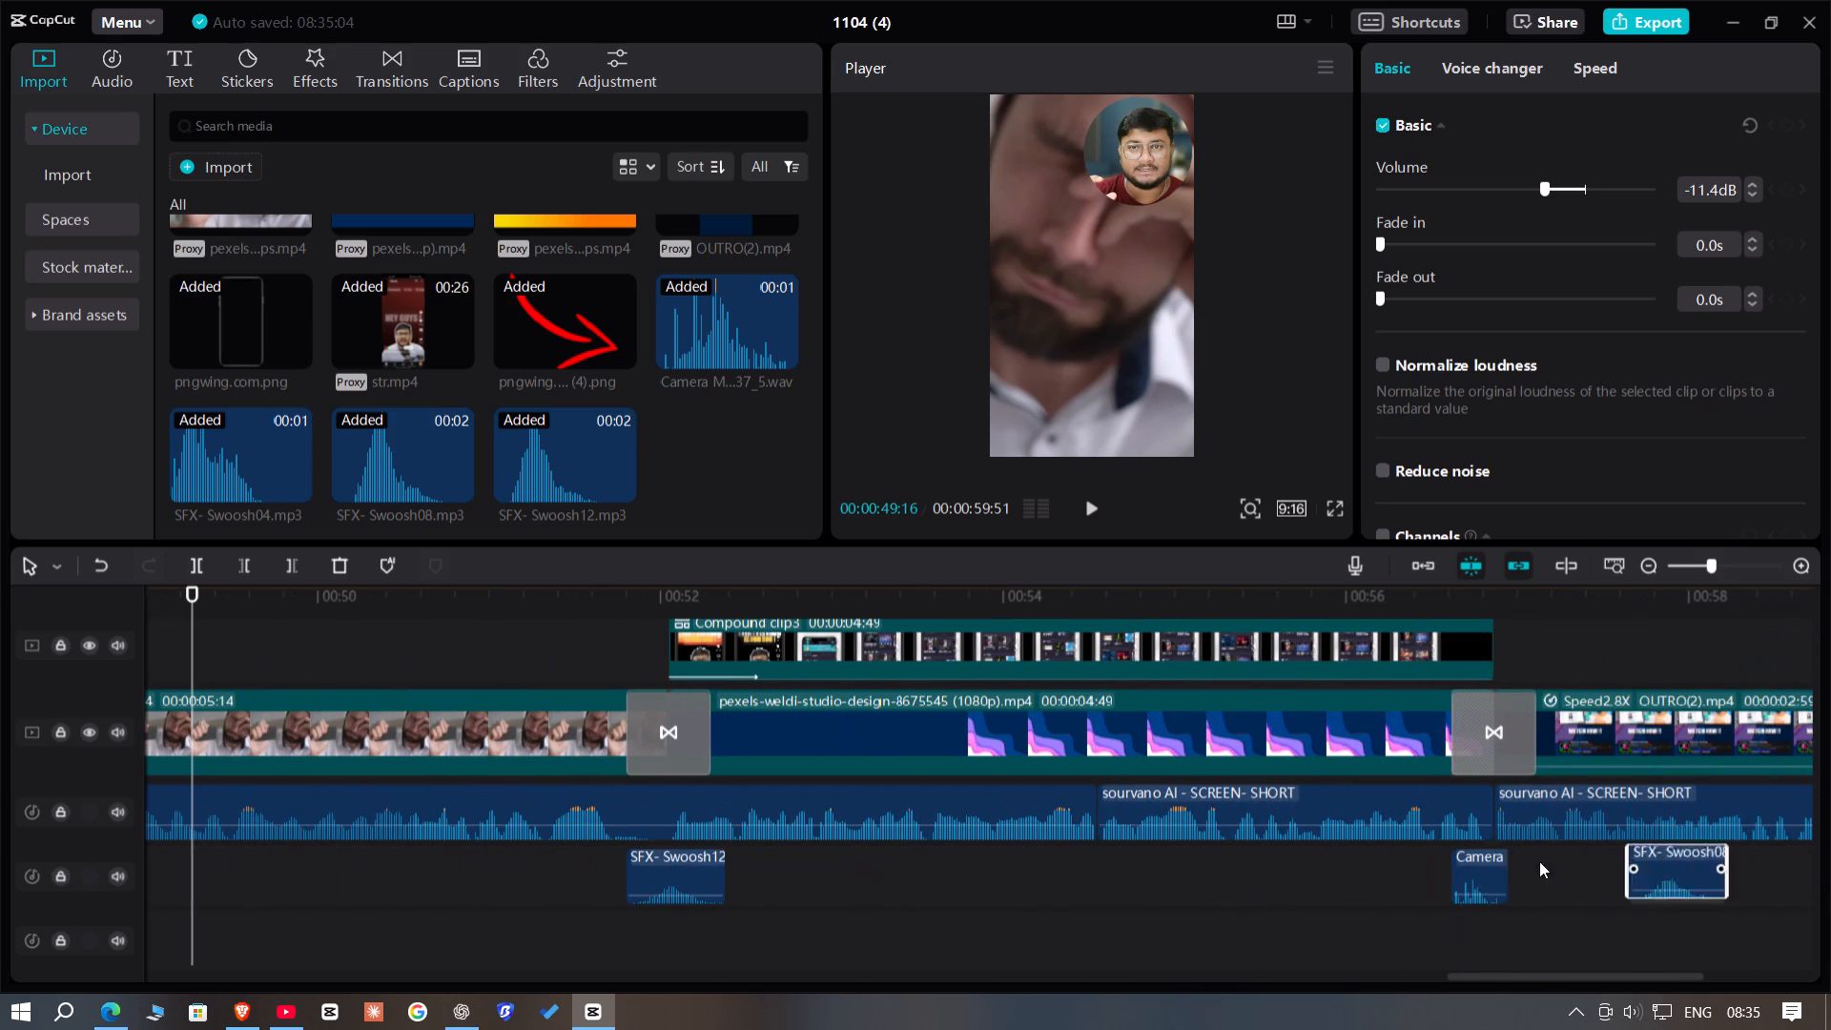
pyautogui.moveTo(1539, 861); pyautogui.dragTo(1368, 861)
pyautogui.moveTo(1488, 881); pyautogui.dragTo(1337, 888)
pyautogui.click(342, 557)
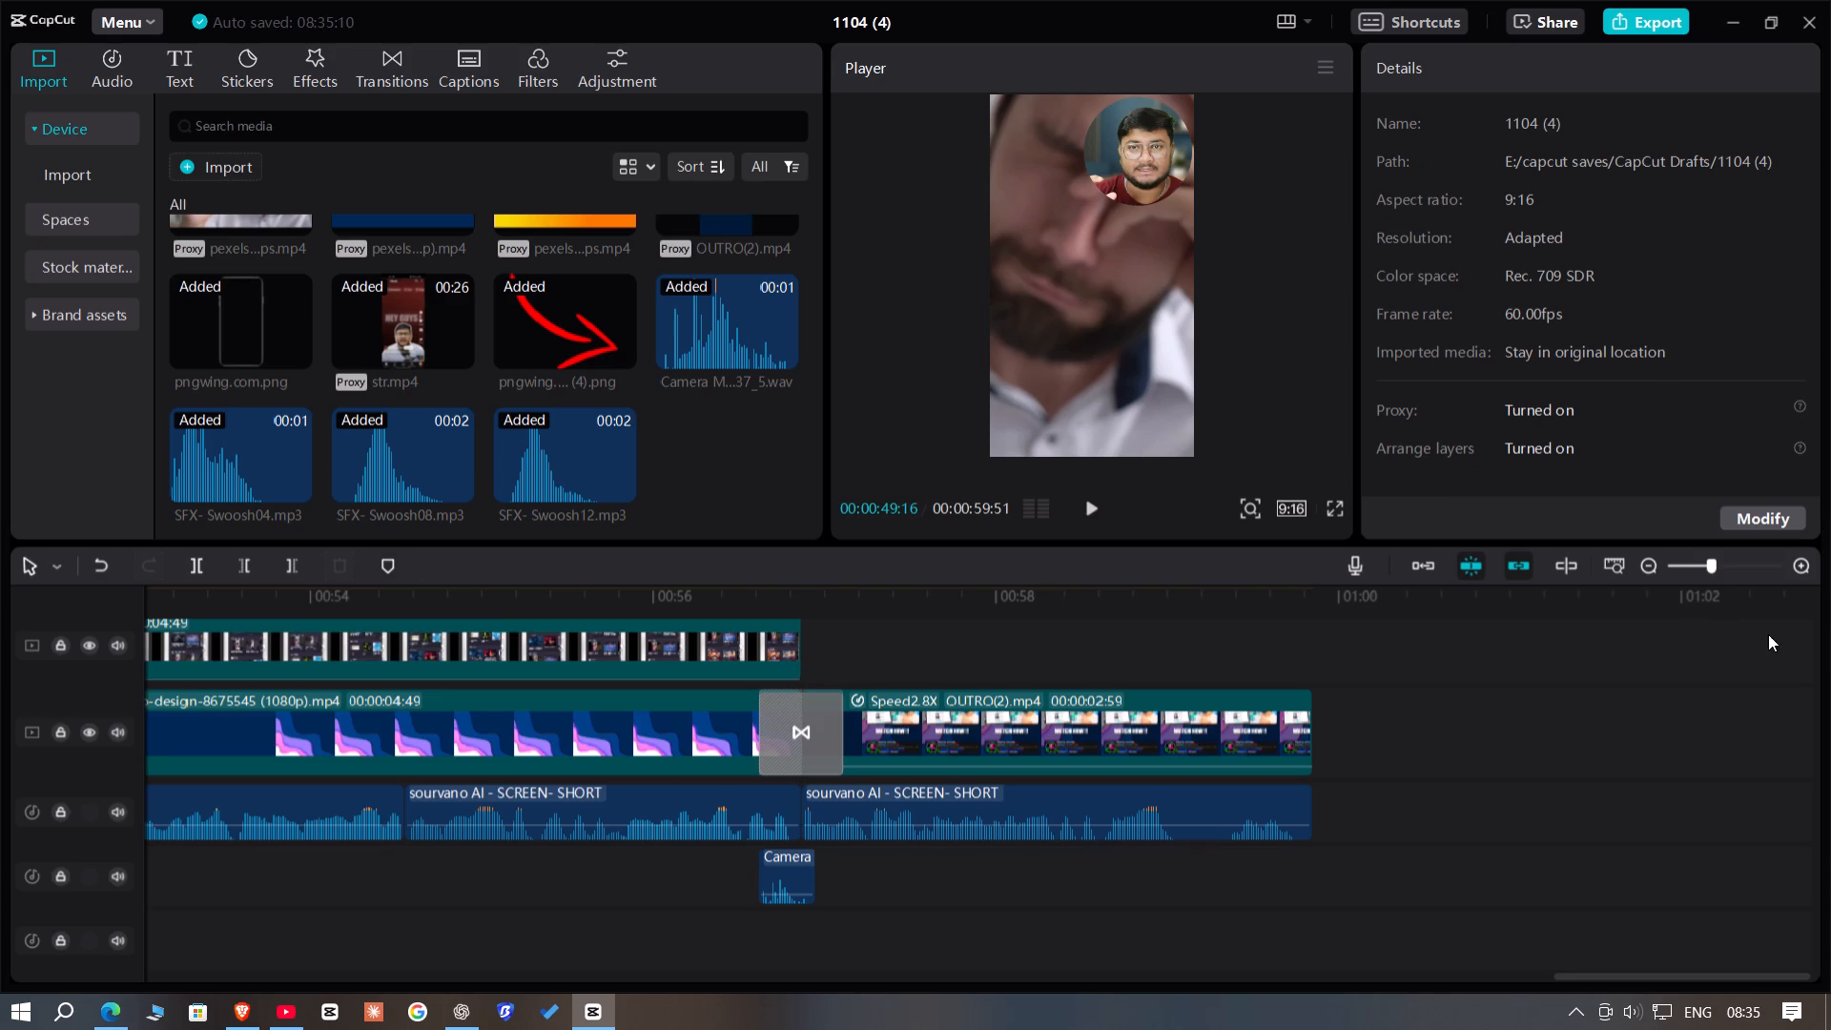
# Skim the short through to its end and back to the start, checking the sound effects under the transitions.
pyautogui.click(1696, 571)
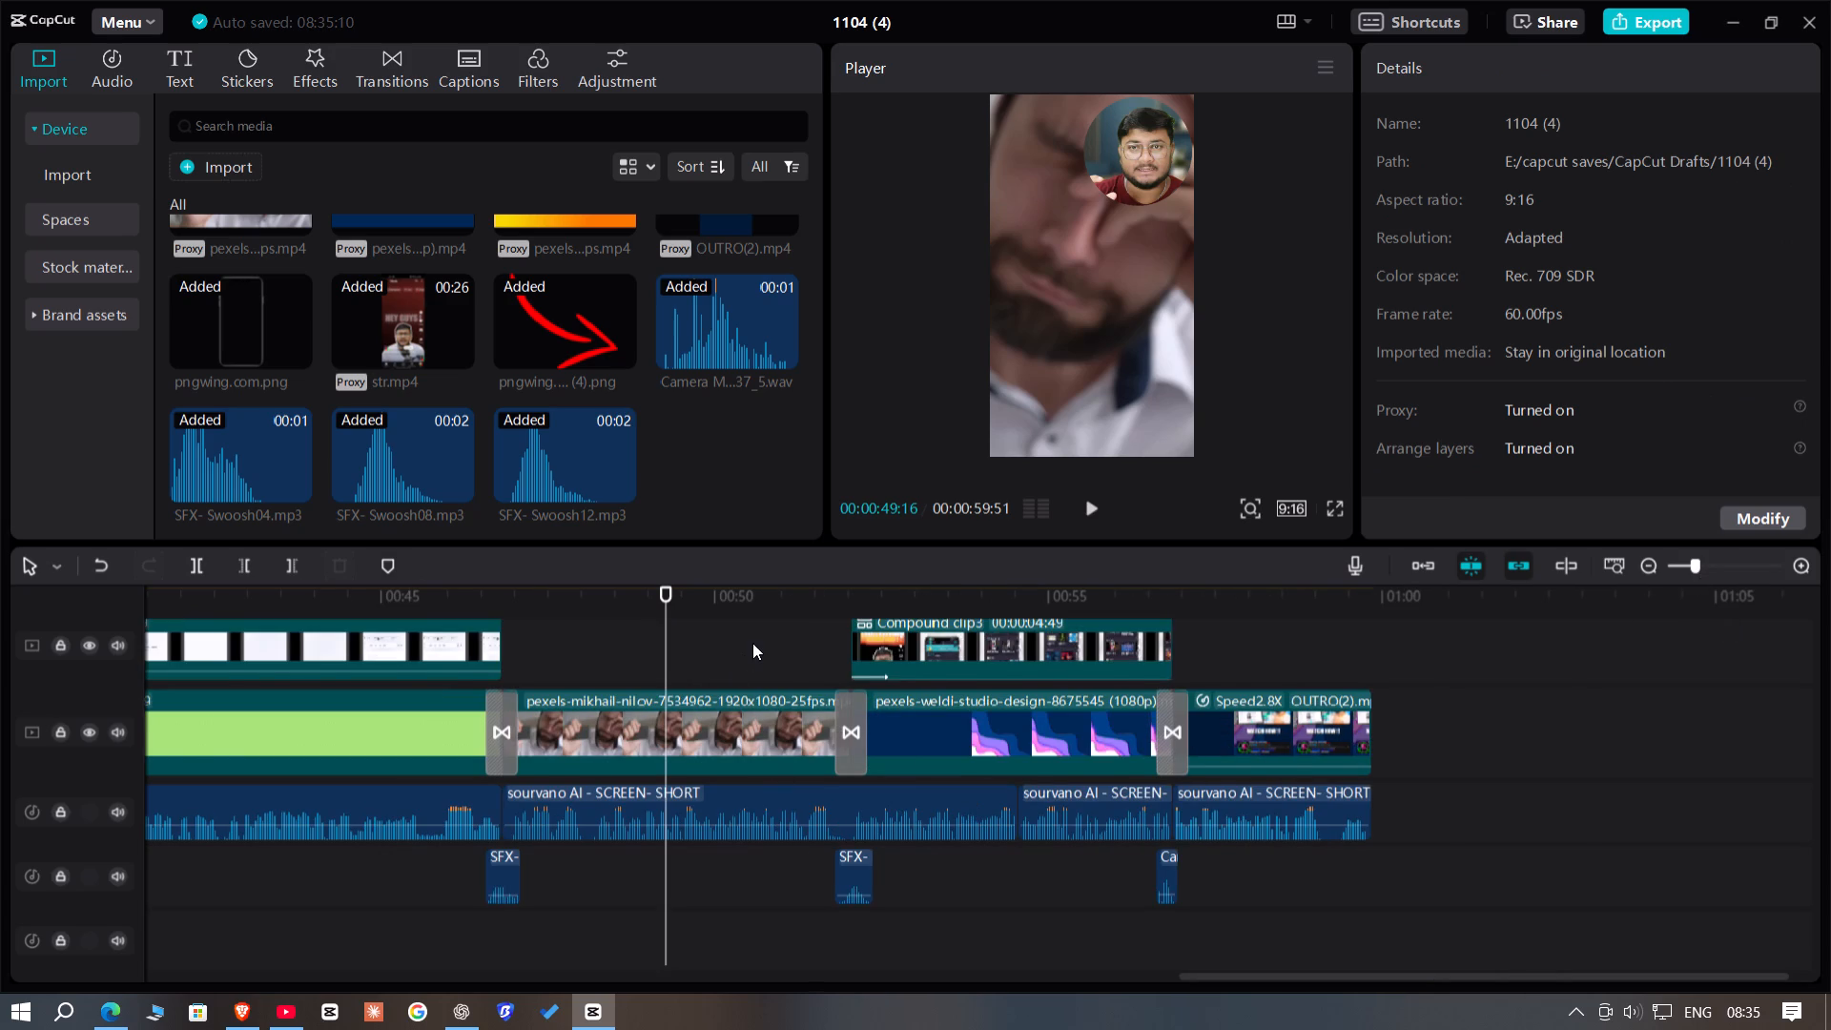
pyautogui.moveTo(752, 643); pyautogui.dragTo(799, 657)
pyautogui.click(813, 626)
pyautogui.moveTo(813, 626); pyautogui.dragTo(893, 711)
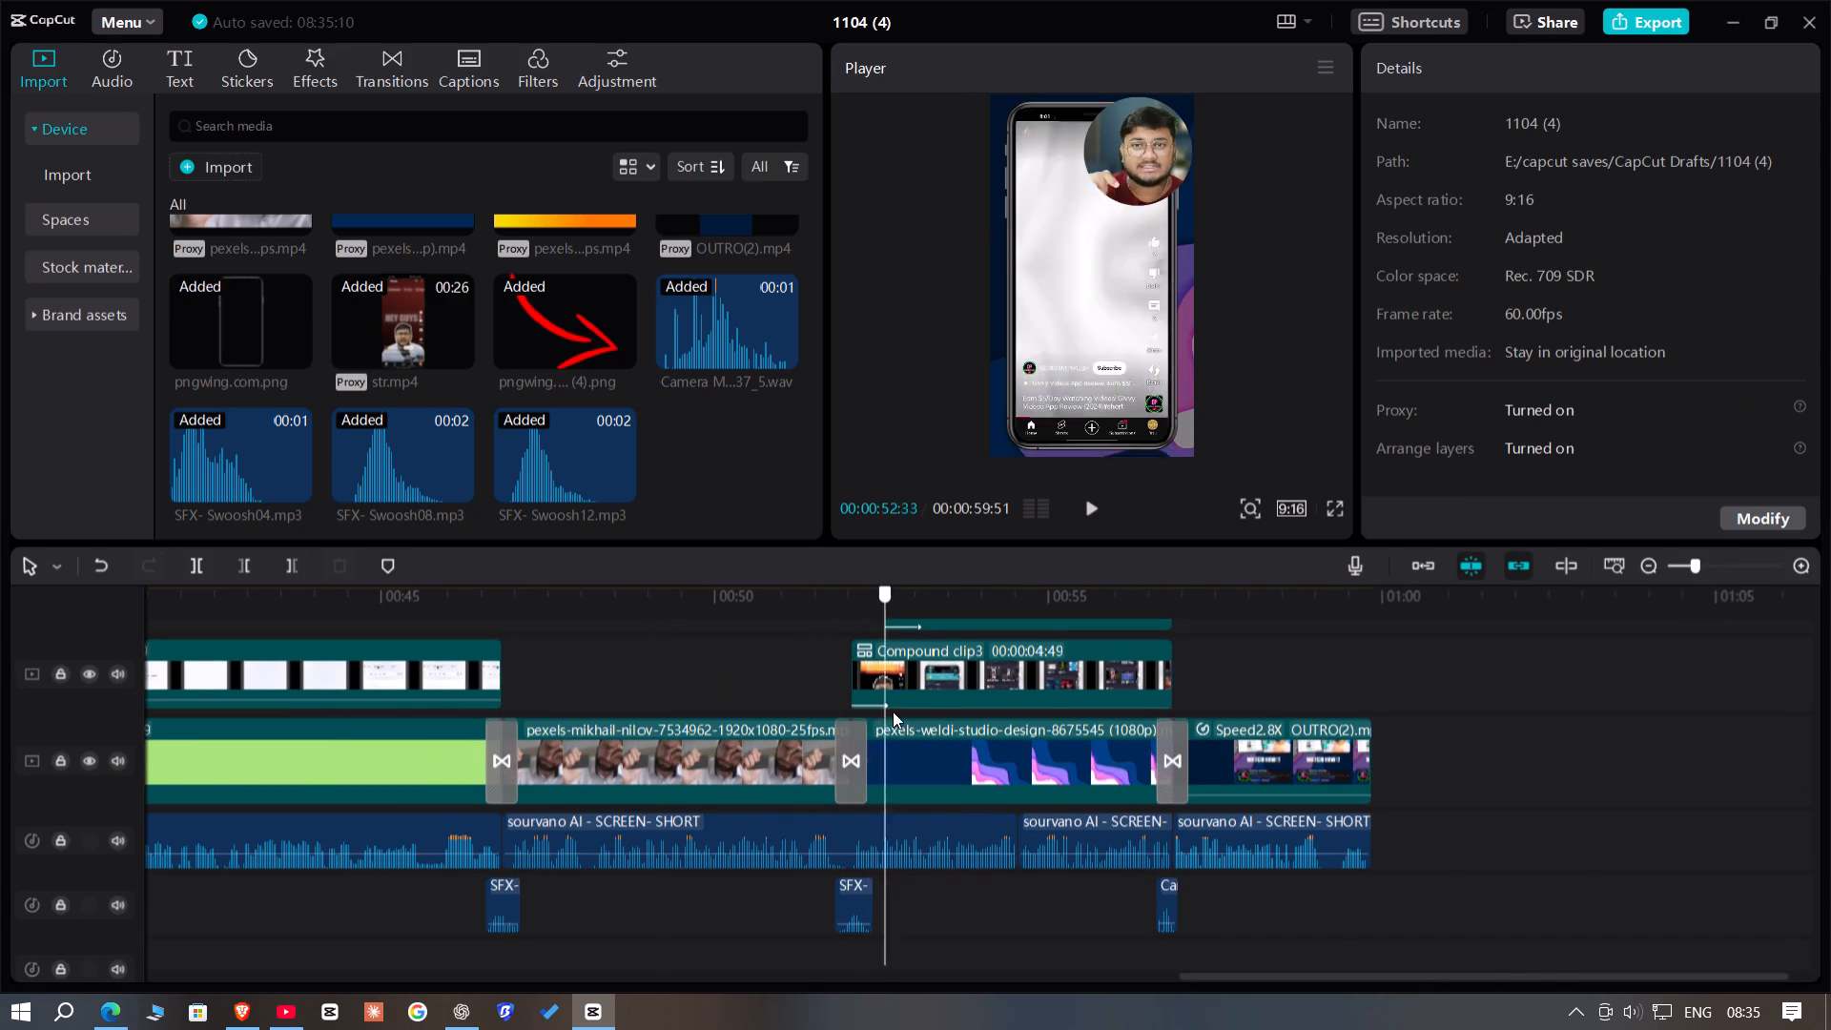
pyautogui.moveTo(893, 711); pyautogui.dragTo(1179, 937)
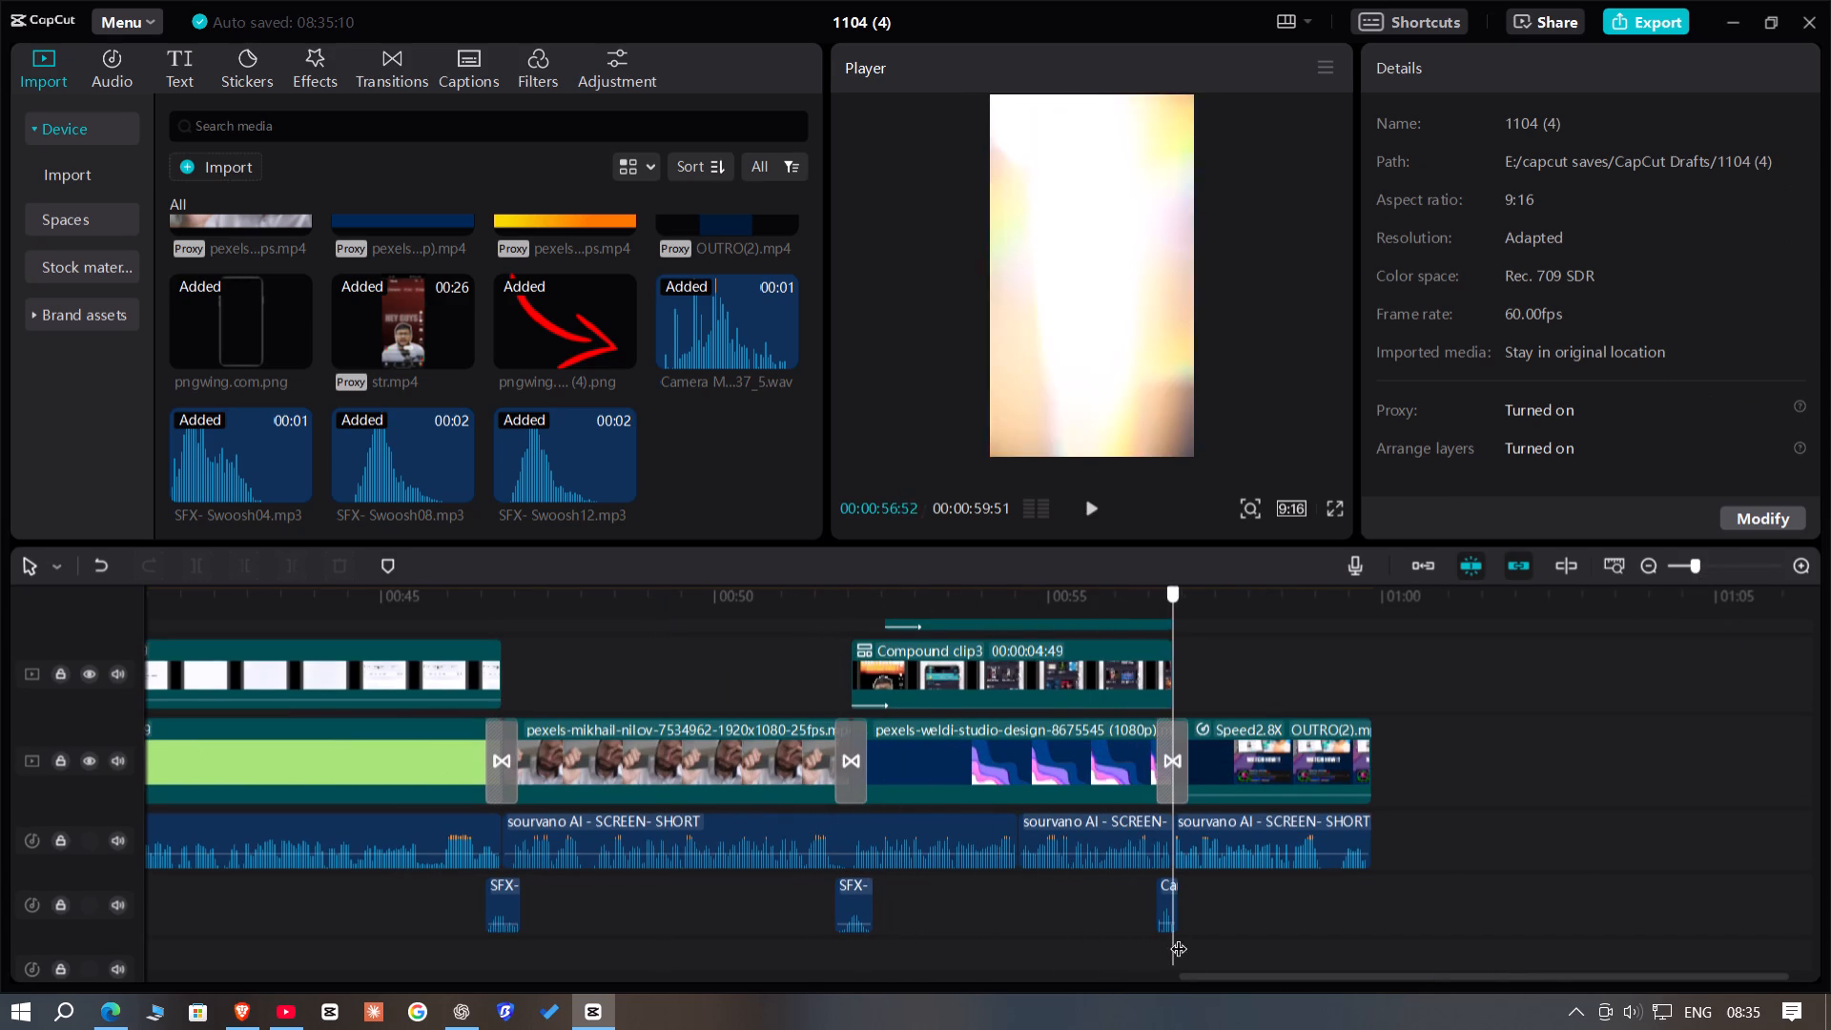
pyautogui.moveTo(1179, 937); pyautogui.dragTo(1571, 934)
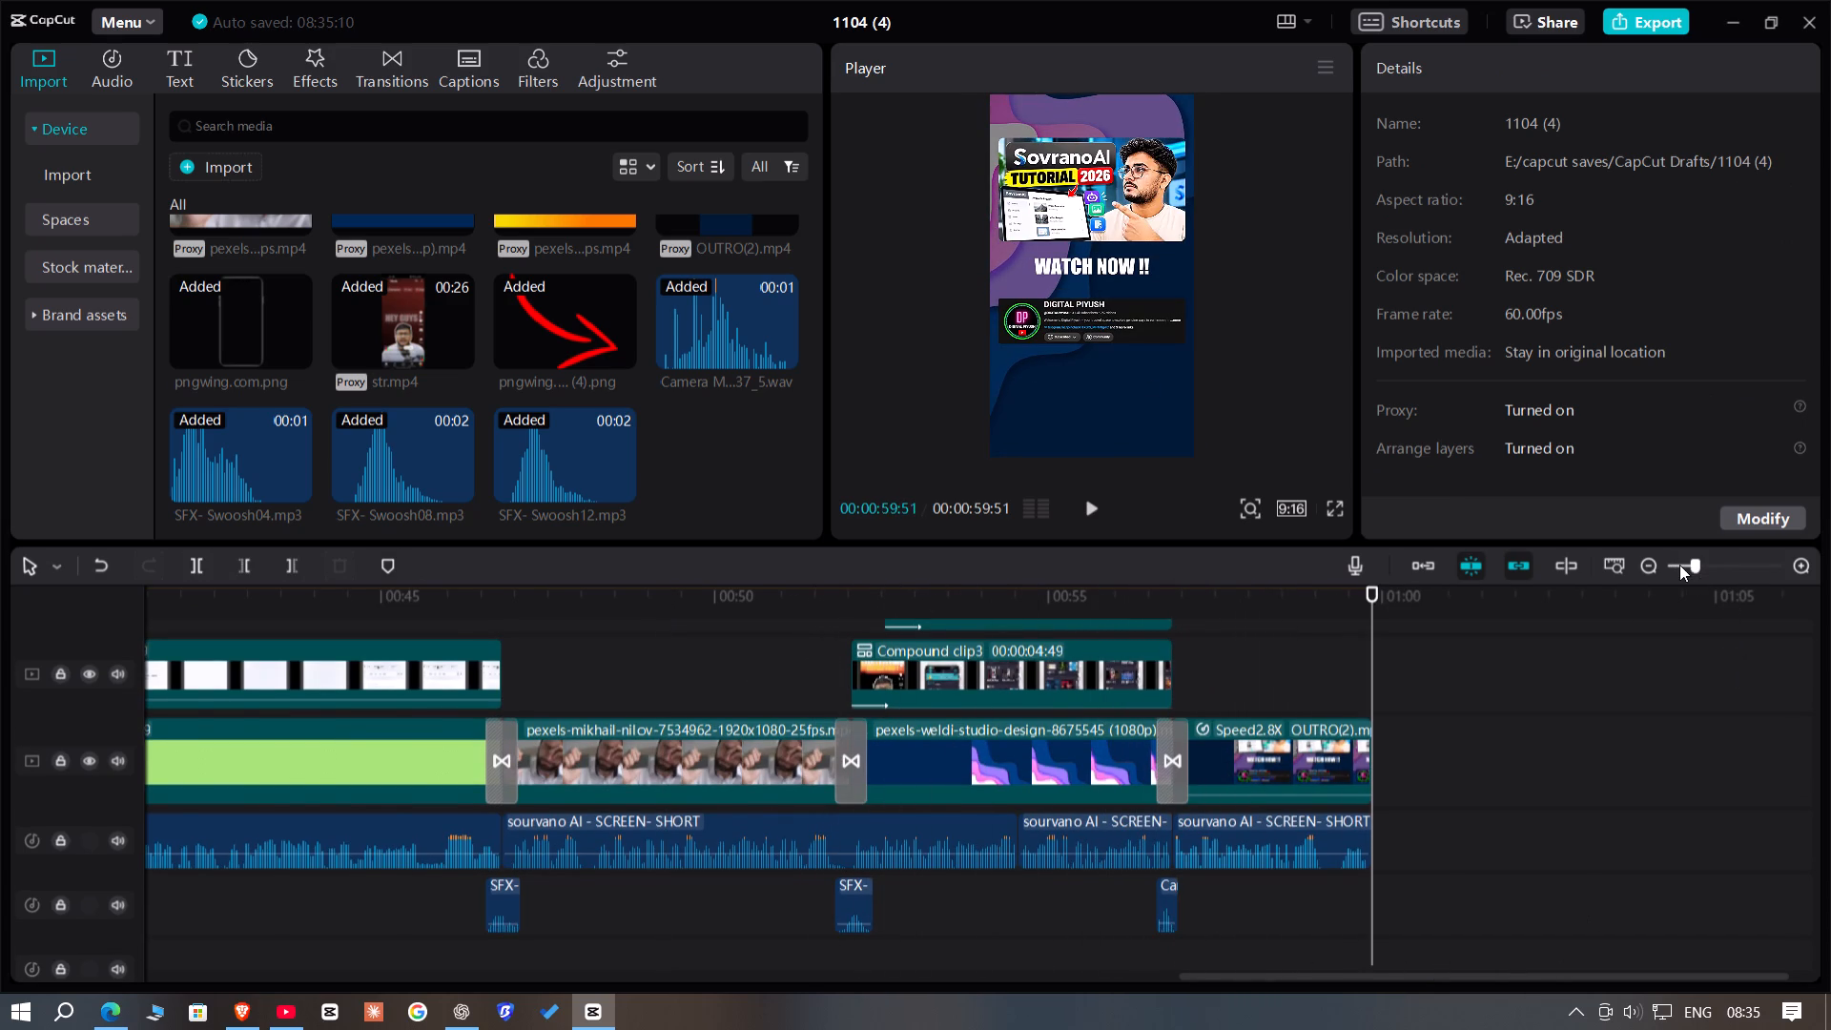
pyautogui.click(1679, 565)
pyautogui.tripleClick(755, 612)
pyautogui.moveTo(755, 612); pyautogui.dragTo(564, 627)
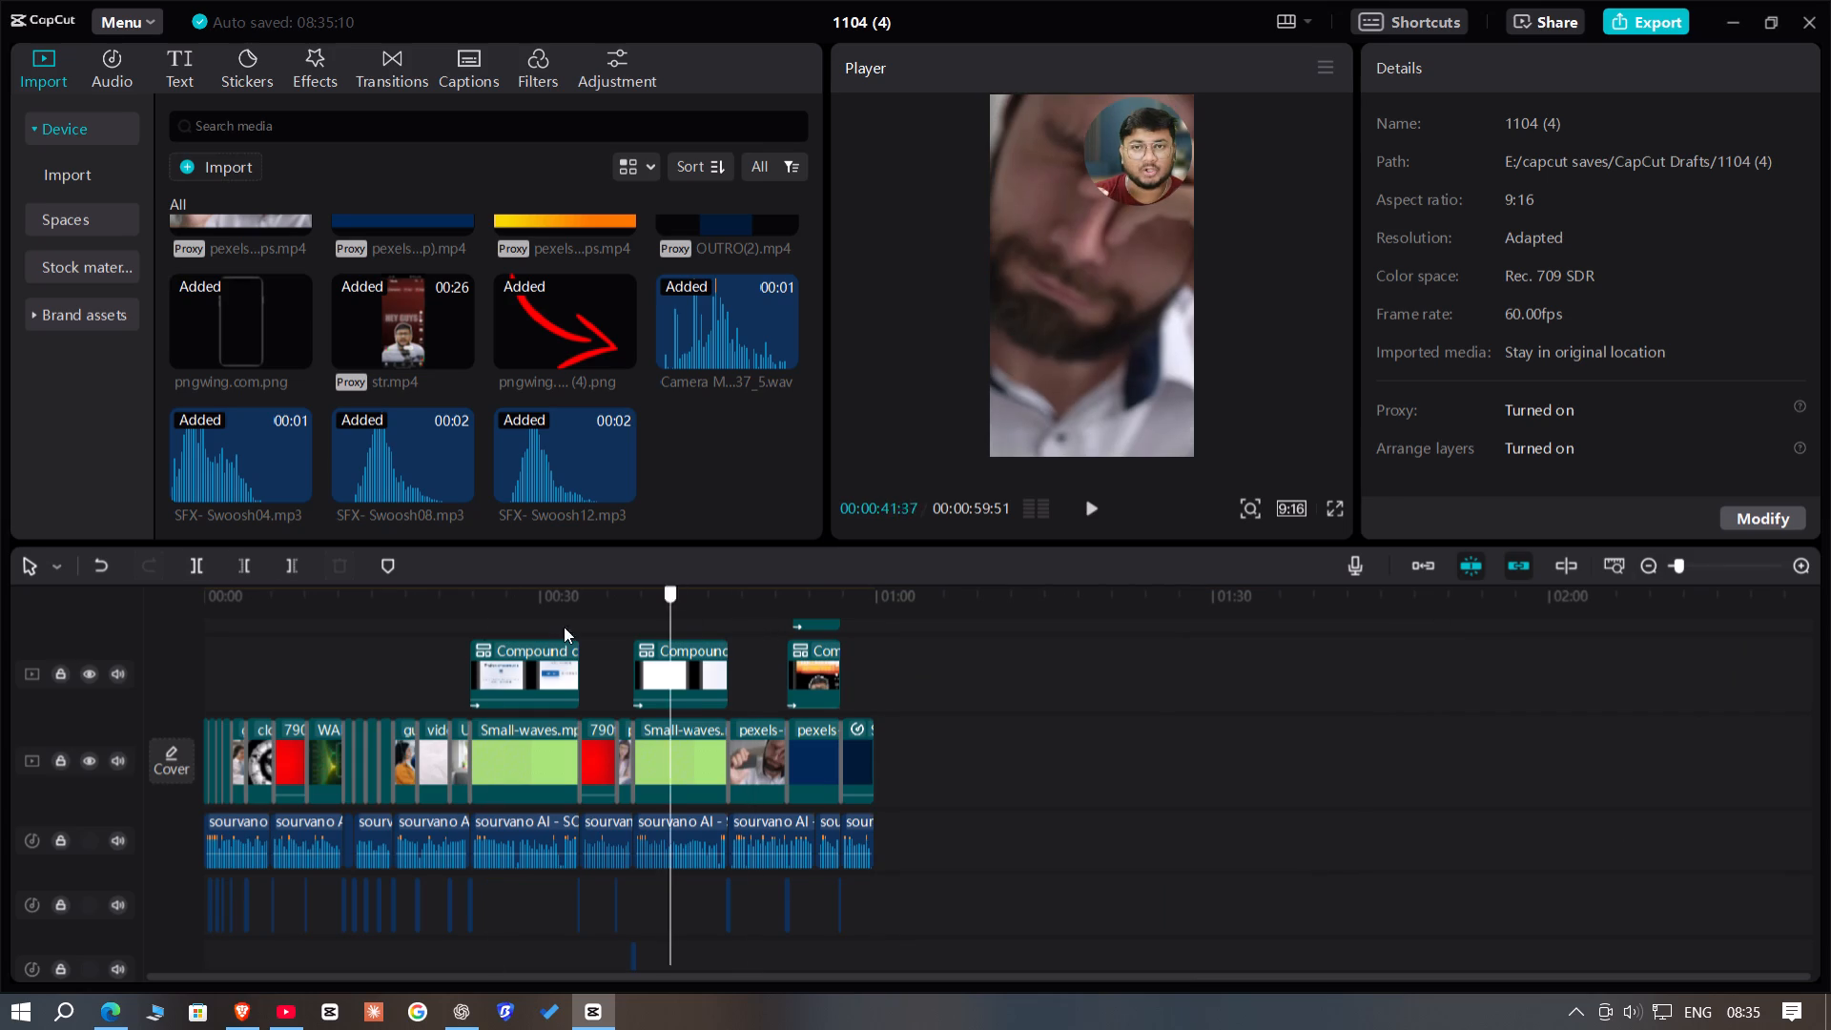
pyautogui.moveTo(564, 627); pyautogui.dragTo(191, 679)
pyautogui.click(188, 679)
# Move the stray swoosh clip at 00:00:38:05, before the second Small-waves.mp4, up onto the main sound effects track.
pyautogui.click(1699, 571)
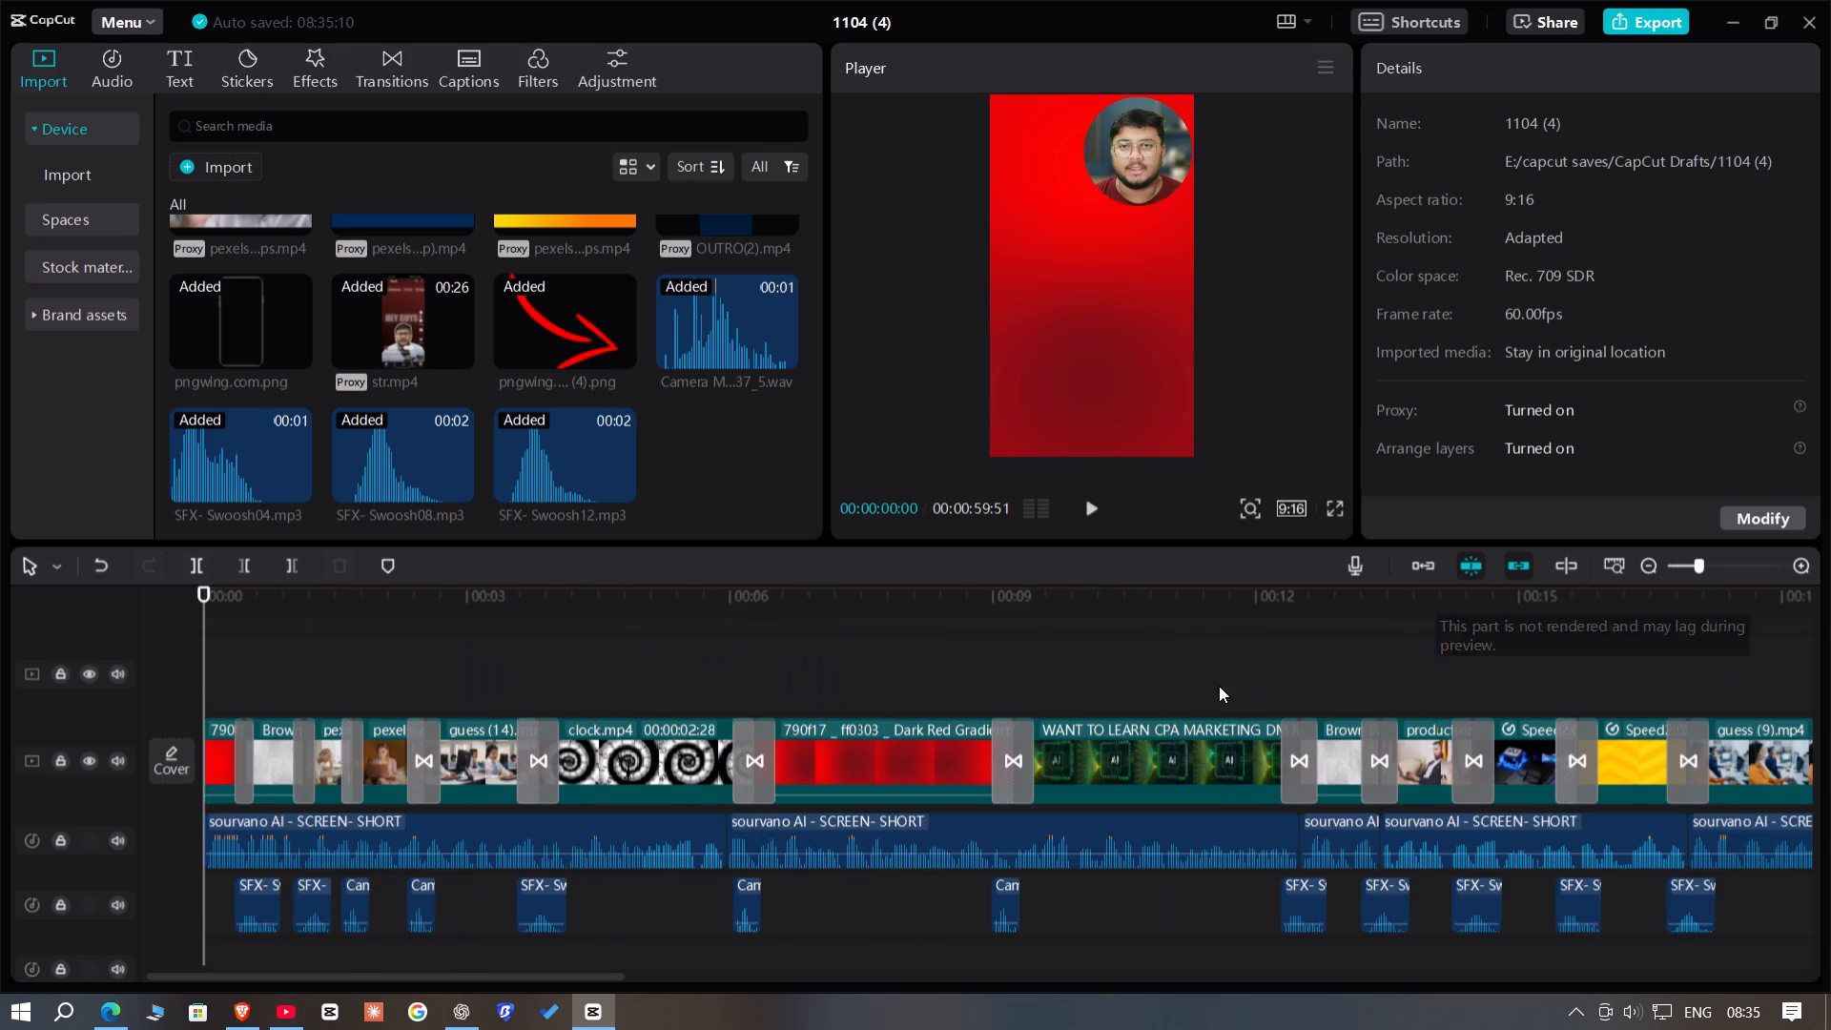
pyautogui.click(1218, 688)
pyautogui.click(1218, 678)
pyautogui.moveTo(1218, 678); pyautogui.dragTo(1792, 706)
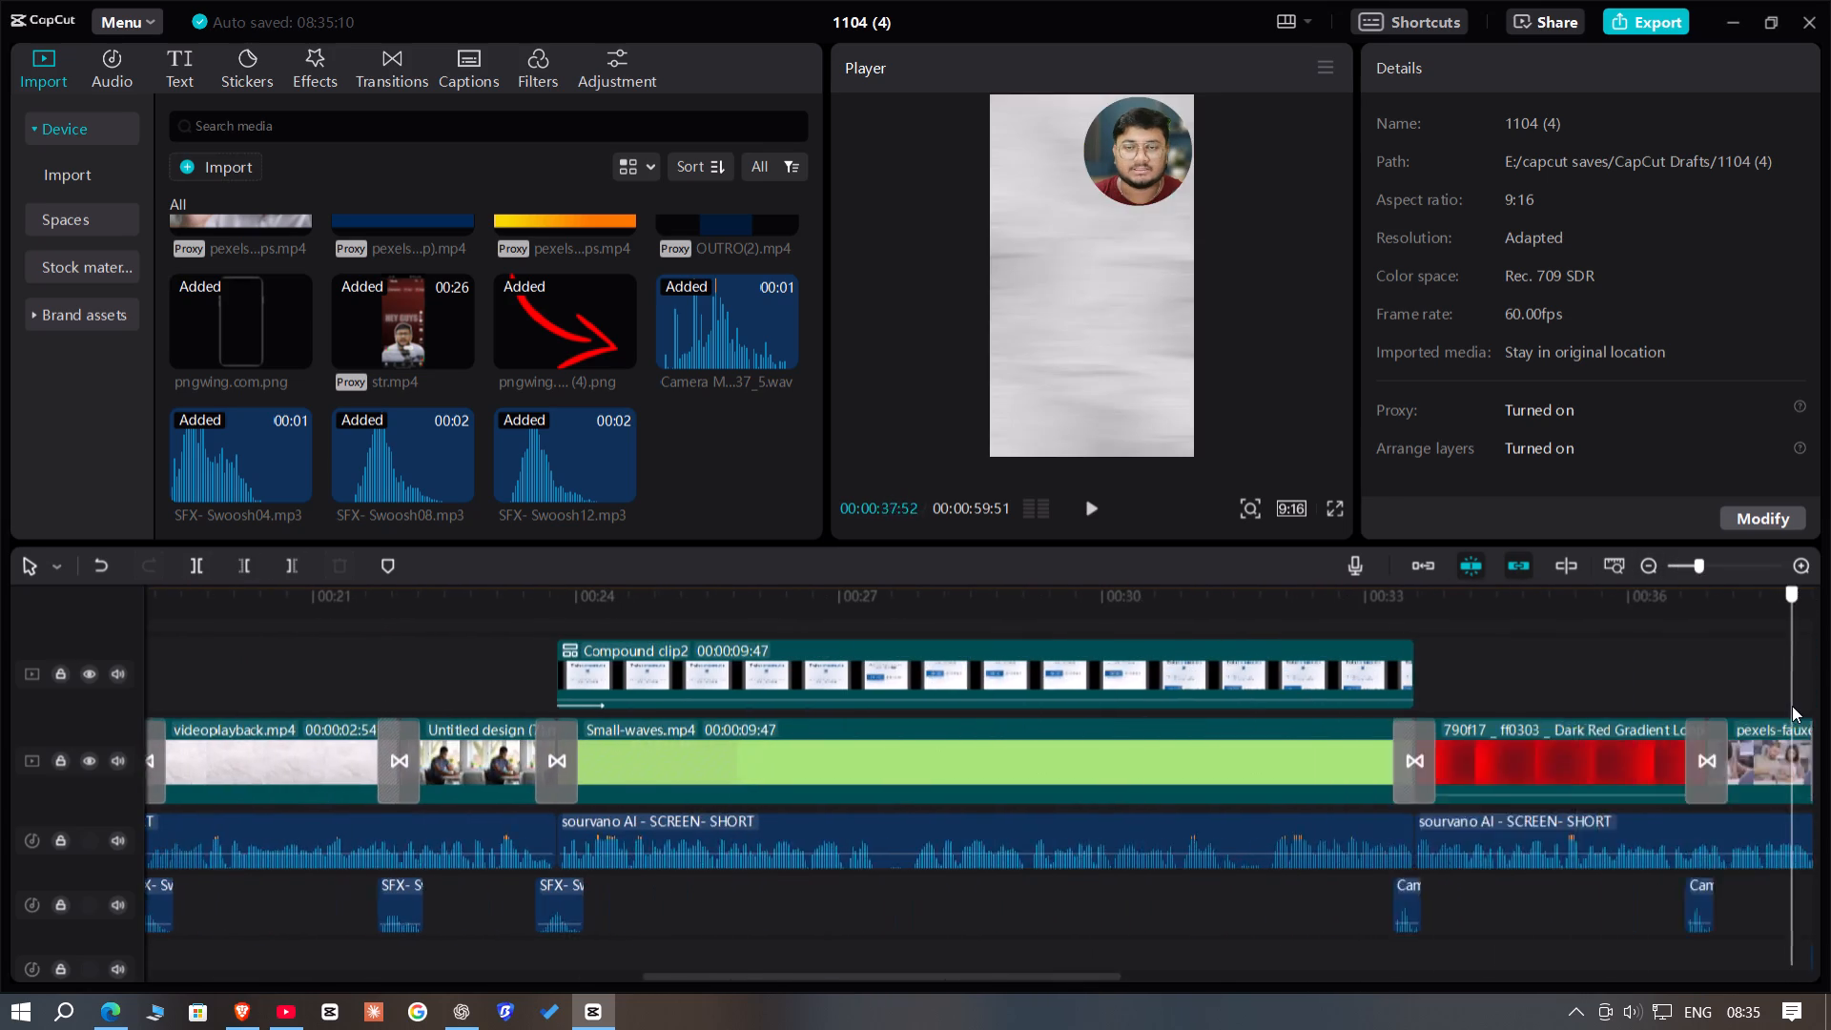
pyautogui.moveTo(1792, 706); pyautogui.dragTo(1169, 744)
pyautogui.scroll(-3, 1215, 812)
pyautogui.click(1186, 880)
pyautogui.moveTo(1186, 880); pyautogui.dragTo(1182, 828)
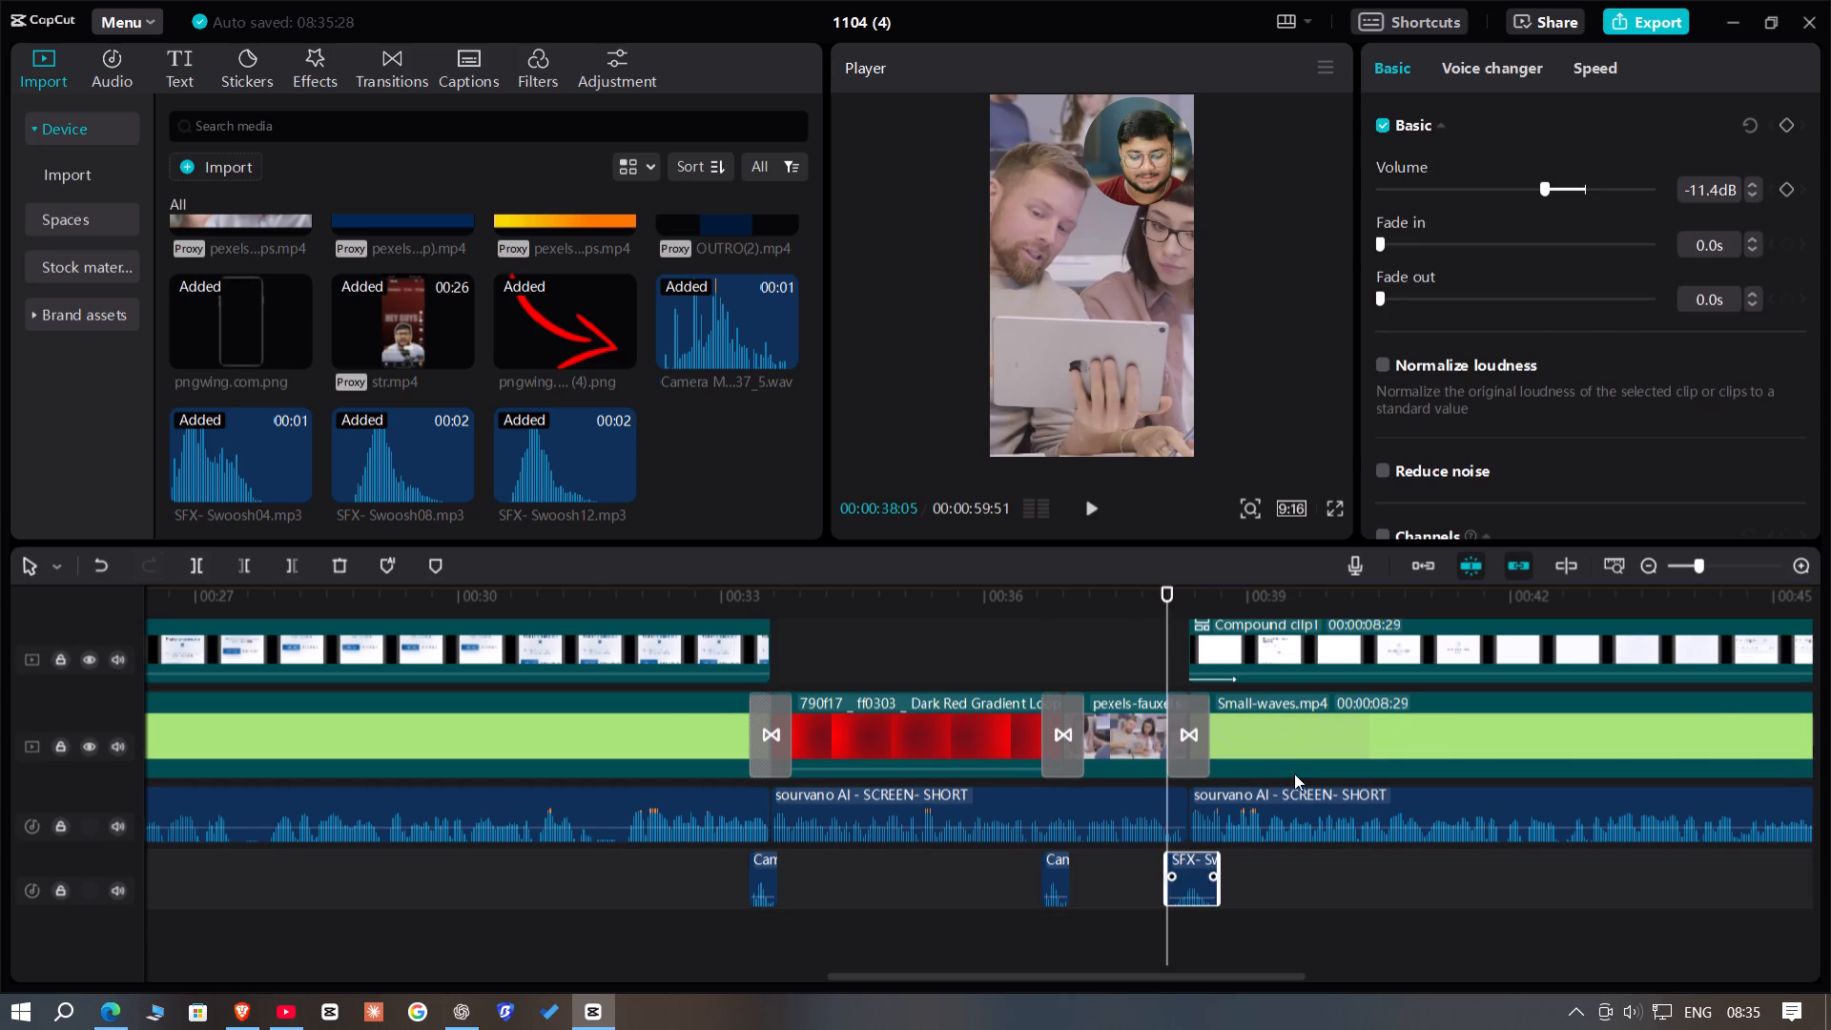
# Play back the transition into the second Small-waves.mp4, skim to the end of the short, and return to 00:00:00:00.
pyautogui.press('space')
pyautogui.press('space')
pyautogui.click(1680, 570)
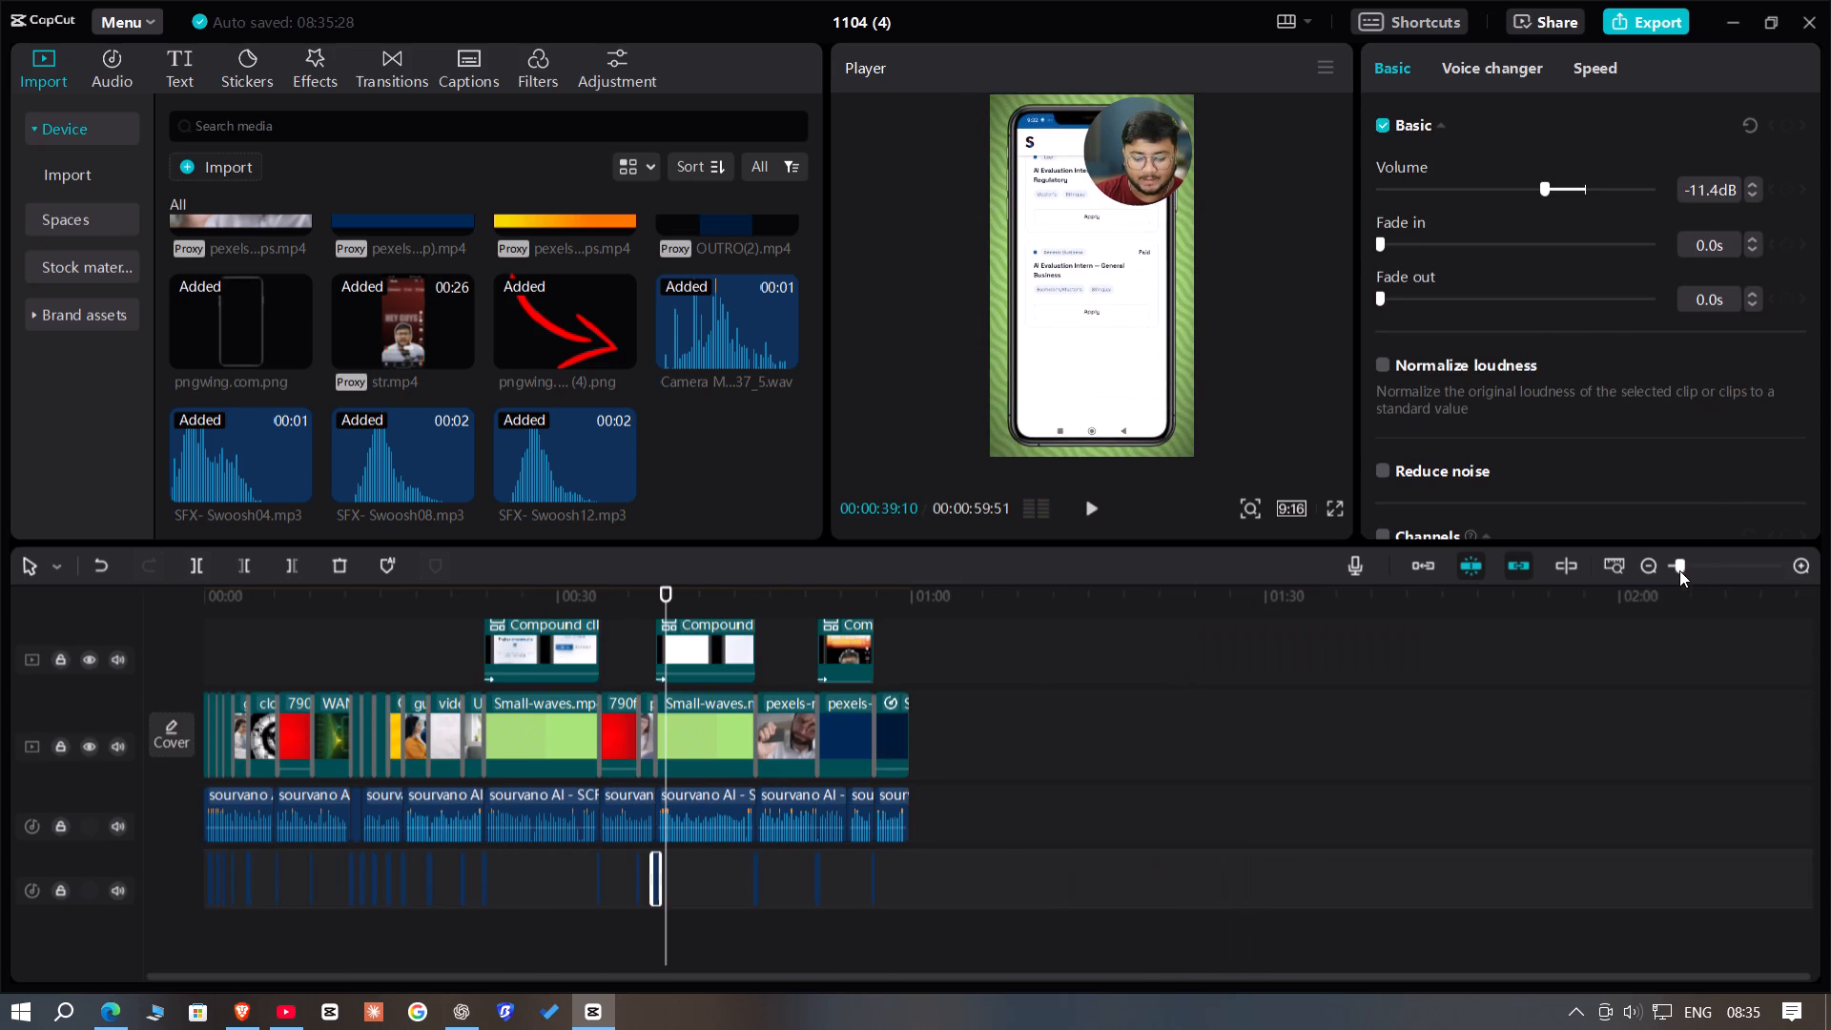
pyautogui.click(783, 651)
pyautogui.moveTo(783, 651); pyautogui.dragTo(929, 659)
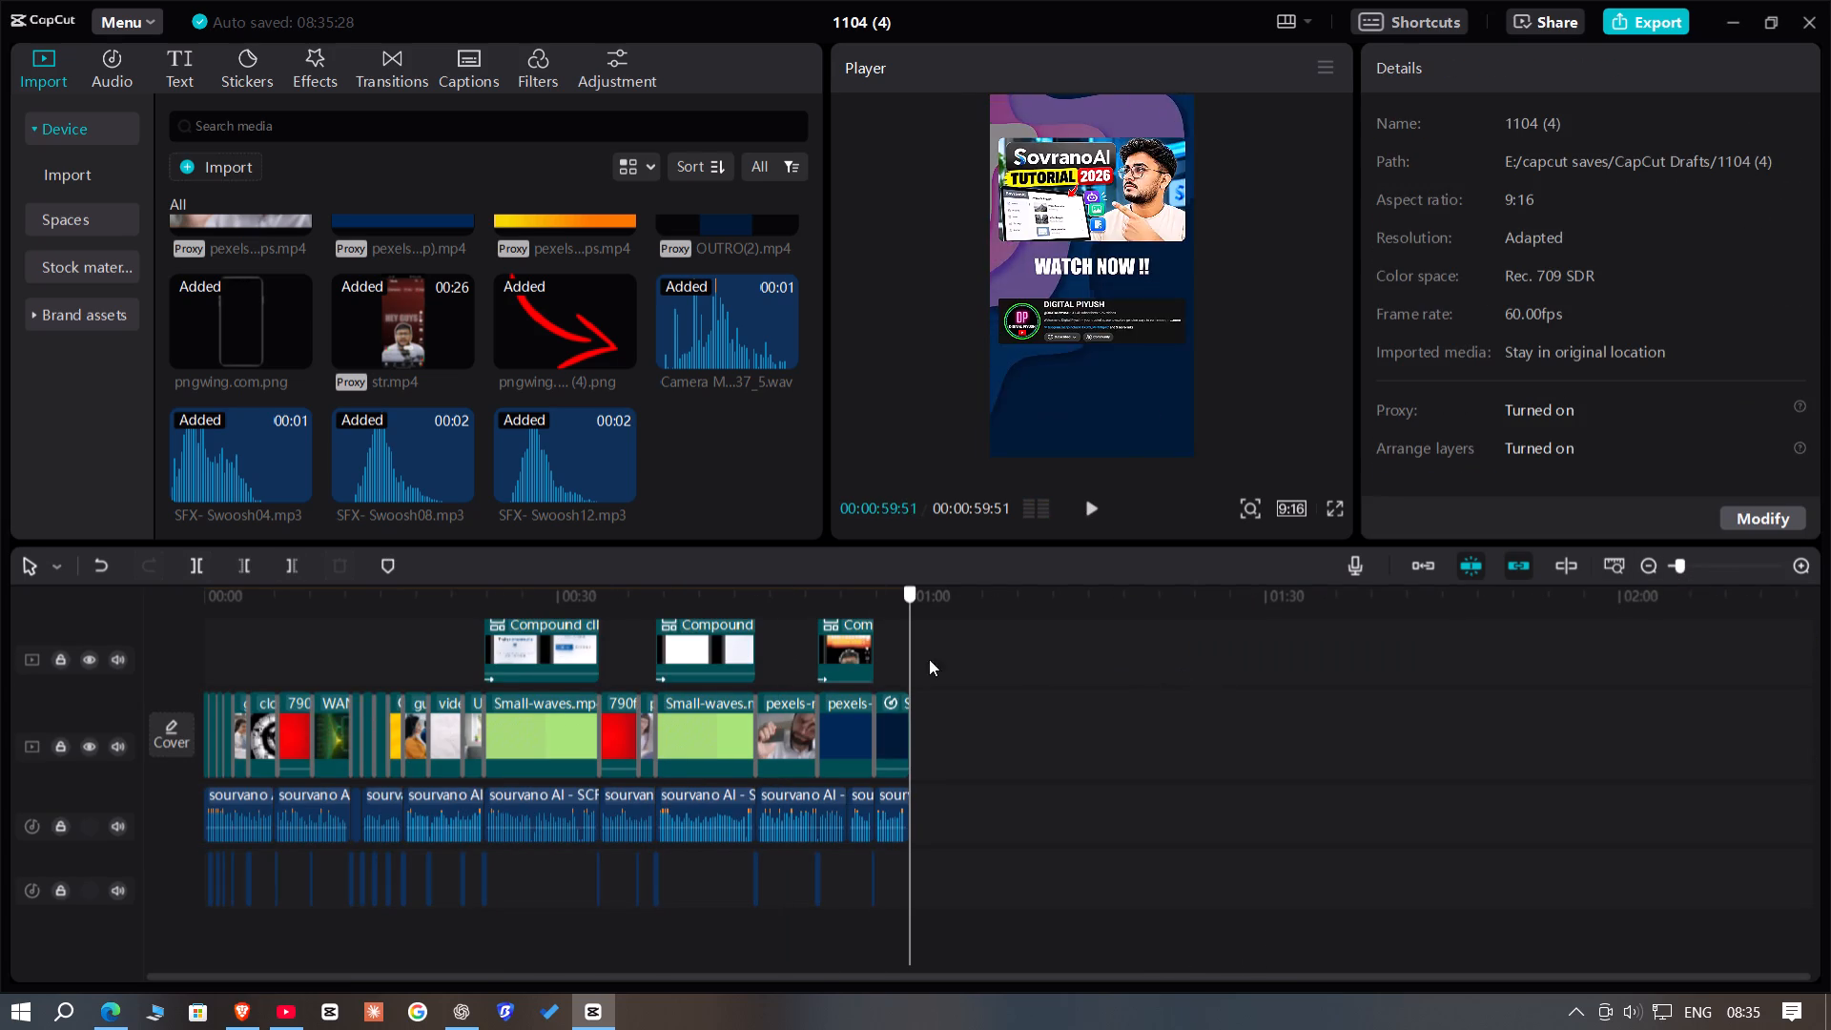
pyautogui.moveTo(929, 659); pyautogui.dragTo(0, 668)
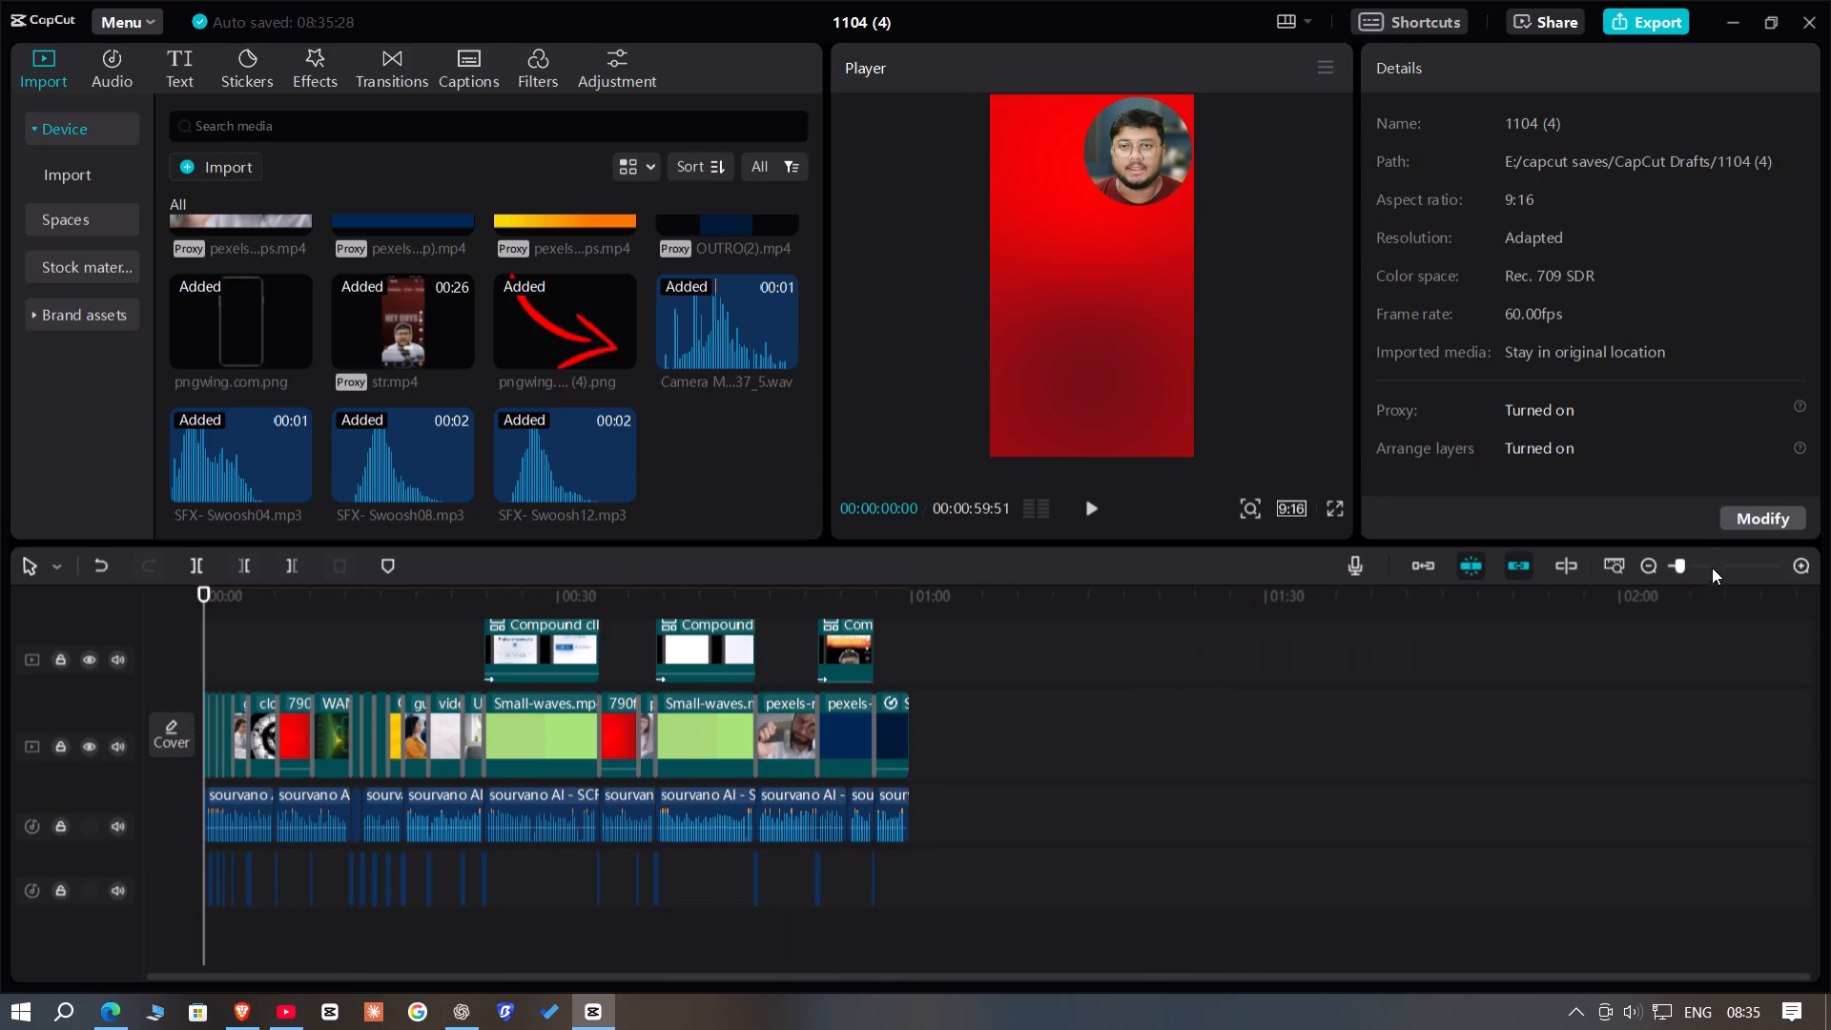
pyautogui.click(1700, 581)
pyautogui.click(1704, 565)
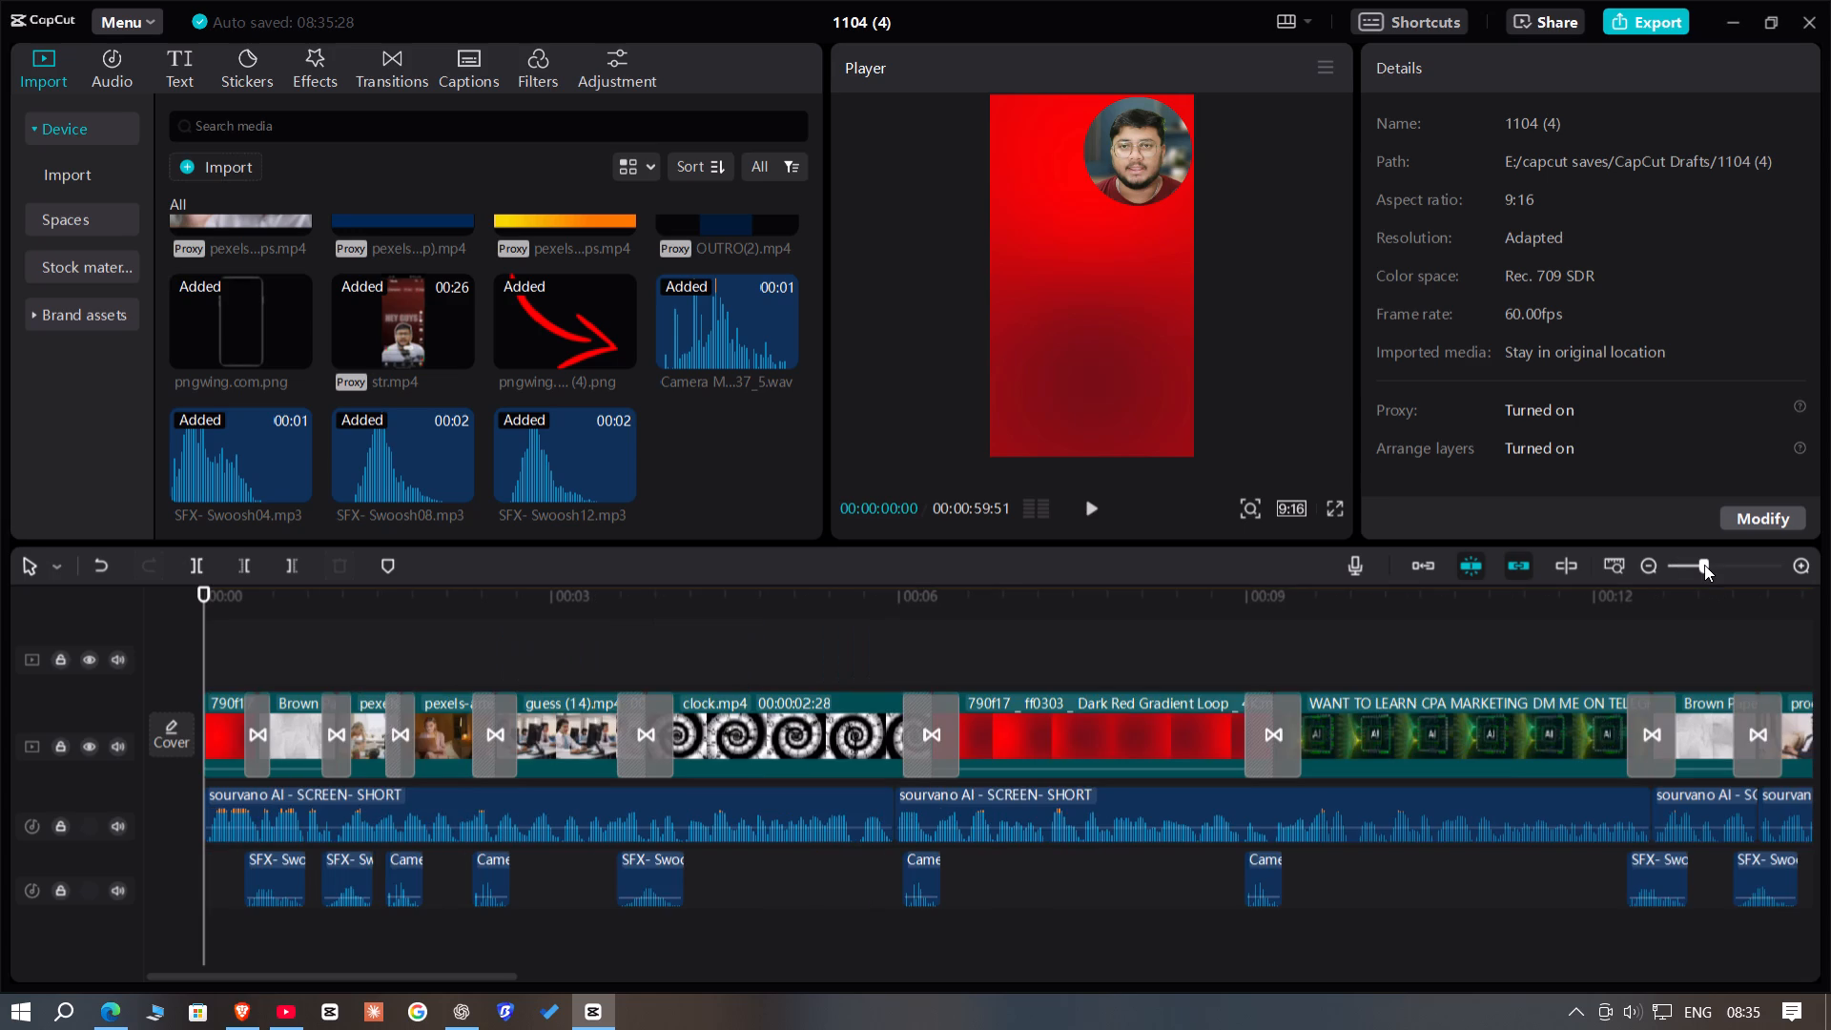
# Import a batch of music tracks from the Background Music folder inside editing materials on HDD (E:).
pyautogui.click(231, 177)
pyautogui.click(379, 61)
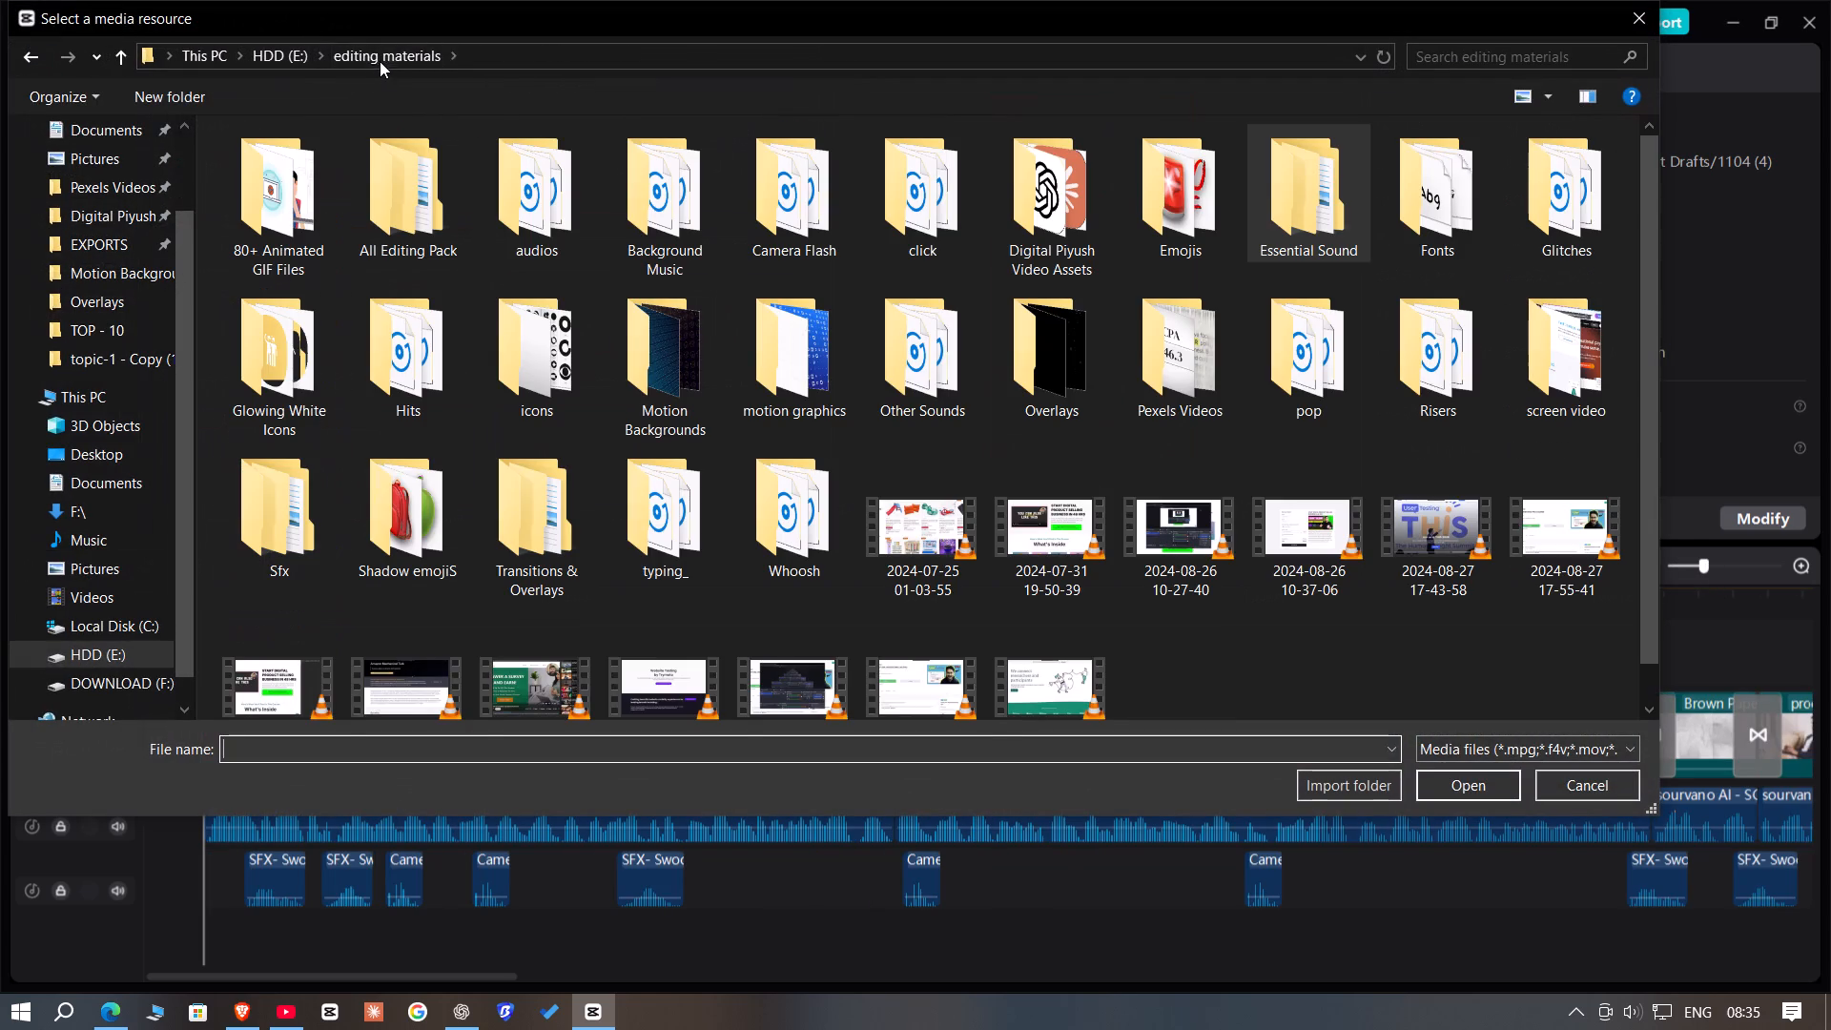
pyautogui.doubleClick(439, 174)
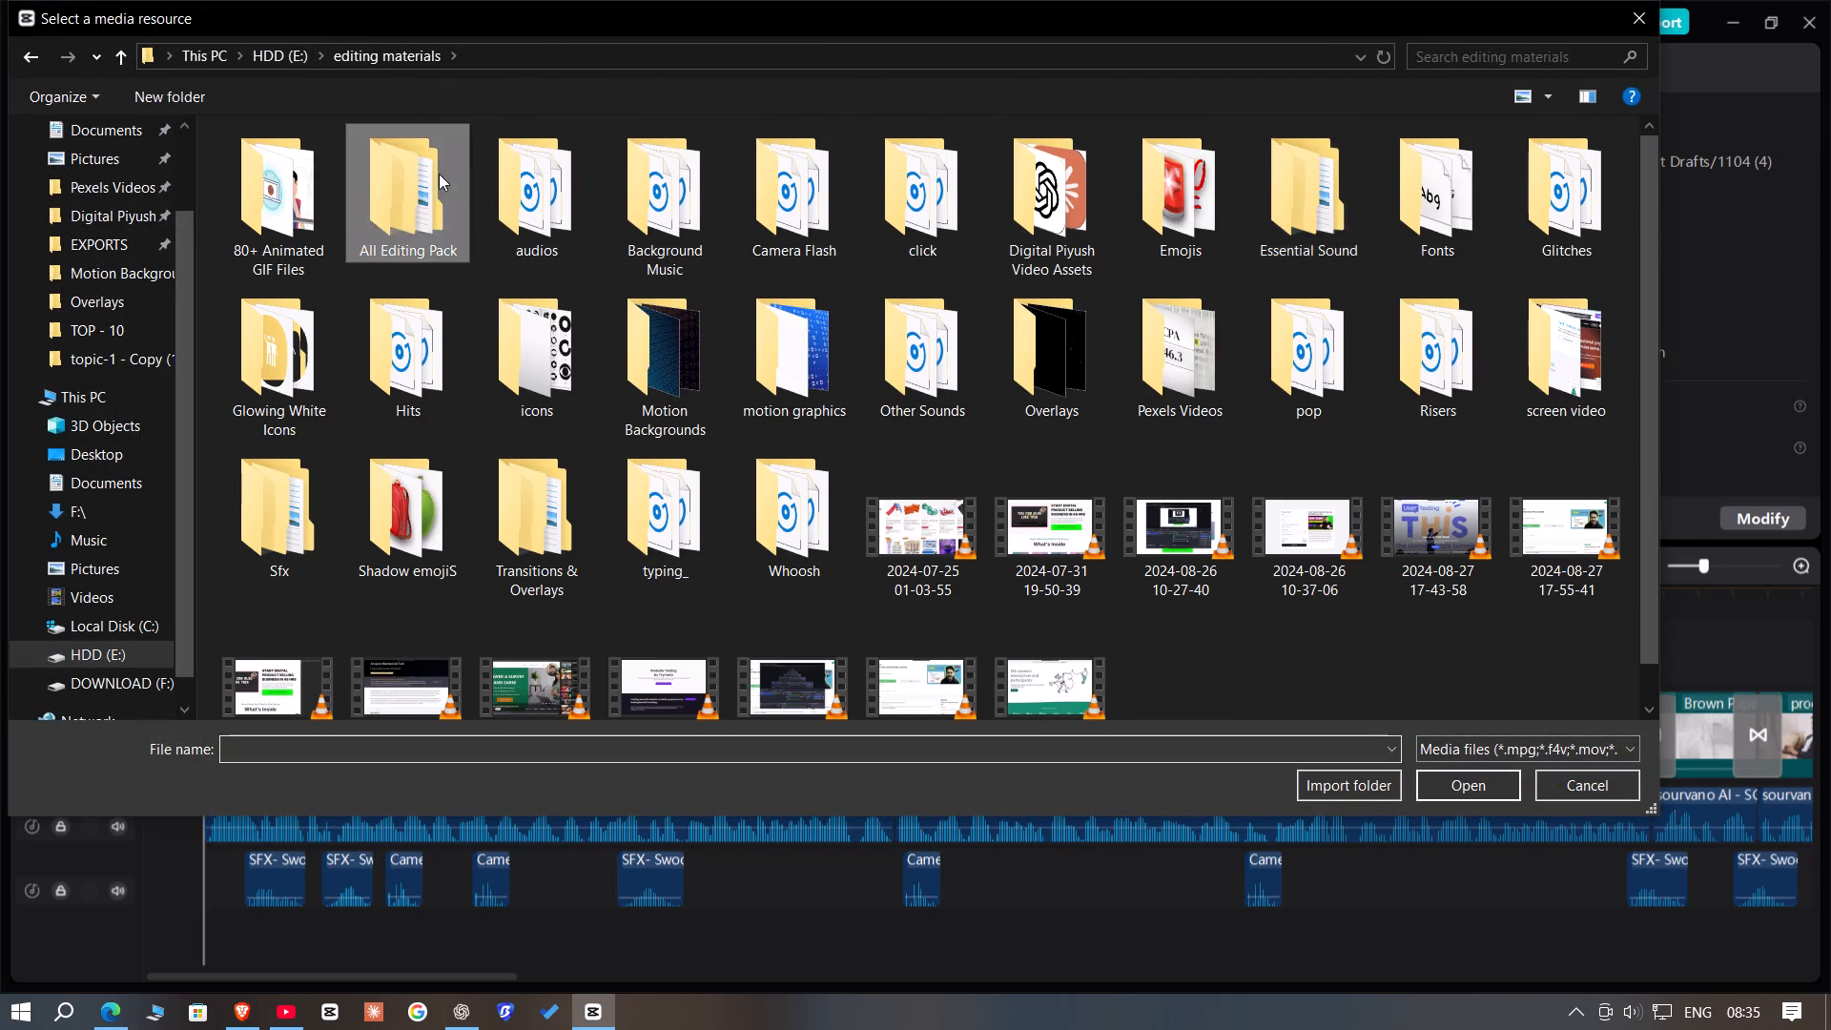
pyautogui.doubleClick(353, 171)
pyautogui.click(365, 62)
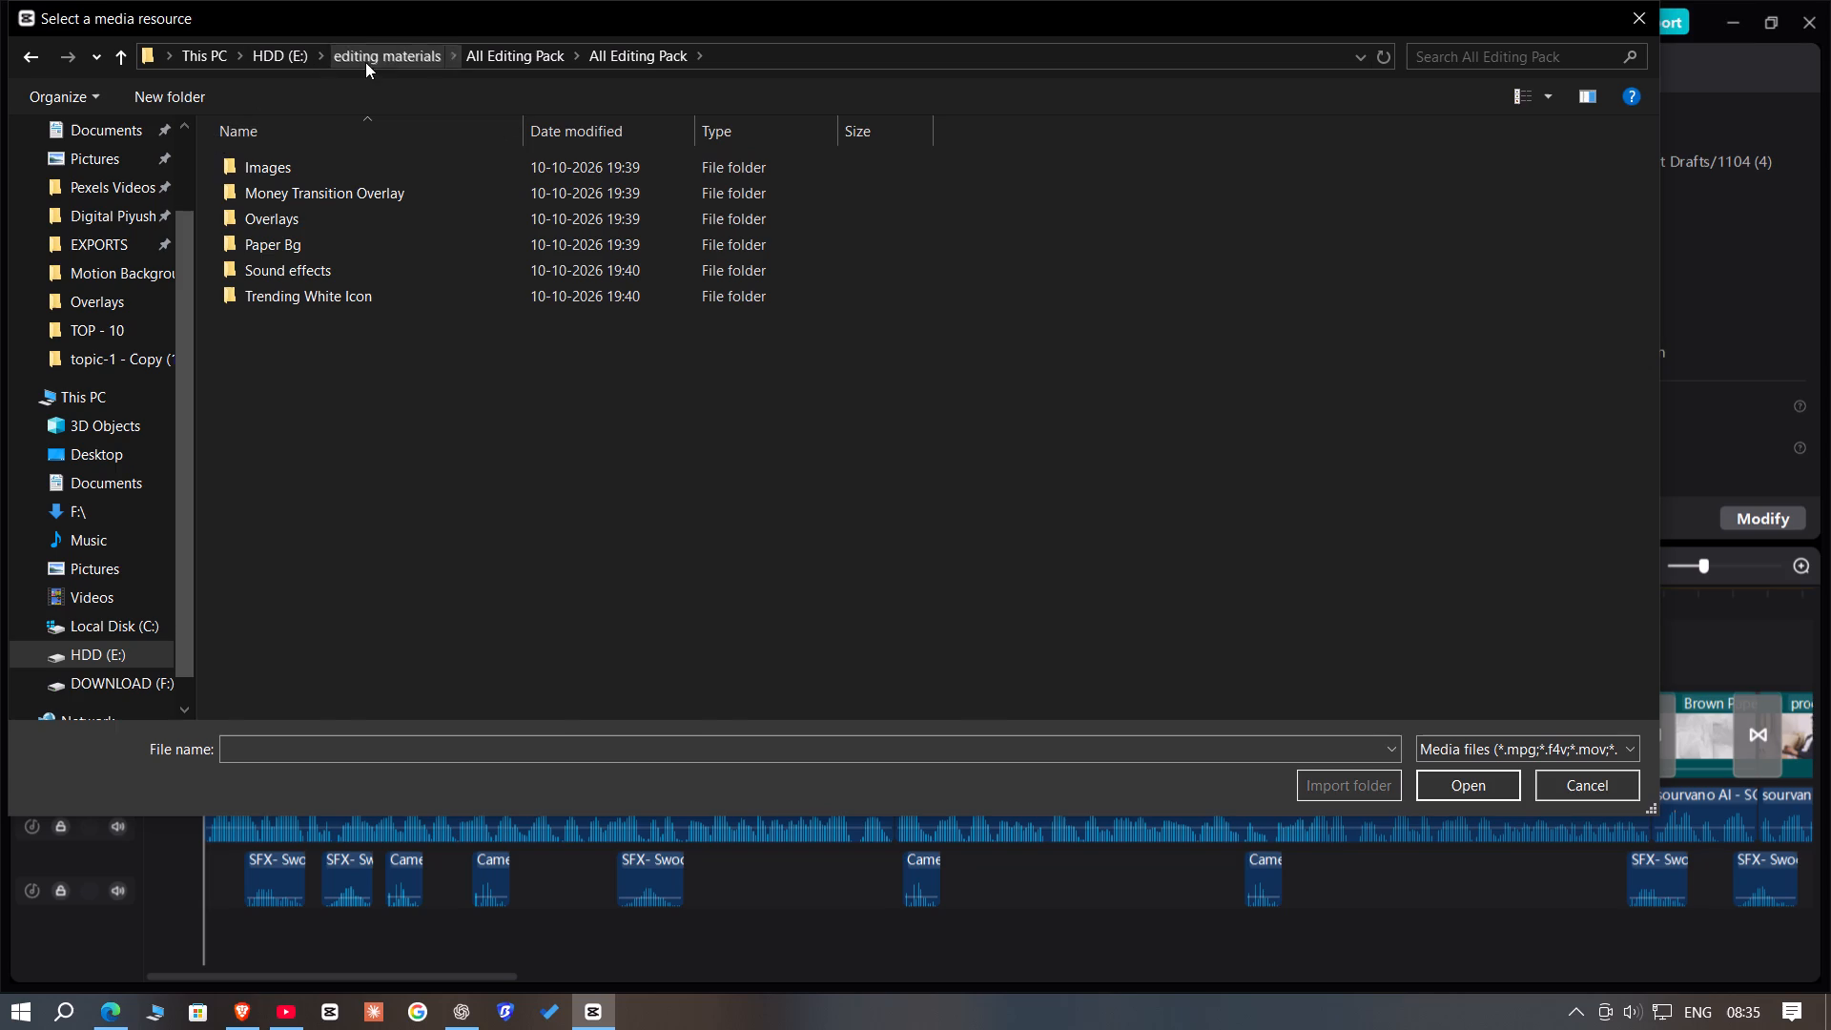
pyautogui.doubleClick(530, 211)
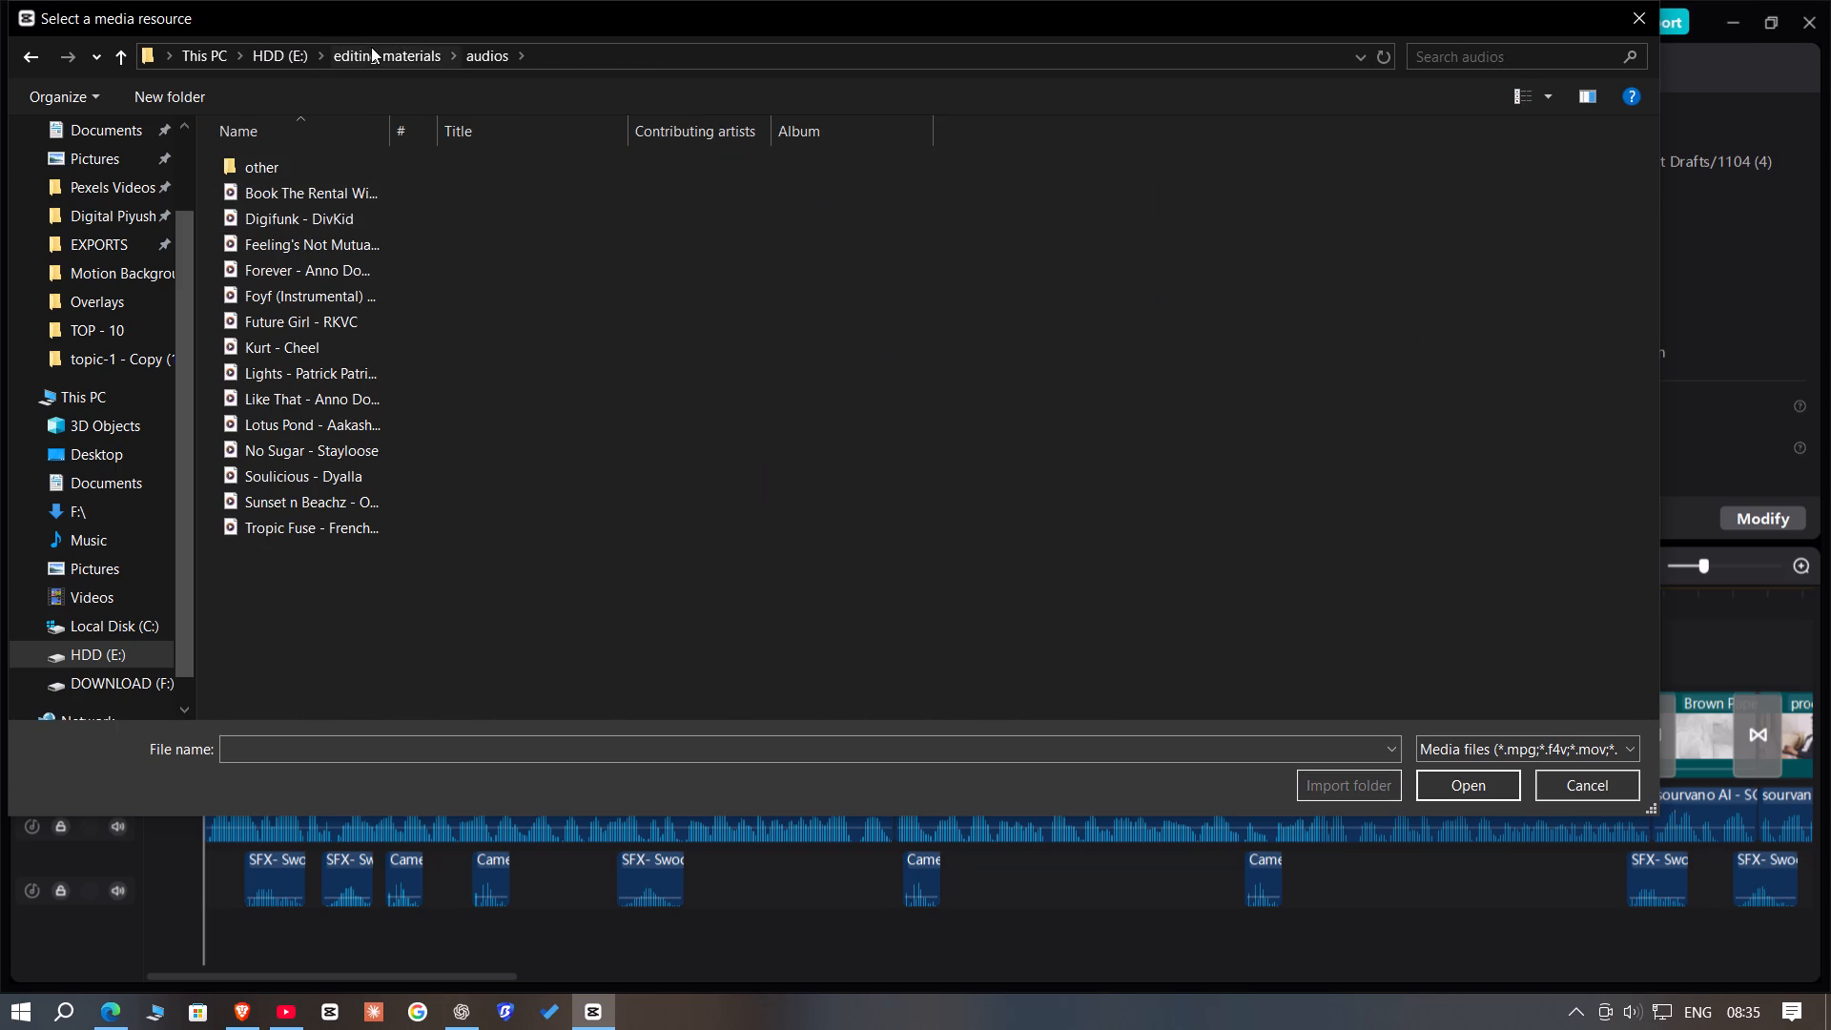
pyautogui.click(371, 47)
pyautogui.doubleClick(669, 212)
pyautogui.moveTo(995, 150); pyautogui.dragTo(949, 150)
pyautogui.moveTo(907, 150); pyautogui.dragTo(748, 165)
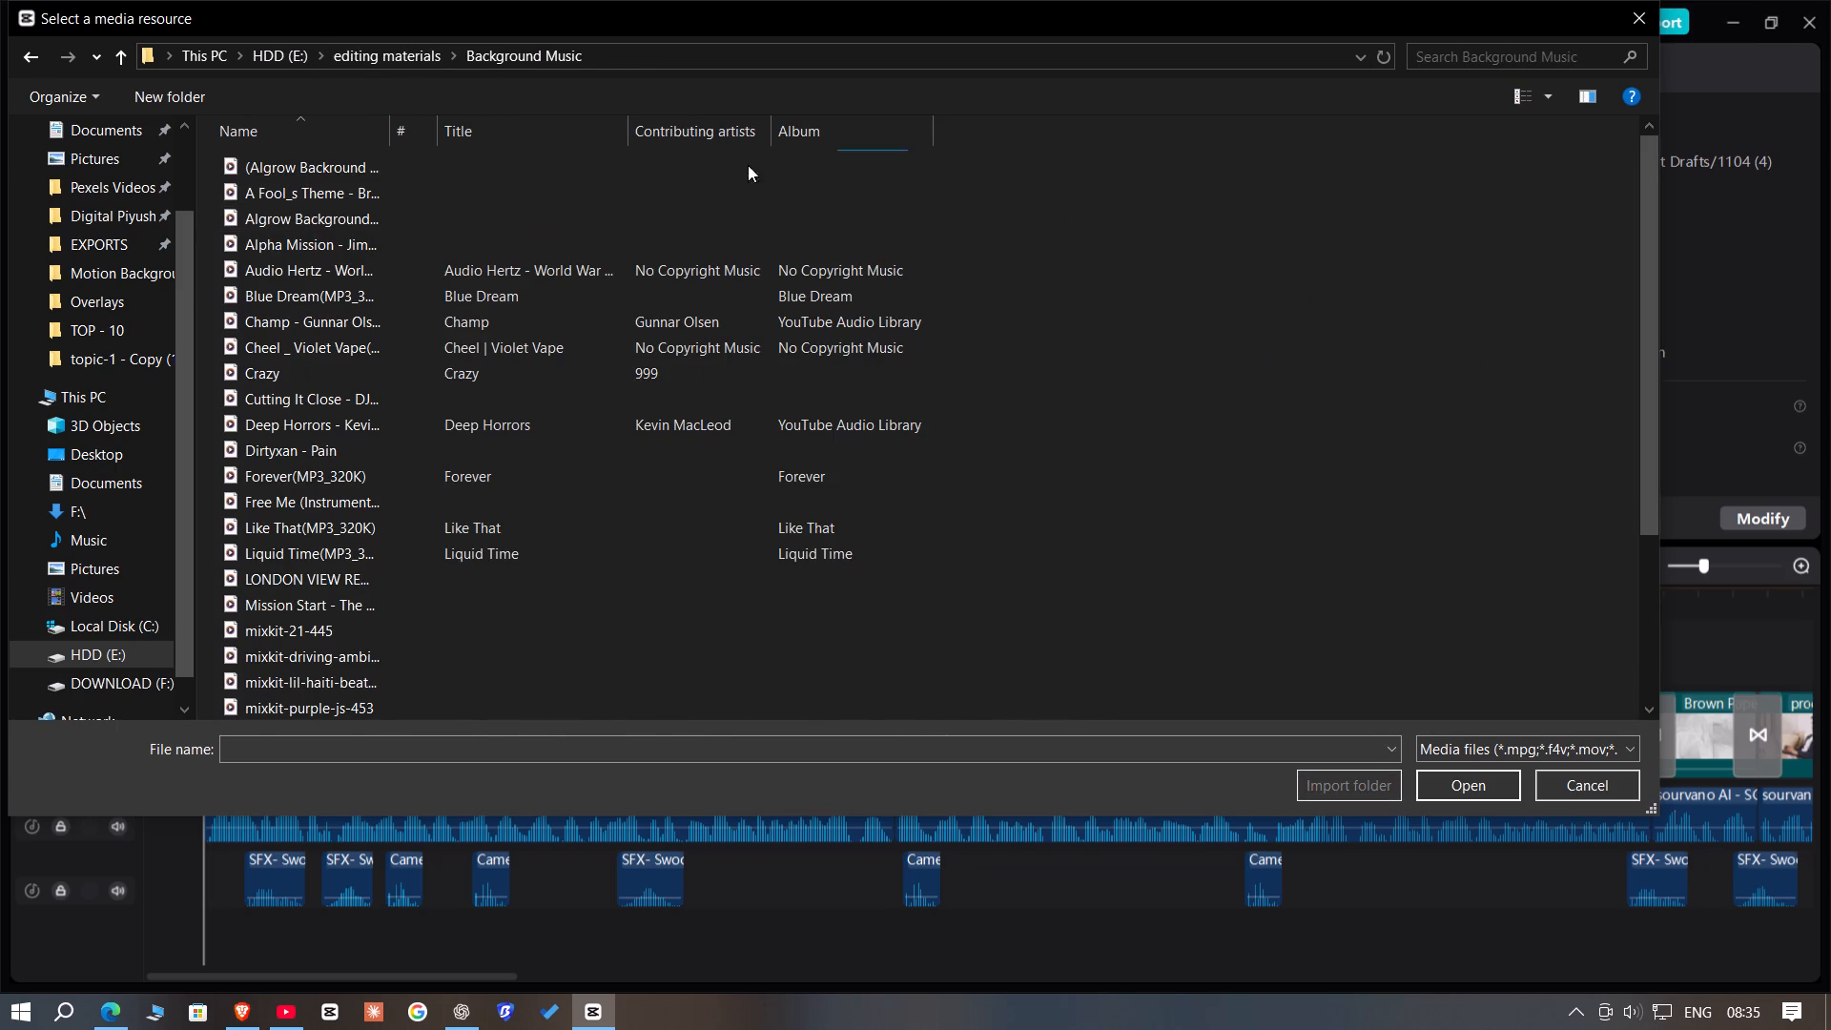
pyautogui.moveTo(748, 165); pyautogui.dragTo(637, 198)
pyautogui.moveTo(538, 248); pyautogui.dragTo(409, 501)
pyautogui.moveTo(977, 174); pyautogui.dragTo(951, 166)
pyautogui.moveTo(936, 166); pyautogui.dragTo(546, 381)
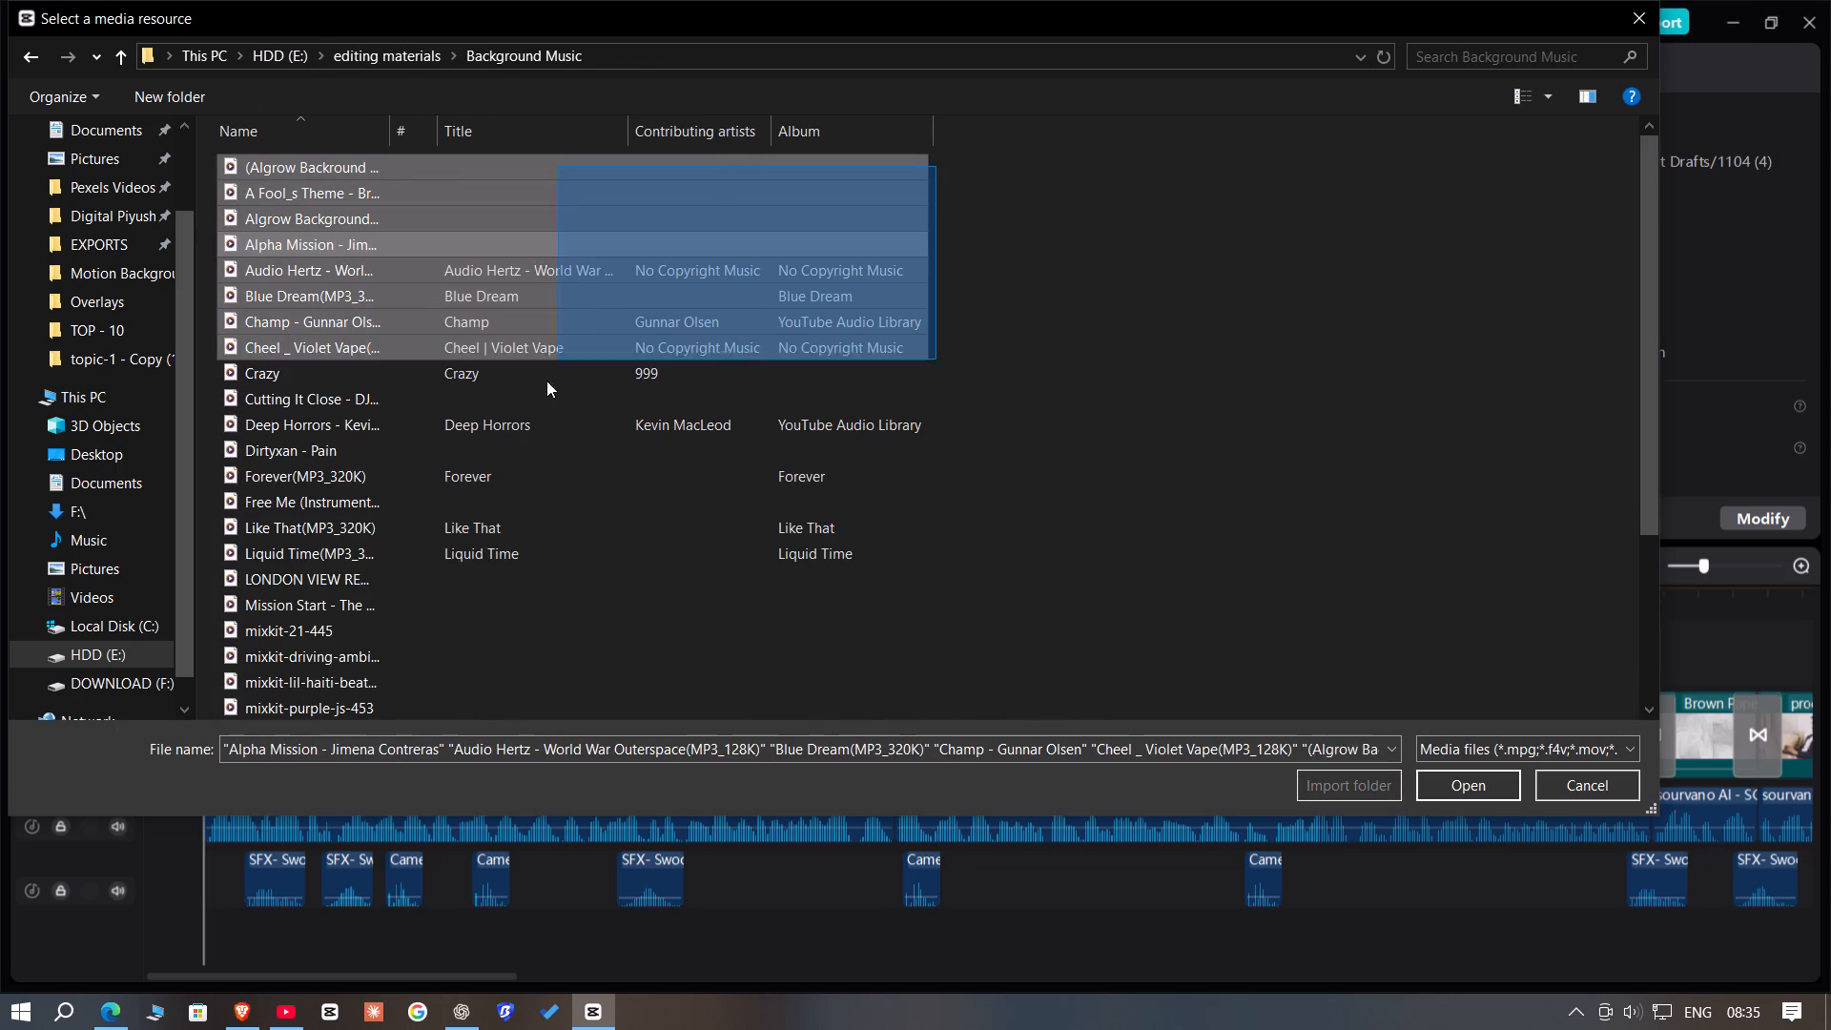
pyautogui.moveTo(546, 381); pyautogui.dragTo(470, 559)
pyautogui.click(1477, 803)
pyautogui.click(1471, 791)
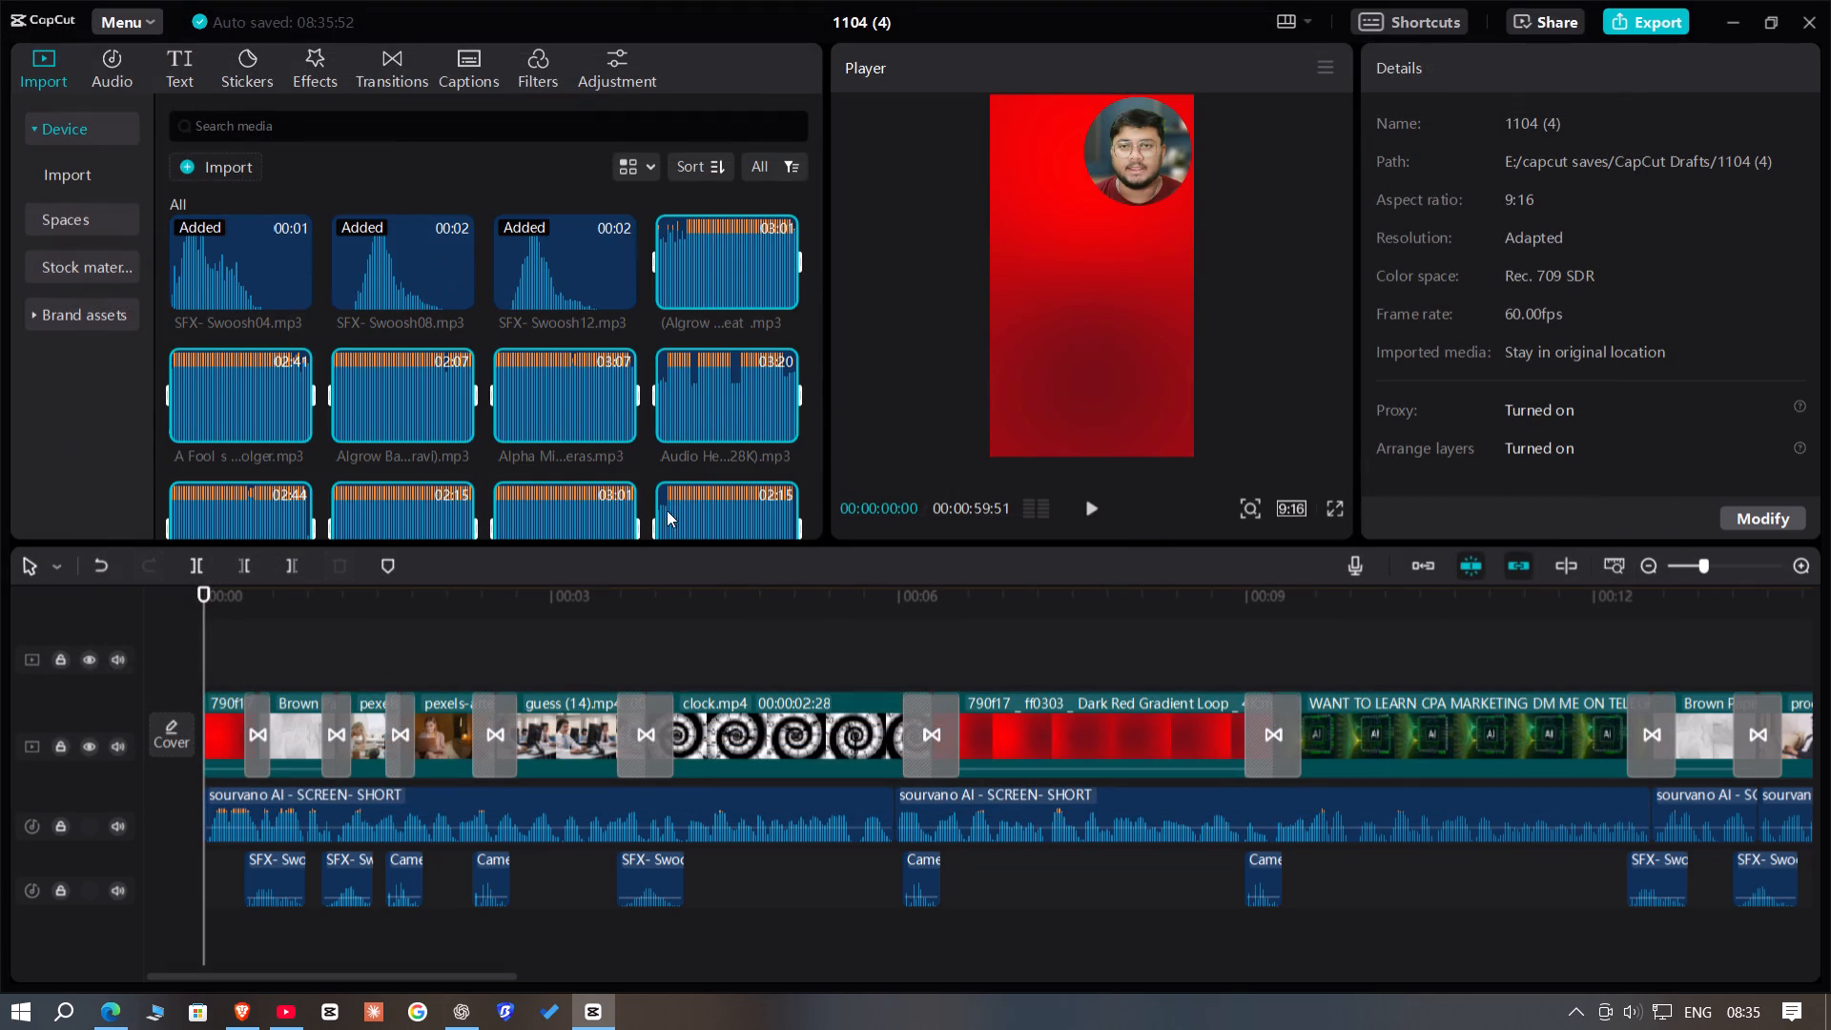
# Audition the imported music and add (Algrow Backround Music)Flute_Trap_Beat_.mp3 at the timeline start, on a new track below the sound effects.
pyautogui.click(728, 402)
pyautogui.click(571, 514)
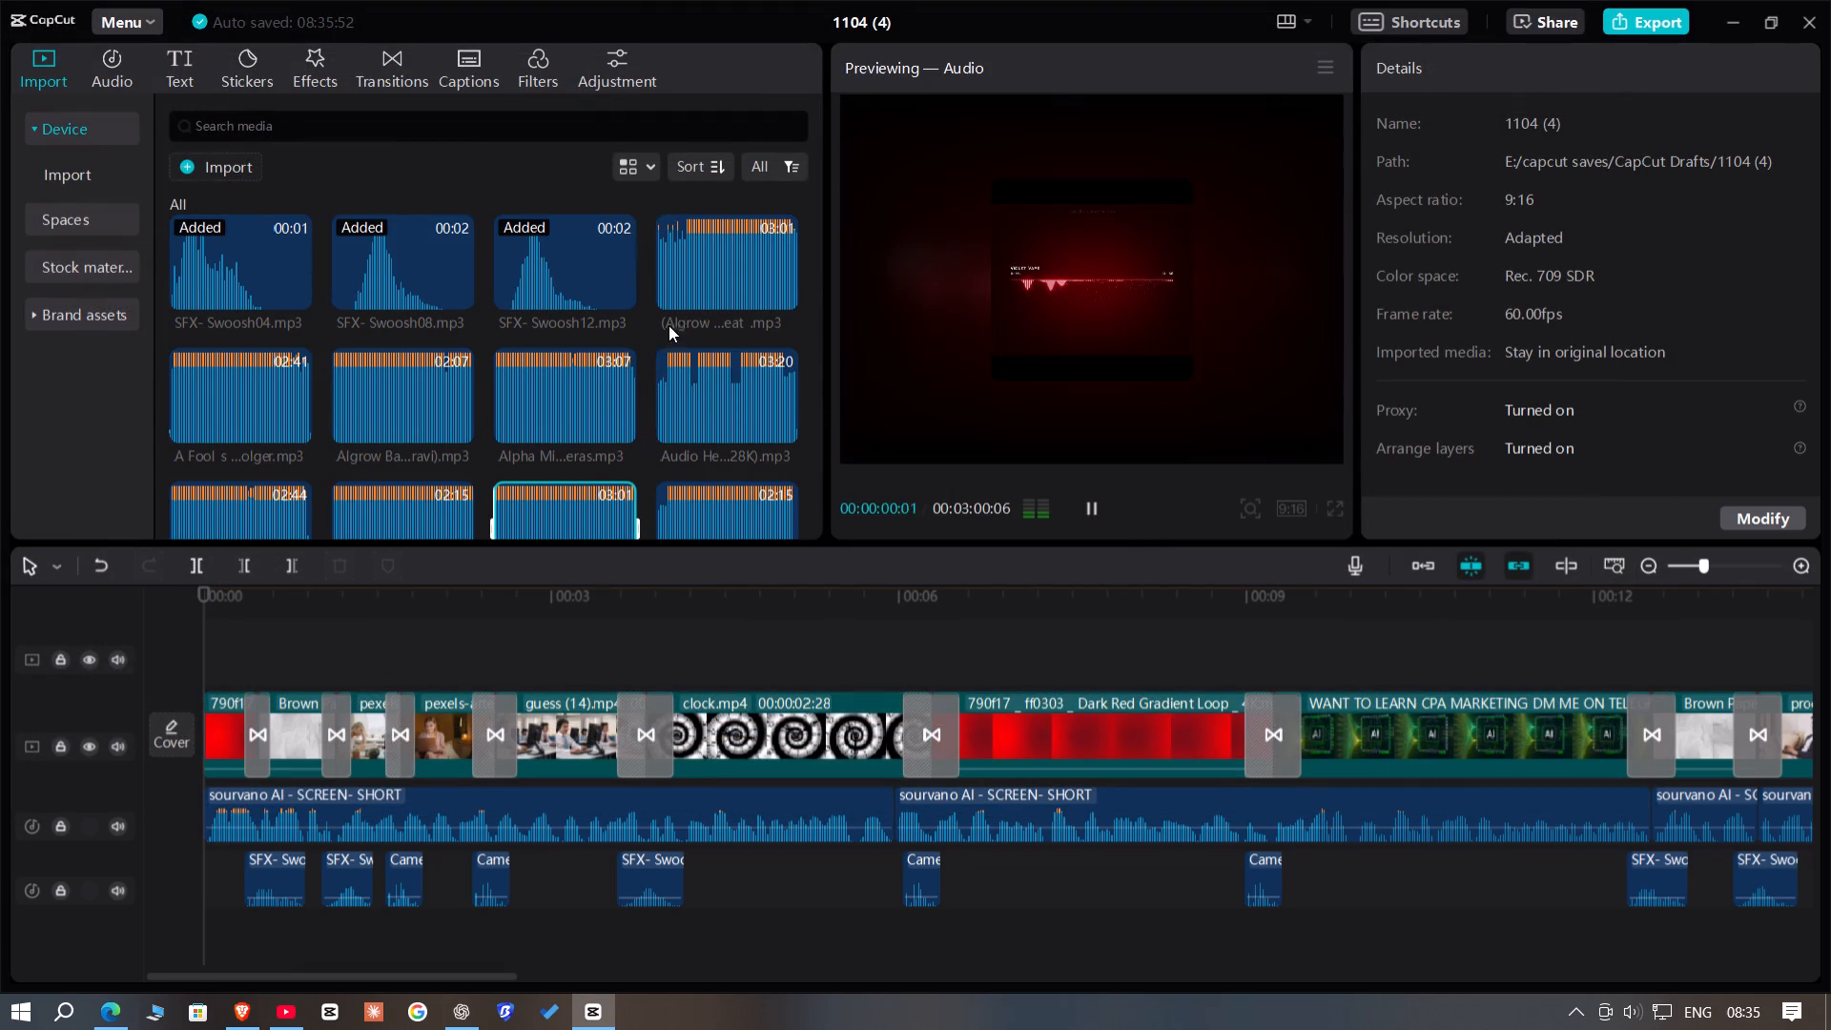
pyautogui.click(675, 278)
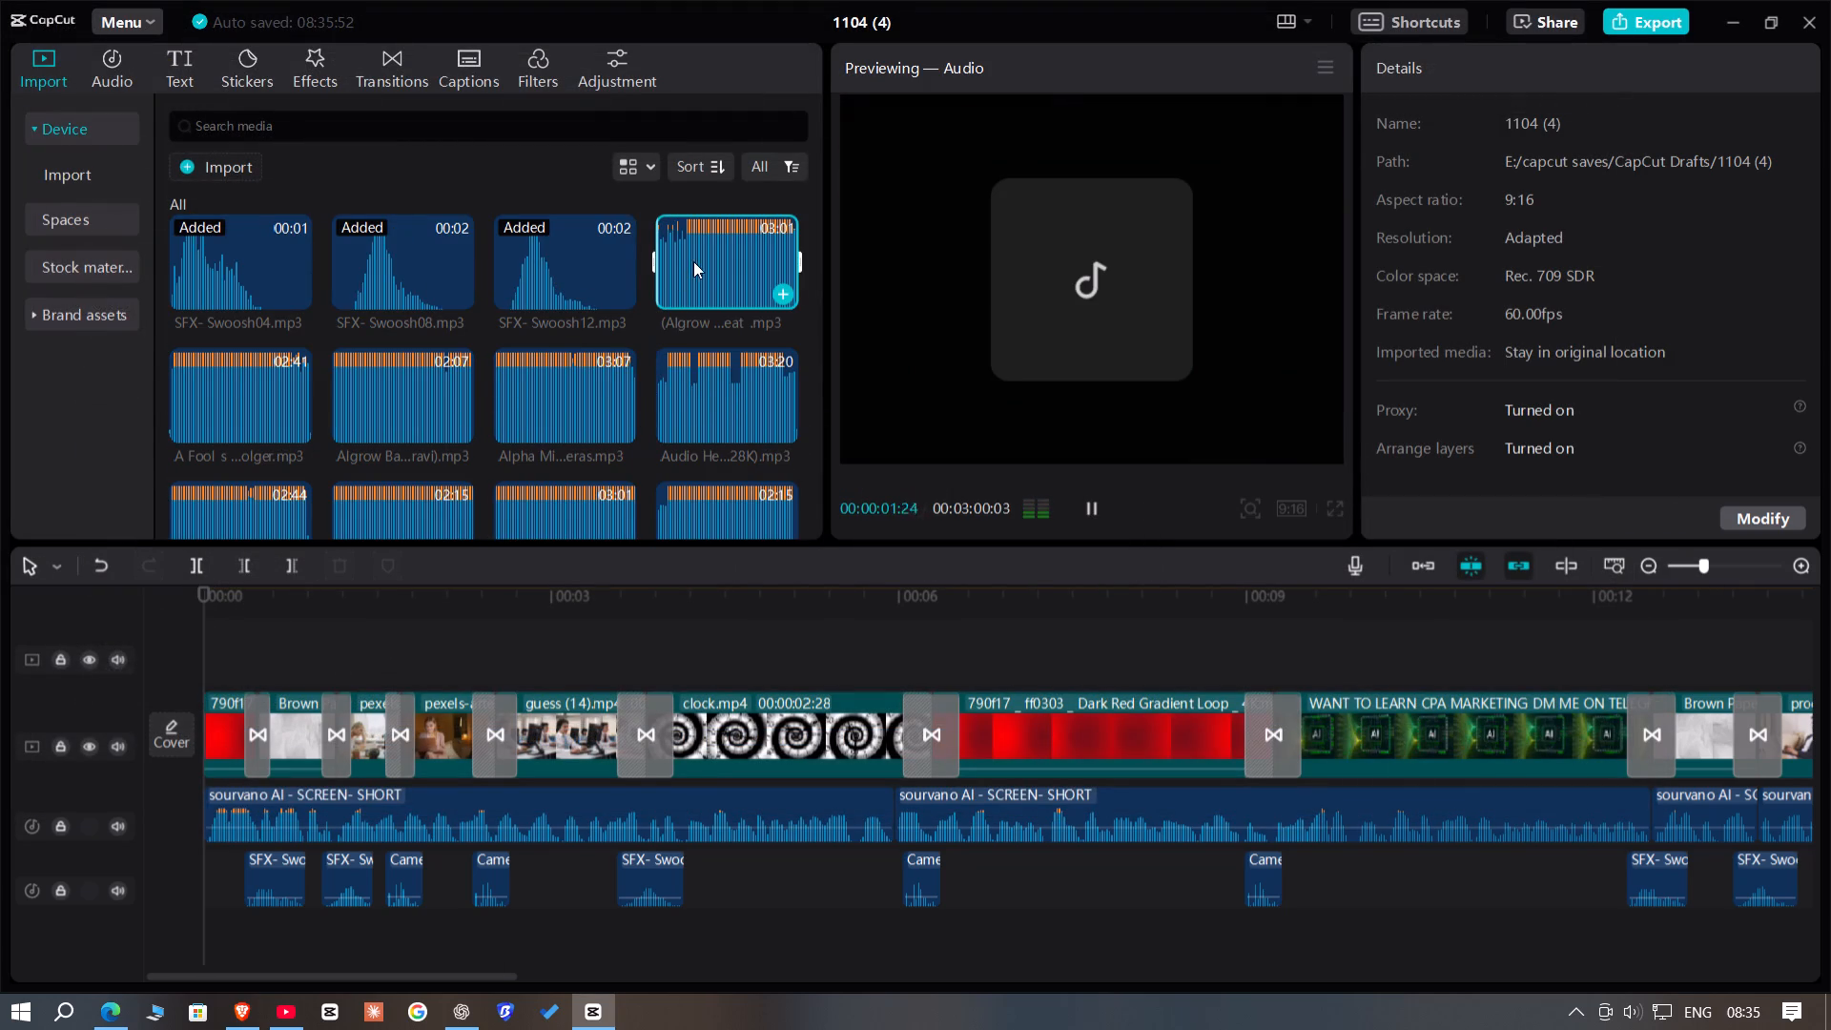
pyautogui.moveTo(696, 260); pyautogui.dragTo(197, 951)
# Trim away the part of the Flute_Trap_Beat_ music before 00:00:38:20, at the transition into the second Small-waves.mp4.
pyautogui.scroll(-2, 583, 791)
pyautogui.click(1697, 570)
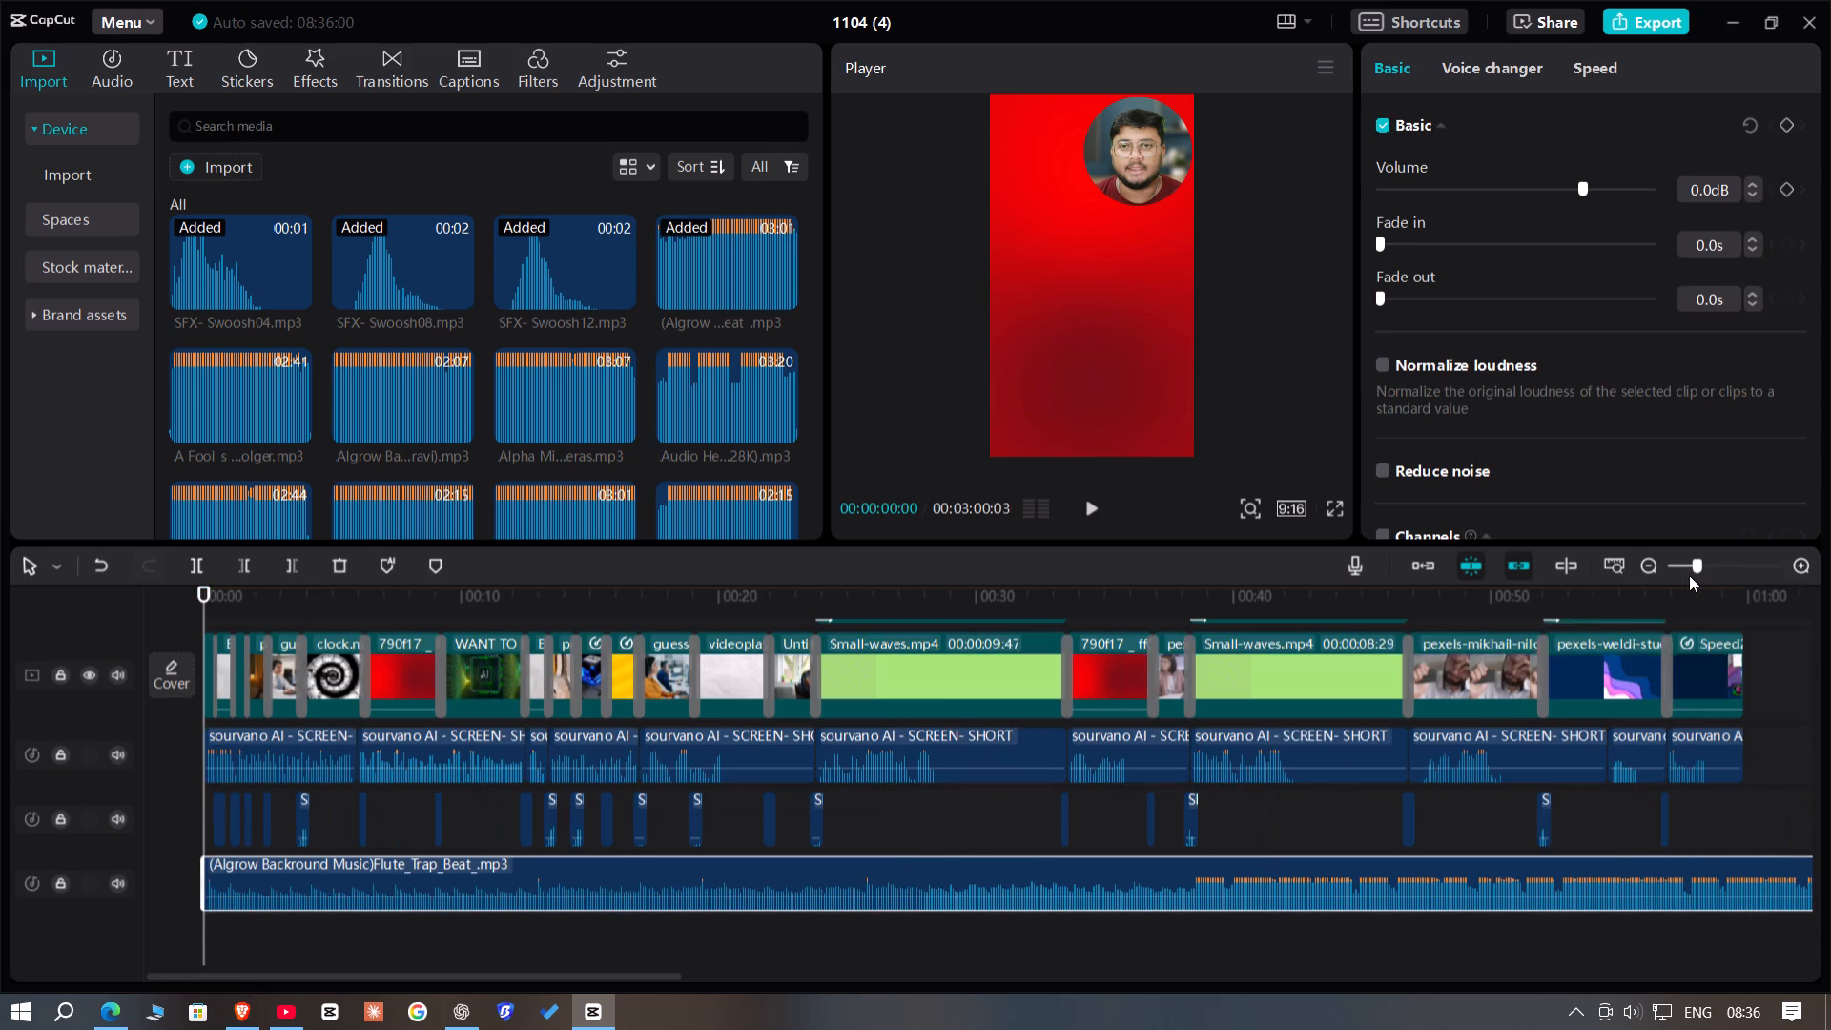
pyautogui.click(1178, 607)
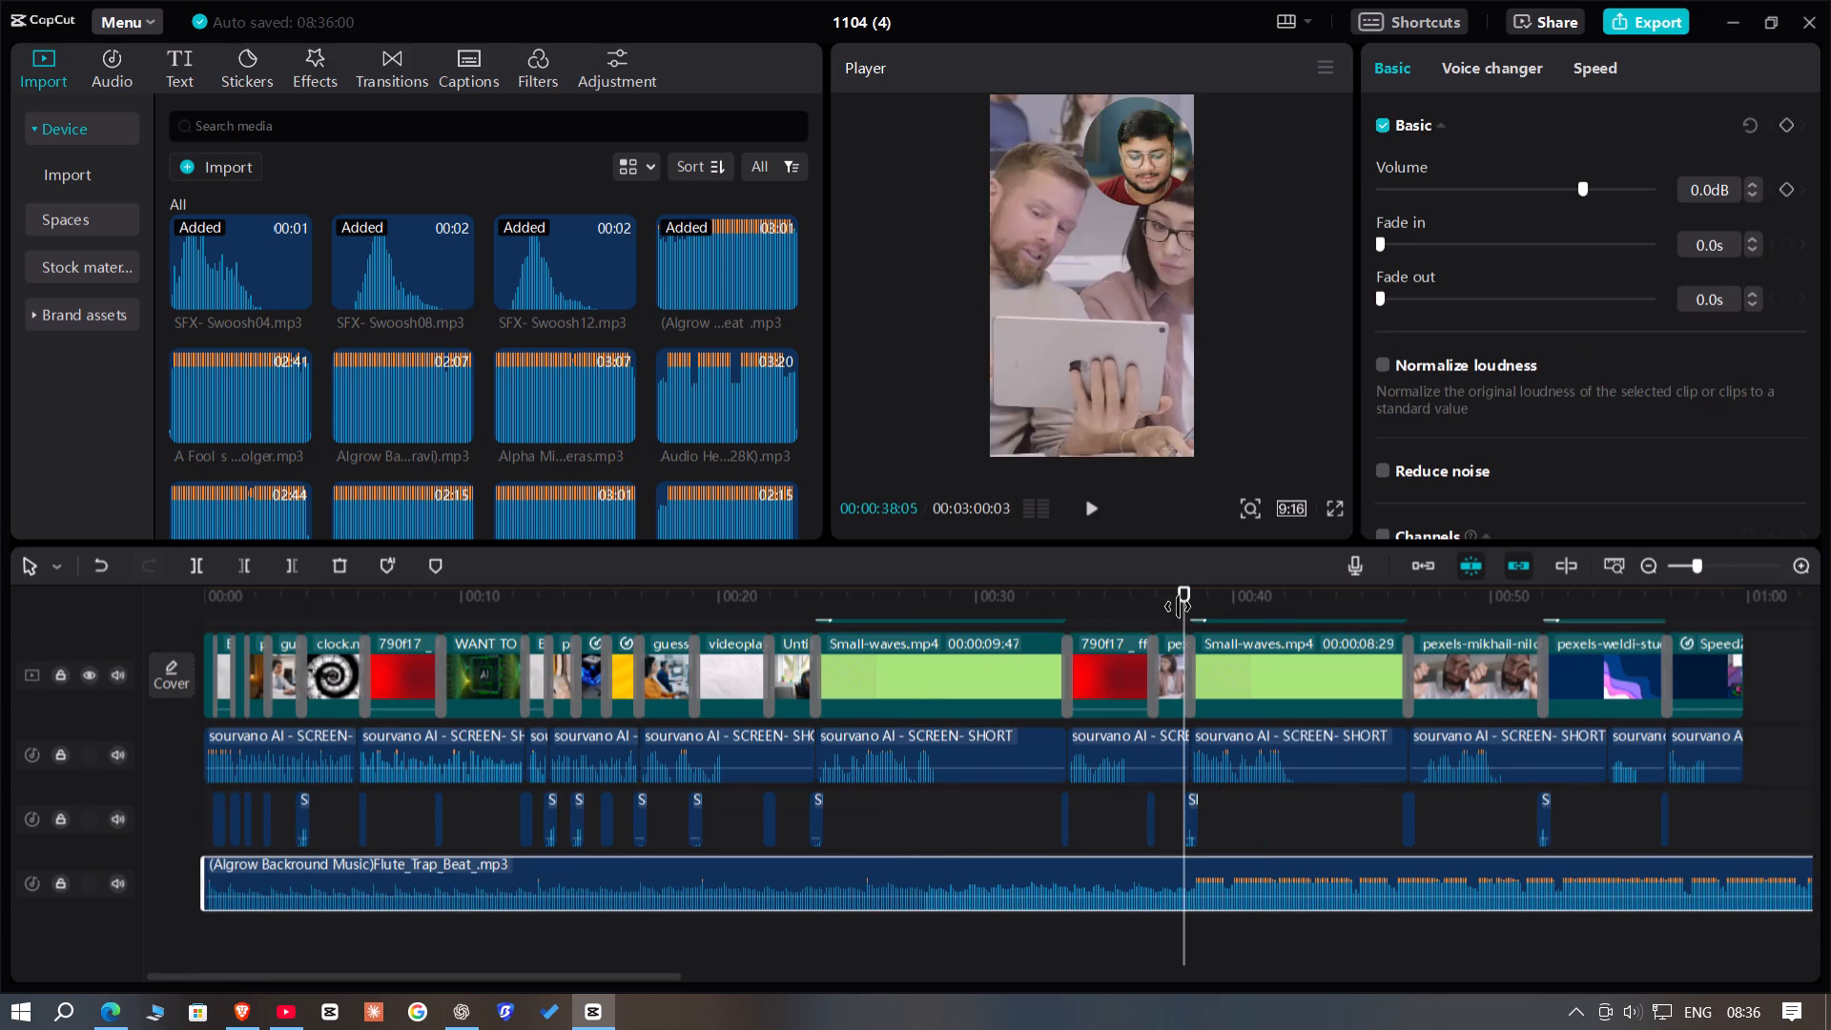
pyautogui.press('space')
pyautogui.press('space')
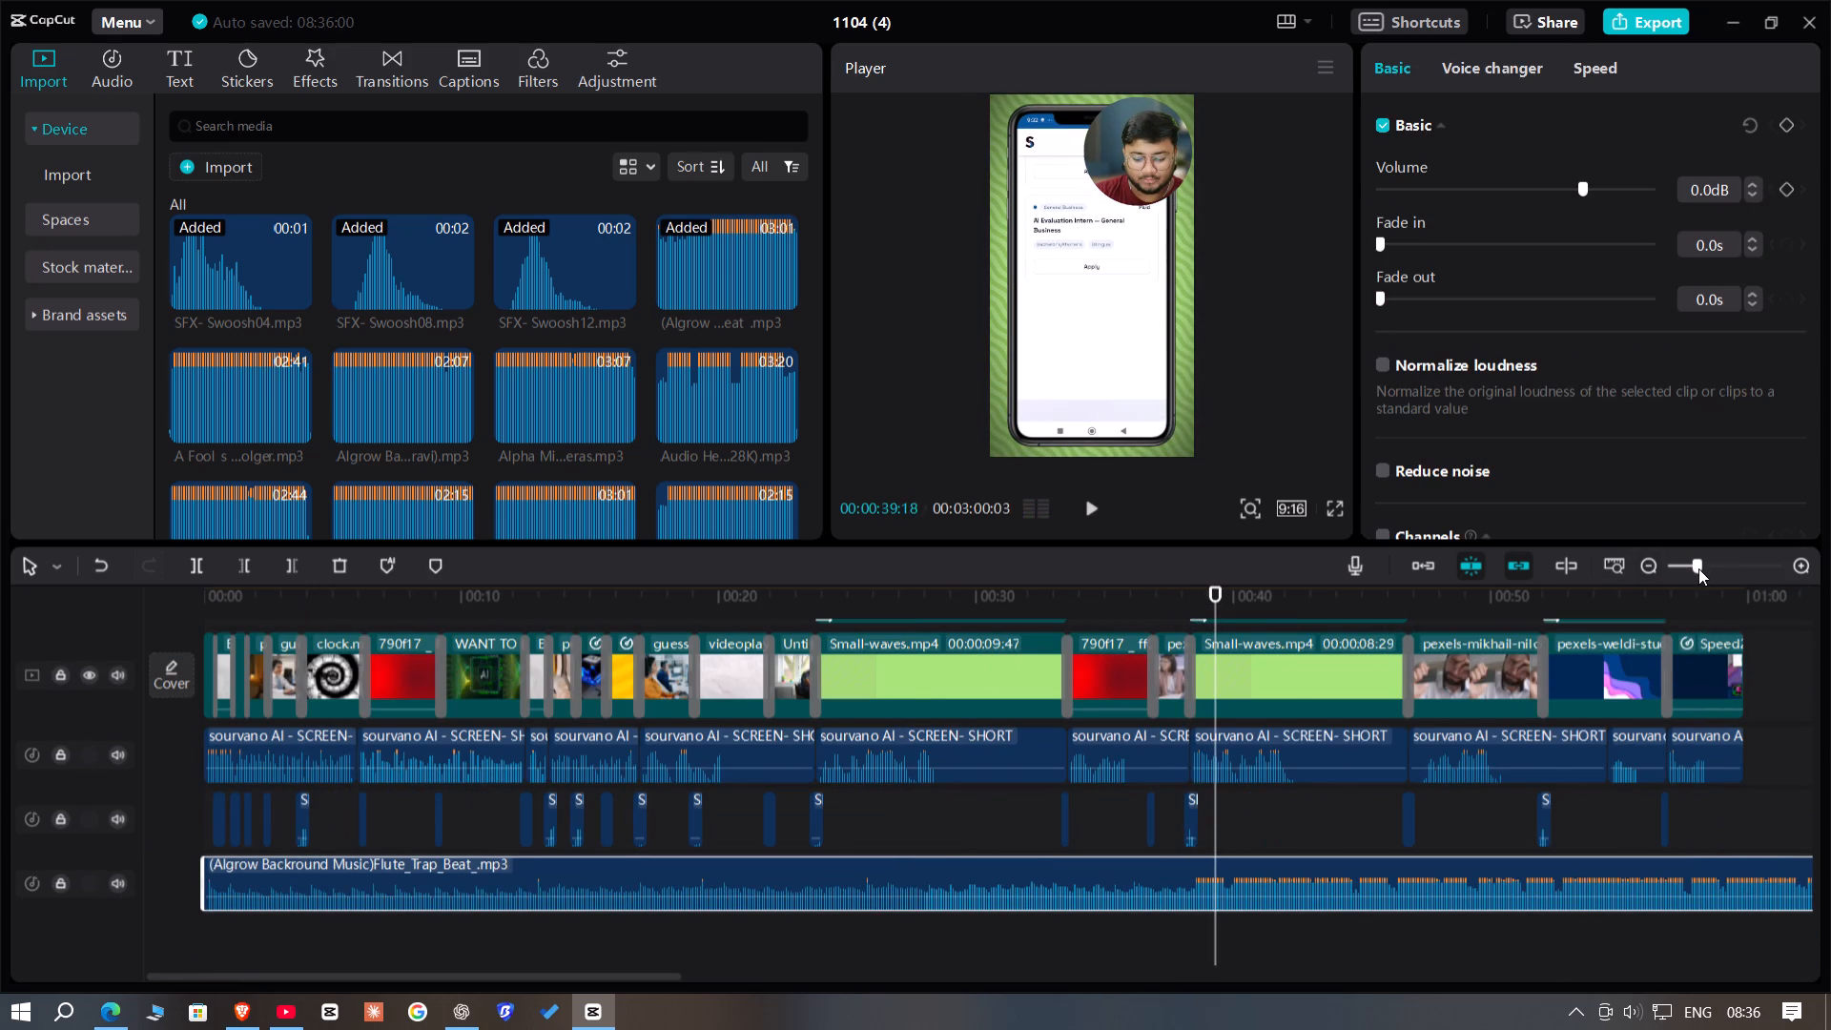
pyautogui.click(1698, 568)
pyautogui.click(1713, 571)
pyautogui.tripleClick(1084, 605)
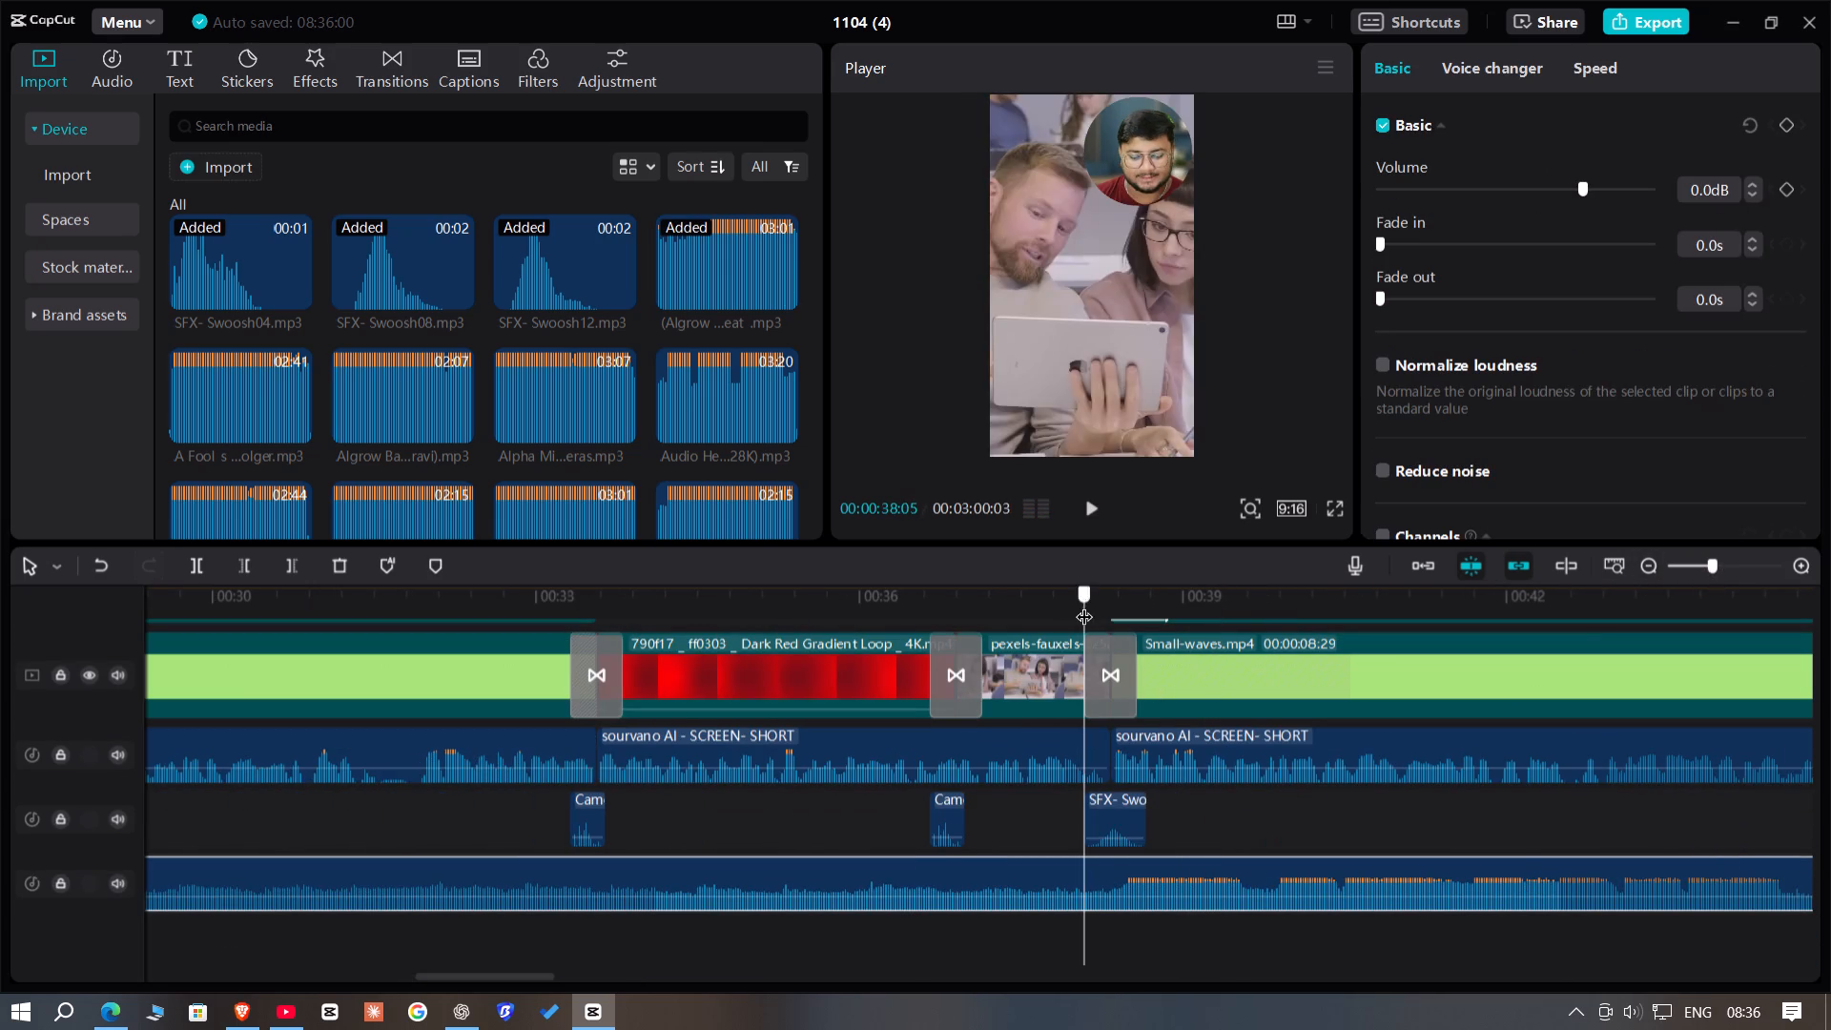
pyautogui.moveTo(1096, 609); pyautogui.dragTo(1117, 627)
pyautogui.click(1142, 881)
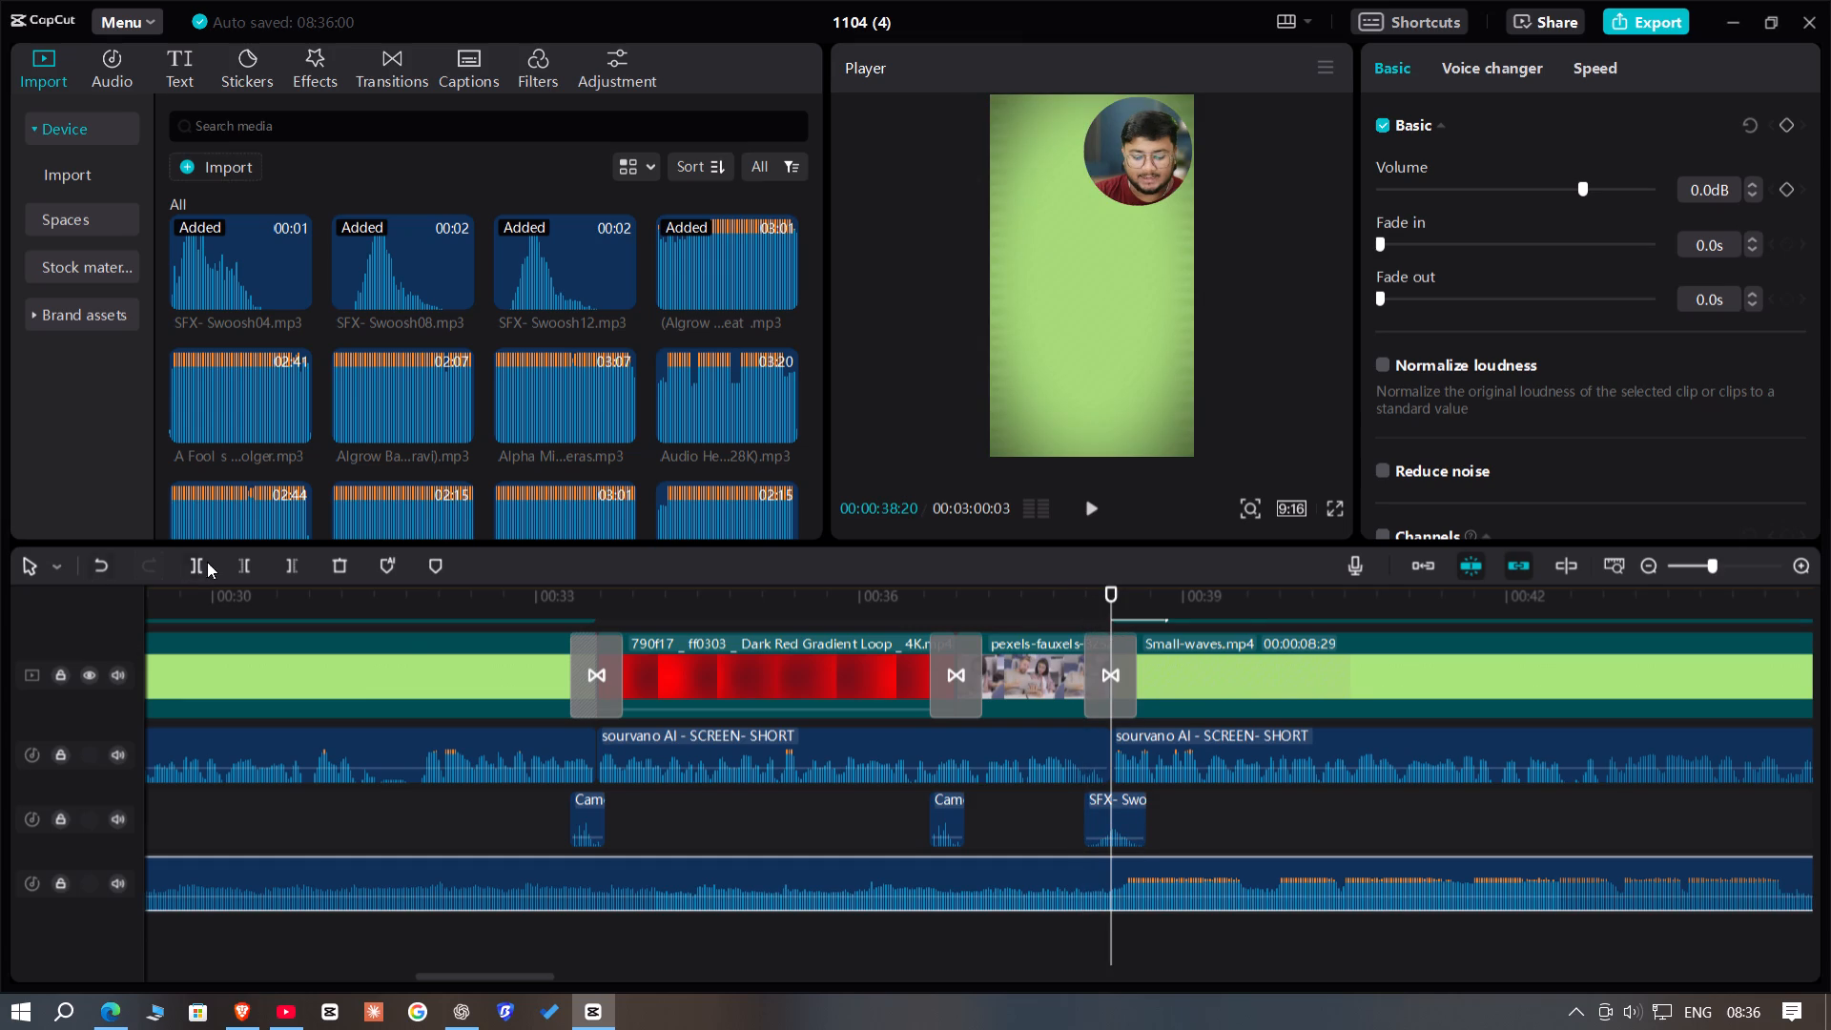
pyautogui.click(240, 569)
# Move the trimmed Flute_Trap_Beat_ music back to the very start of the timeline on its own track.
pyautogui.moveTo(1187, 880); pyautogui.dragTo(57, 880)
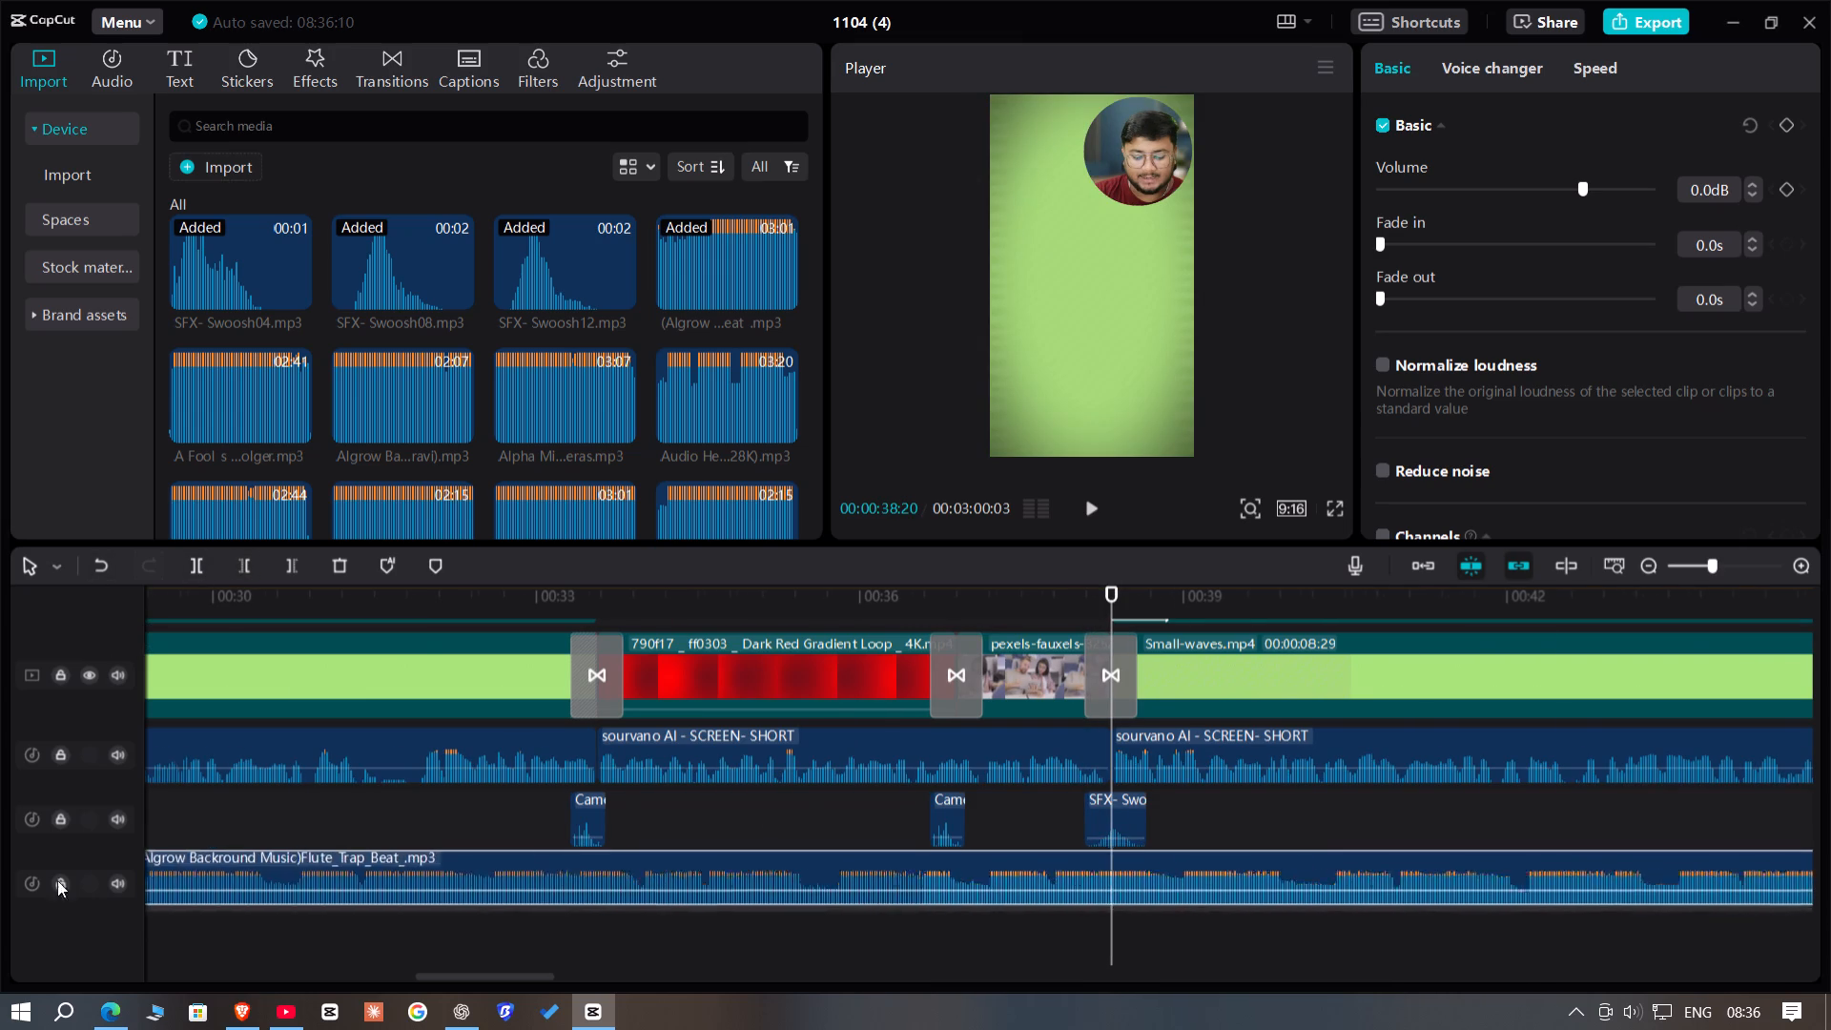
pyautogui.moveTo(57, 880); pyautogui.dragTo(437, 891)
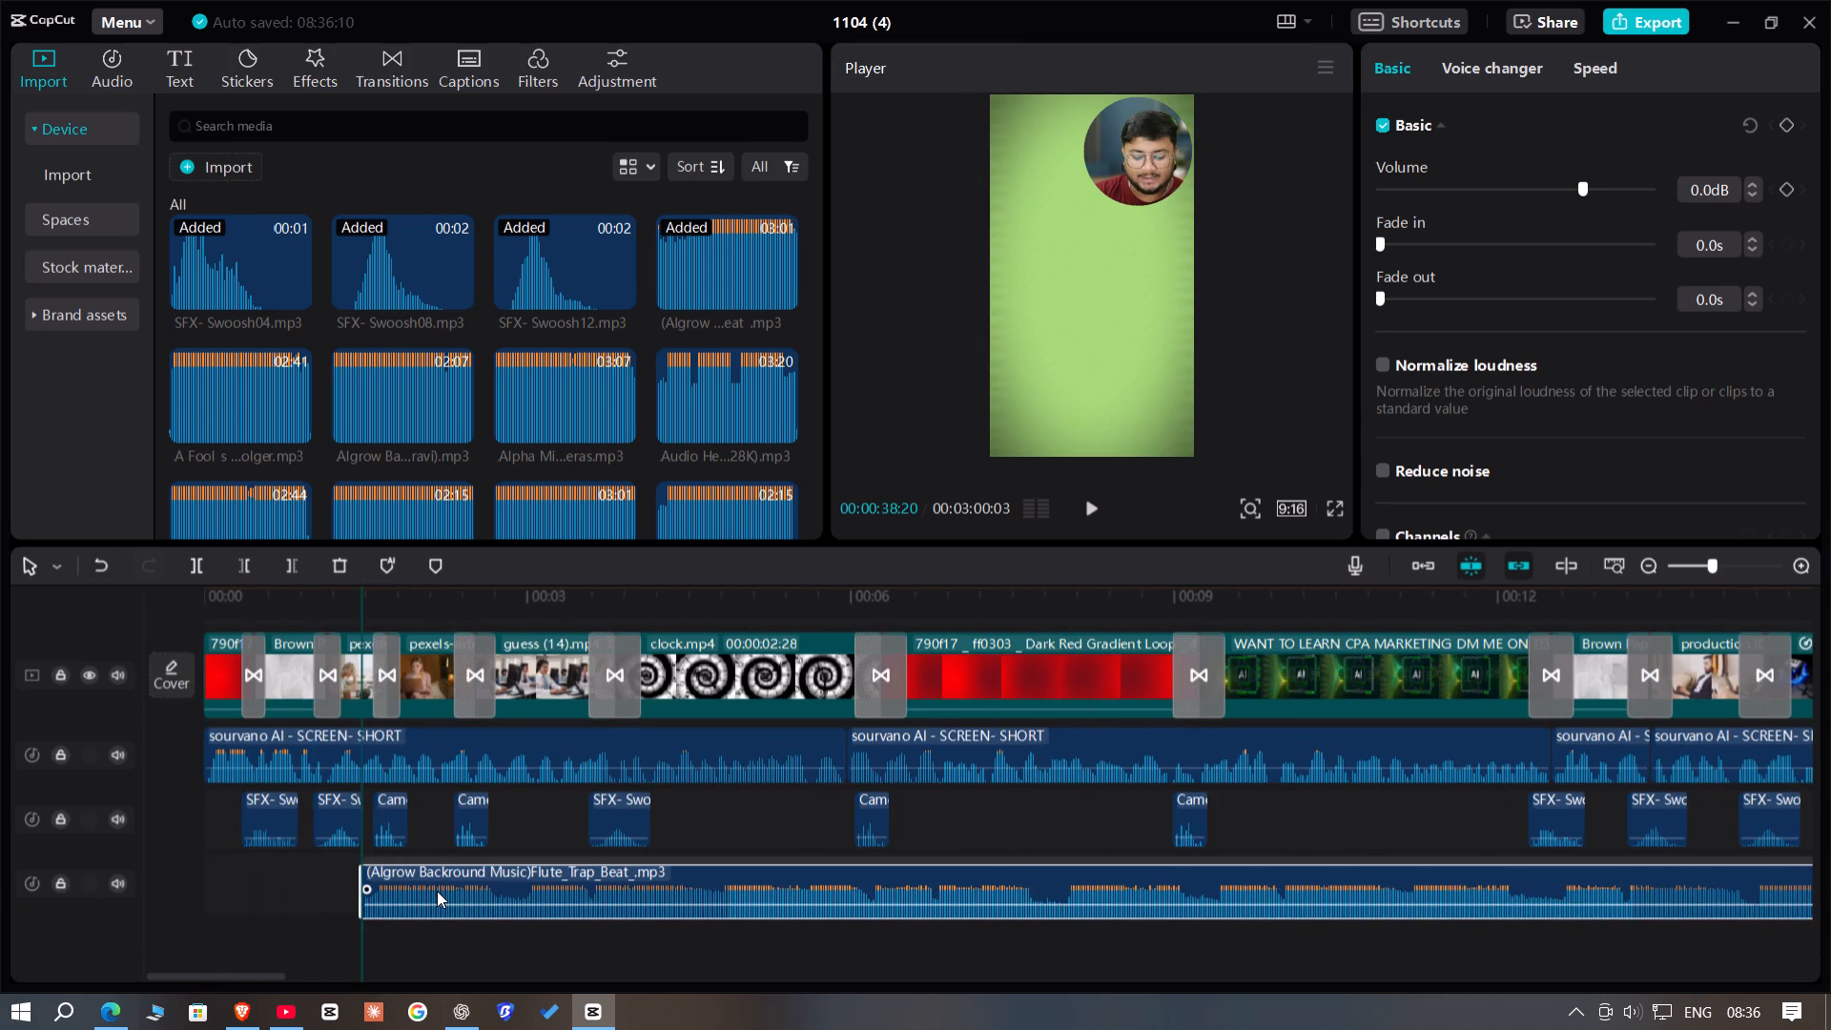
pyautogui.moveTo(437, 891); pyautogui.dragTo(401, 903)
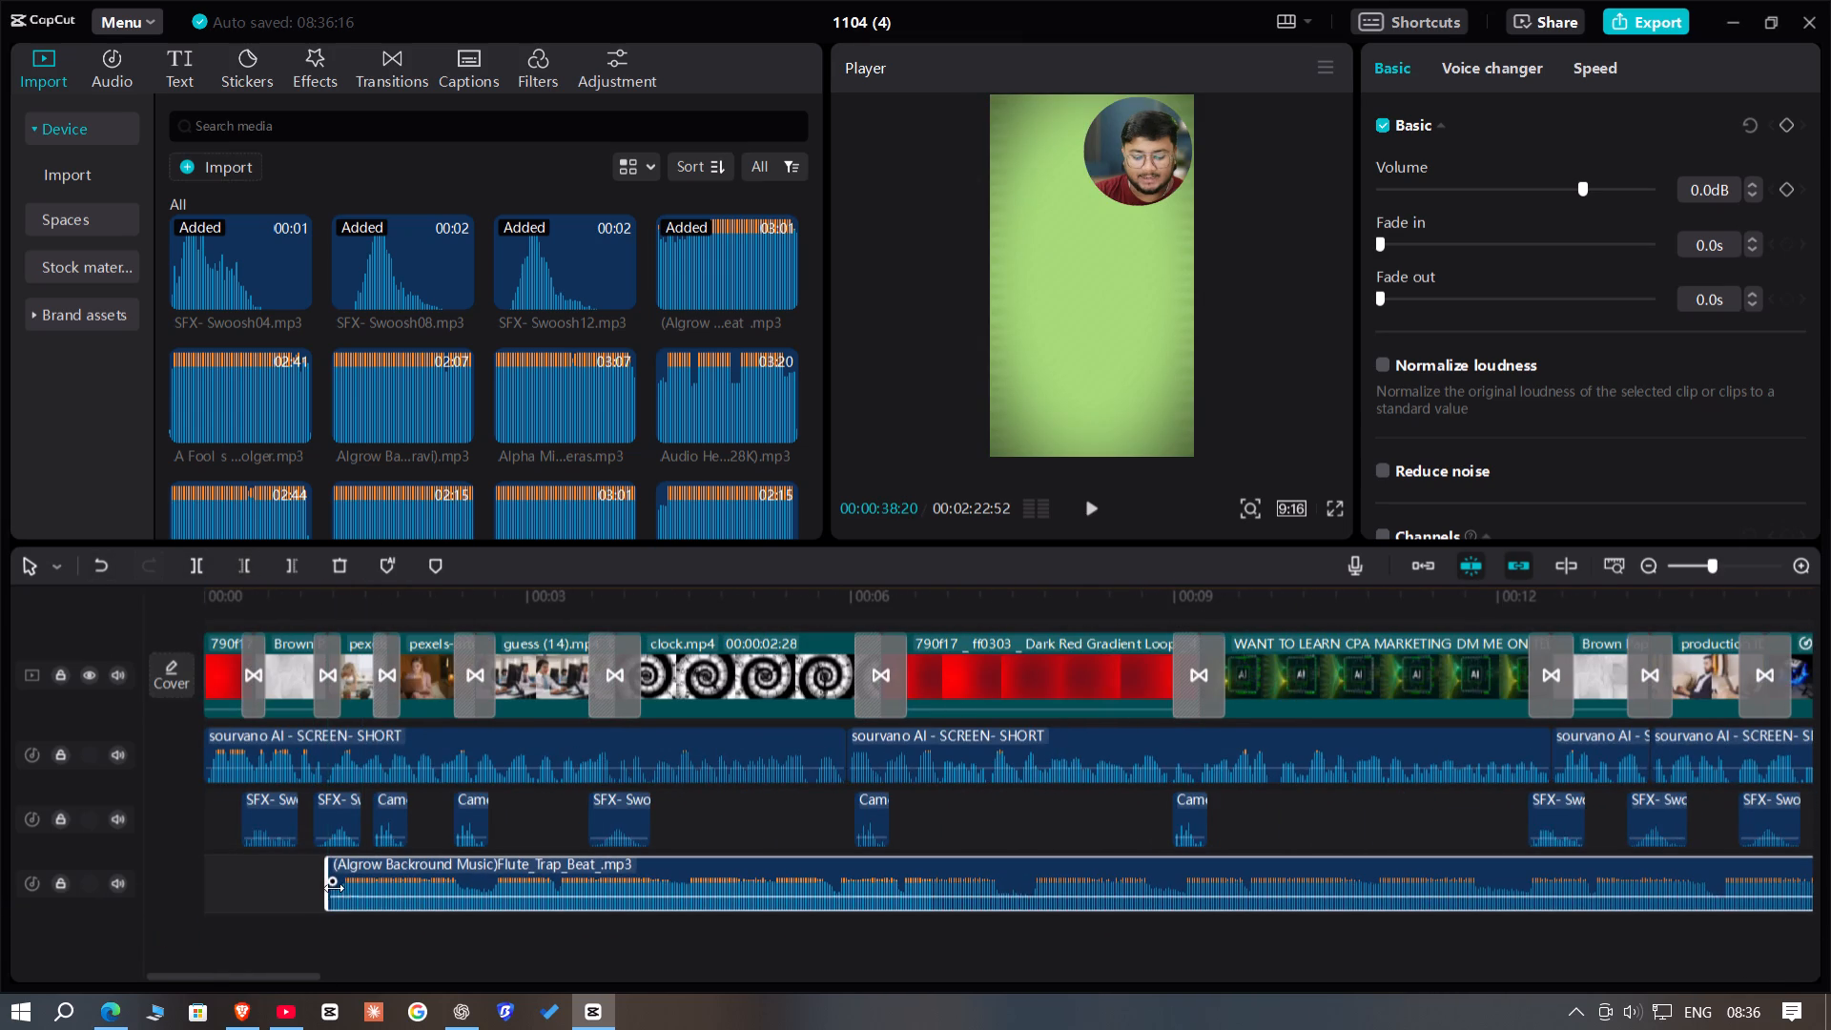
pyautogui.moveTo(324, 870); pyautogui.dragTo(0, 868)
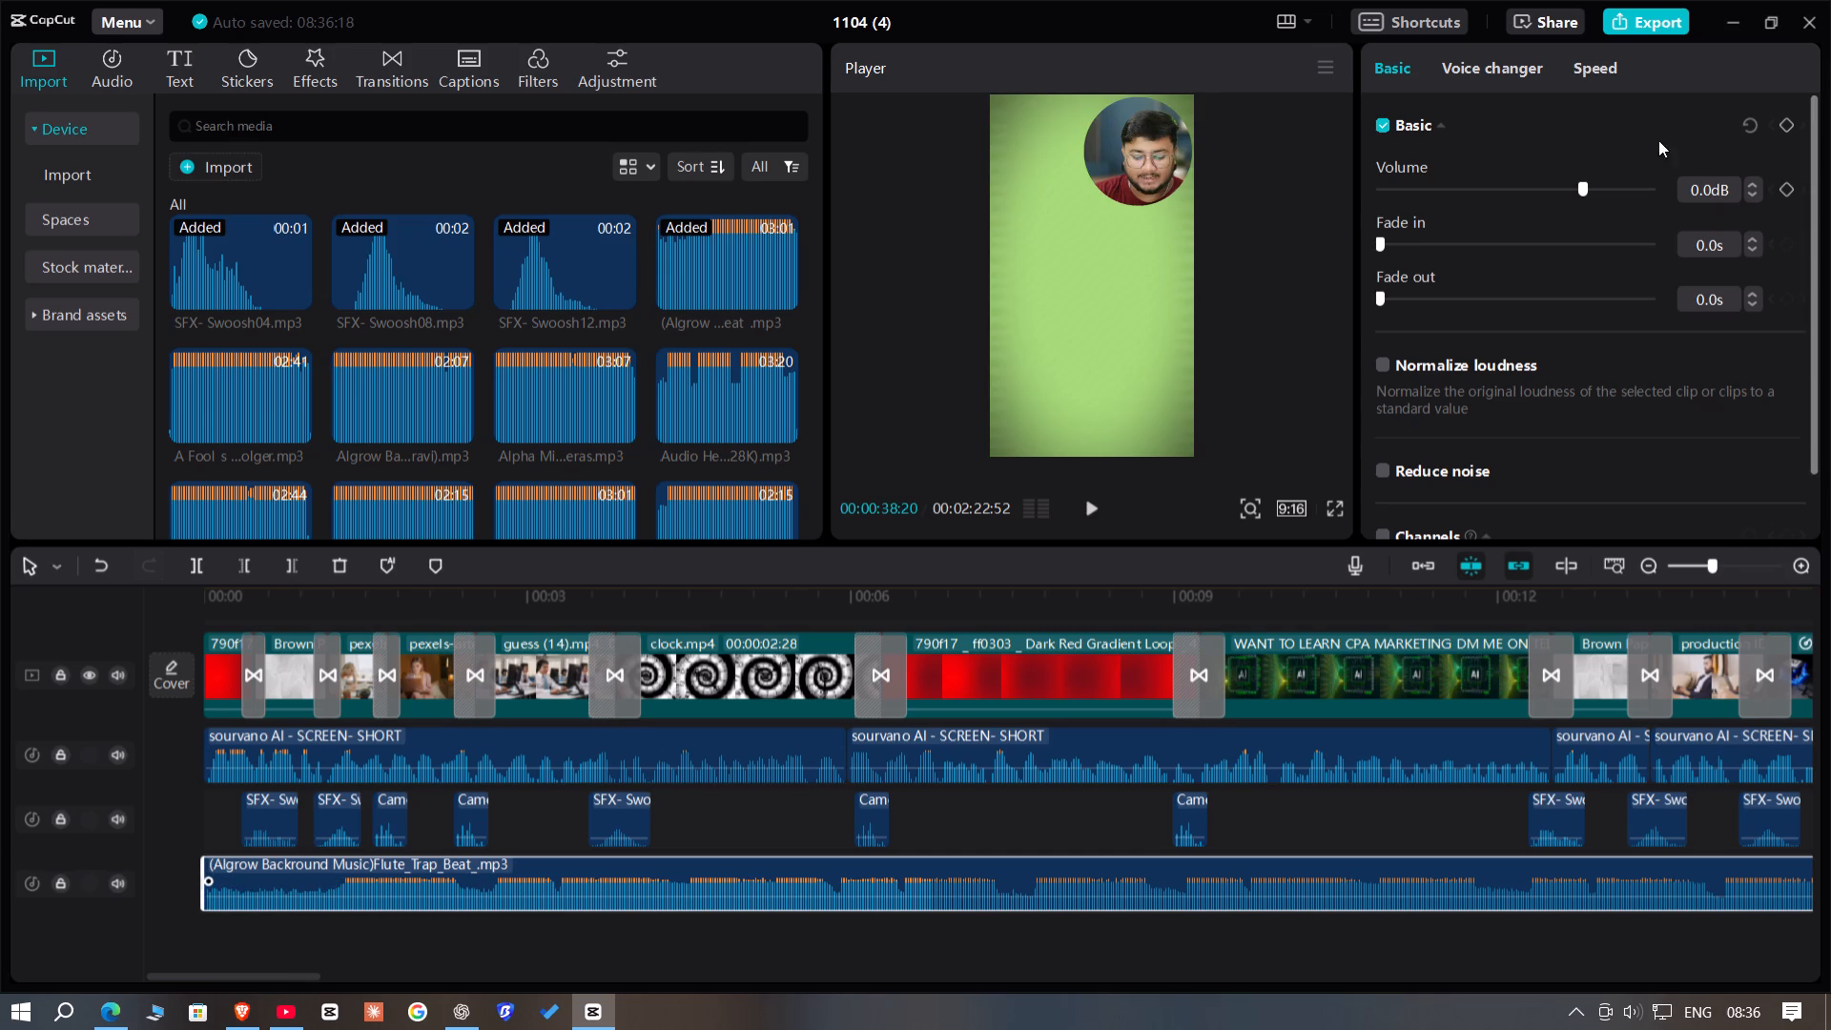
# Set the background music's volume to -16.4 dB, with a fade in of 1.4 s and a fade out of 1.4 s.
pyautogui.click(1523, 187)
pyautogui.click(1418, 247)
pyautogui.click(1422, 294)
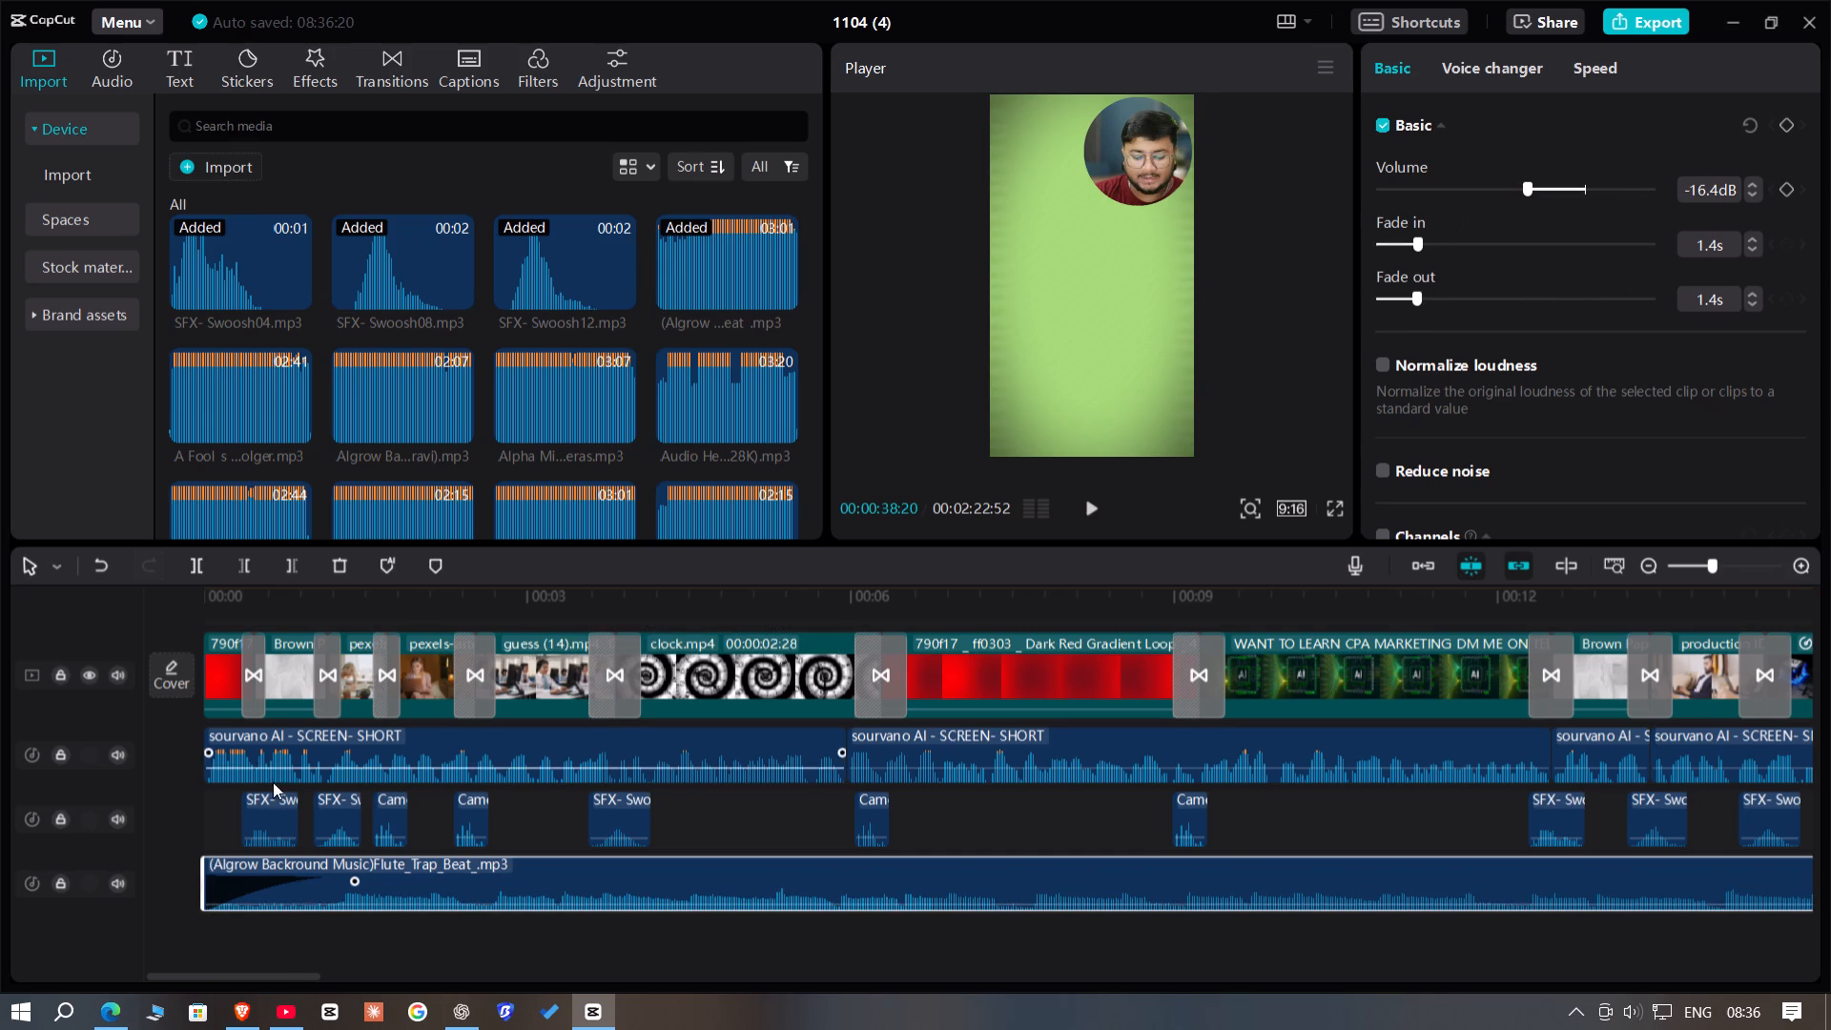
# Play the short from 00:00:00:00 to hear how the background music sits under the voice and sound effects.
pyautogui.doubleClick(268, 613)
pyautogui.moveTo(267, 608); pyautogui.dragTo(212, 607)
pyautogui.moveTo(189, 608); pyautogui.dragTo(154, 609)
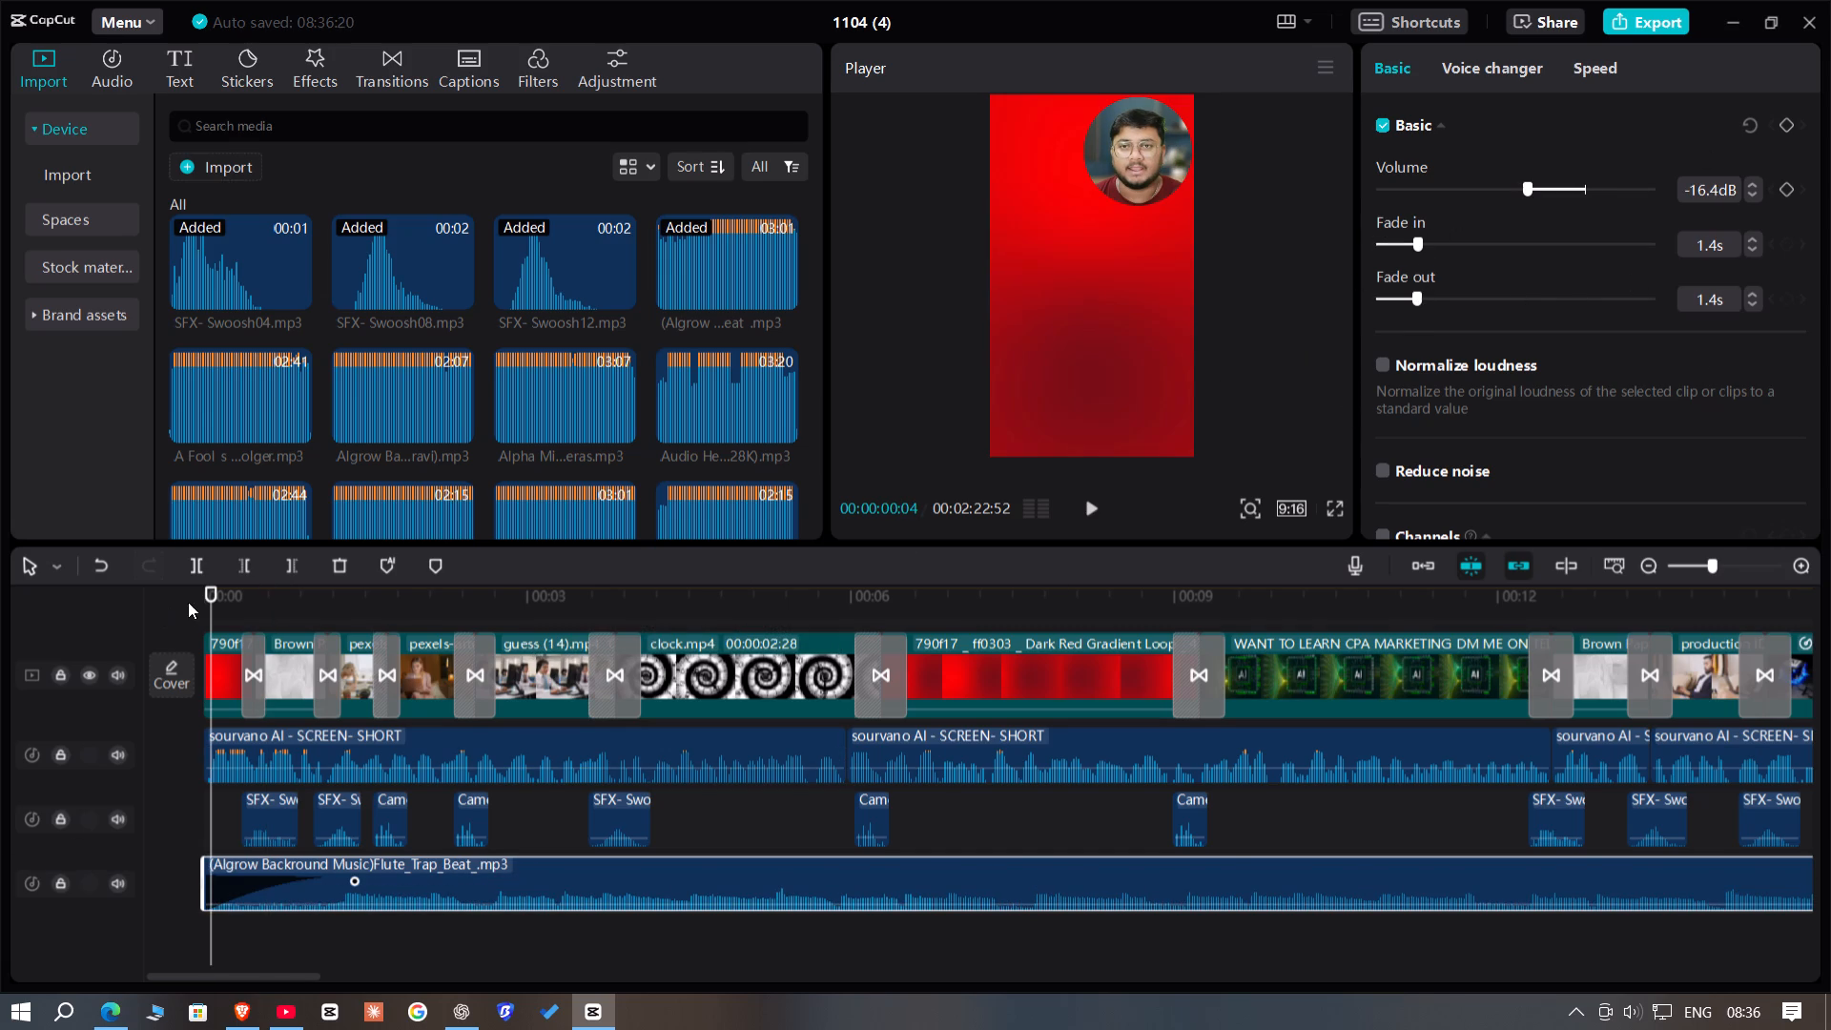
pyautogui.click(233, 595)
pyautogui.click(231, 597)
pyautogui.moveTo(231, 597); pyautogui.dragTo(155, 597)
pyautogui.press('space')
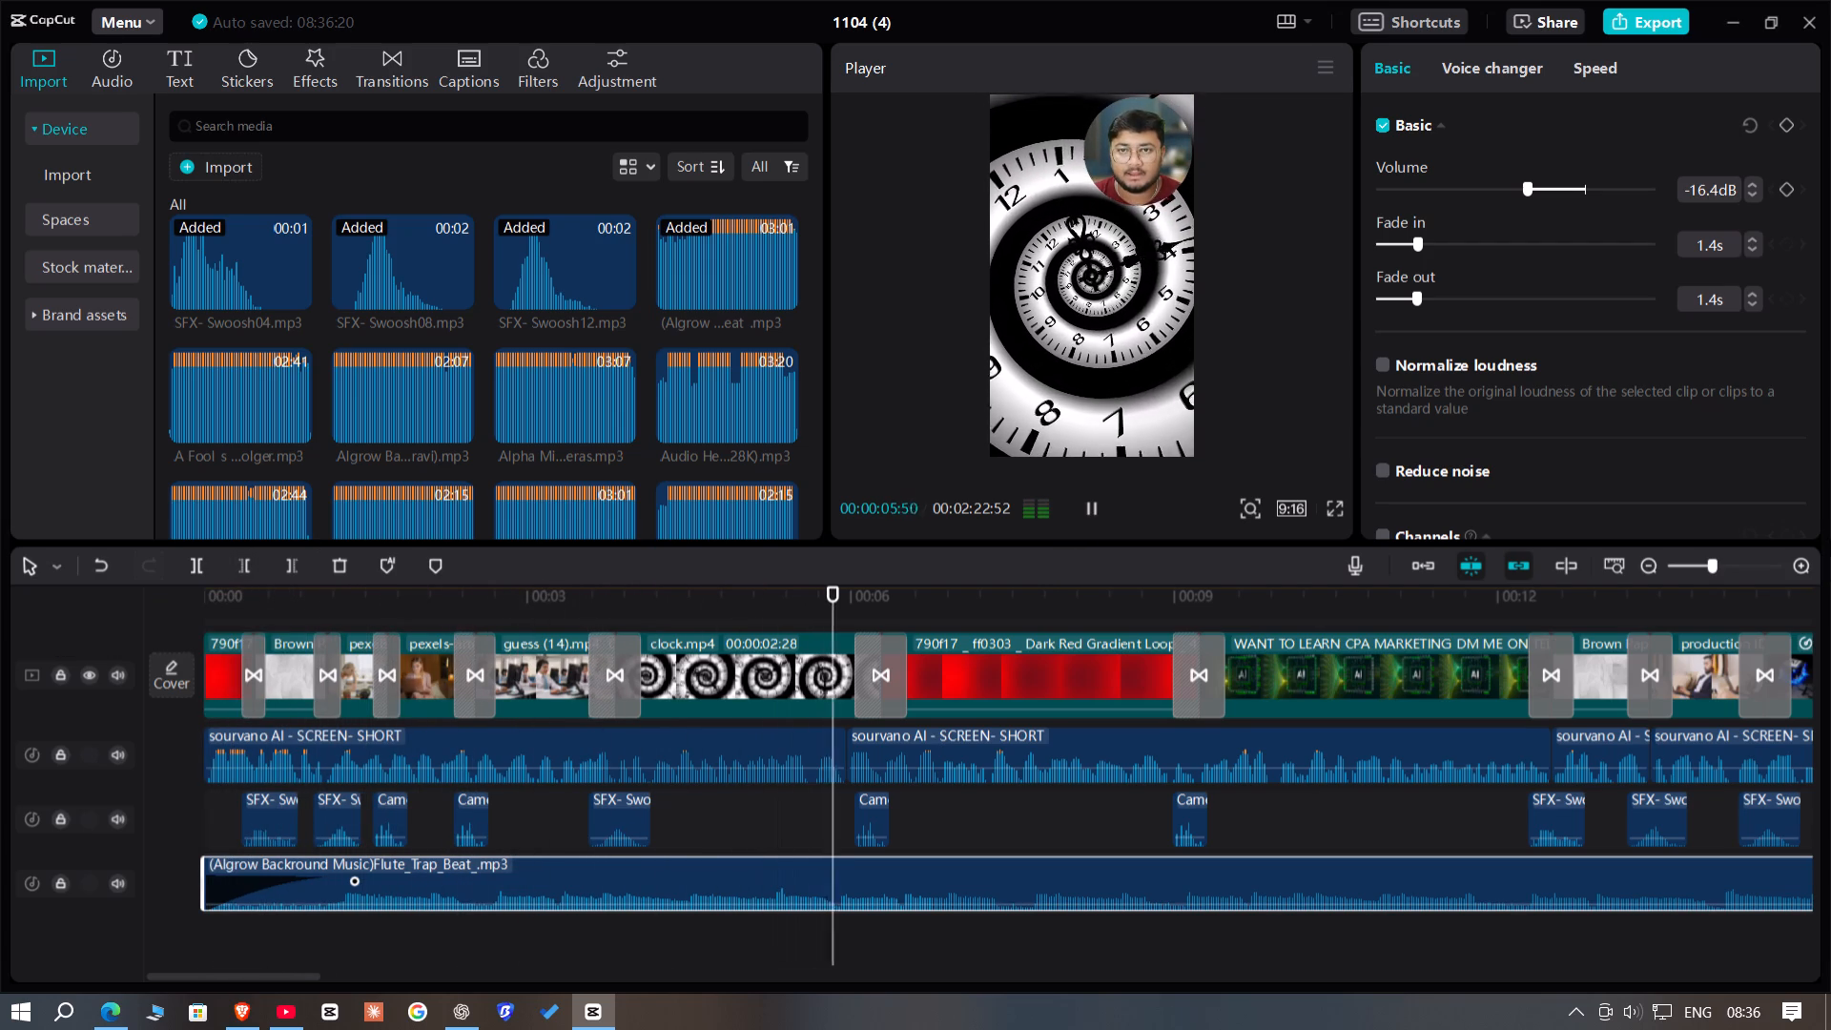
# Trim off the background music past the end of the video at 00:00:59:51.
pyautogui.doubleClick(1701, 565)
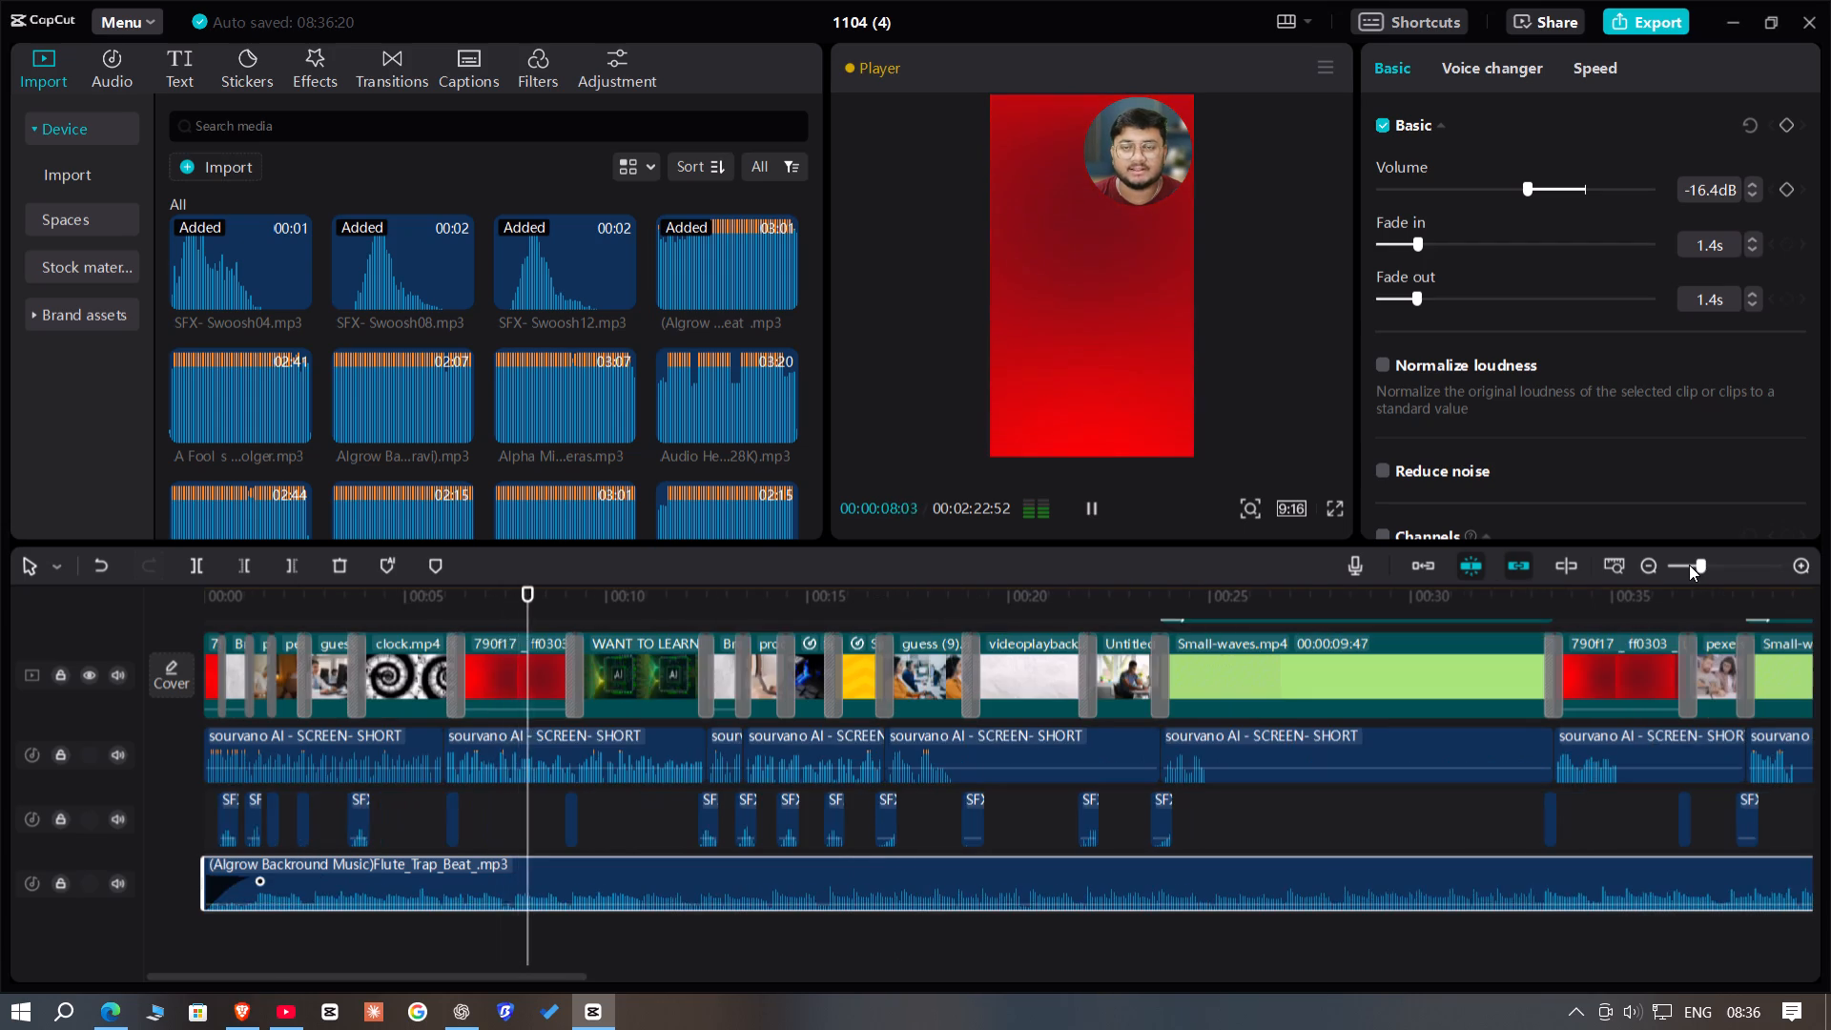
pyautogui.click(1689, 565)
pyautogui.click(703, 603)
pyautogui.moveTo(703, 603); pyautogui.dragTo(686, 603)
pyautogui.scroll(-3, 768, 741)
pyautogui.moveTo(771, 763); pyautogui.dragTo(811, 948)
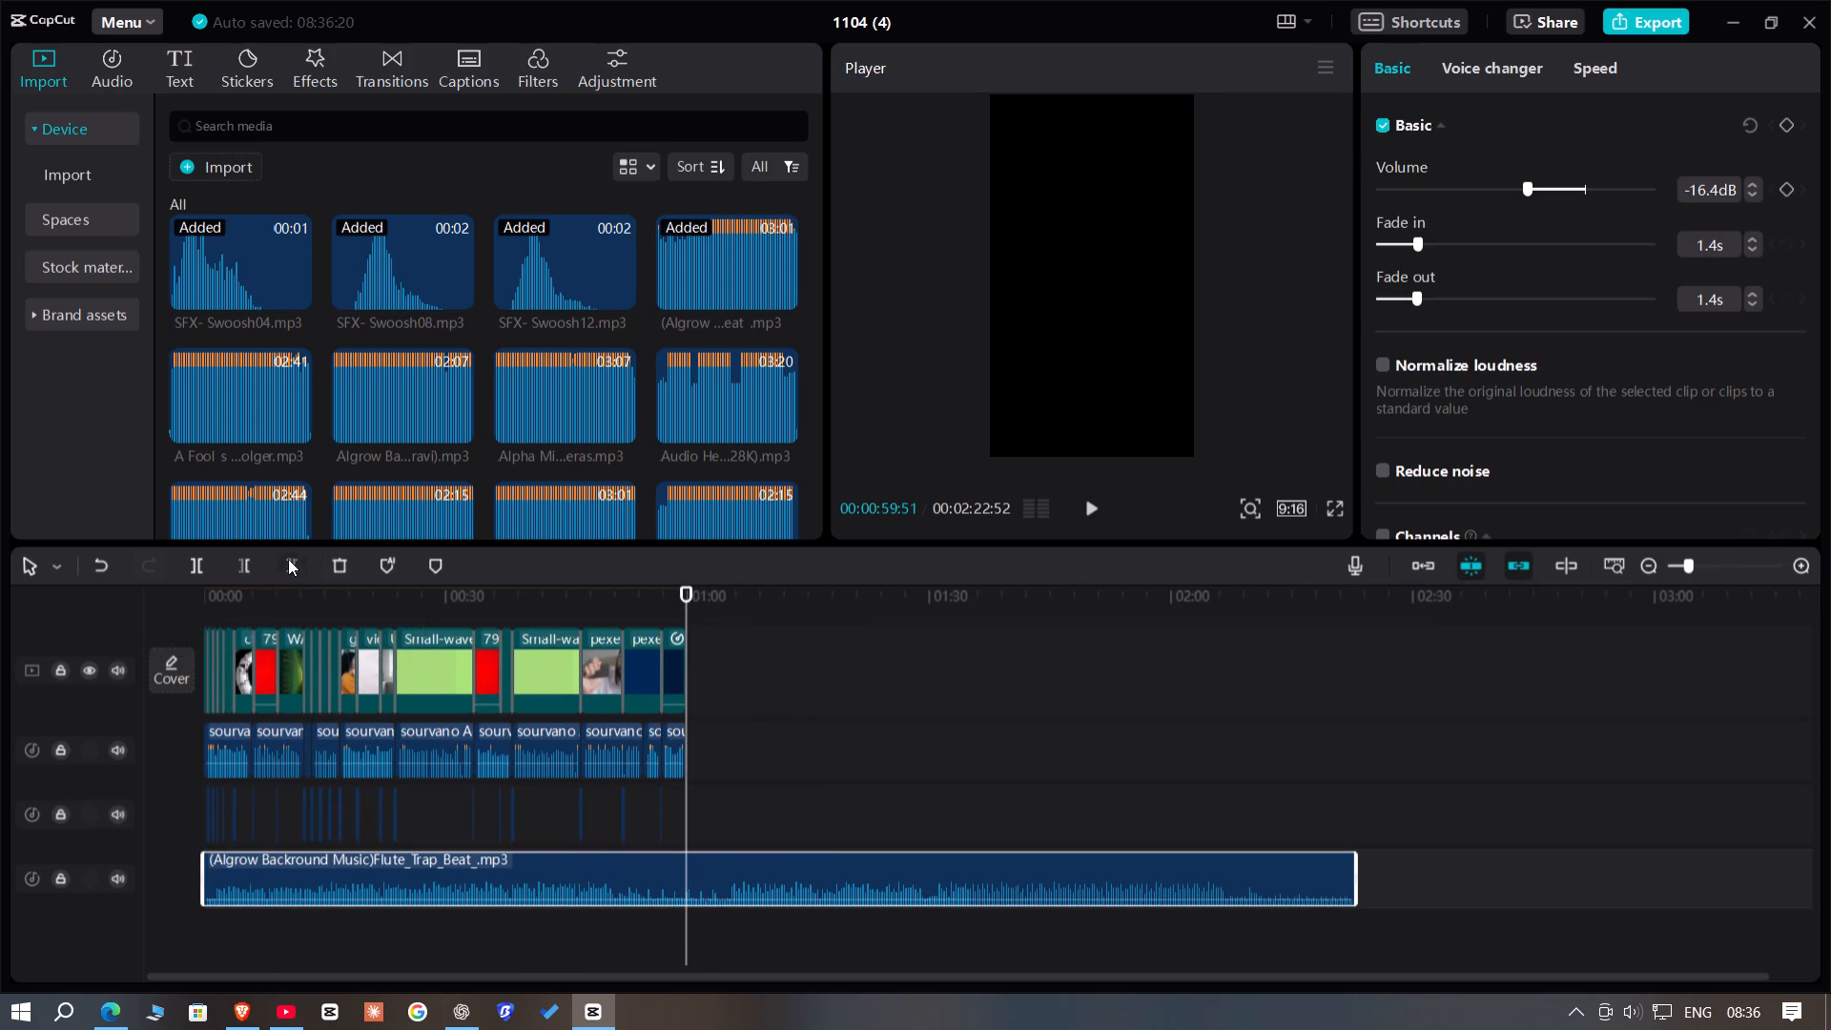
pyautogui.click(292, 563)
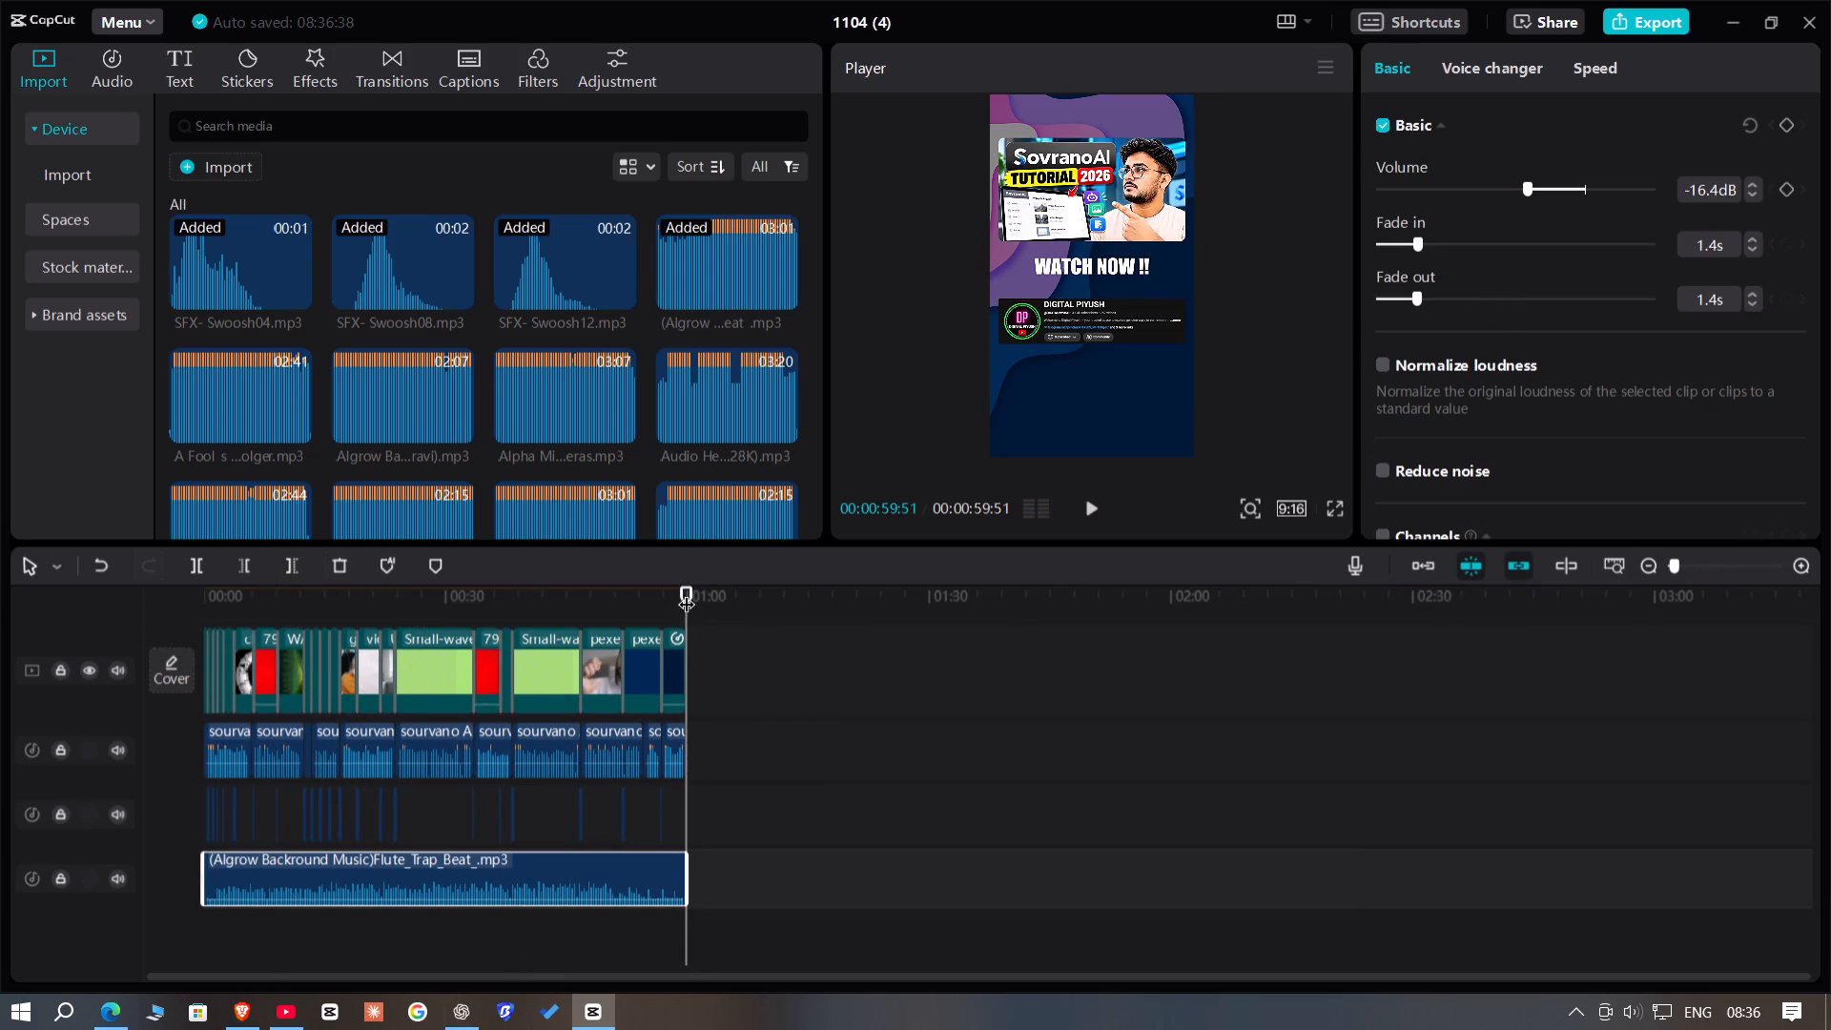
# Review all tracks across the timeline, skimming from the end of the short to the start and back to the end.
pyautogui.click(1690, 561)
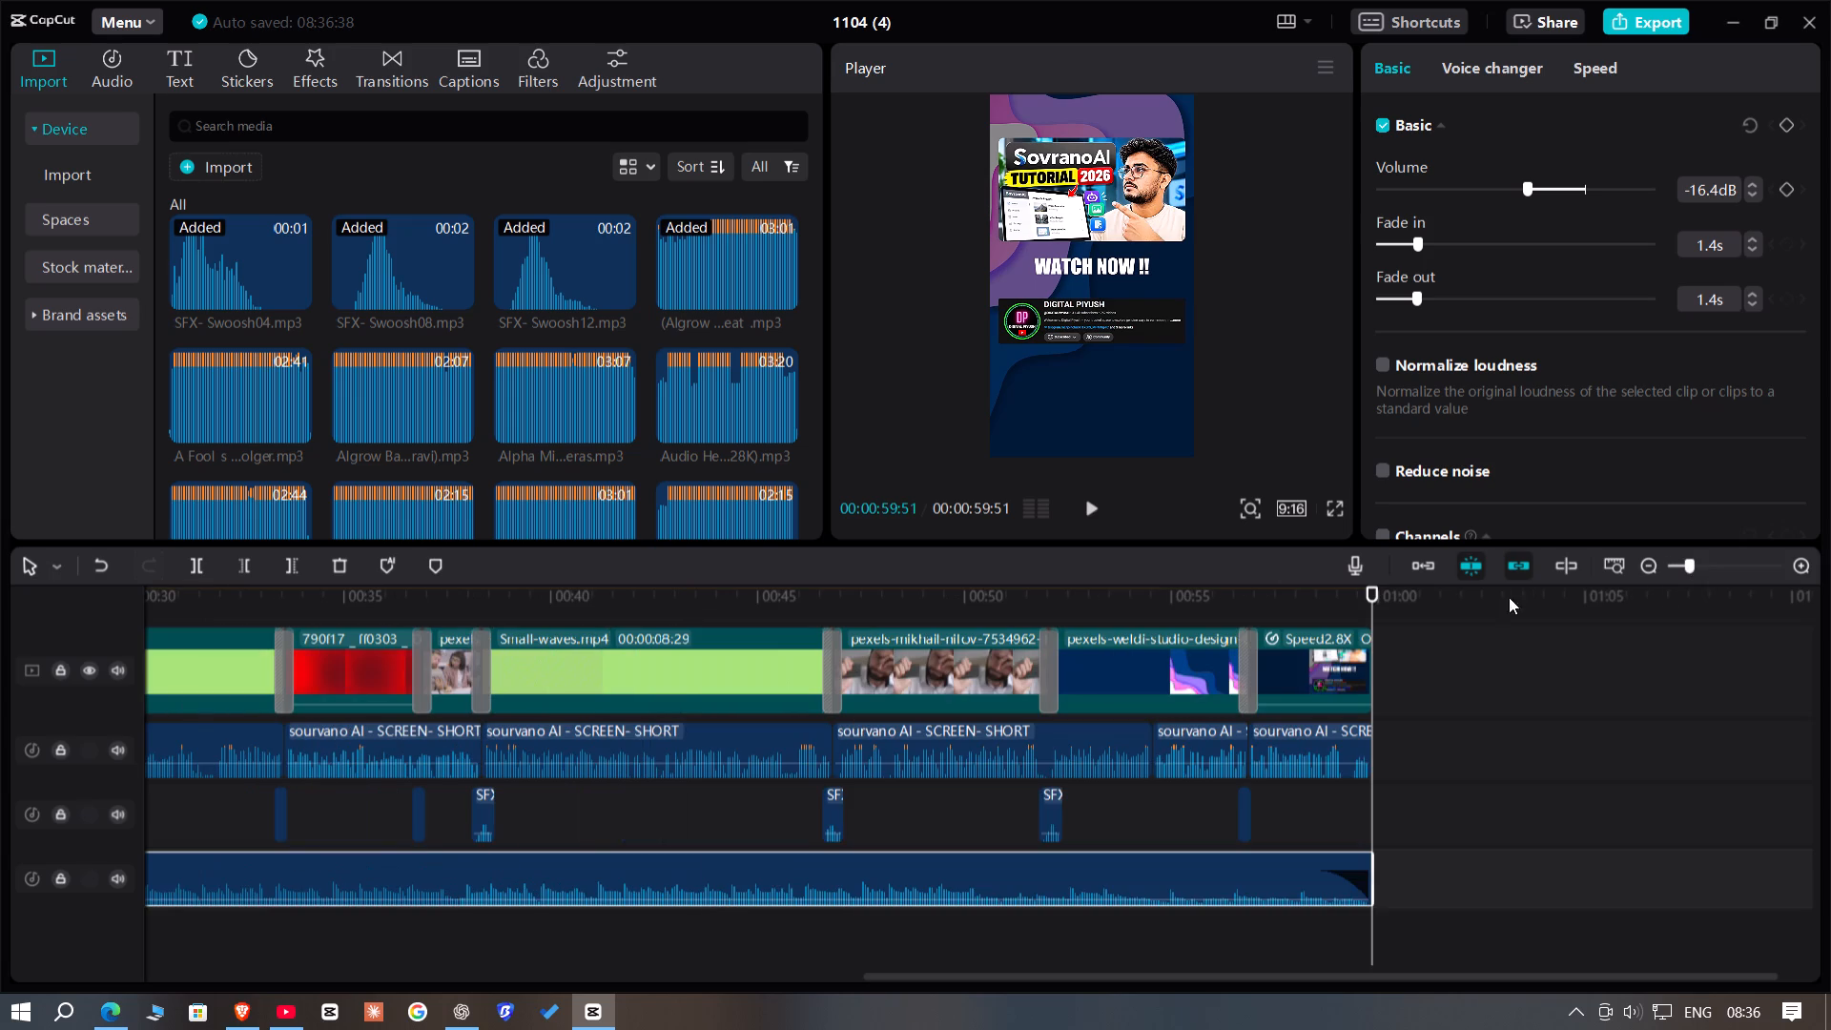
pyautogui.click(1340, 608)
pyautogui.moveTo(1340, 608); pyautogui.dragTo(1562, 628)
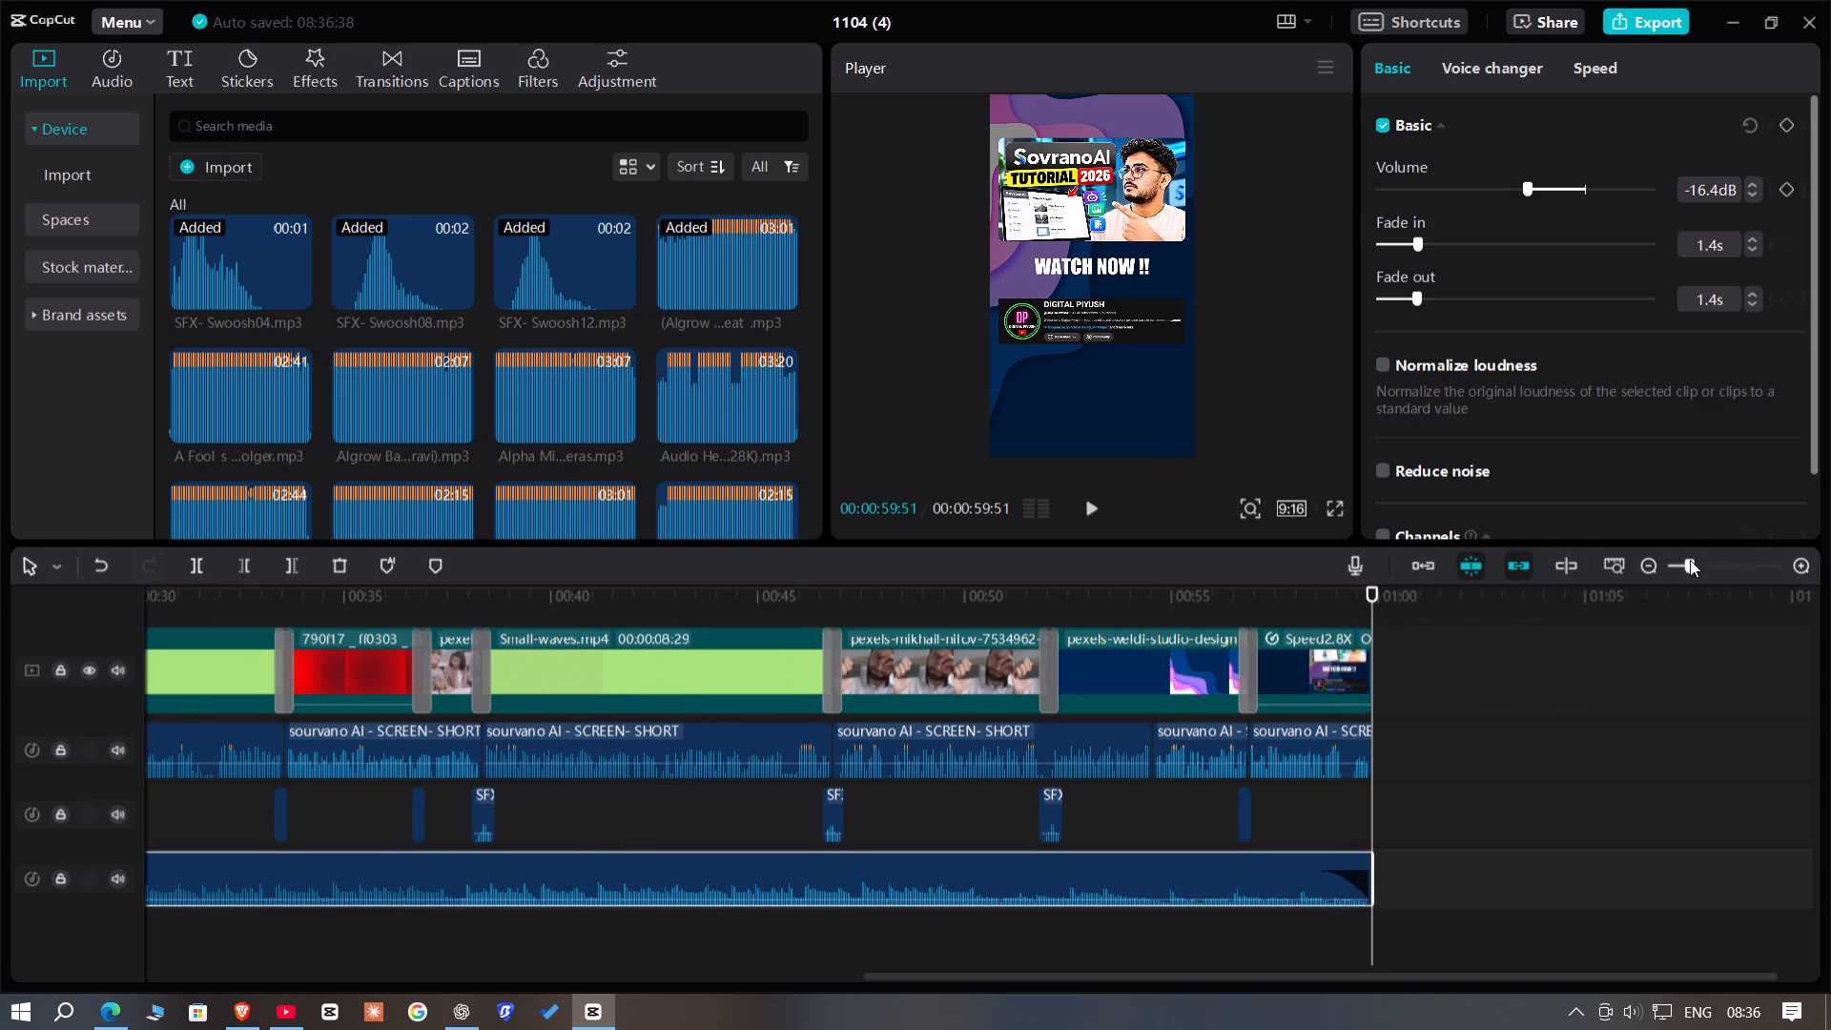
pyautogui.click(1676, 565)
pyautogui.scroll(9, 566, 781)
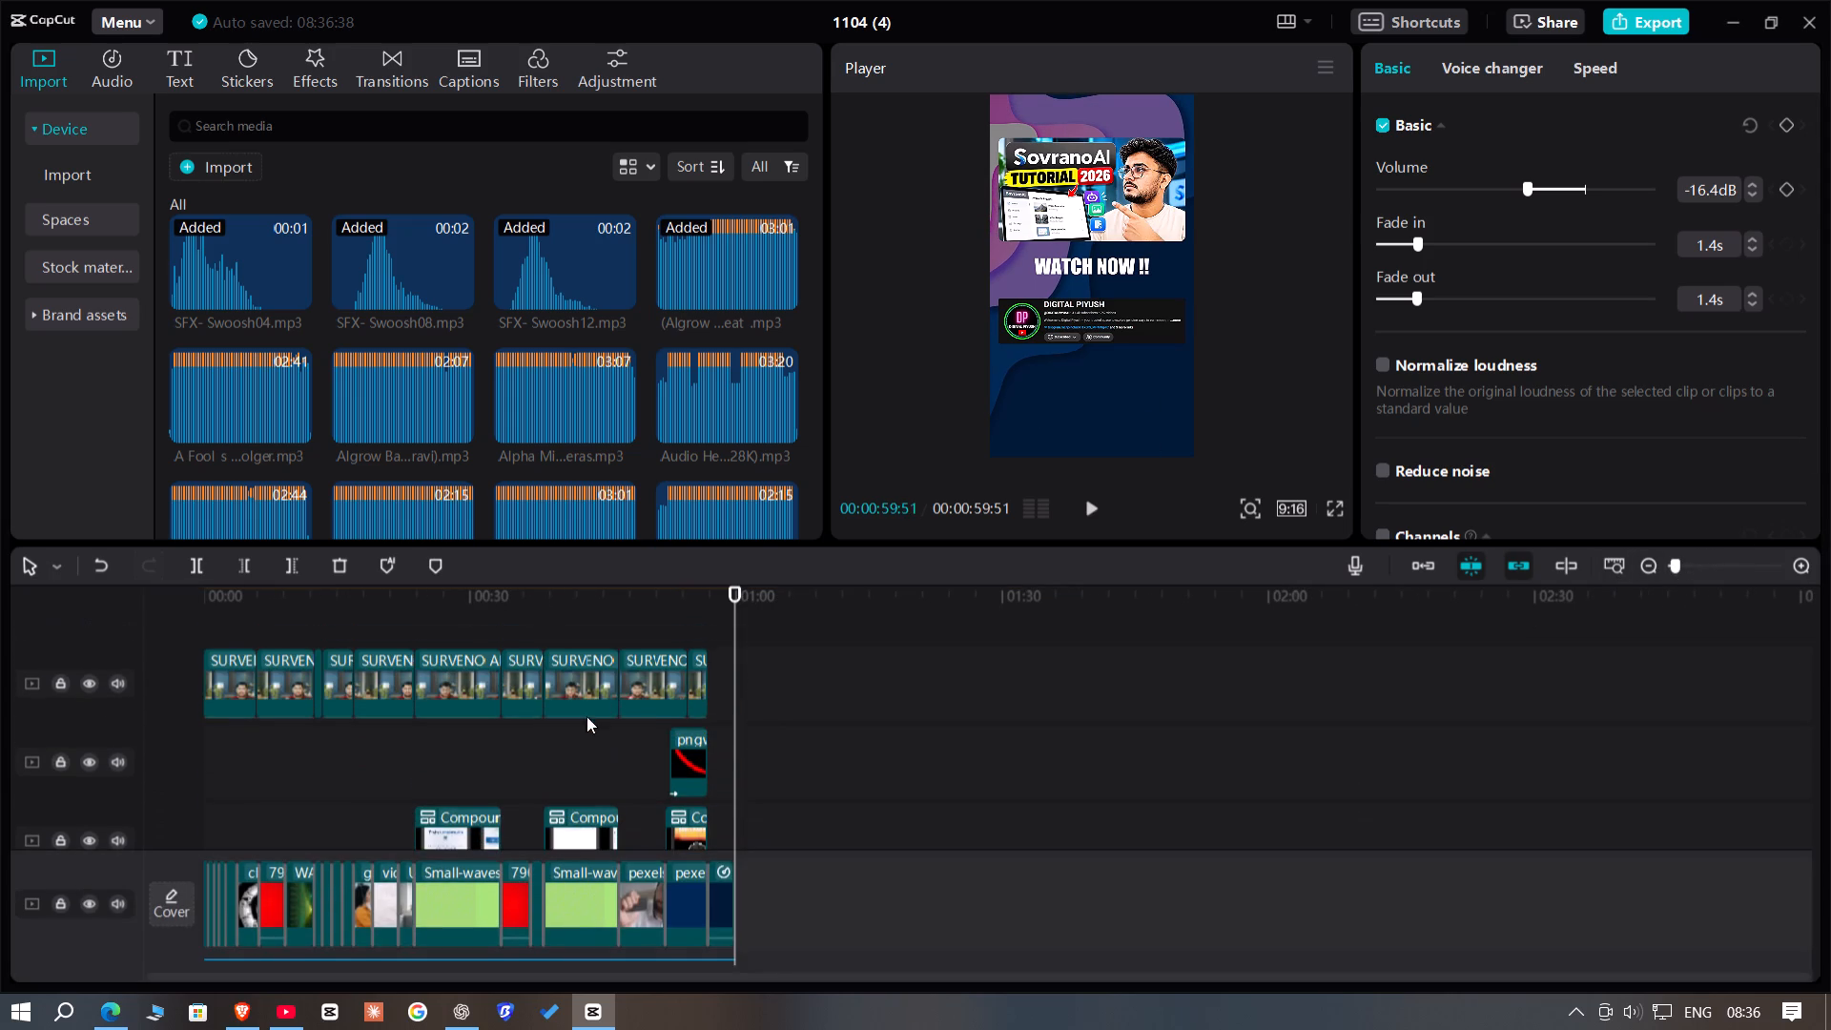
pyautogui.click(669, 607)
pyautogui.moveTo(669, 607); pyautogui.dragTo(1005, 658)
pyautogui.click(571, 597)
pyautogui.moveTo(571, 597); pyautogui.dragTo(91, 612)
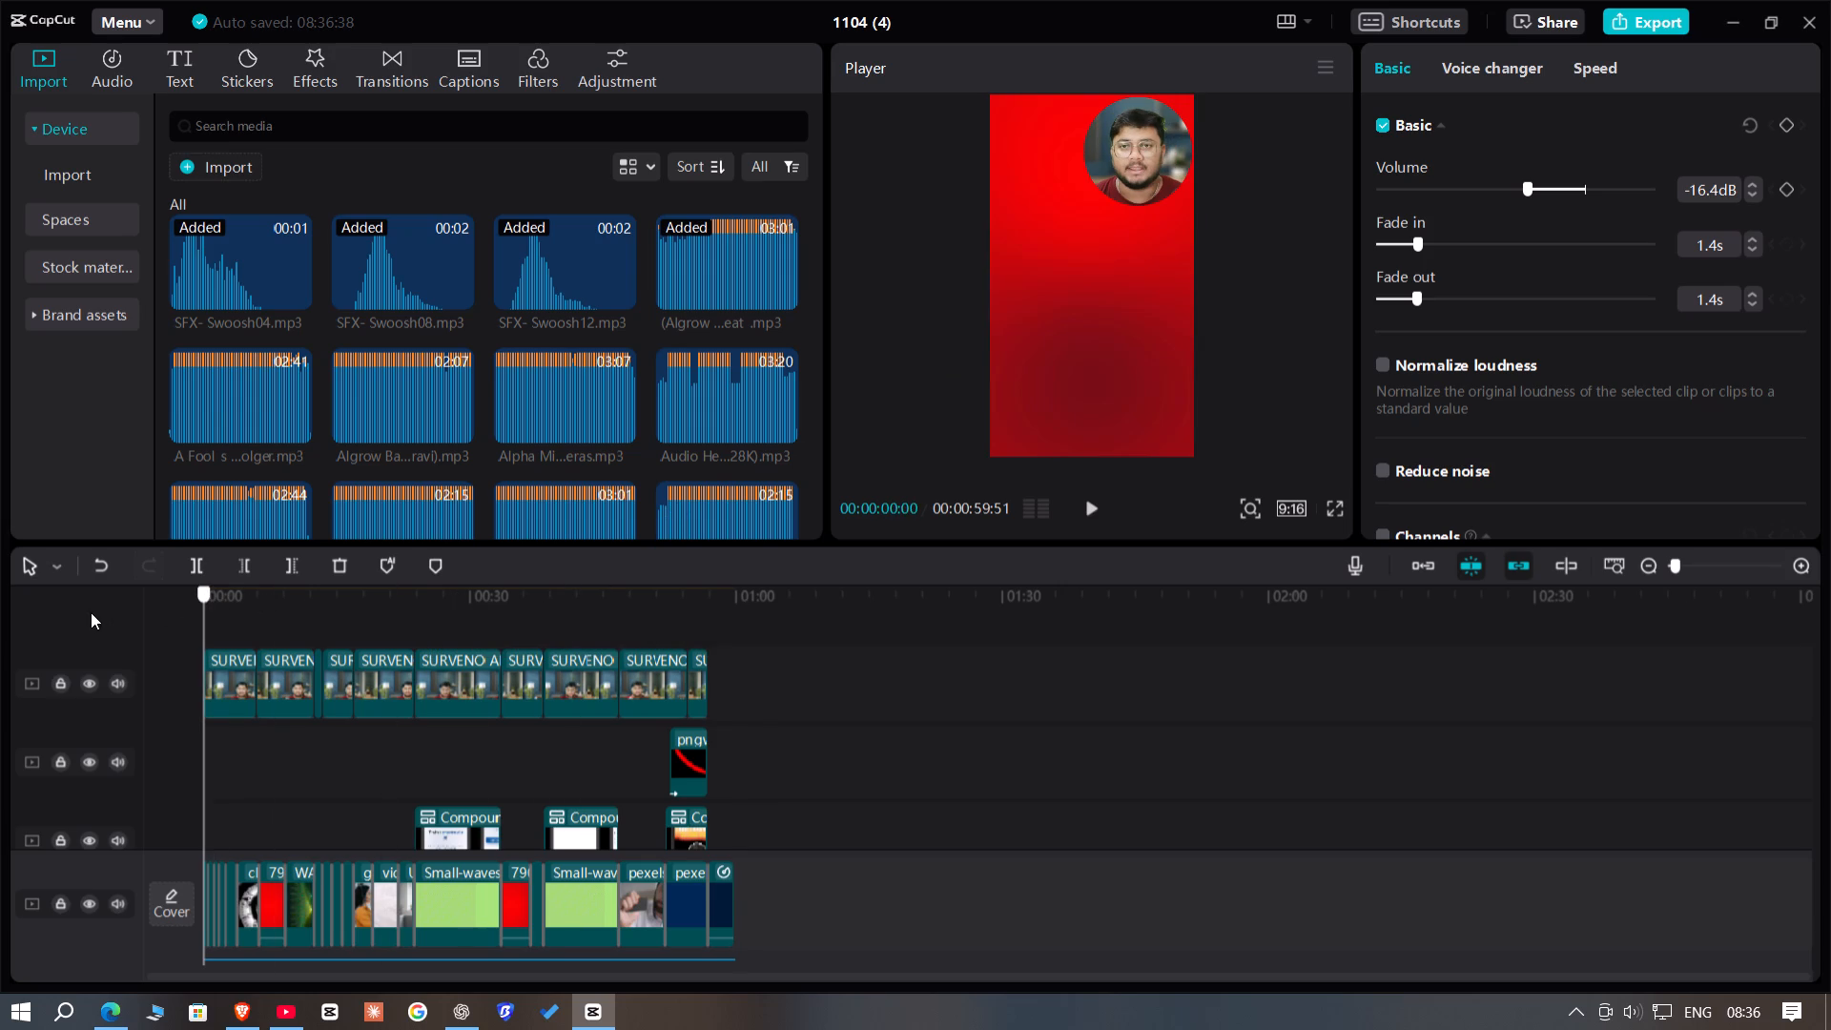
pyautogui.moveTo(91, 612); pyautogui.dragTo(88, 612)
pyautogui.scroll(-7, 1091, 779)
pyautogui.click(740, 601)
pyautogui.moveTo(740, 601); pyautogui.dragTo(792, 627)
pyautogui.click(1684, 570)
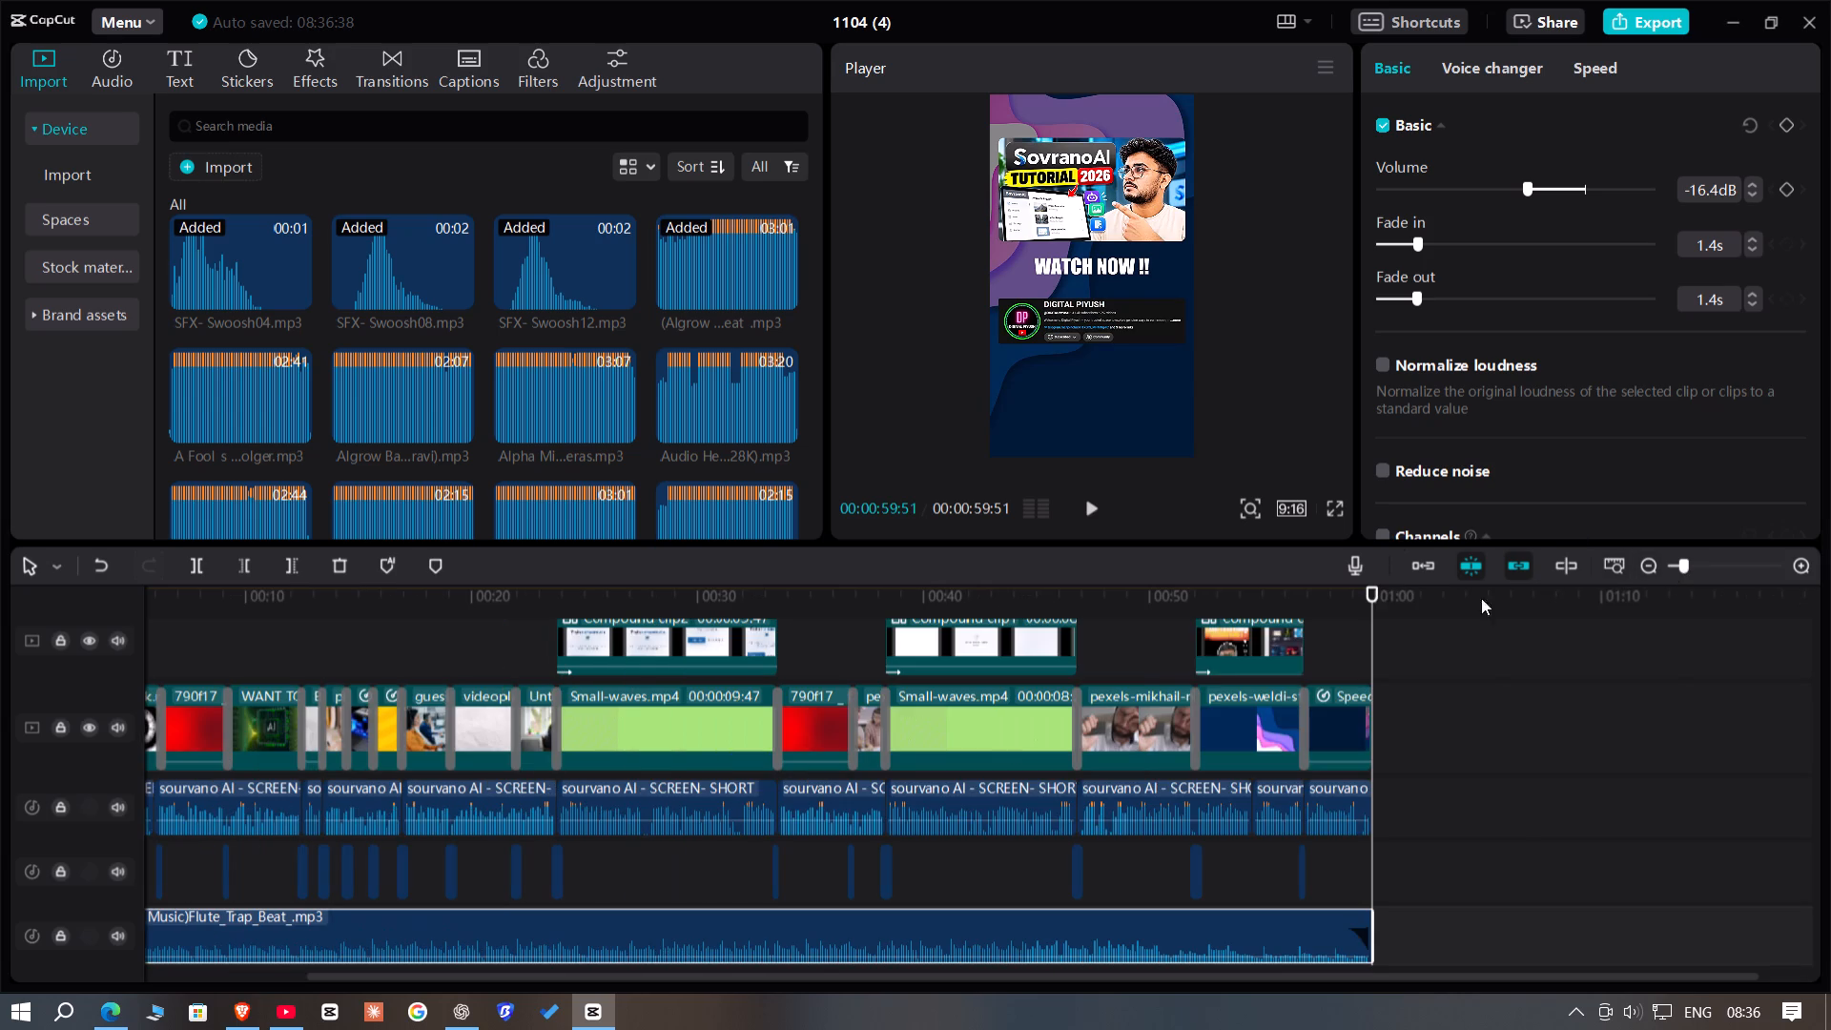
pyautogui.click(1325, 632)
pyautogui.moveTo(1325, 632); pyautogui.dragTo(1528, 657)
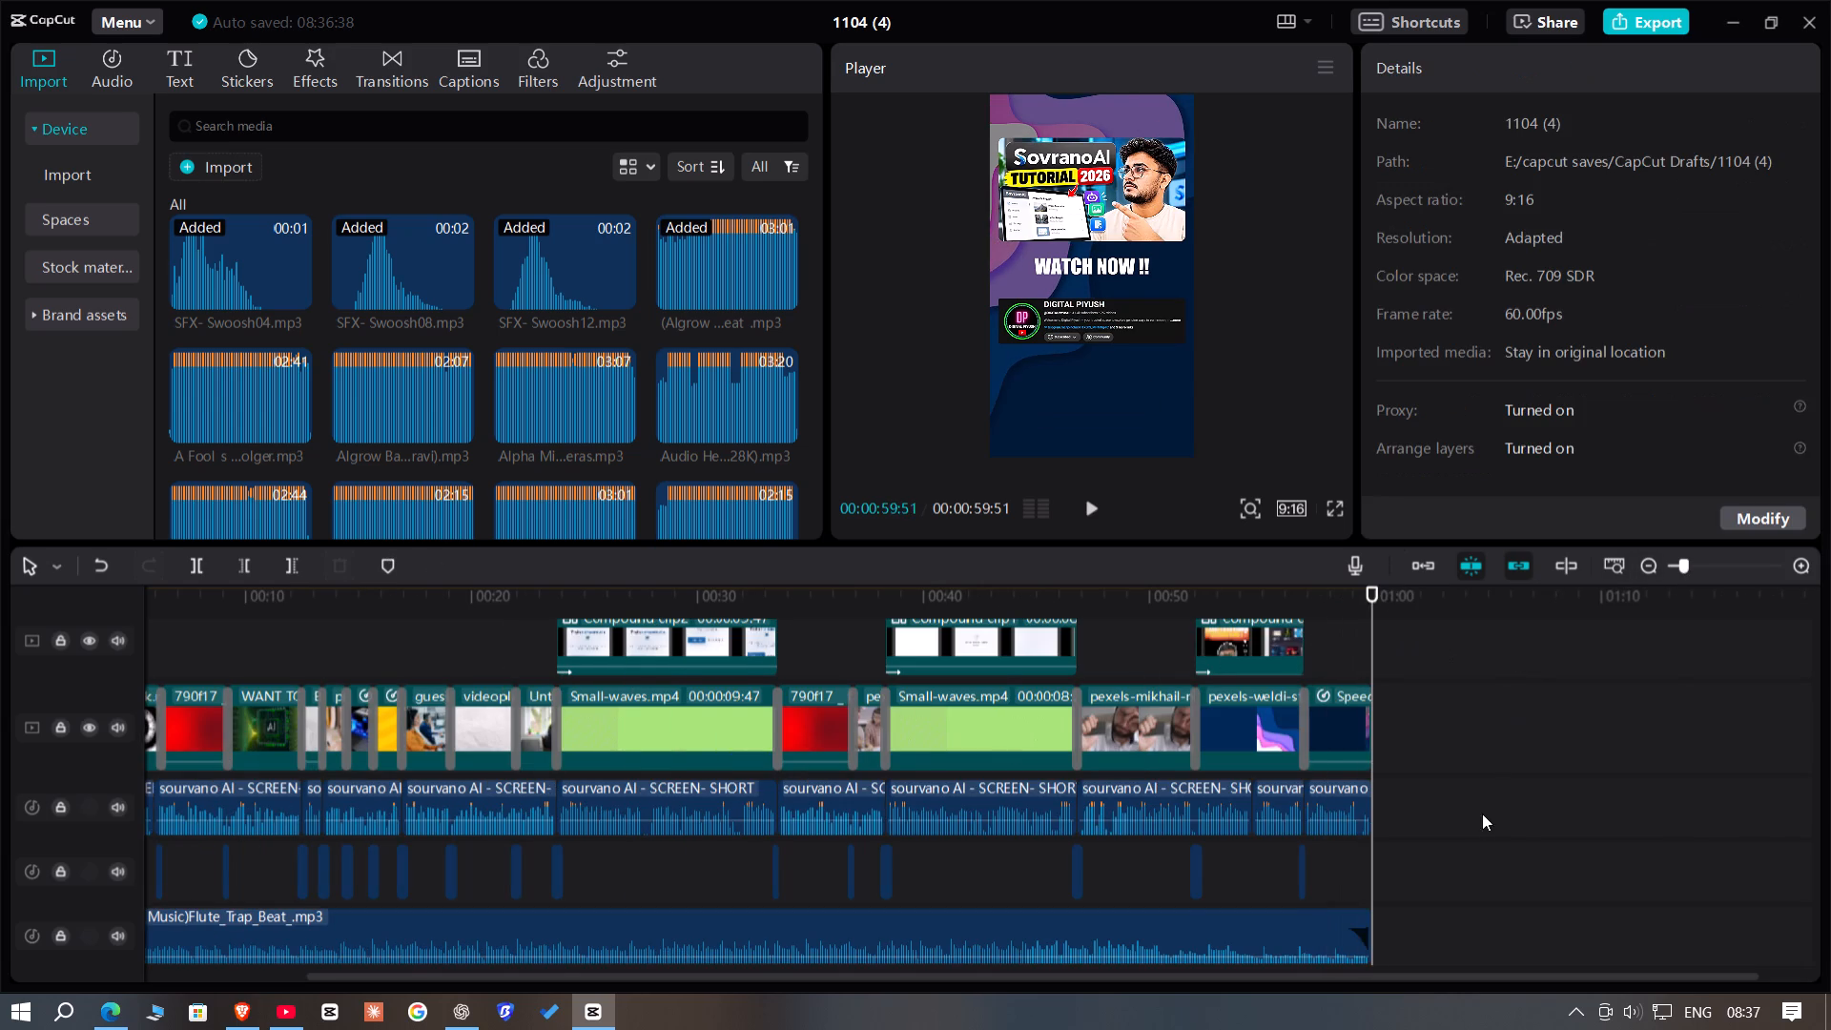
pyautogui.scroll(14, 1465, 830)
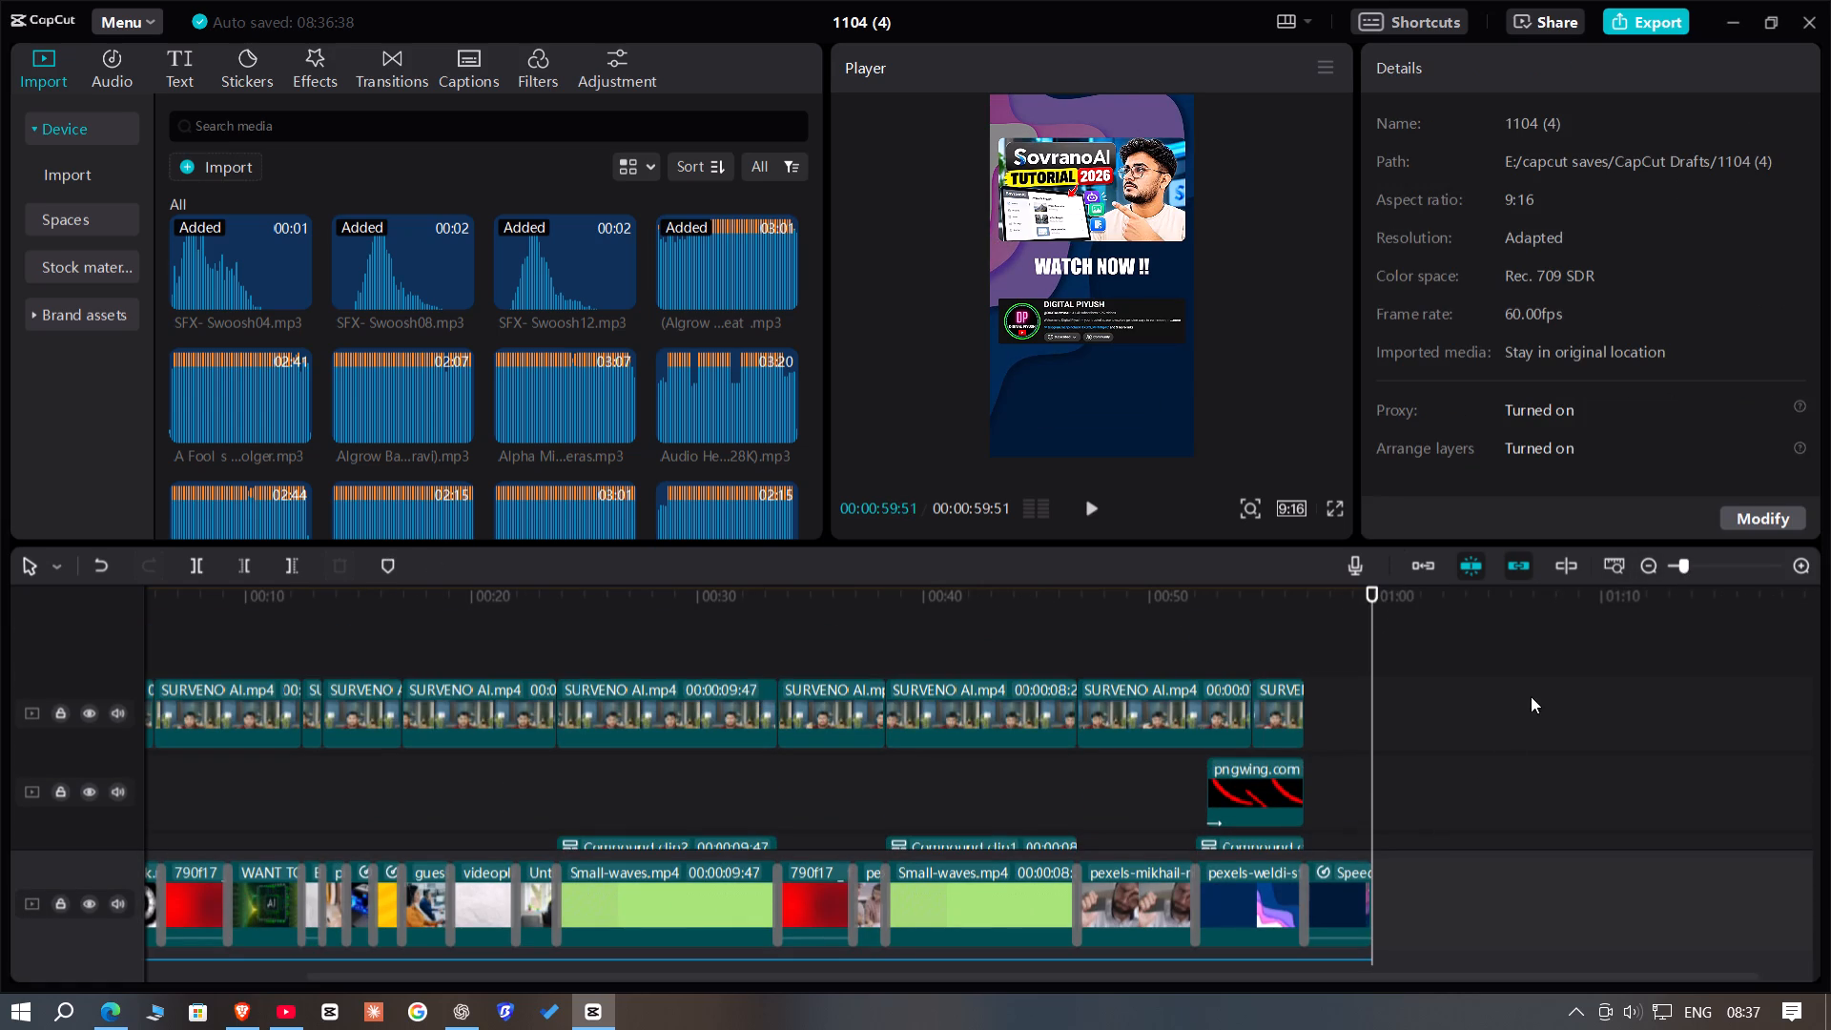